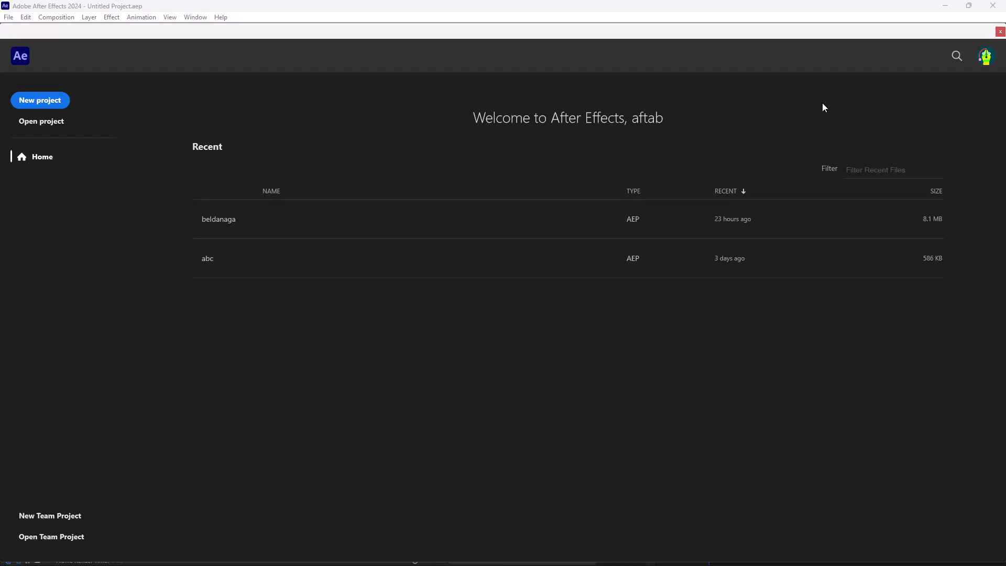
Open the recent project beldanaga.
{"action": "left_click", "coordinate": [206, 224]}
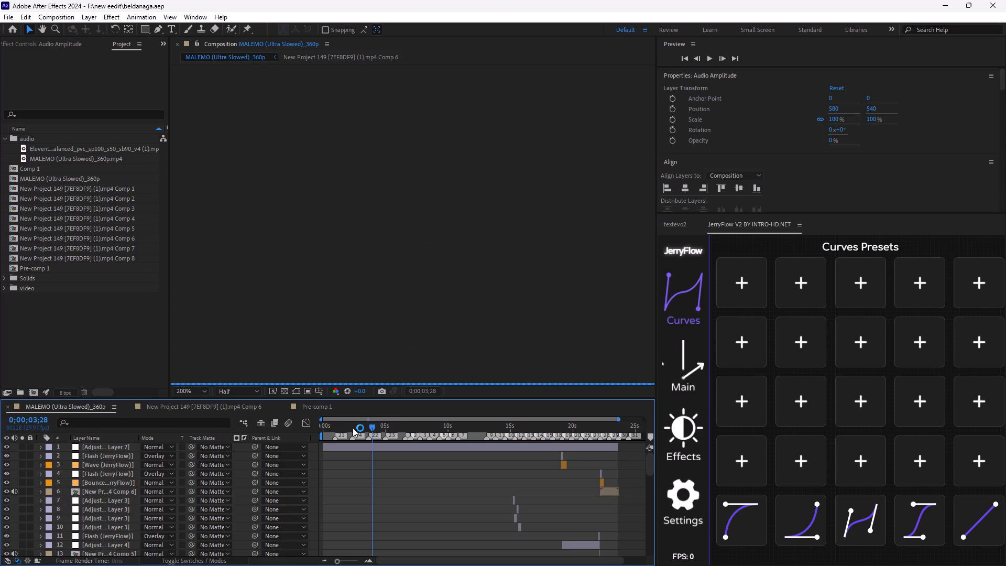
Move the playhead to the start of the MALEMO (Ultra Slowed)_360p composition and widen the composition viewer and timeline area.
{"action": "left_click_drag", "start_coordinate": [371, 427], "coordinate": [307, 440]}
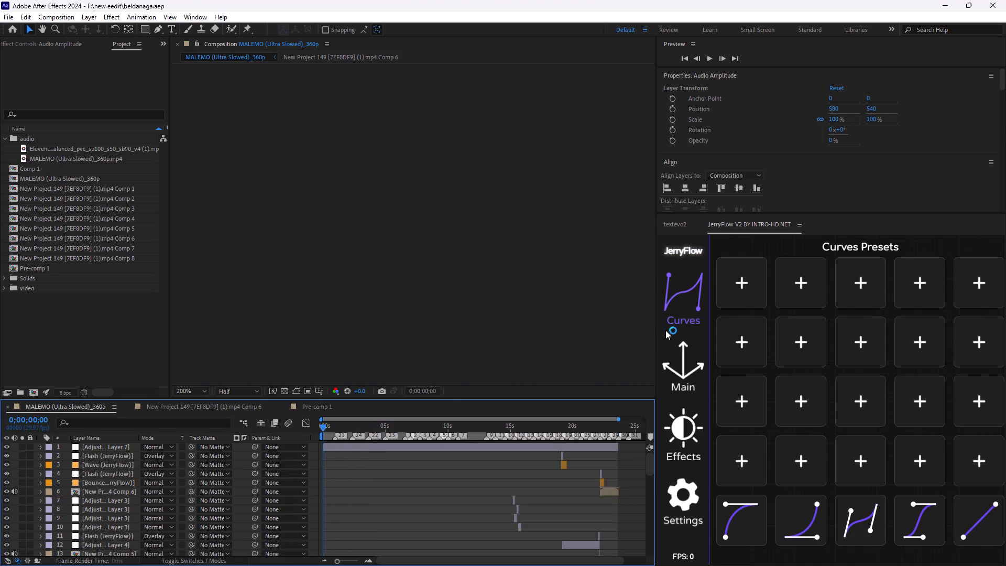
{"action": "left_click_drag", "start_coordinate": [655, 340], "coordinate": [704, 350]}
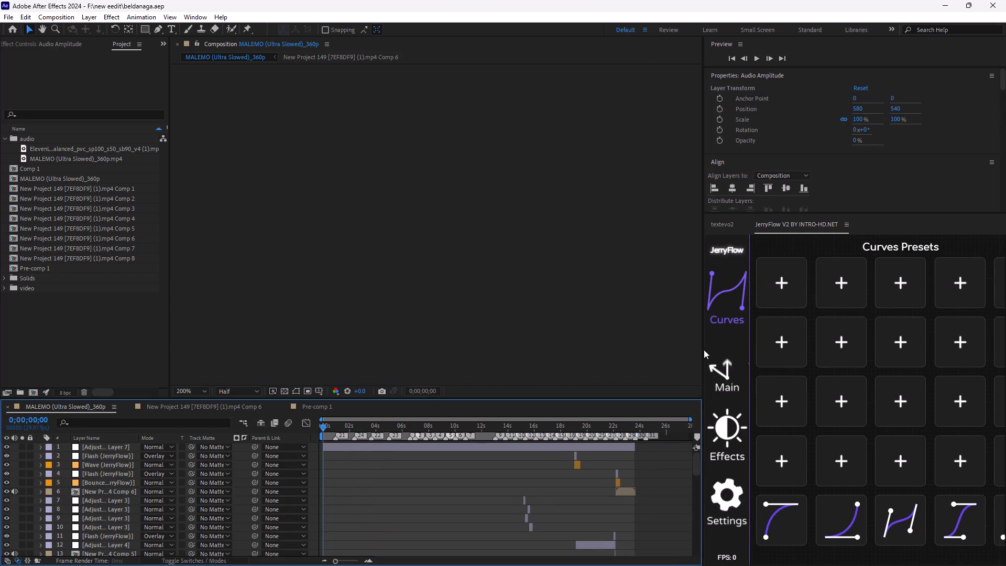
{"action": "left_click_drag", "start_coordinate": [704, 350], "coordinate": [705, 350]}
With the playhead at the start, set the composition viewer to Full resolution and Fit magnification.
{"action": "key", "text": "space"}
{"action": "left_click_drag", "start_coordinate": [328, 424], "coordinate": [311, 432]}
{"action": "left_click", "coordinate": [259, 394]}
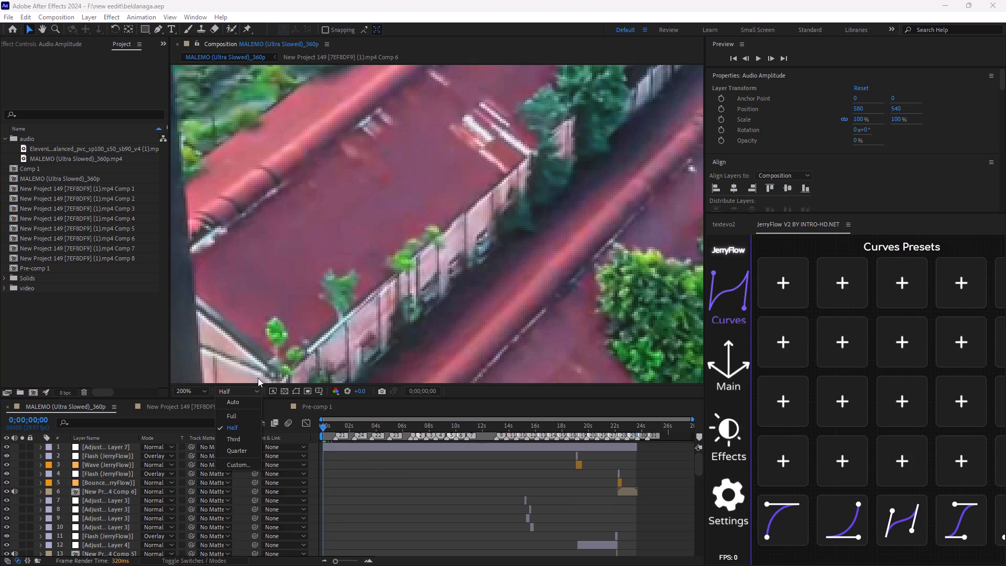
{"action": "left_click", "coordinate": [237, 408]}
{"action": "left_click", "coordinate": [238, 411]}
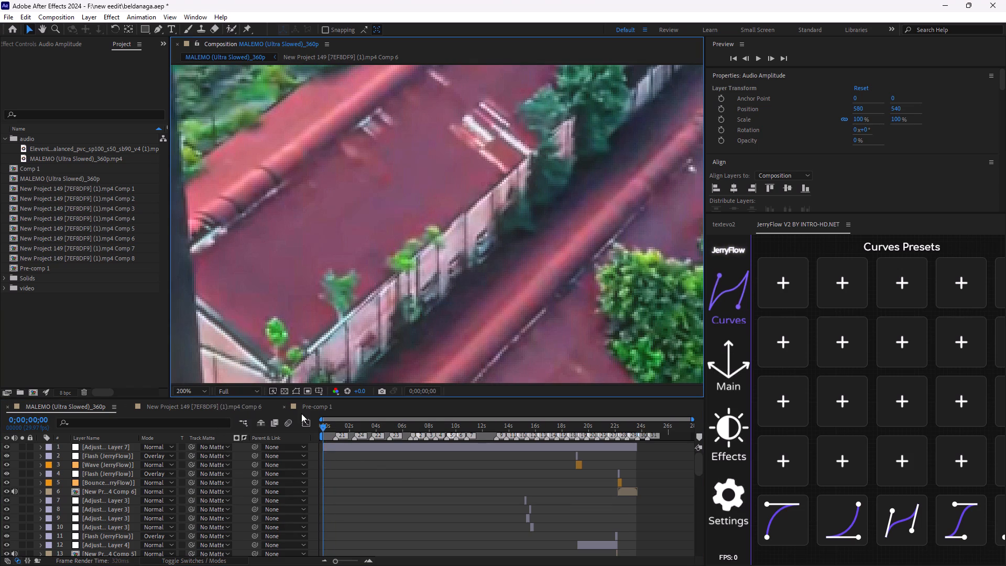
{"action": "left_click", "coordinate": [197, 393]}
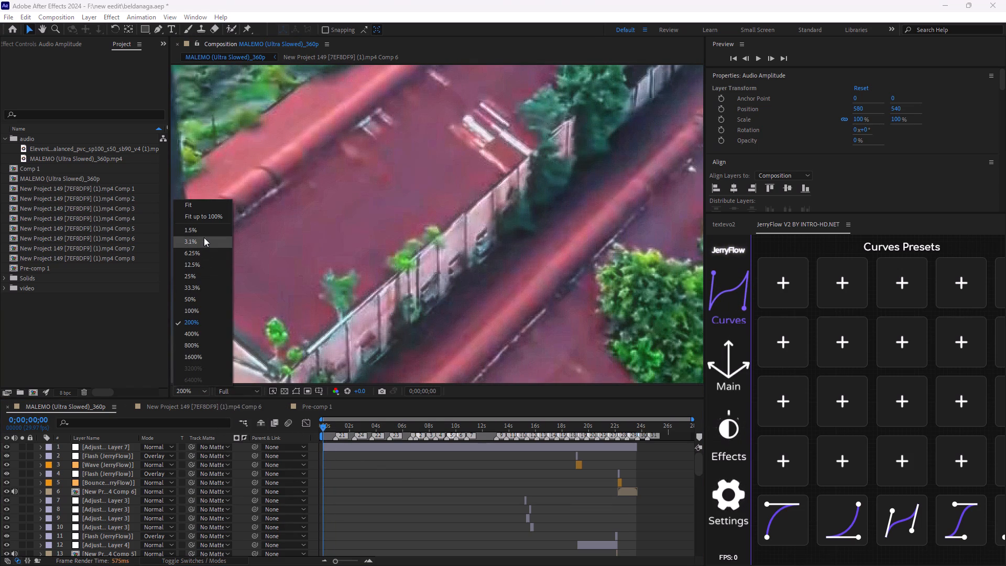
{"action": "left_click", "coordinate": [204, 209]}
Play a preview of the MALEMO (Ultra Slowed)_360p composition from the start.
{"action": "key", "text": "space"}
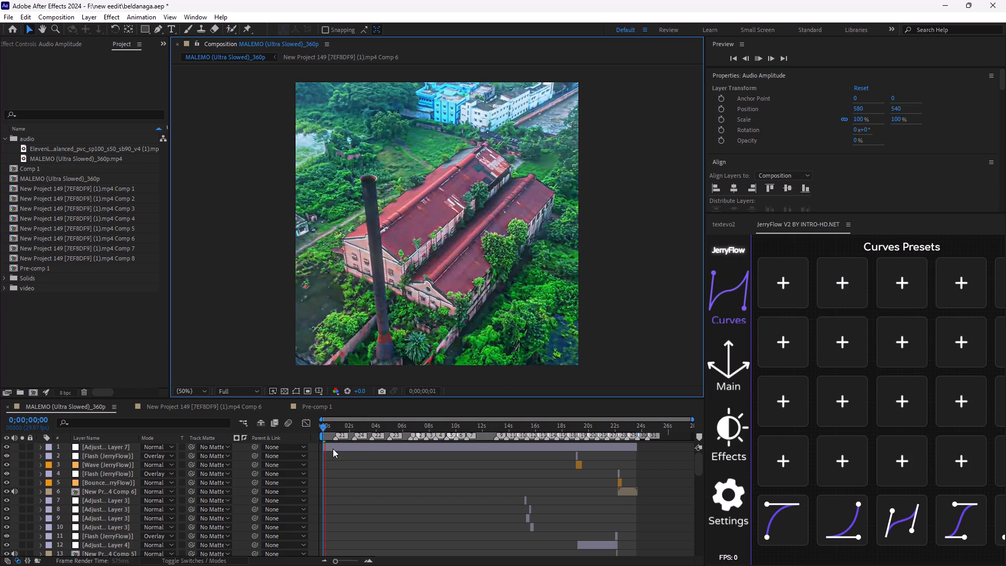
Hide the topmost adjustment layer, Adjustment Layer 7, leaving its solo switch off.
{"action": "scroll", "coordinate": [16, 457], "scroll_direction": "up", "scroll_amount": 2}
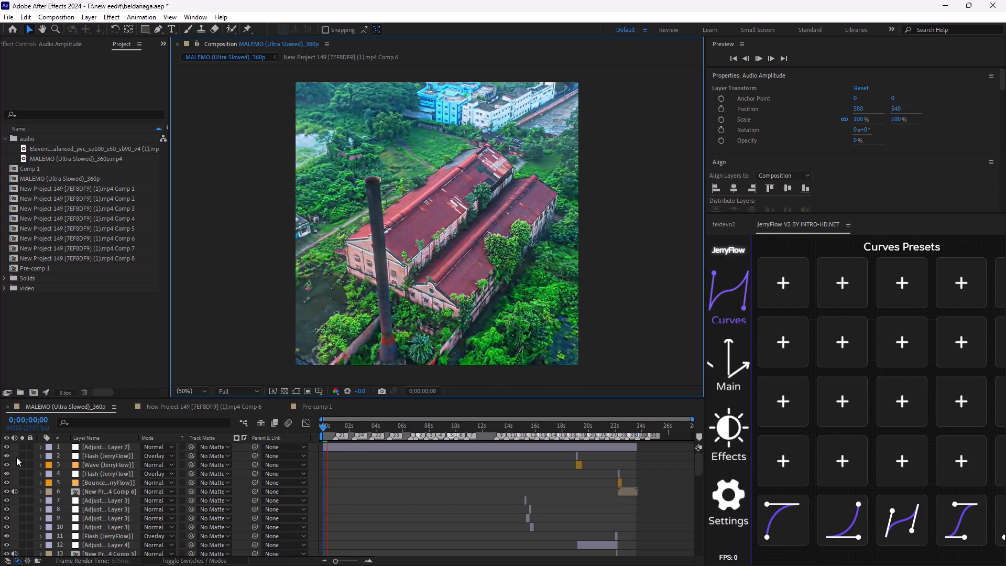
{"action": "scroll", "coordinate": [16, 457], "scroll_direction": "up", "scroll_amount": 6}
{"action": "scroll", "coordinate": [22, 463], "scroll_direction": "down", "scroll_amount": 4}
{"action": "scroll", "coordinate": [22, 463], "scroll_direction": "up", "scroll_amount": 6}
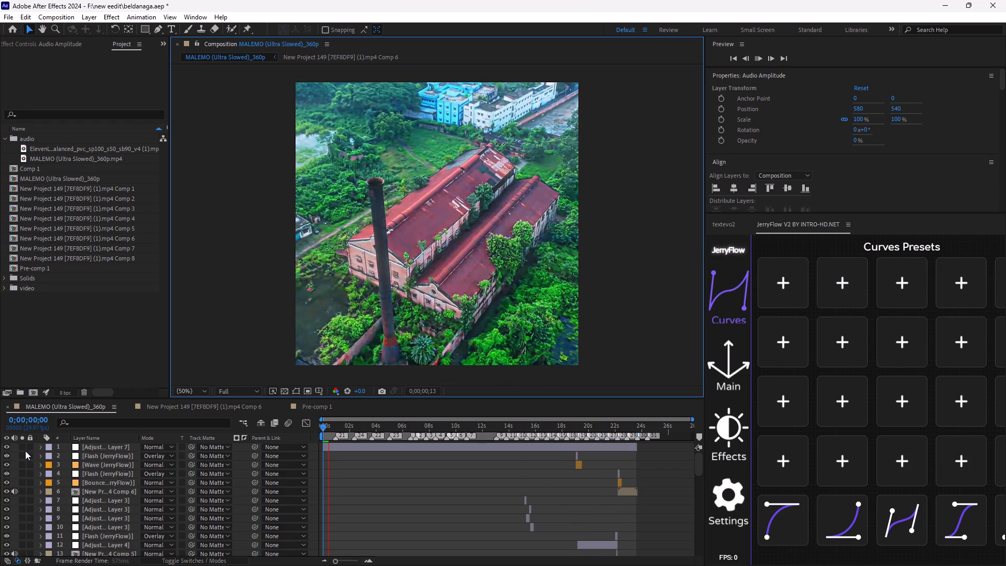
{"action": "left_click", "coordinate": [19, 447]}
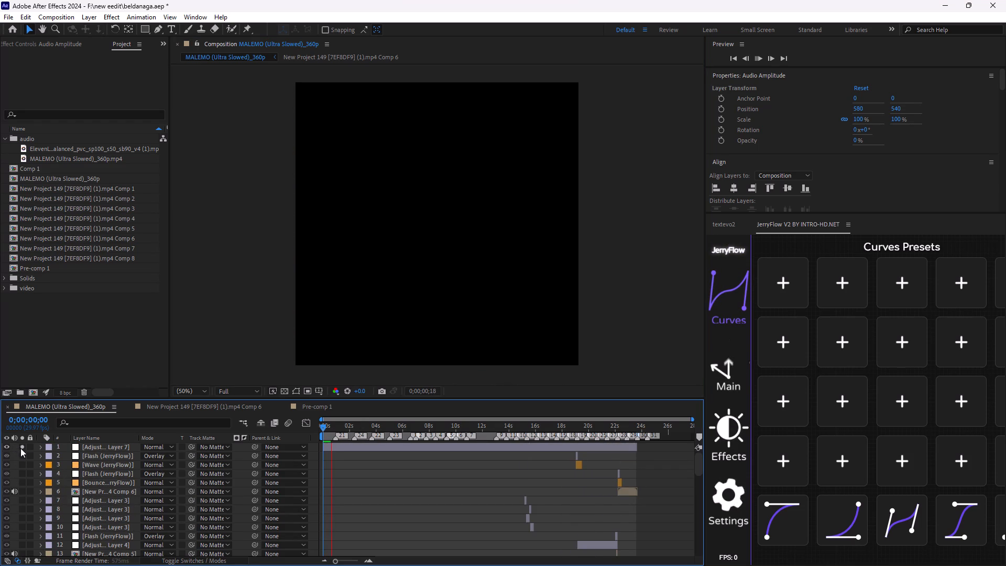
{"action": "left_click", "coordinate": [21, 448]}
{"action": "left_click", "coordinate": [3, 448]}
Restart the preview from the first frame to check the footage without the top adjustment layer.
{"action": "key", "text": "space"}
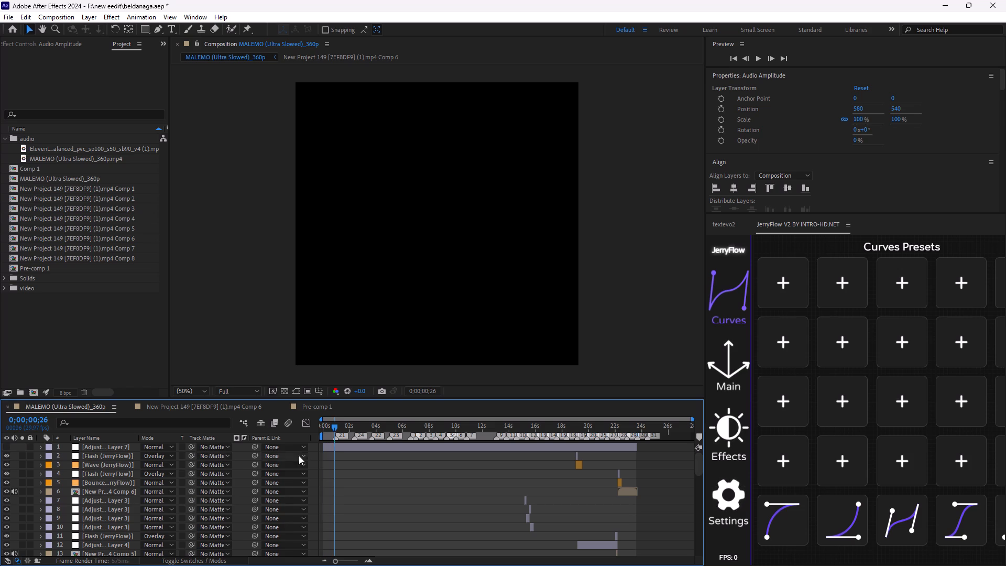
{"action": "left_click_drag", "start_coordinate": [337, 431], "coordinate": [298, 443]}
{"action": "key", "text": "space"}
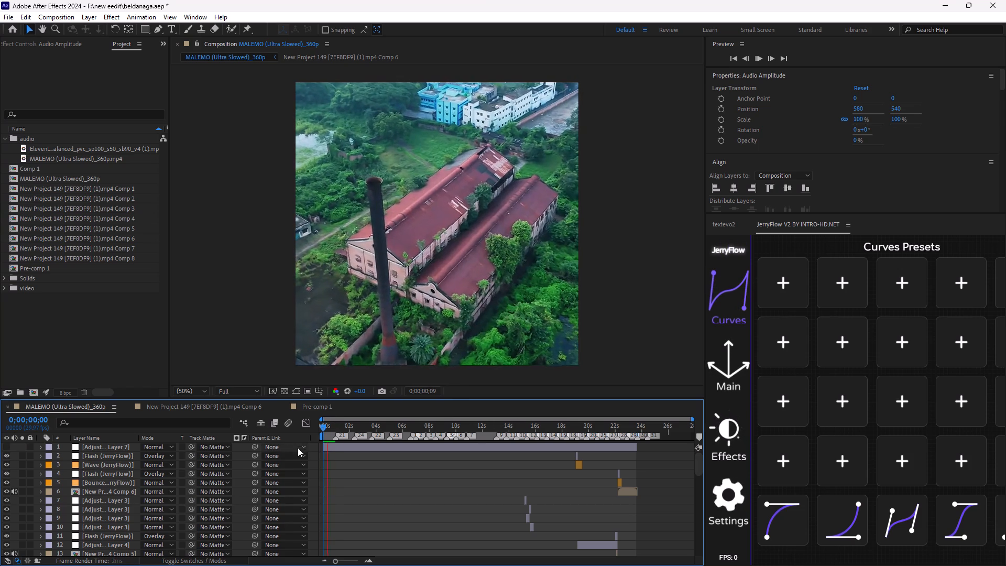
{"action": "scroll", "coordinate": [371, 491], "scroll_direction": "down", "scroll_amount": 6}
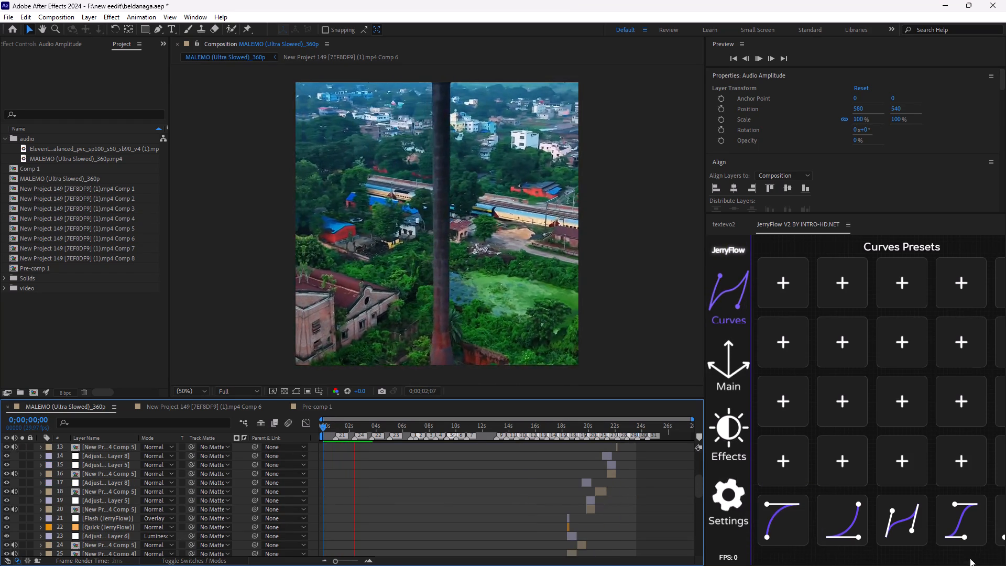
Set the system volume to about three quarters while the preview plays.
{"action": "left_click", "coordinate": [942, 557]}
{"action": "left_click", "coordinate": [942, 497]}
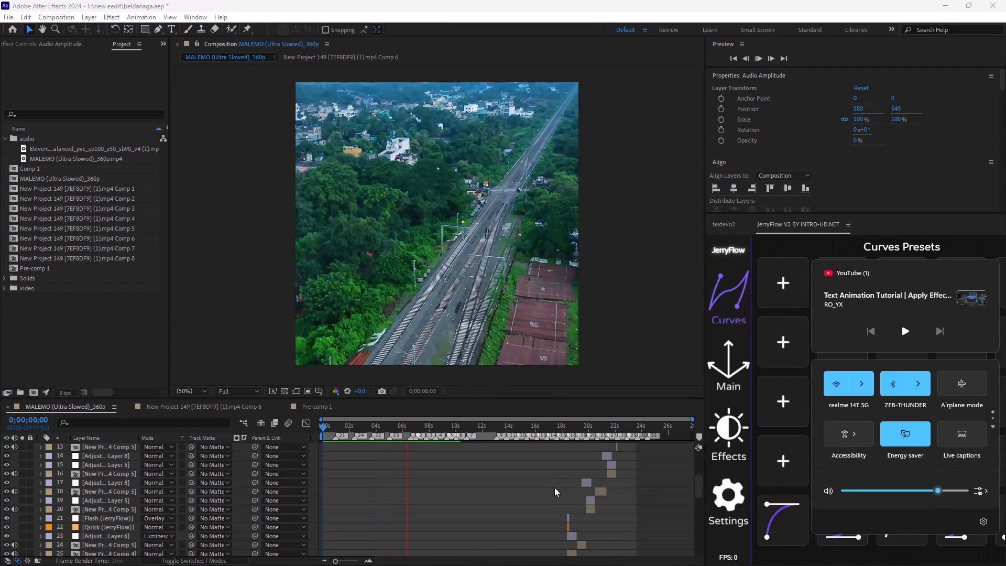
{"action": "left_click", "coordinate": [554, 487]}
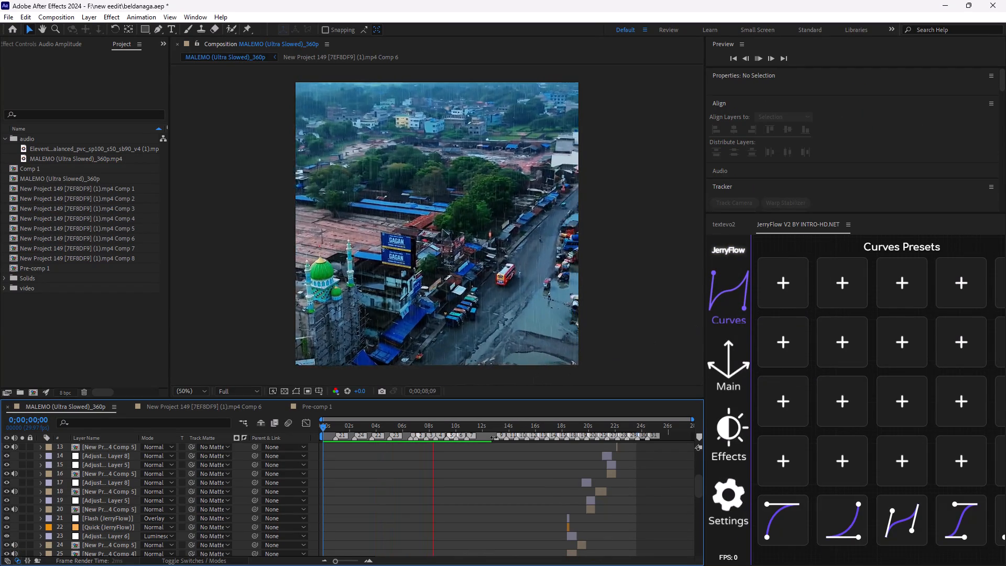
Stop the preview, replay the opening seconds to examine the first transition, and park the playhead at 0;00;02;13.
{"action": "scroll", "coordinate": [881, 121], "scroll_direction": "down", "scroll_amount": 5}
{"action": "scroll", "coordinate": [855, 174], "scroll_direction": "down", "scroll_amount": 5}
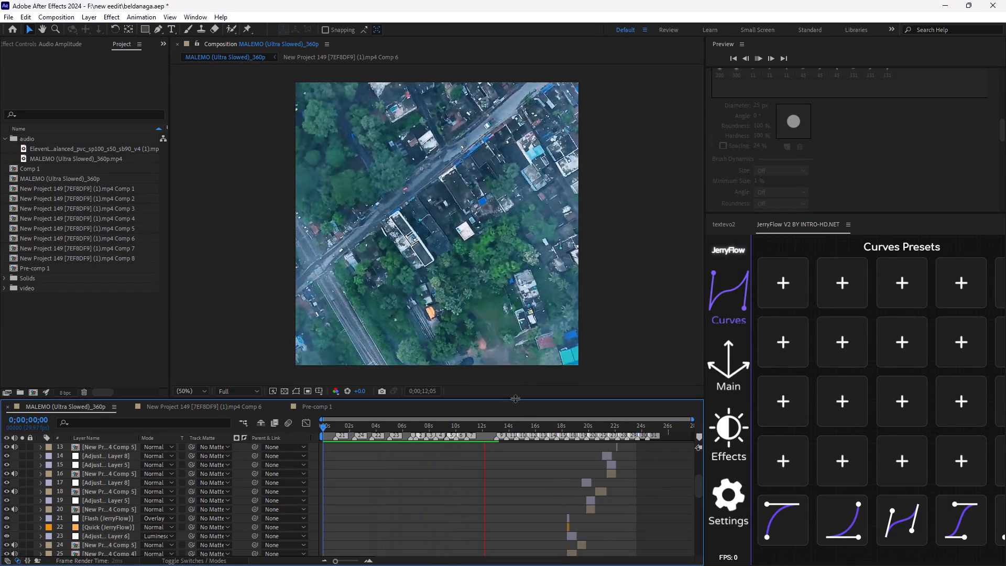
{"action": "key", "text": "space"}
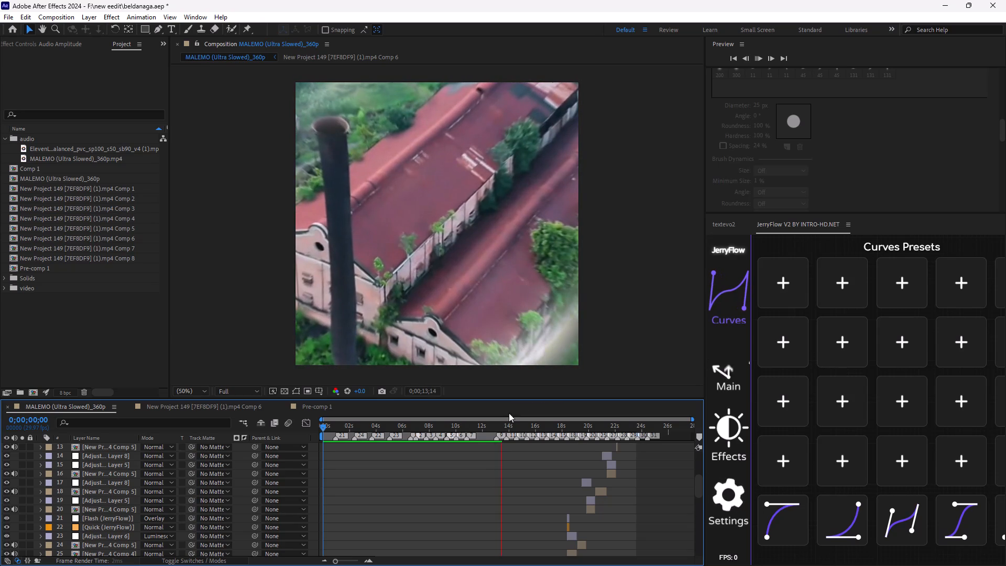
{"action": "left_click_drag", "start_coordinate": [499, 427], "coordinate": [445, 454]}
{"action": "left_click_drag", "start_coordinate": [447, 425], "coordinate": [376, 448]}
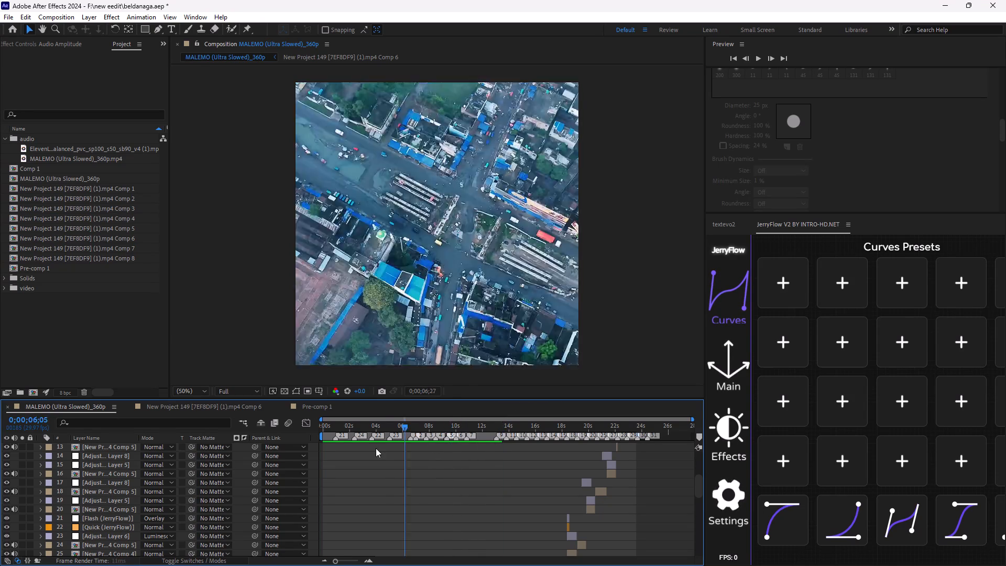
{"action": "left_click_drag", "start_coordinate": [376, 448], "coordinate": [345, 455]}
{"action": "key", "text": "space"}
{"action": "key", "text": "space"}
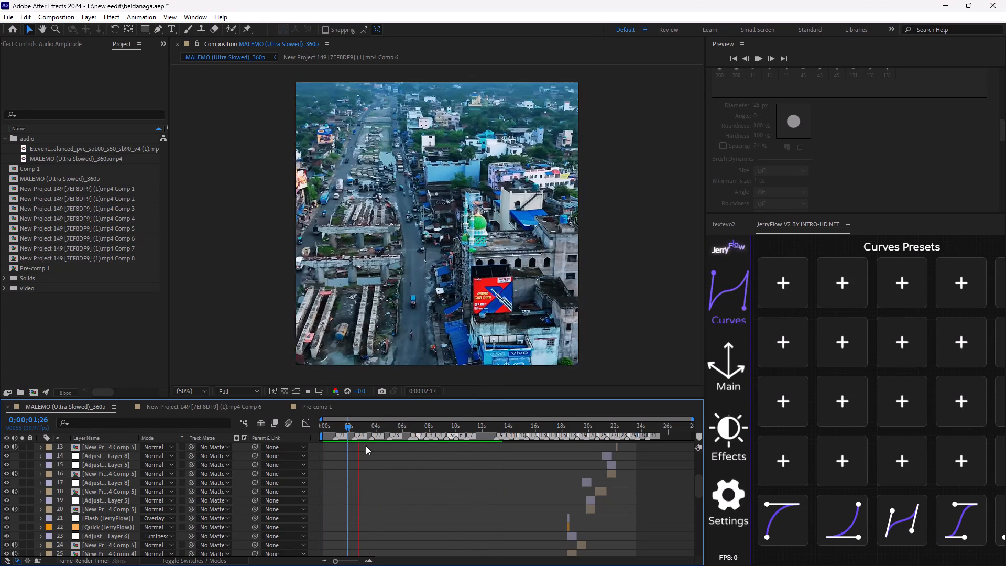
{"action": "left_click_drag", "start_coordinate": [359, 430], "coordinate": [334, 438]}
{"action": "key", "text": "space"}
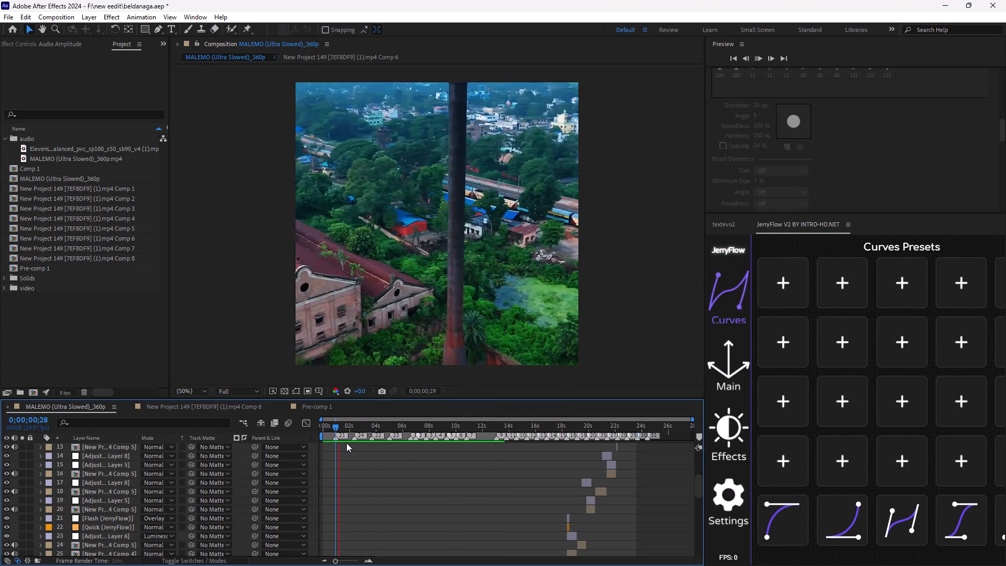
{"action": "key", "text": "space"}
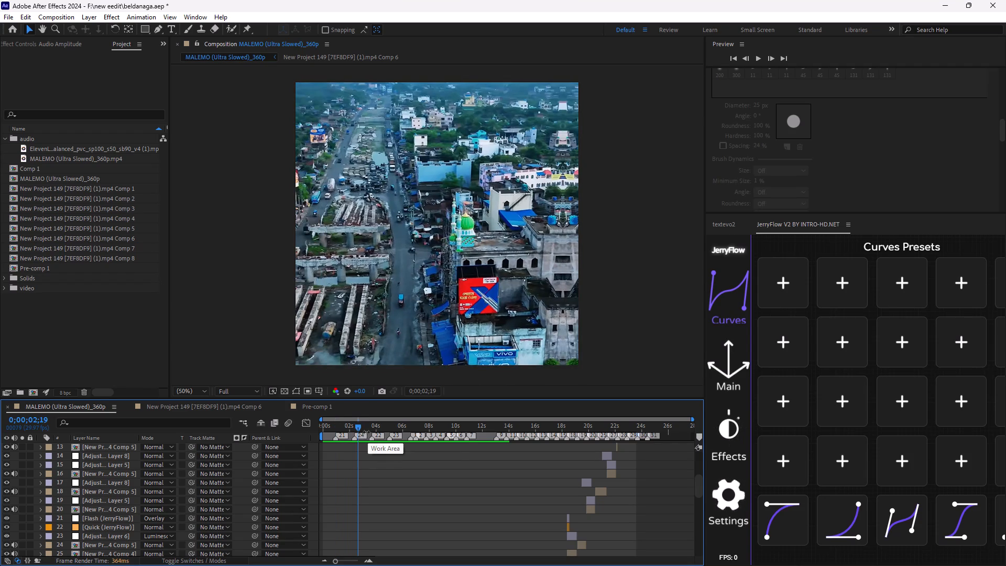
{"action": "left_click", "coordinate": [355, 426]}
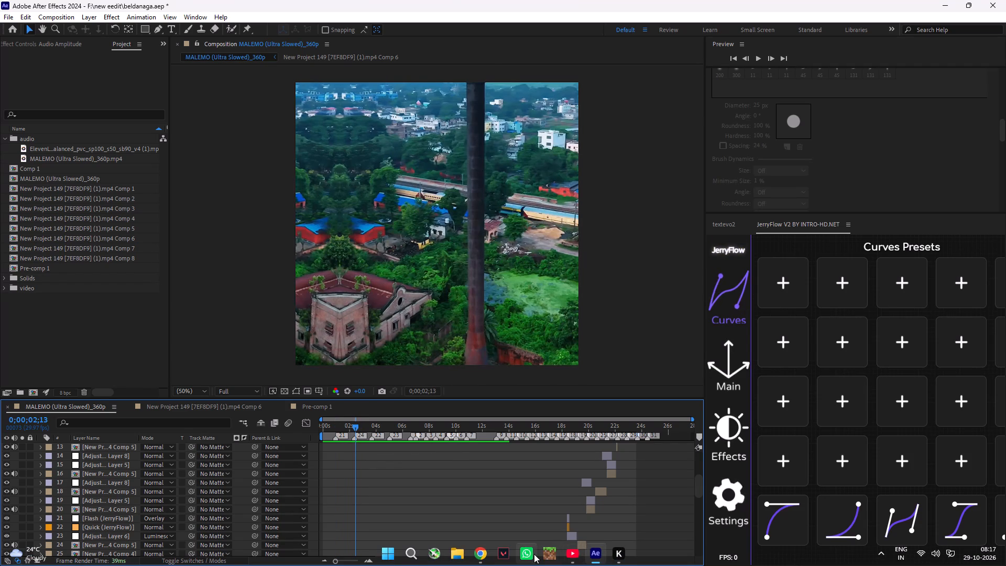
Open WhatsApp.
{"action": "left_click", "coordinate": [533, 554]}
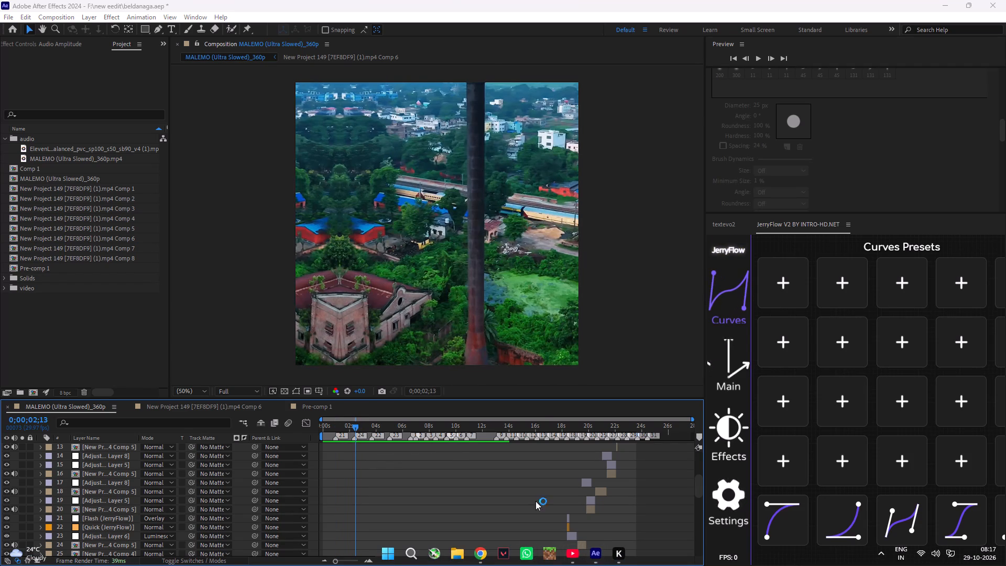
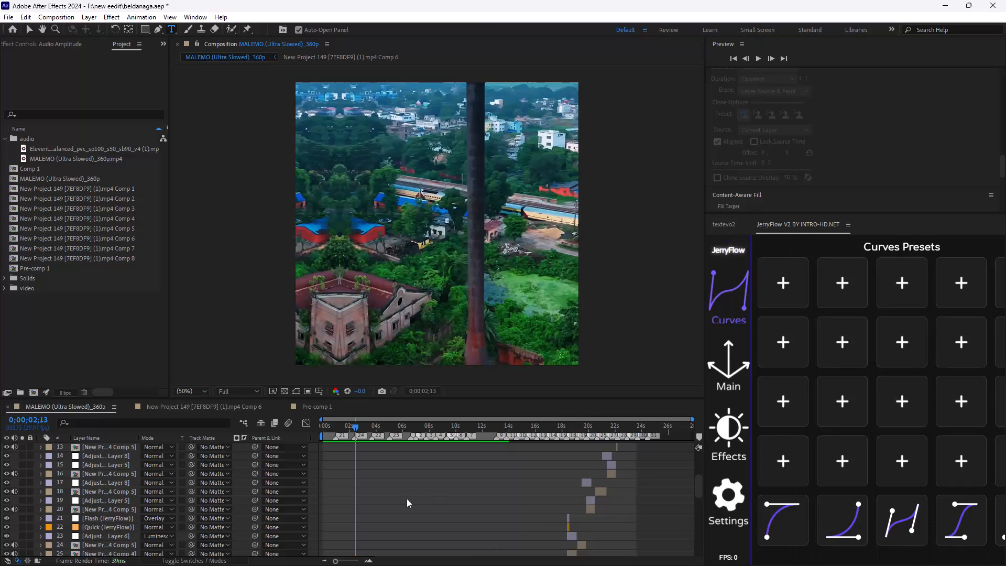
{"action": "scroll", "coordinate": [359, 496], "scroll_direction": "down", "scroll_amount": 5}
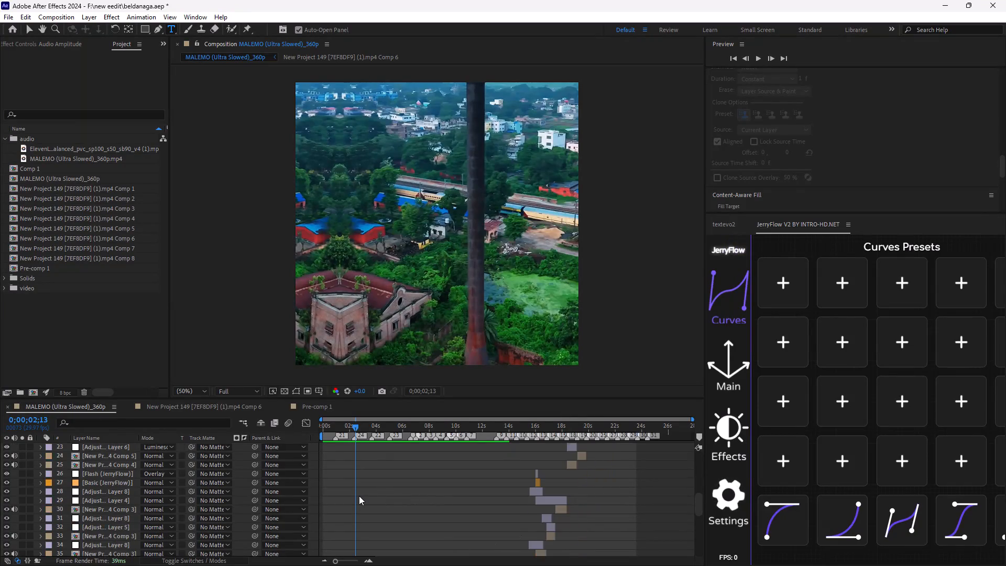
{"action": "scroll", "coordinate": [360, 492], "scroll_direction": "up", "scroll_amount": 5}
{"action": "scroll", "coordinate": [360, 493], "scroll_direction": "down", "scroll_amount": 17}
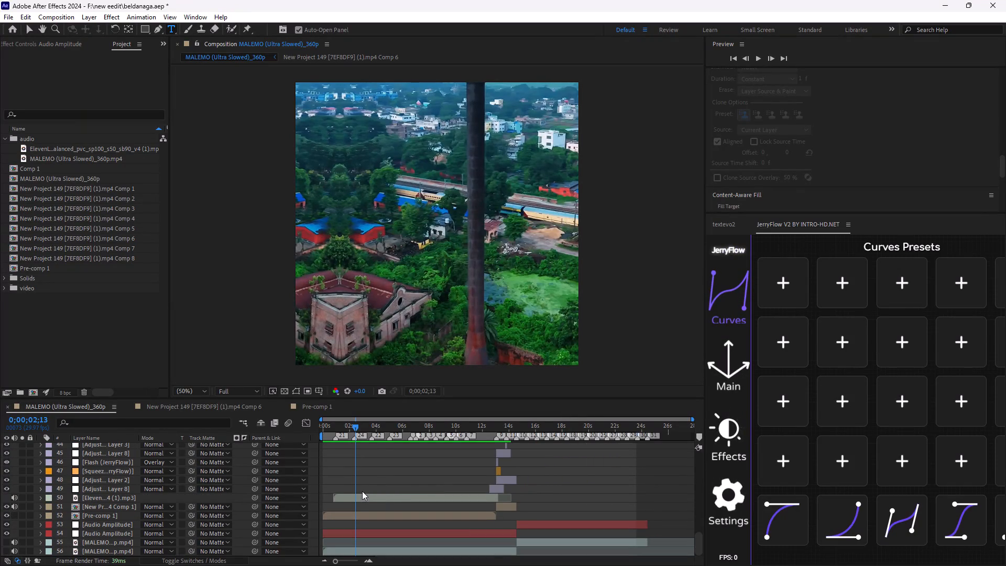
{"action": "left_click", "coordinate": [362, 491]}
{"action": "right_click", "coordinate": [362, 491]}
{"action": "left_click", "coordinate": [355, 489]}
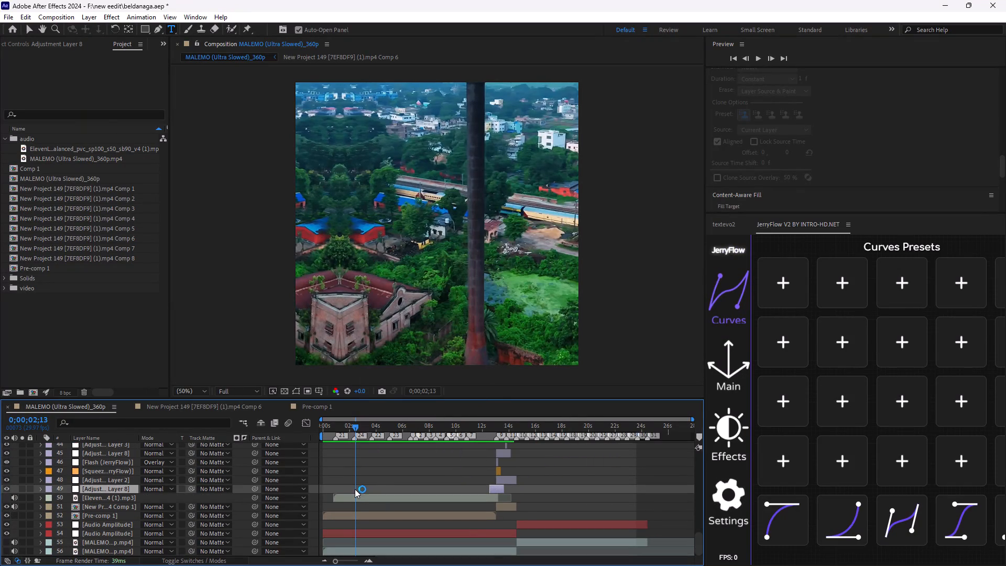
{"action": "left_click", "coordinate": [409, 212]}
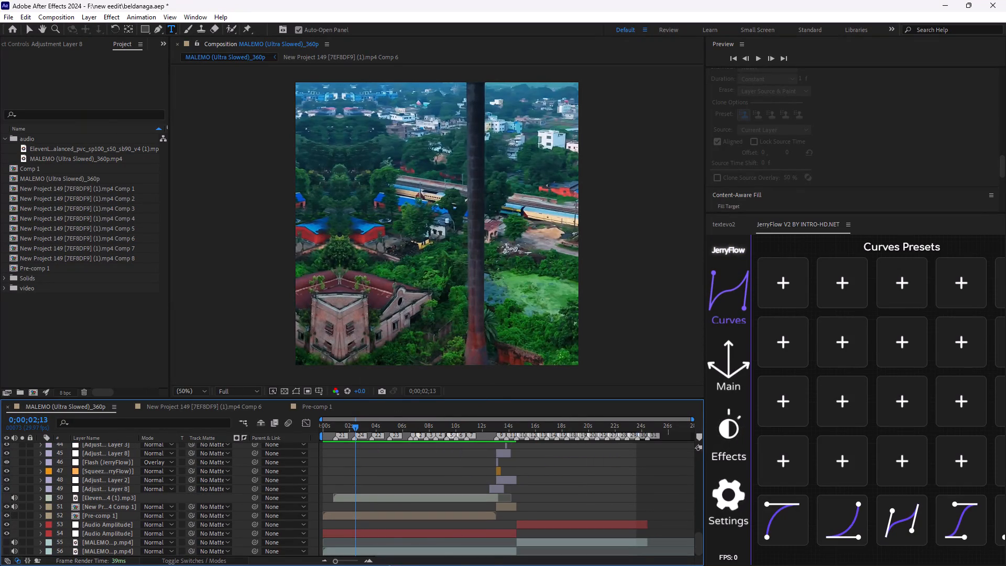
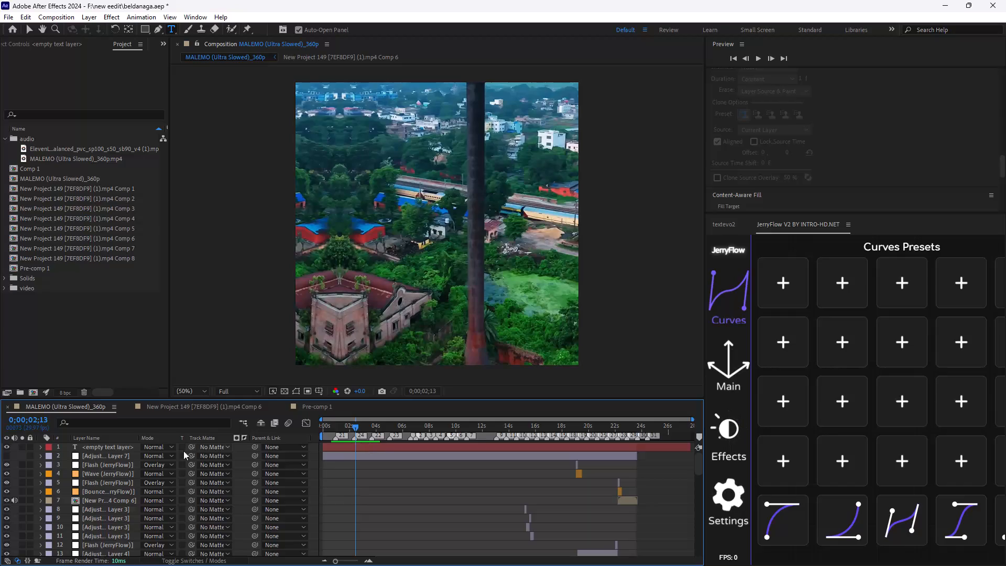
Move the empty text layer down the layer stack to position 50, directly above the ElevenLabs voiceover audio layer.
{"action": "left_click_drag", "start_coordinate": [86, 448], "coordinate": [89, 501]}
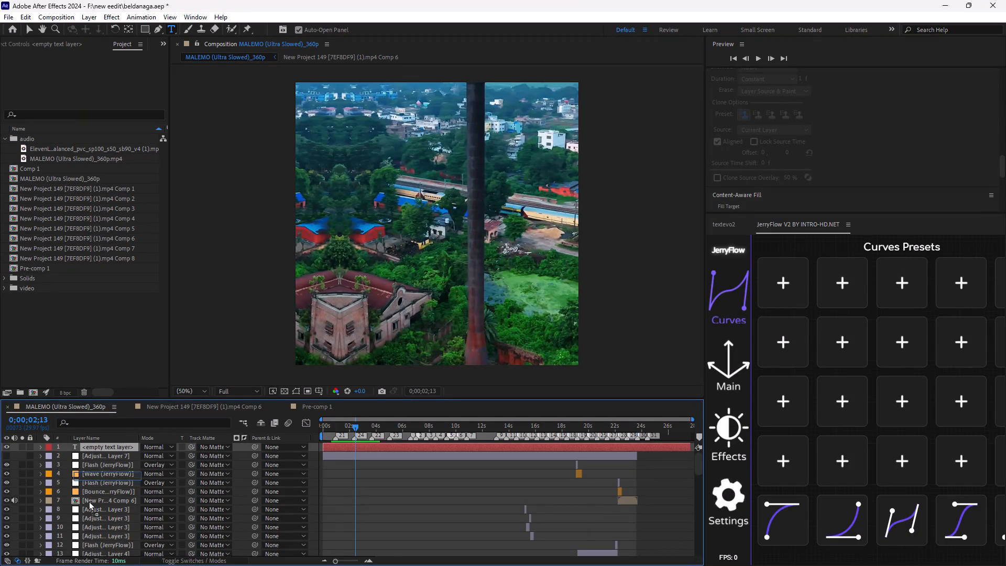
{"action": "left_click_drag", "start_coordinate": [89, 501], "coordinate": [100, 509]}
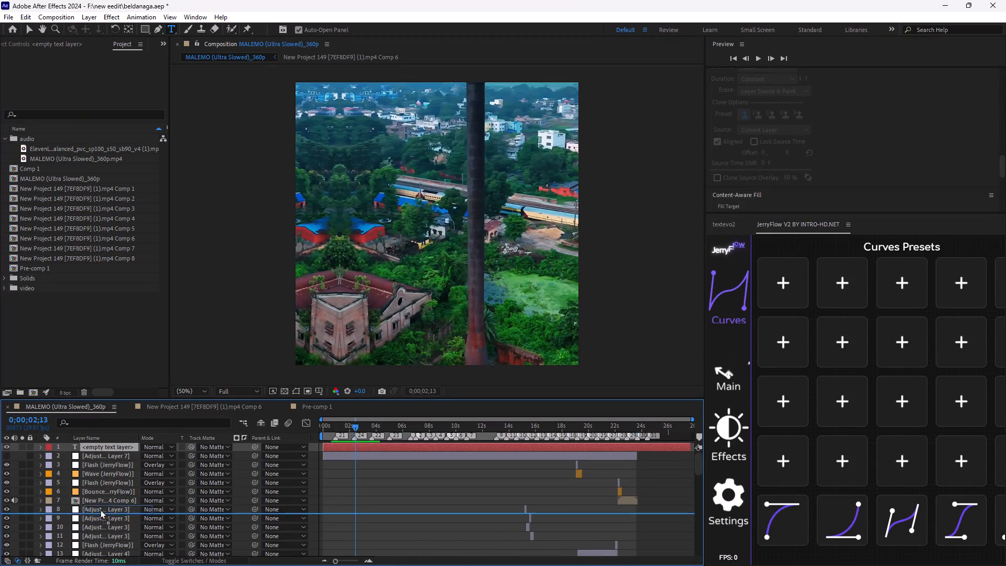
{"action": "left_click_drag", "start_coordinate": [100, 509], "coordinate": [101, 518]}
{"action": "scroll", "coordinate": [130, 517], "scroll_direction": "down", "scroll_amount": 4}
{"action": "left_click_drag", "start_coordinate": [104, 448], "coordinate": [103, 502]}
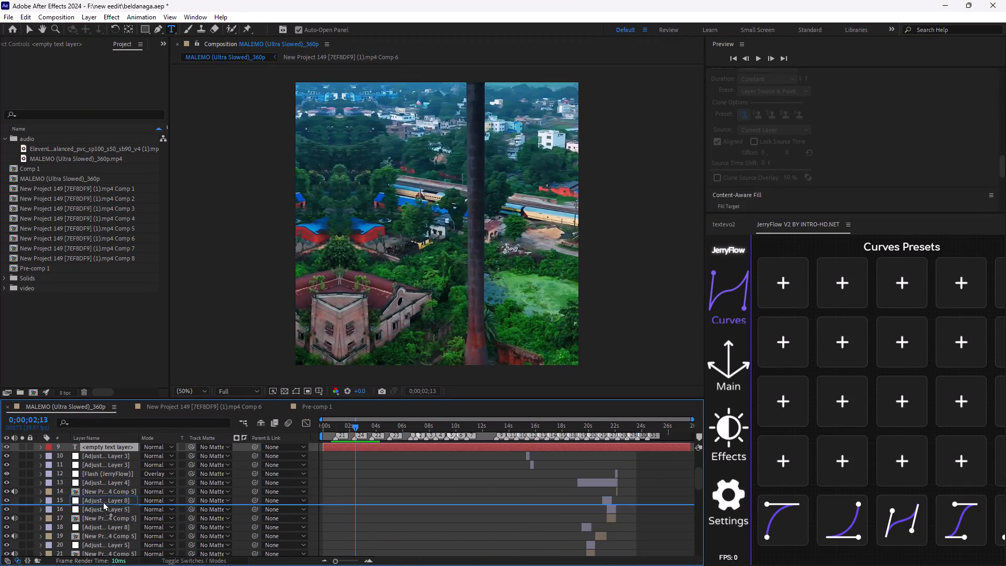
{"action": "left_click_drag", "start_coordinate": [103, 502], "coordinate": [105, 533]}
{"action": "scroll", "coordinate": [113, 525], "scroll_direction": "down", "scroll_amount": 5}
{"action": "scroll", "coordinate": [111, 483], "scroll_direction": "up", "scroll_amount": 2}
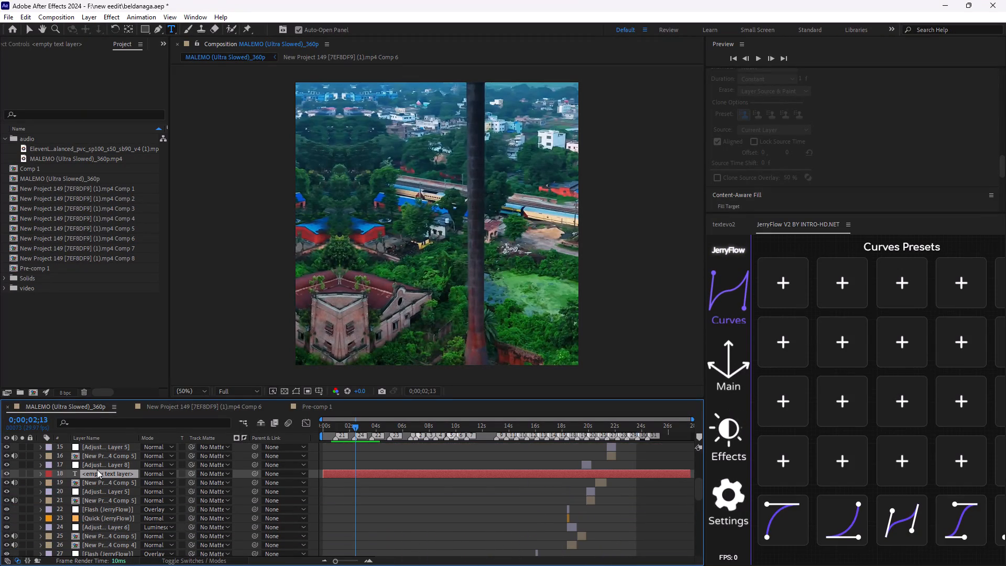
{"action": "left_click_drag", "start_coordinate": [97, 470], "coordinate": [95, 537]}
{"action": "scroll", "coordinate": [105, 523], "scroll_direction": "down", "scroll_amount": 2}
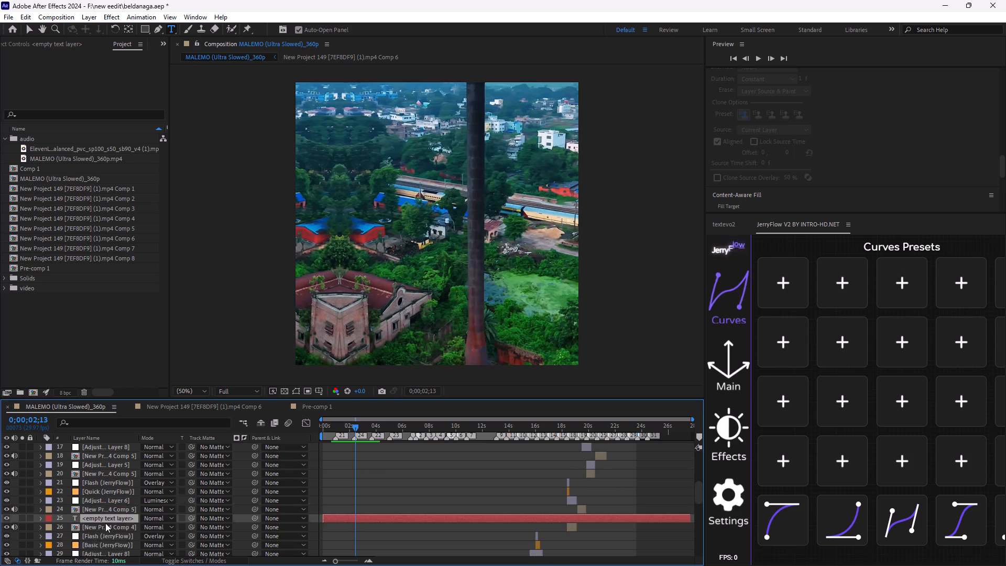
{"action": "scroll", "coordinate": [105, 523], "scroll_direction": "down", "scroll_amount": 3}
{"action": "left_click_drag", "start_coordinate": [104, 447], "coordinate": [101, 493]}
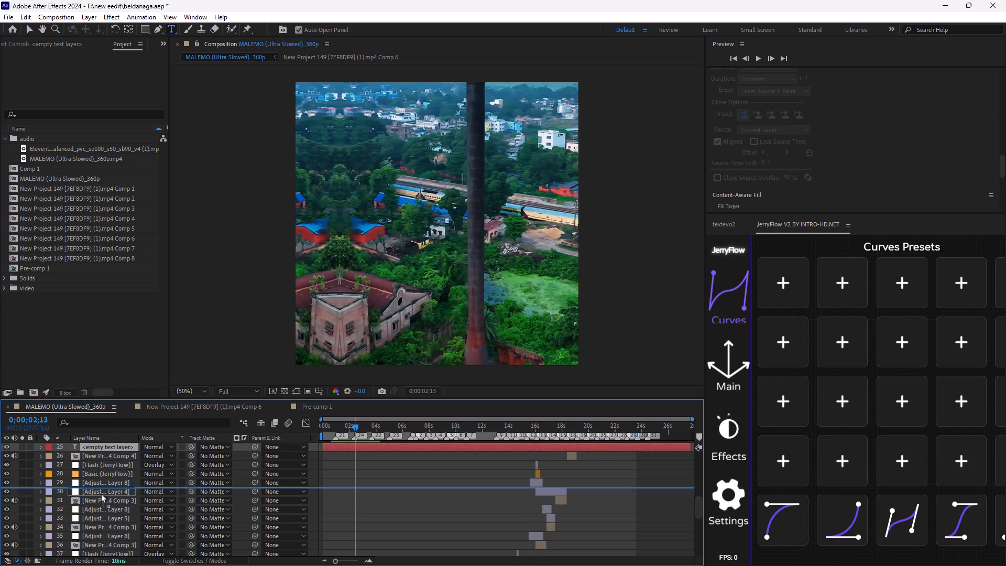
{"action": "left_click_drag", "start_coordinate": [101, 493], "coordinate": [95, 542]}
{"action": "scroll", "coordinate": [102, 529], "scroll_direction": "down", "scroll_amount": 3}
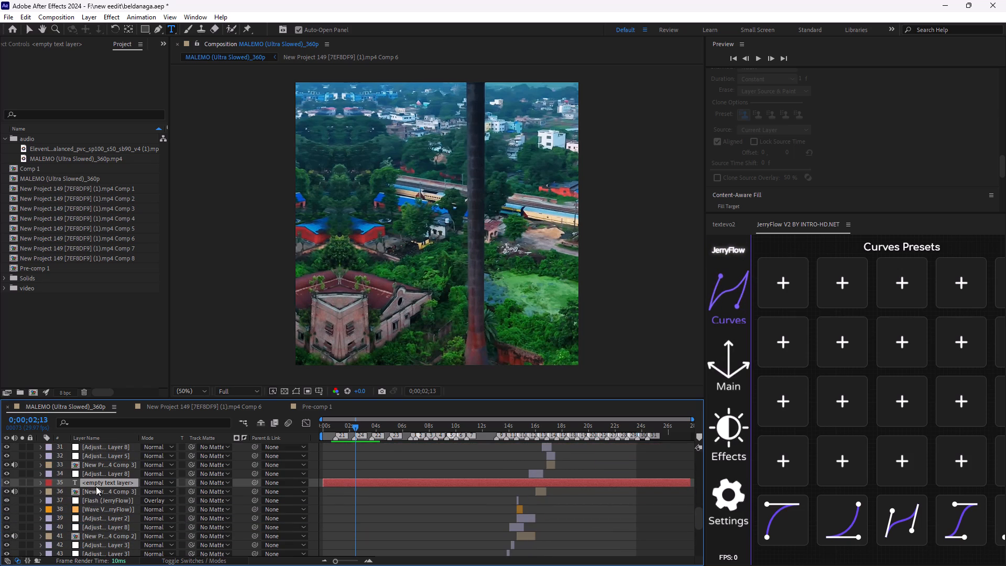
{"action": "left_click_drag", "start_coordinate": [96, 485], "coordinate": [93, 545]}
{"action": "scroll", "coordinate": [94, 541], "scroll_direction": "down", "scroll_amount": 4}
{"action": "left_click_drag", "start_coordinate": [111, 464], "coordinate": [98, 546]}
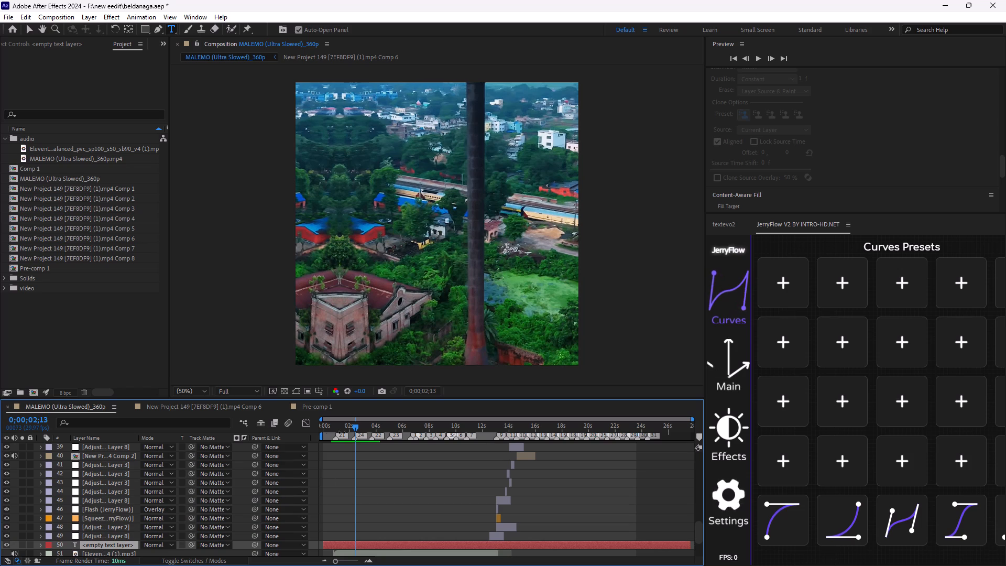
Play the composition from the start, stop at 0;00;01;26 and split the empty text layer there.
{"action": "left_click_drag", "start_coordinate": [356, 428], "coordinate": [305, 455]}
{"action": "key", "text": "space"}
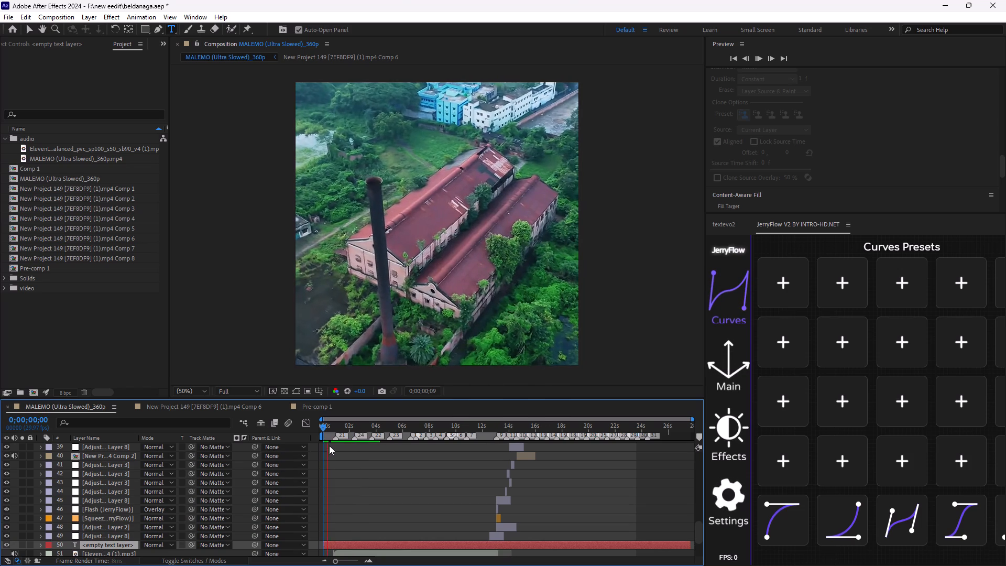
{"action": "key", "text": "space"}
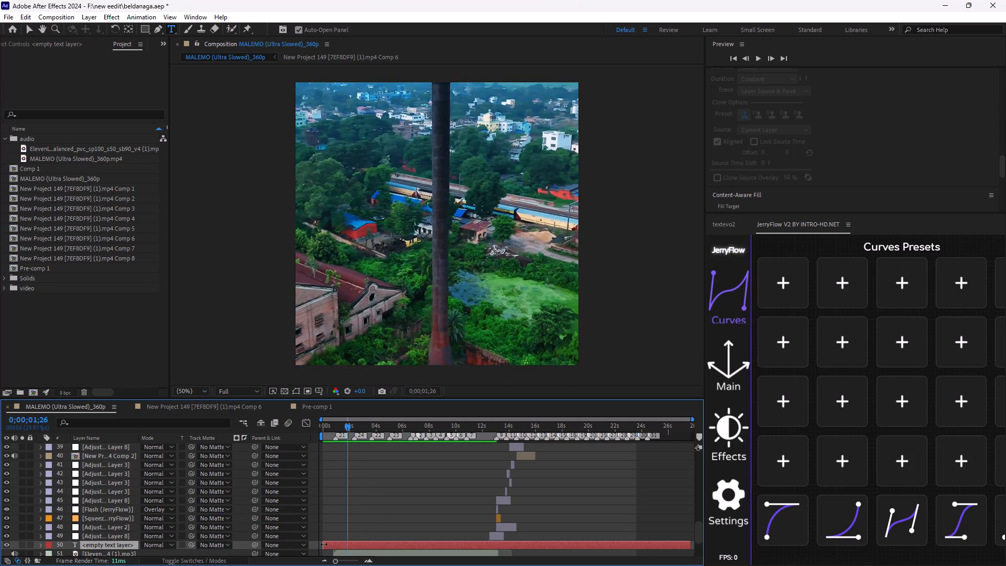
{"action": "key", "text": "ctrl+shift+d"}
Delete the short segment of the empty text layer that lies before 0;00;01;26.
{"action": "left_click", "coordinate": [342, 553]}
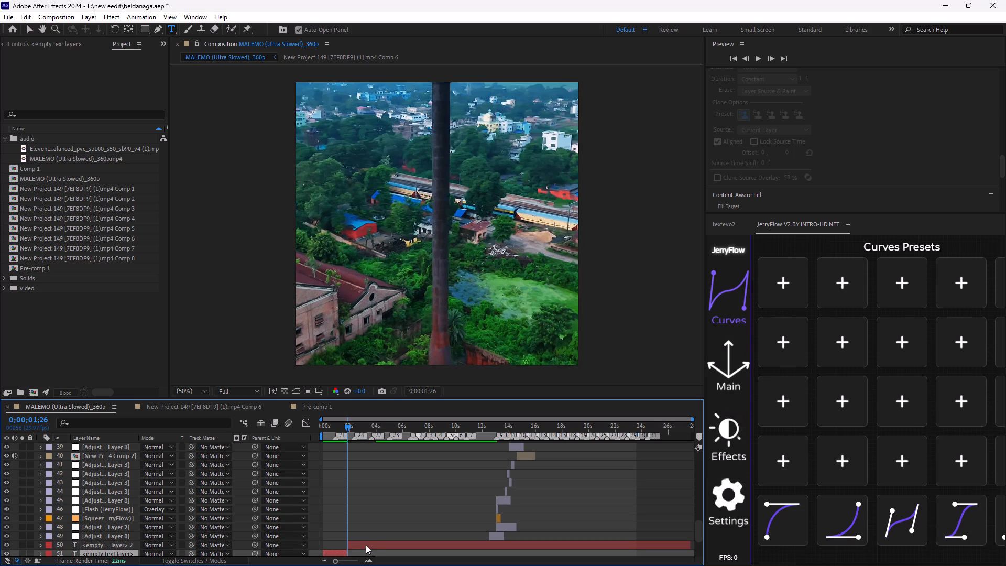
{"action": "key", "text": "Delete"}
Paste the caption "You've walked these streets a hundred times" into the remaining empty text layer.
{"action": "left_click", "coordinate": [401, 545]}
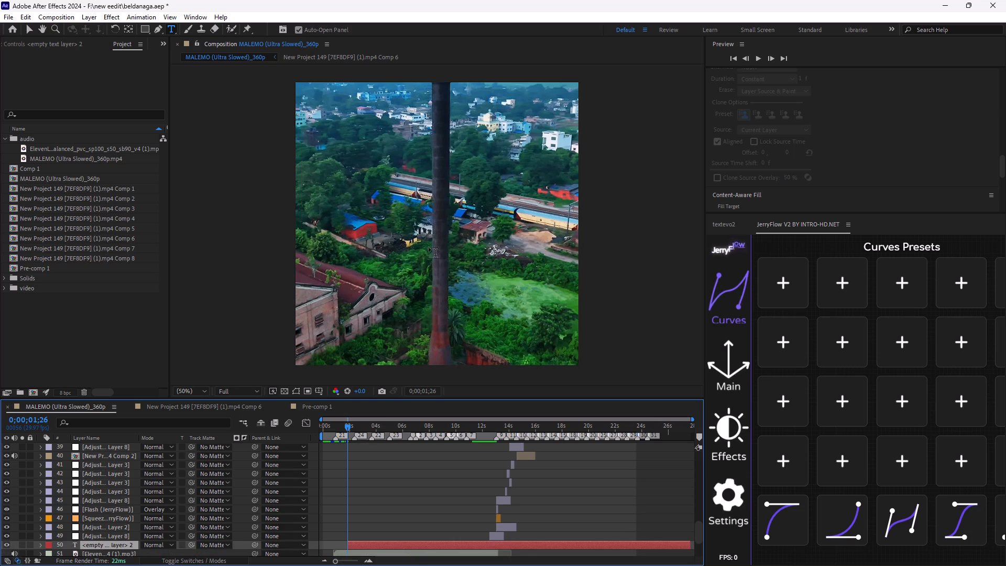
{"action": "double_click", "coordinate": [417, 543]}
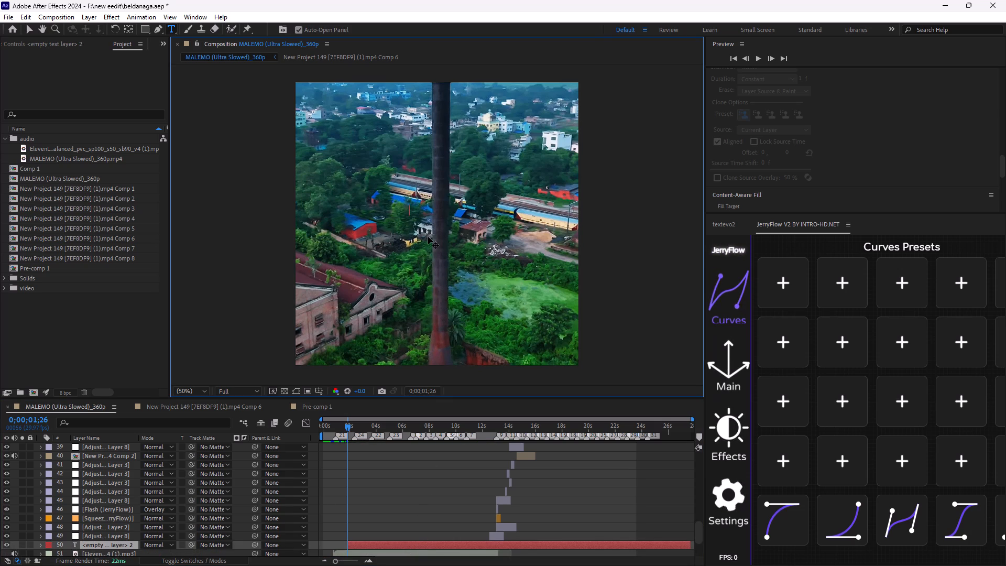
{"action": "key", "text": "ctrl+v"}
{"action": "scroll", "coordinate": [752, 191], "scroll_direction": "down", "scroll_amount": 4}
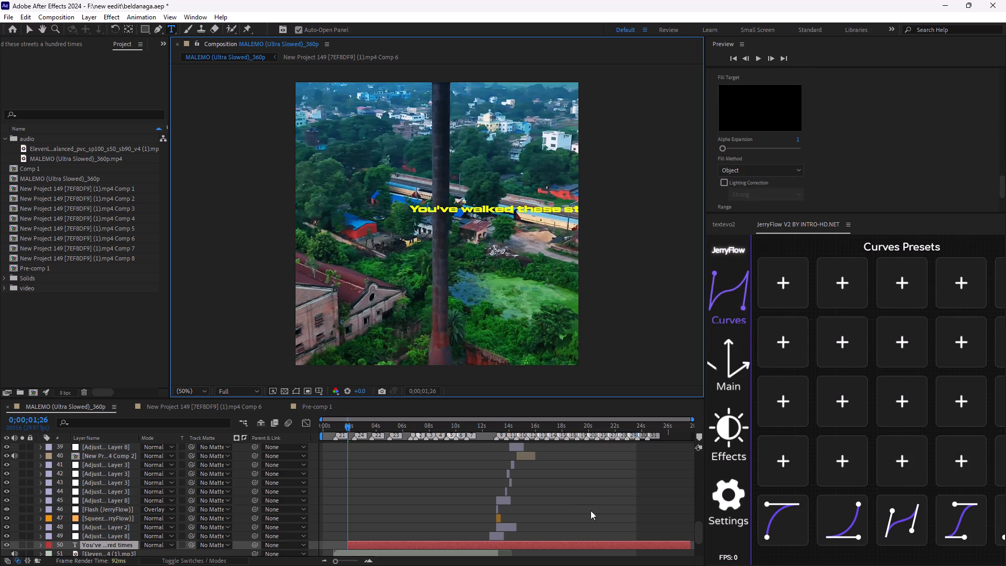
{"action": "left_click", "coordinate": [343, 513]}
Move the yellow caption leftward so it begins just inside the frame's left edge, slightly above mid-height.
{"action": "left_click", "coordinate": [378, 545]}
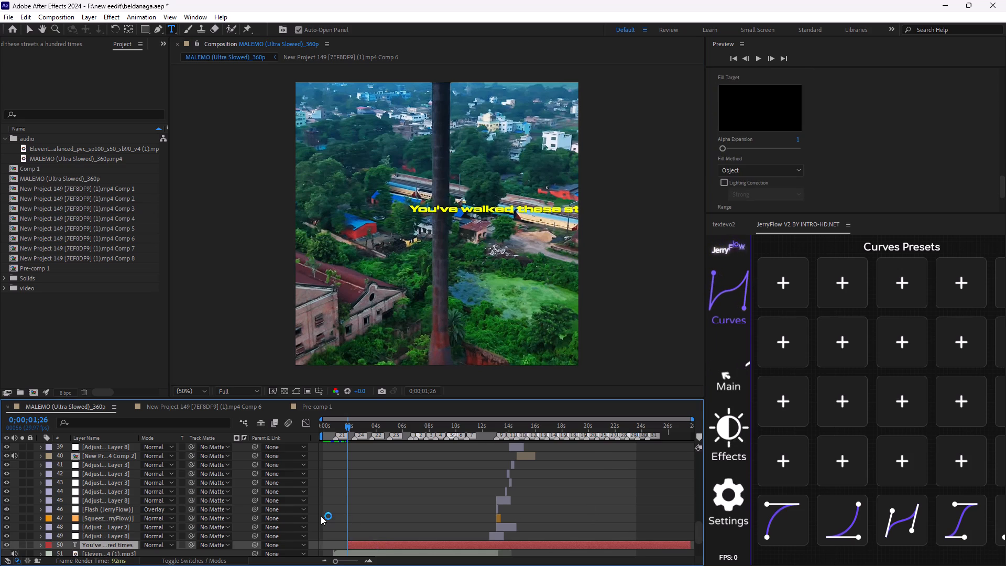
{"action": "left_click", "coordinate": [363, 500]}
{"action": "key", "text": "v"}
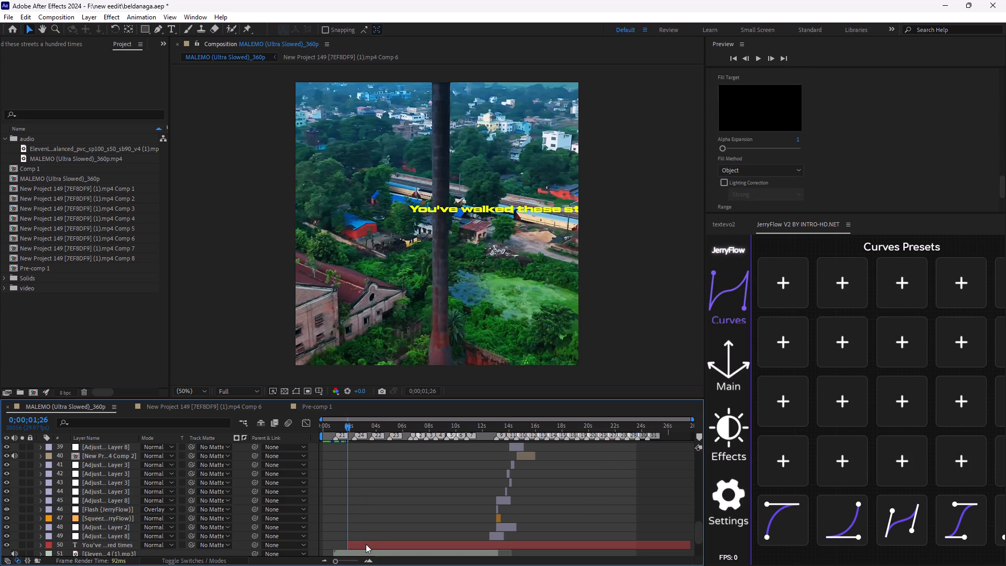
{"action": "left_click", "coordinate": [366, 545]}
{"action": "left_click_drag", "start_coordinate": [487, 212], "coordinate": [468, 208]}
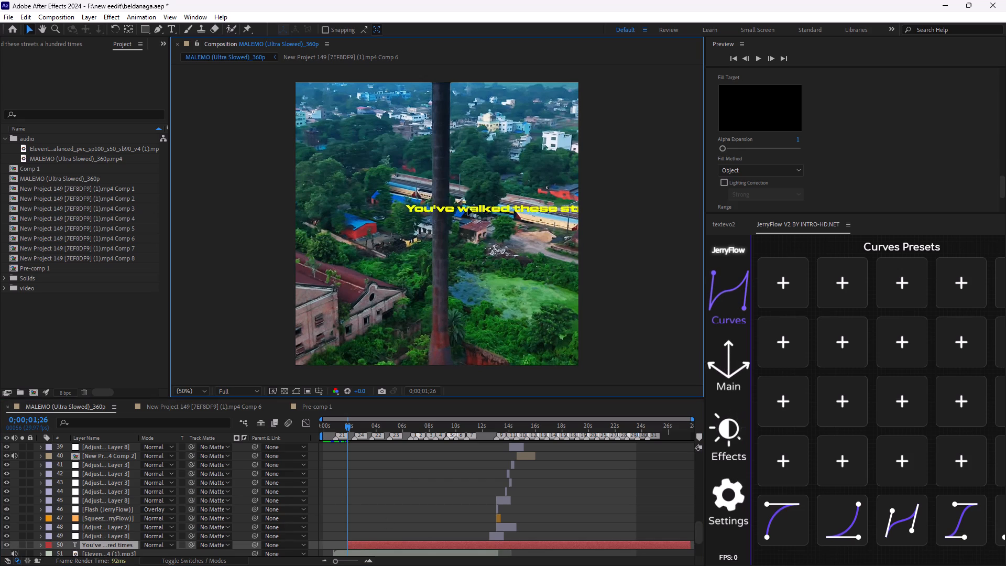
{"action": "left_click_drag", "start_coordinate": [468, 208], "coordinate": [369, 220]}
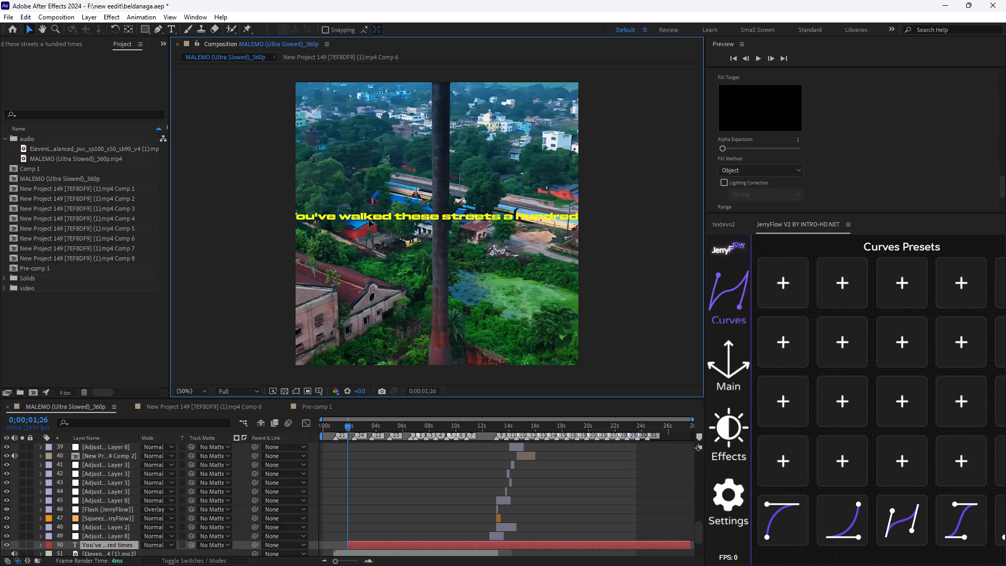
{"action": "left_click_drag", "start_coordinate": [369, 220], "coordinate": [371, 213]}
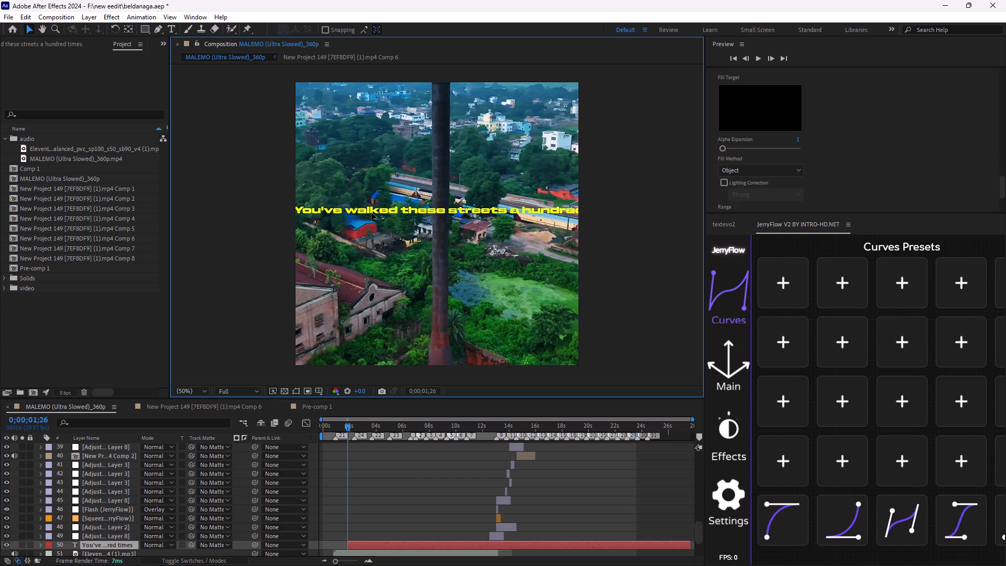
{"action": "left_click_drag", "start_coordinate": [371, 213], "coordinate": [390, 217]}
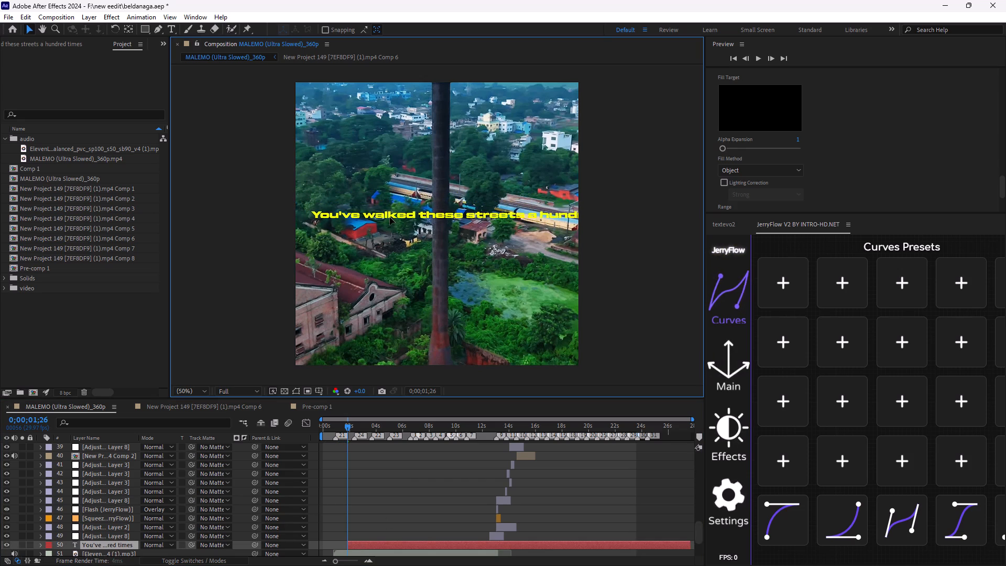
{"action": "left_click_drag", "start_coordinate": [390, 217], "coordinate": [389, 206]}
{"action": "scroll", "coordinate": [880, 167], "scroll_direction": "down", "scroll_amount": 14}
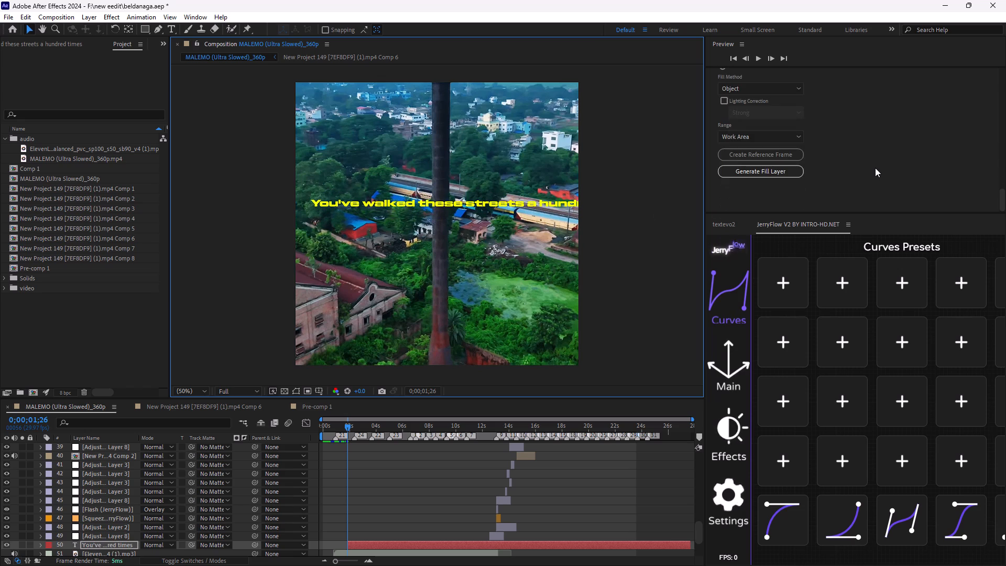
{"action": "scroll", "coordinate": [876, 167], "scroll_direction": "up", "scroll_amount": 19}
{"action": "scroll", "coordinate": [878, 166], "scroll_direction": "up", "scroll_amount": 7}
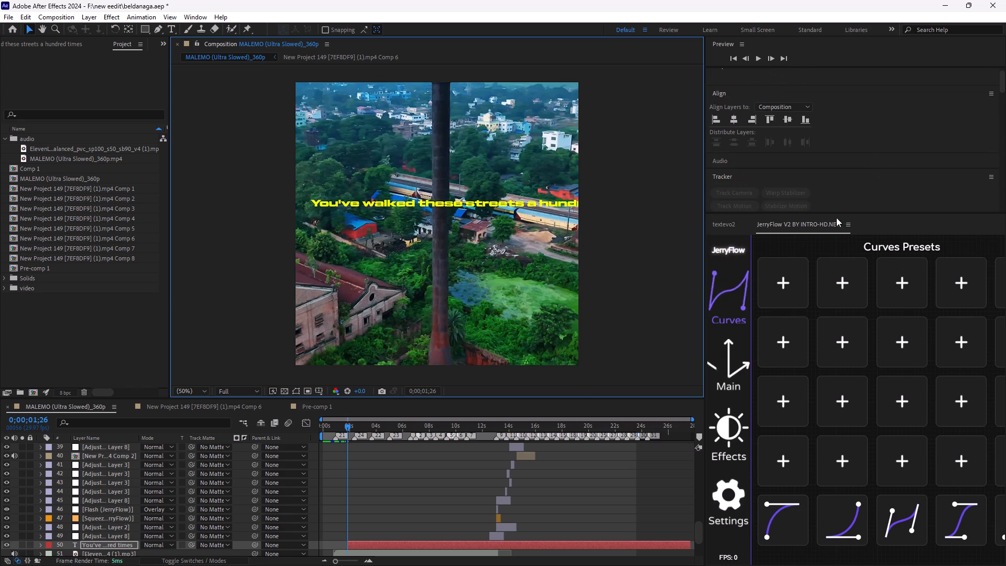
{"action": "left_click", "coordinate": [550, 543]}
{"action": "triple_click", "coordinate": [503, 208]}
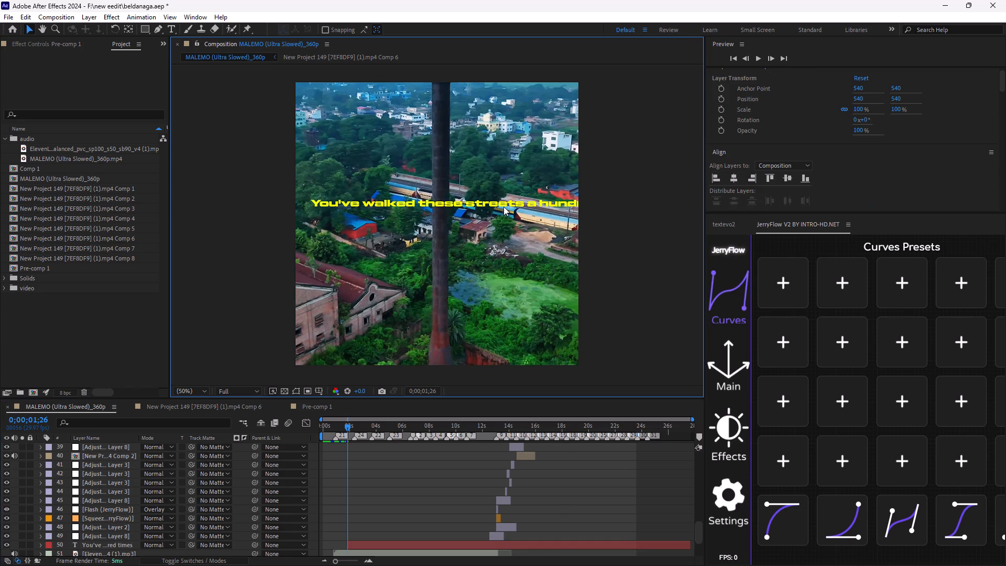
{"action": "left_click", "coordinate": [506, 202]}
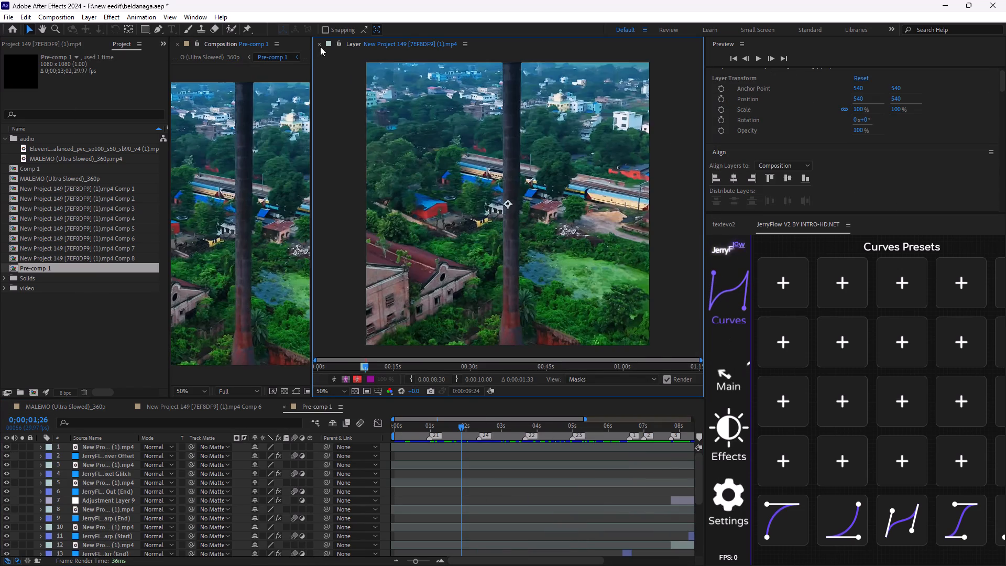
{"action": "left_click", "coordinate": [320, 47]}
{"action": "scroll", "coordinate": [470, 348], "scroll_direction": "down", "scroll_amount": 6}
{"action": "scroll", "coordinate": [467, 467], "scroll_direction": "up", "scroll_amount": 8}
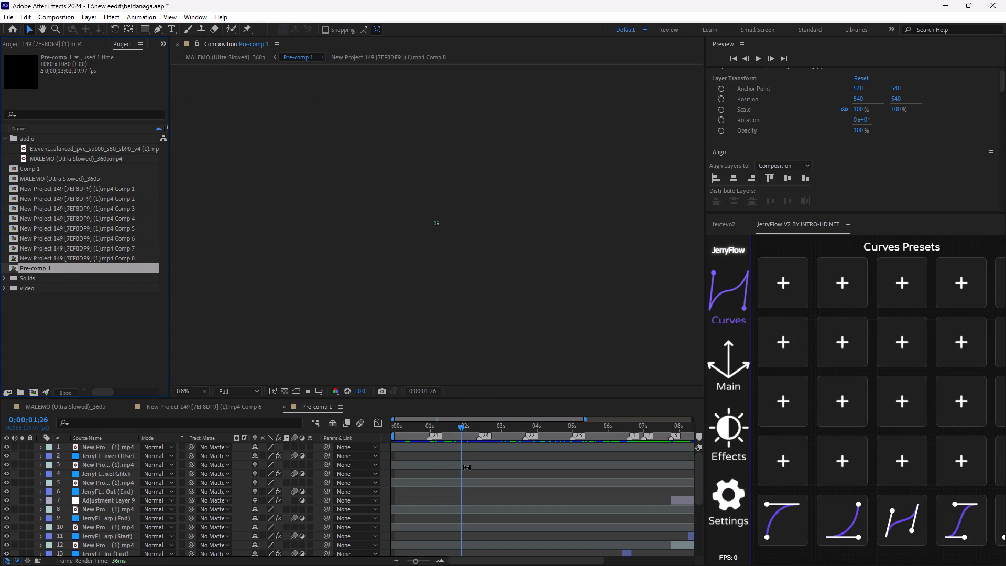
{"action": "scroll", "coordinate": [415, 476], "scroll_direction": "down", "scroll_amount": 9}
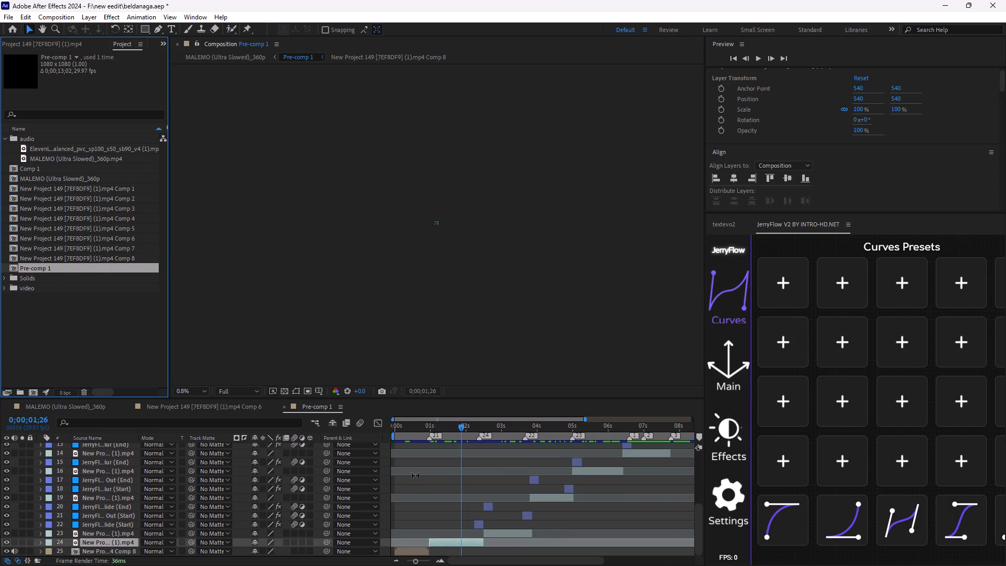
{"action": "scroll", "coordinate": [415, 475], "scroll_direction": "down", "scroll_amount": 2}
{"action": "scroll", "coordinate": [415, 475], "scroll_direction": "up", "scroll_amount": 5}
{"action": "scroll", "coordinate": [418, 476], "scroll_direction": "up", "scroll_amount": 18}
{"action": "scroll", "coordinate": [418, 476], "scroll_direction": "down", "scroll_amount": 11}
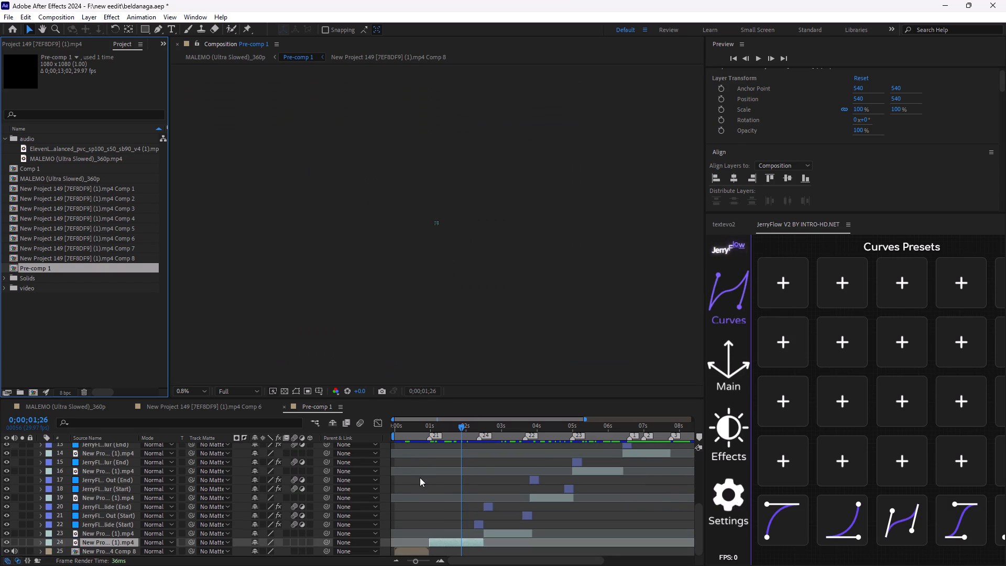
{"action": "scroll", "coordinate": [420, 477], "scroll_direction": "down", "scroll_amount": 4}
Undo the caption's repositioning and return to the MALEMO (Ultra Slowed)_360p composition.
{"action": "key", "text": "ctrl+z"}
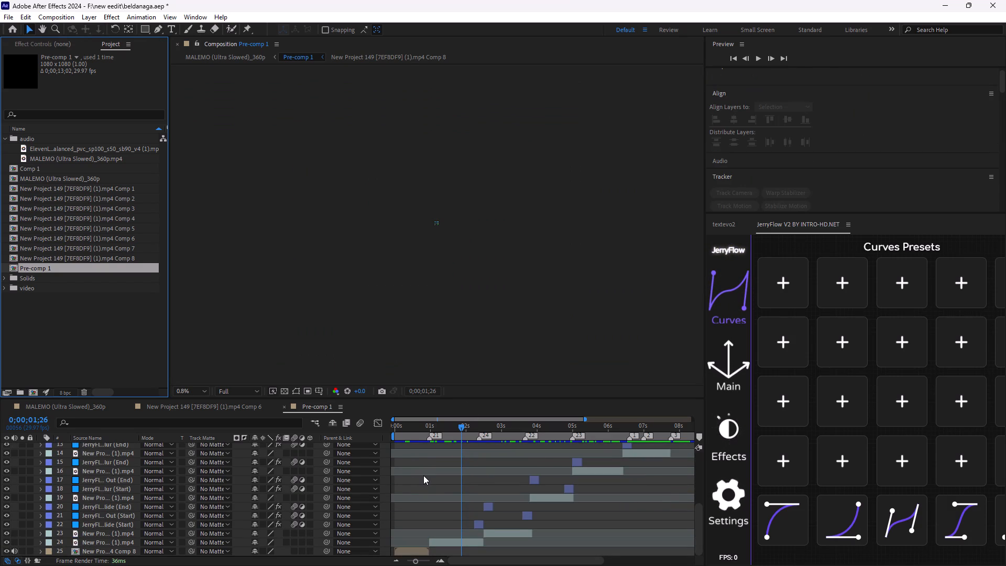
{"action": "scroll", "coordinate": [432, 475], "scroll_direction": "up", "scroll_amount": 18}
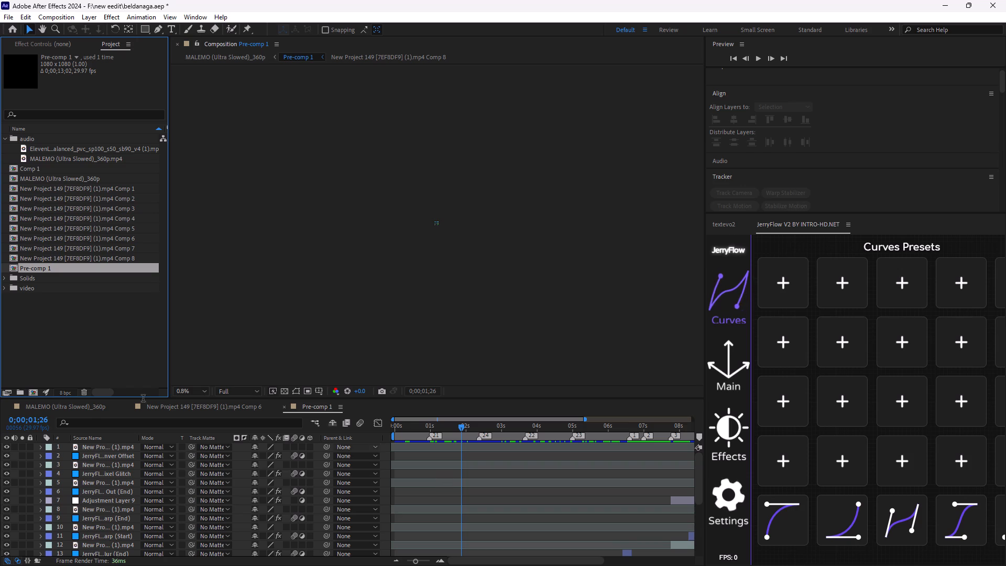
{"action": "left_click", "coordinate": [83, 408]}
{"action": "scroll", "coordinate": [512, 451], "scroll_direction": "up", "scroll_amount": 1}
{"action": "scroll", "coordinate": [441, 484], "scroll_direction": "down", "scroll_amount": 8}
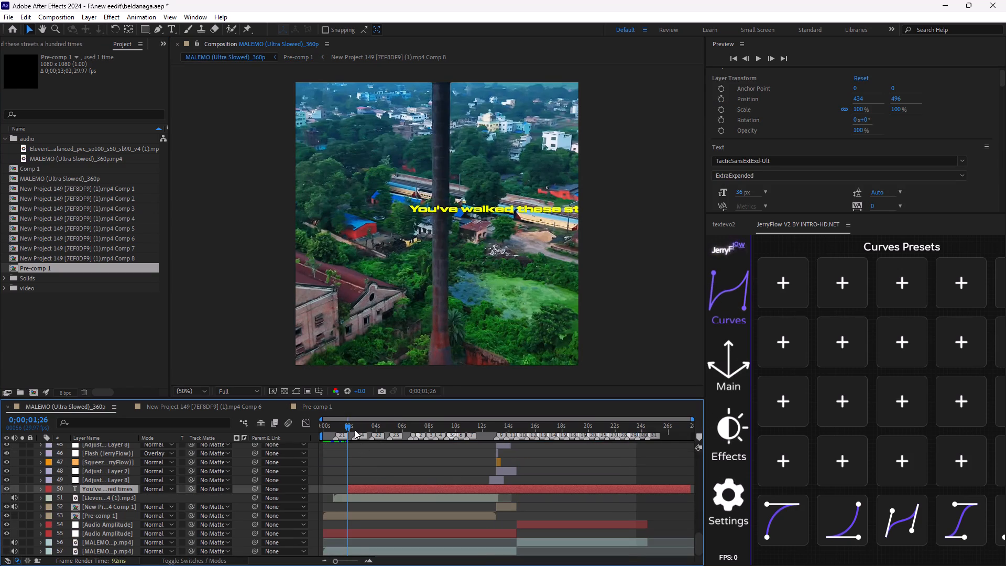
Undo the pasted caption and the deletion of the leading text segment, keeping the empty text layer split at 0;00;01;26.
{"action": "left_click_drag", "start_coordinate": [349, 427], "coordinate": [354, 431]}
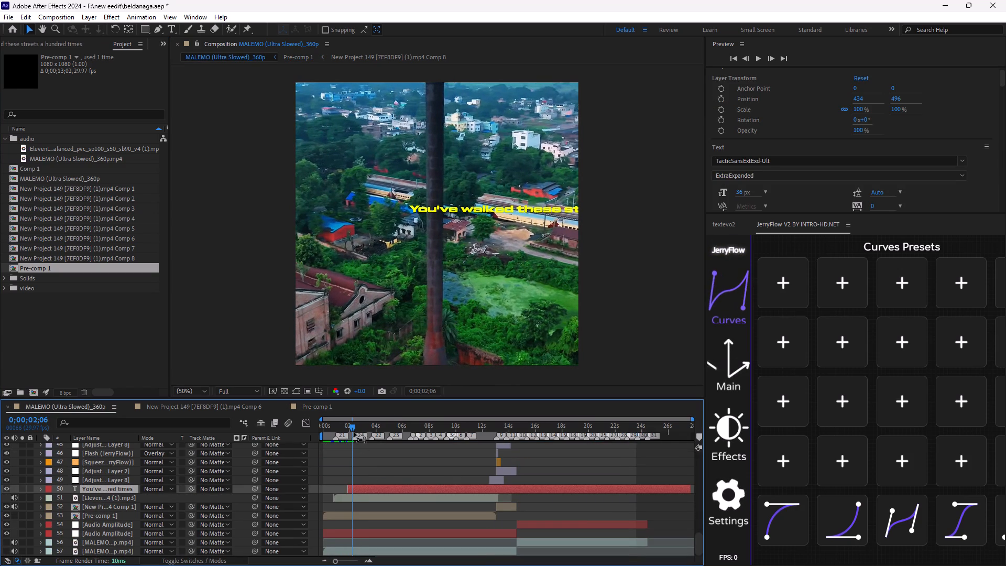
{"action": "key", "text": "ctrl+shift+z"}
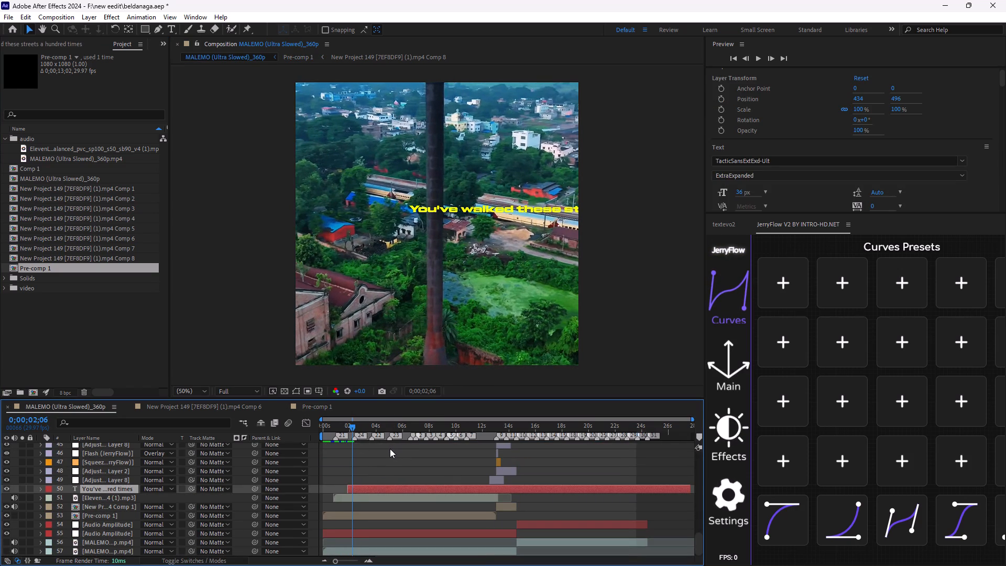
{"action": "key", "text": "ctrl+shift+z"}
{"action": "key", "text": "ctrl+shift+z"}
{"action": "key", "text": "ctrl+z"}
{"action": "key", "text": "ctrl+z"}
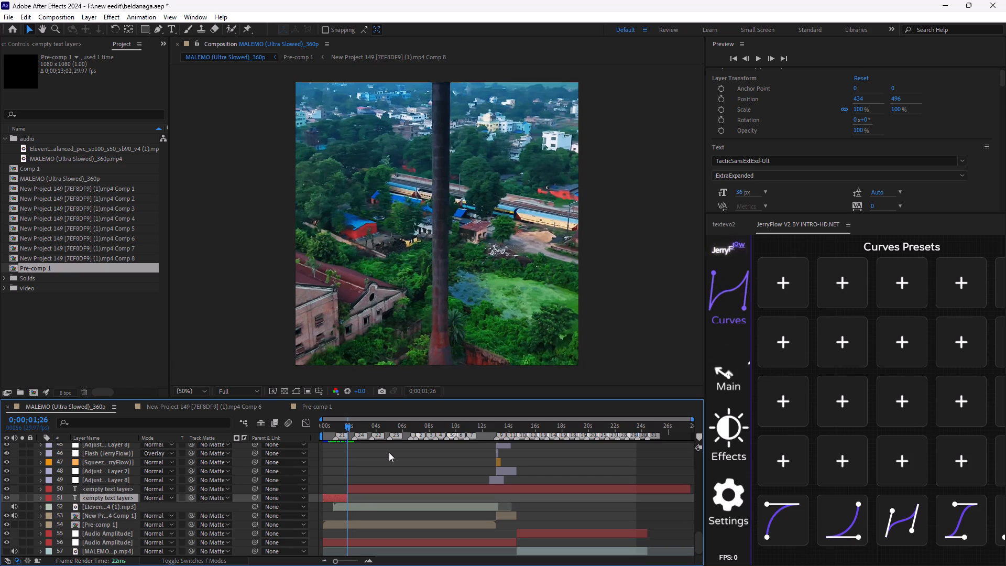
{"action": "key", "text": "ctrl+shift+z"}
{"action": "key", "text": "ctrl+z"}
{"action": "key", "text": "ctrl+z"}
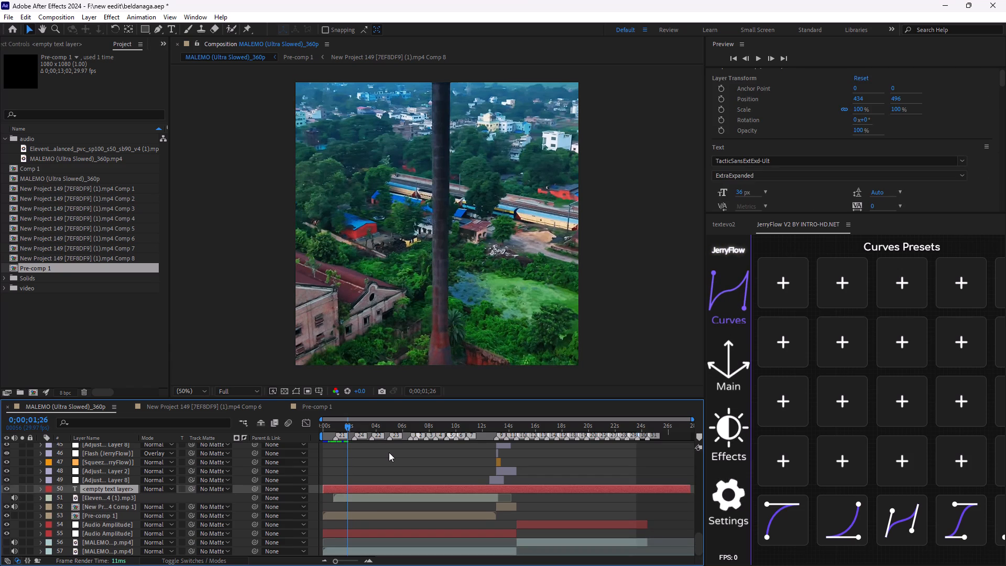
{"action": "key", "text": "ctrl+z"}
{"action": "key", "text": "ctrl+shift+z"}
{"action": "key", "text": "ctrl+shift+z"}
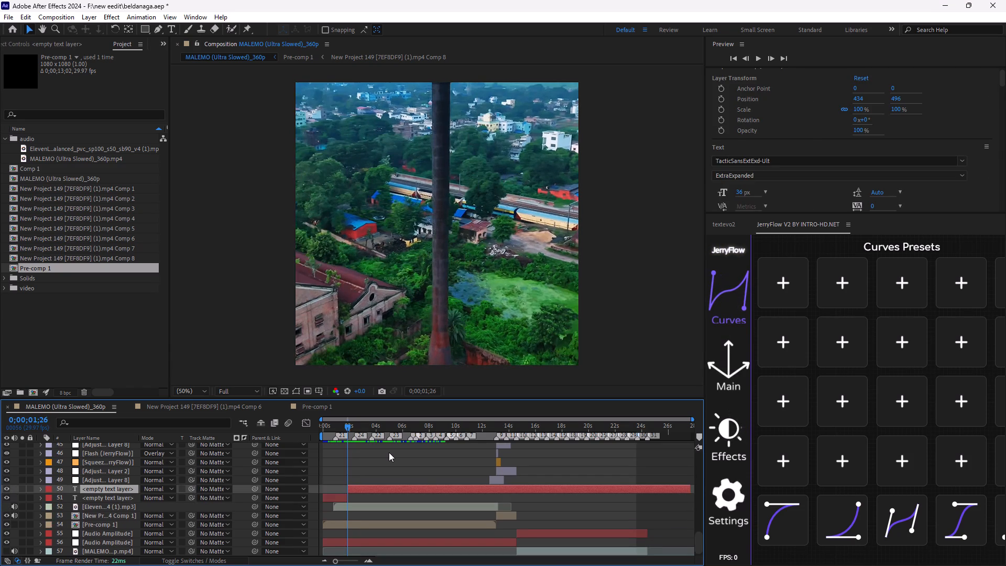
Redo the deletion of the empty text layer's leading segment, keeping only the part starting at 0;00;01;26.
{"action": "key", "text": "ctrl+shift+z"}
{"action": "left_click_drag", "start_coordinate": [342, 426], "coordinate": [366, 445]}
{"action": "key", "text": "ctrl+shift+z"}
{"action": "key", "text": "ctrl+z"}
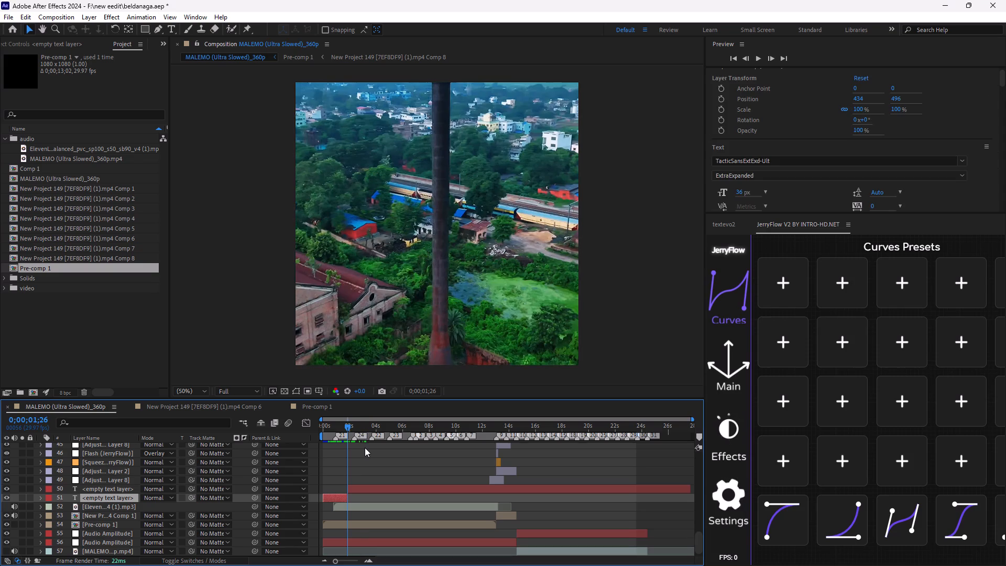
{"action": "key", "text": "ctrl+z"}
{"action": "key", "text": "ctrl+z"}
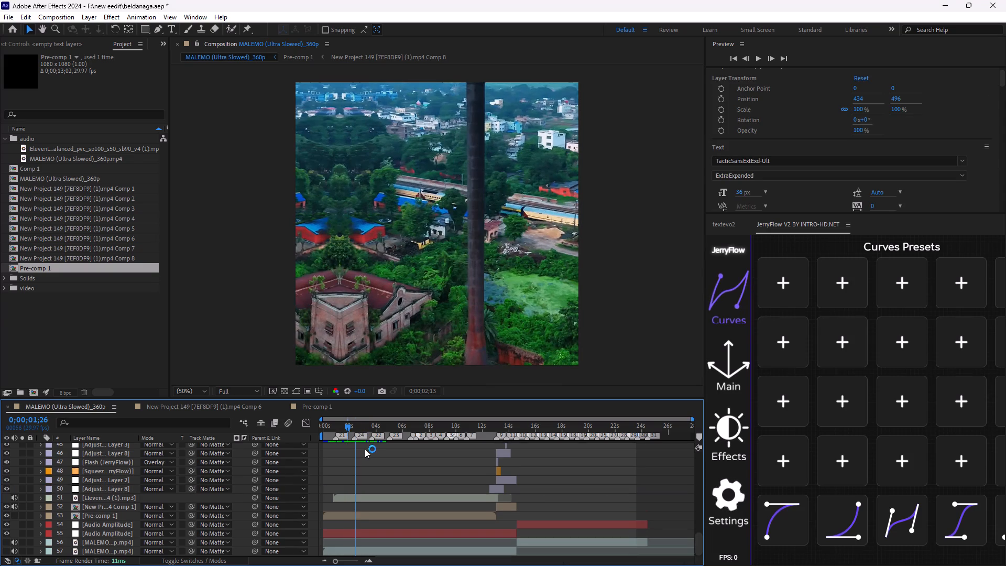
{"action": "key", "text": "ctrl+shift+z"}
{"action": "key", "text": "ctrl+shift+z"}
{"action": "key", "text": "ctrl+shift+z"}
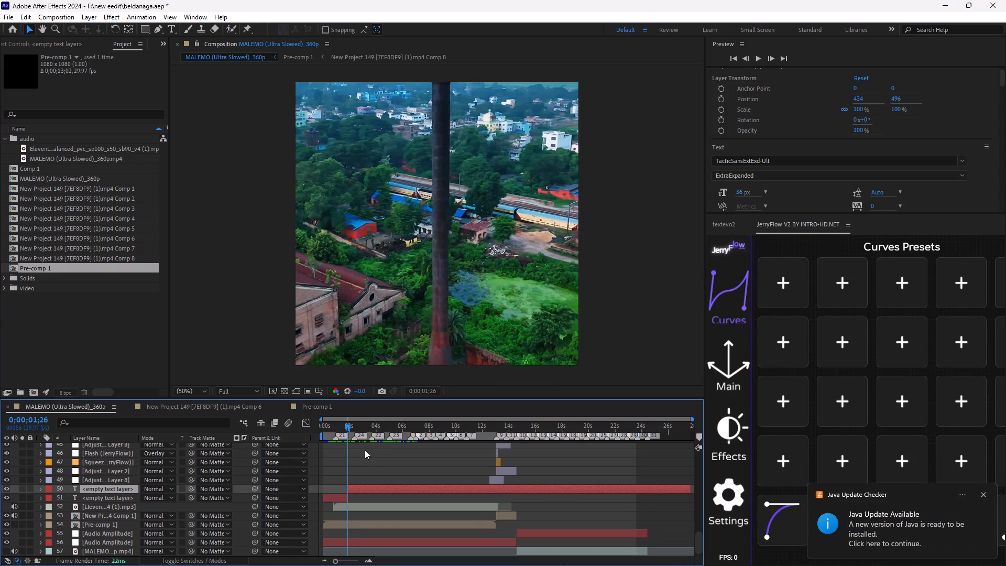
Paste the caption "You've walked these streets a hundred times" into the empty text layer.
{"action": "left_click", "coordinate": [392, 487]}
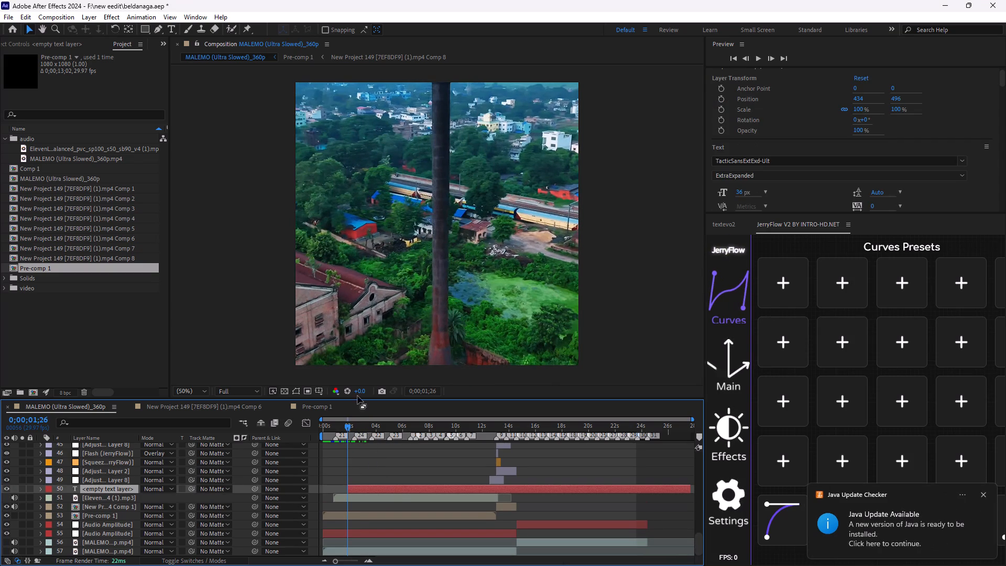
{"action": "double_click", "coordinate": [394, 488]}
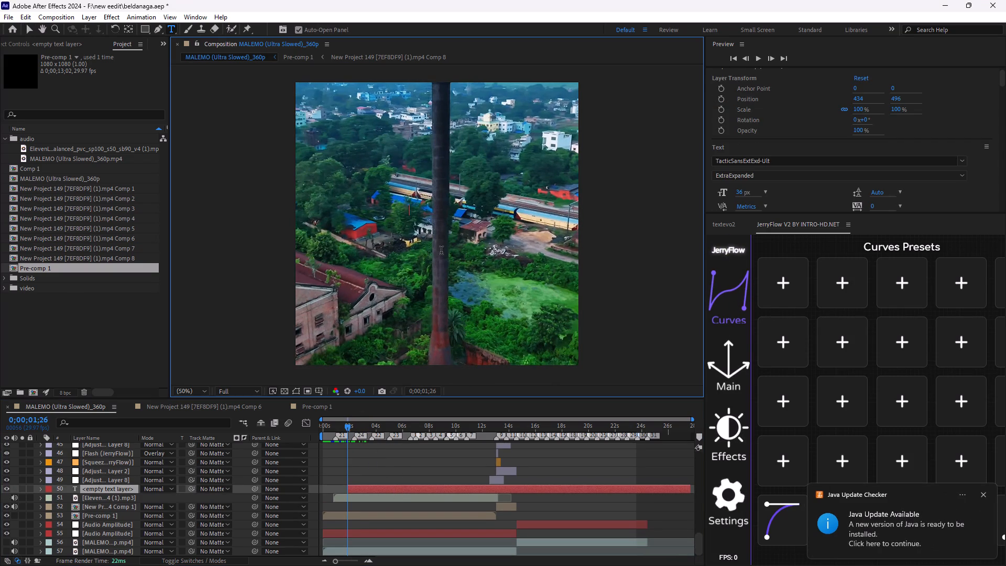
{"action": "key", "text": "ctrl+v"}
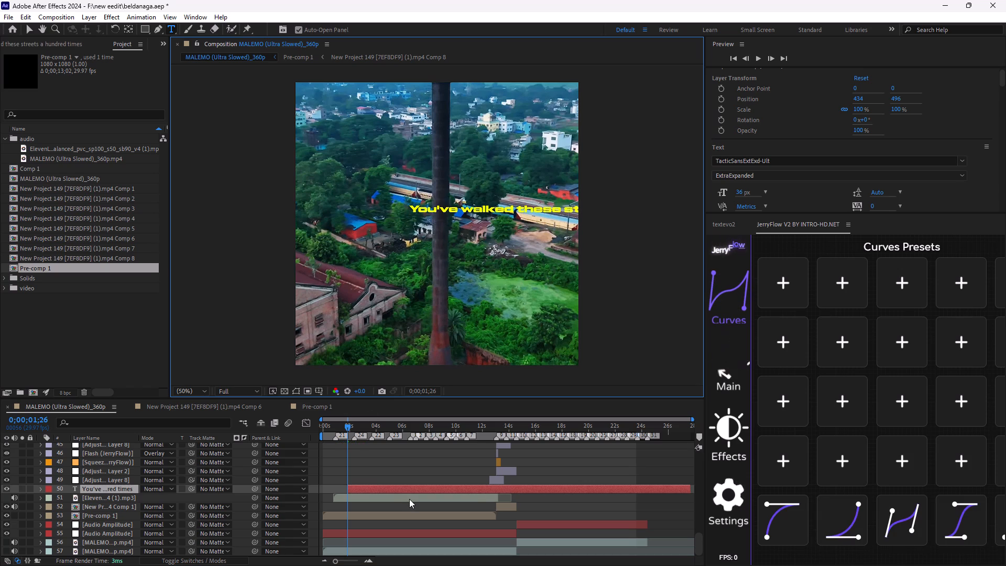
{"action": "left_click", "coordinate": [409, 499]}
{"action": "left_click", "coordinate": [413, 485]}
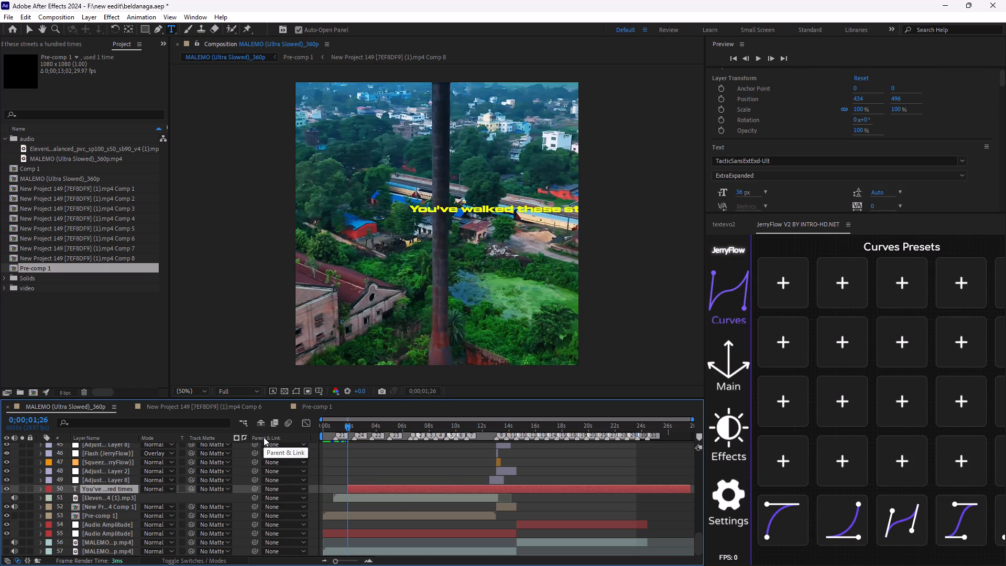
Move the yellow caption so it begins just inside the frame's left edge, at about 20, 504.
{"action": "left_click", "coordinate": [314, 465]}
{"action": "key", "text": "v"}
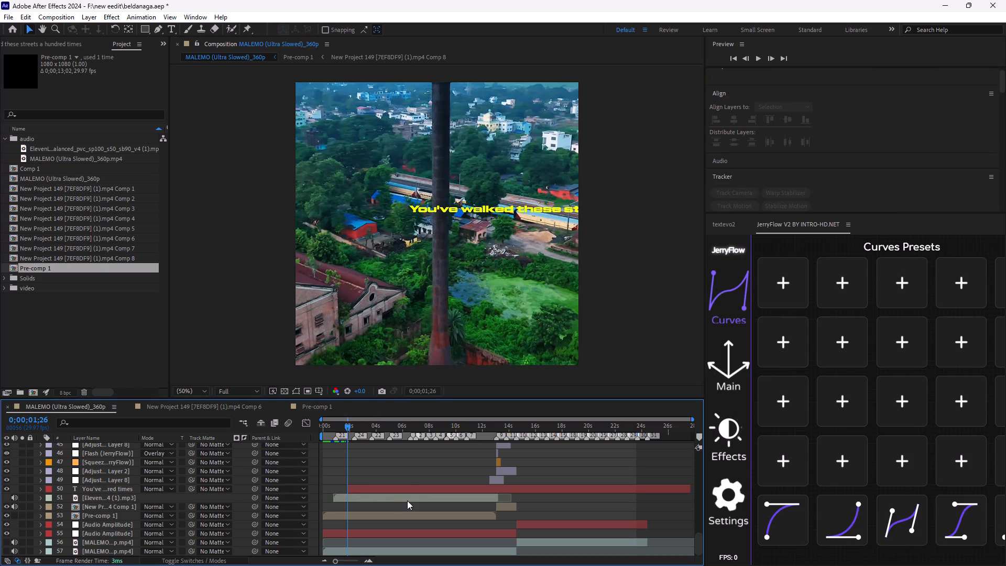
{"action": "left_click_drag", "start_coordinate": [508, 209], "coordinate": [414, 221]}
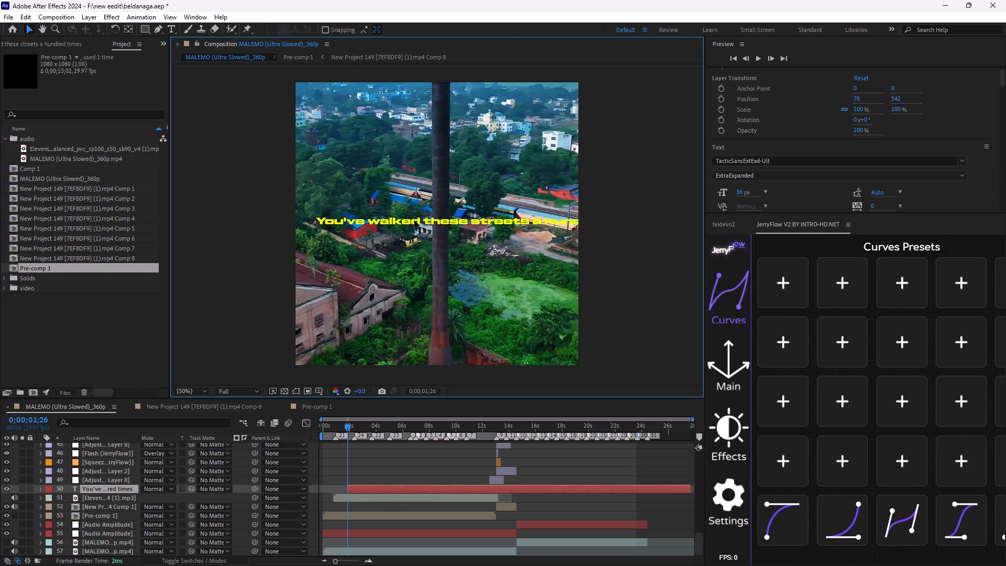
{"action": "left_click_drag", "start_coordinate": [414, 221], "coordinate": [399, 211]}
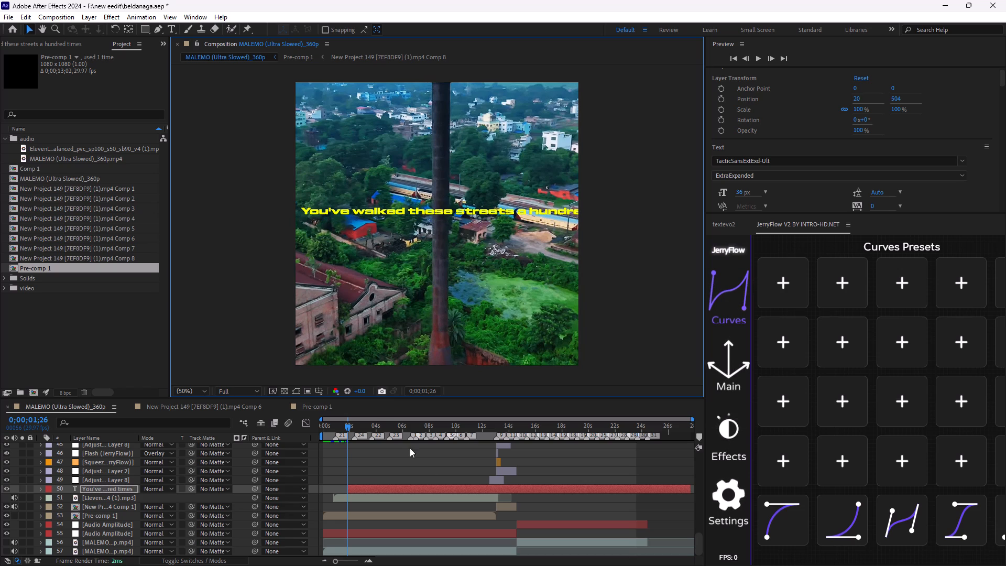
Duplicate the caption text layer.
{"action": "key", "text": "ctrl+d"}
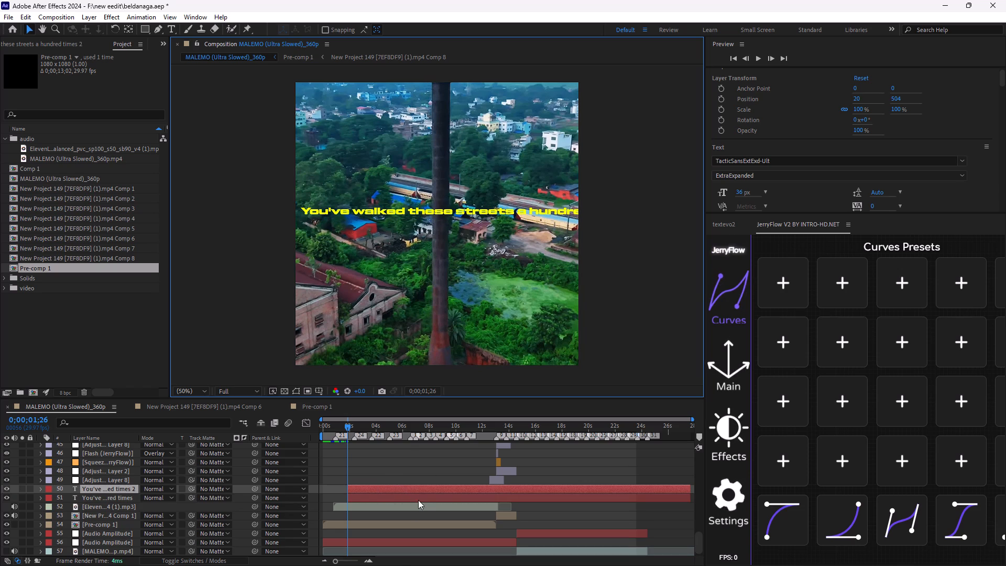
Shorten the original caption layer's text to "You've walked these".
{"action": "left_click", "coordinate": [386, 493]}
{"action": "left_click", "coordinate": [386, 497]}
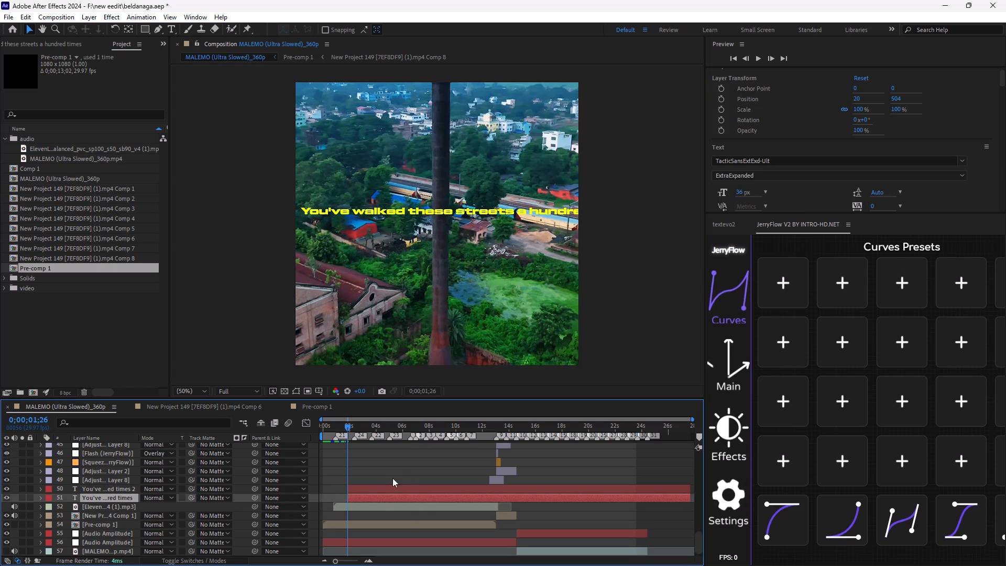
{"action": "double_click", "coordinate": [455, 213]}
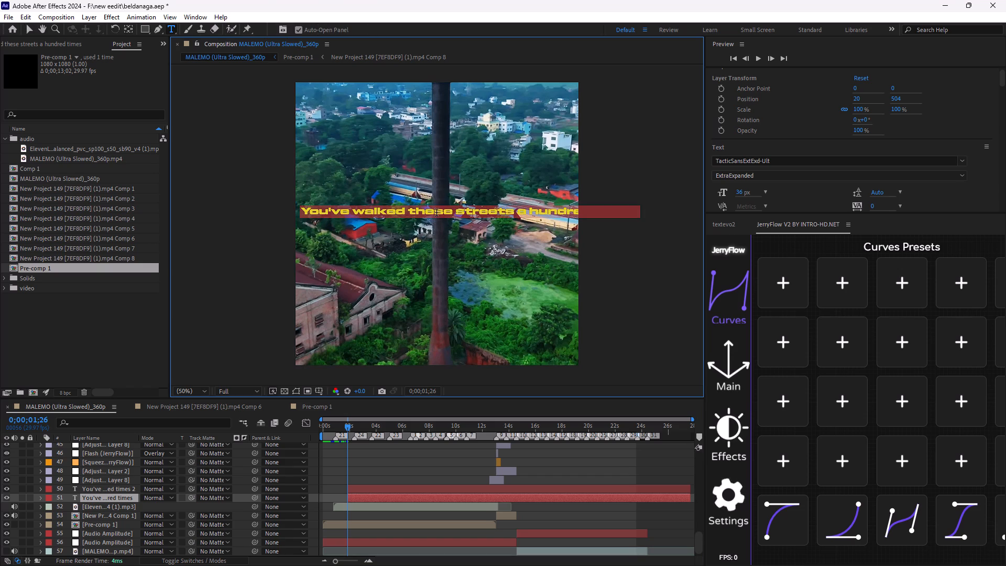
{"action": "left_click", "coordinate": [464, 211]}
{"action": "left_click_drag", "start_coordinate": [458, 209], "coordinate": [776, 231]}
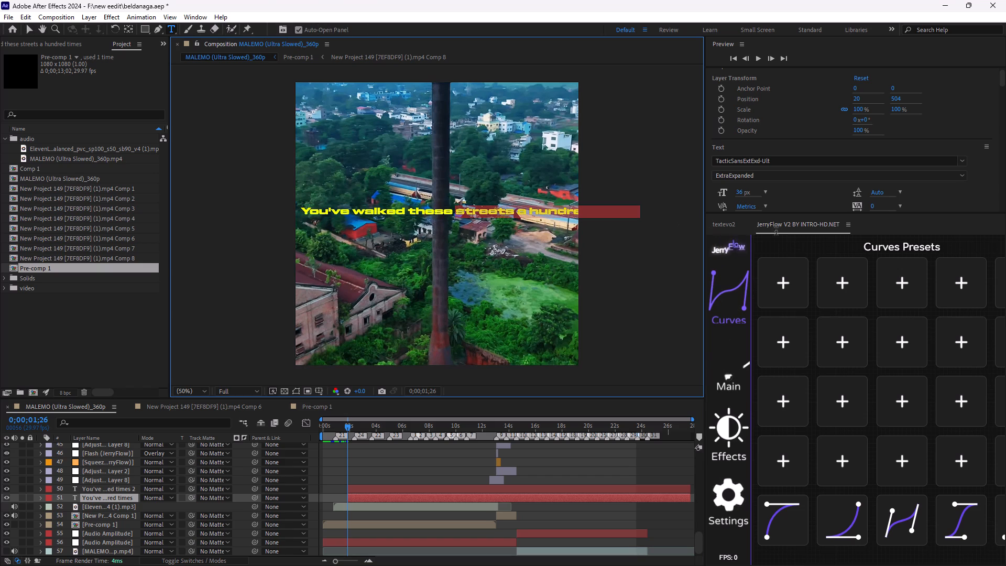
{"action": "left_click_drag", "start_coordinate": [776, 231], "coordinate": [780, 231]}
{"action": "key", "text": "BackSpace"}
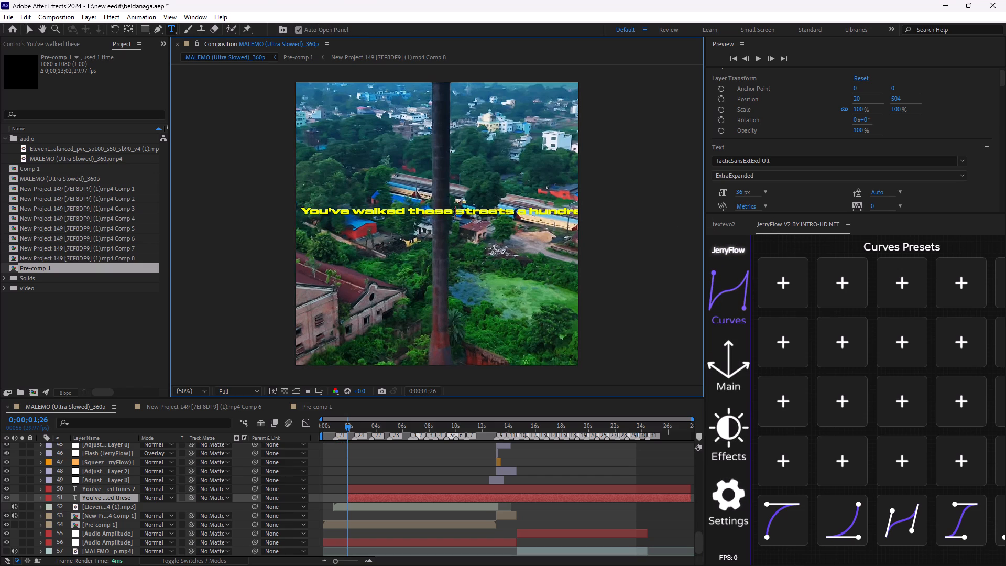
Play back the composition from 0;00;01;26 to check the caption timing against the voiceover.
{"action": "left_click", "coordinate": [419, 487]}
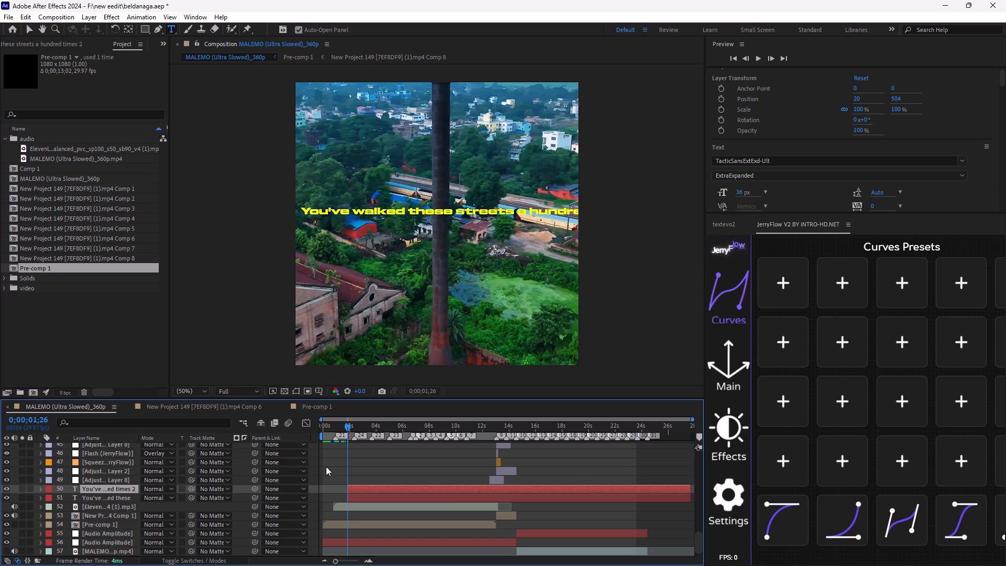
{"action": "key", "text": "space"}
{"action": "key", "text": "space"}
{"action": "left_click", "coordinate": [378, 482]}
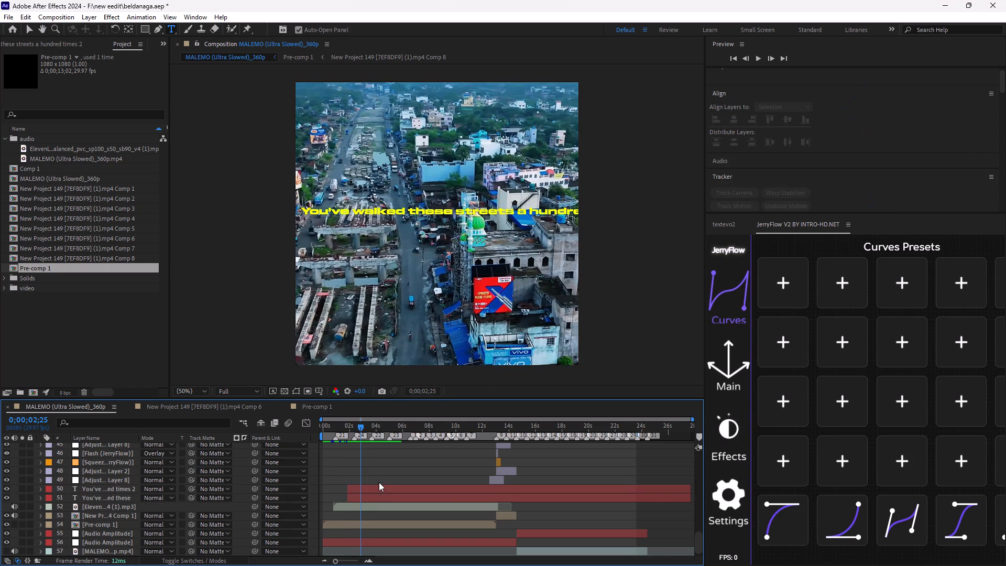
{"action": "key", "text": "space"}
{"action": "left_click", "coordinate": [378, 488]}
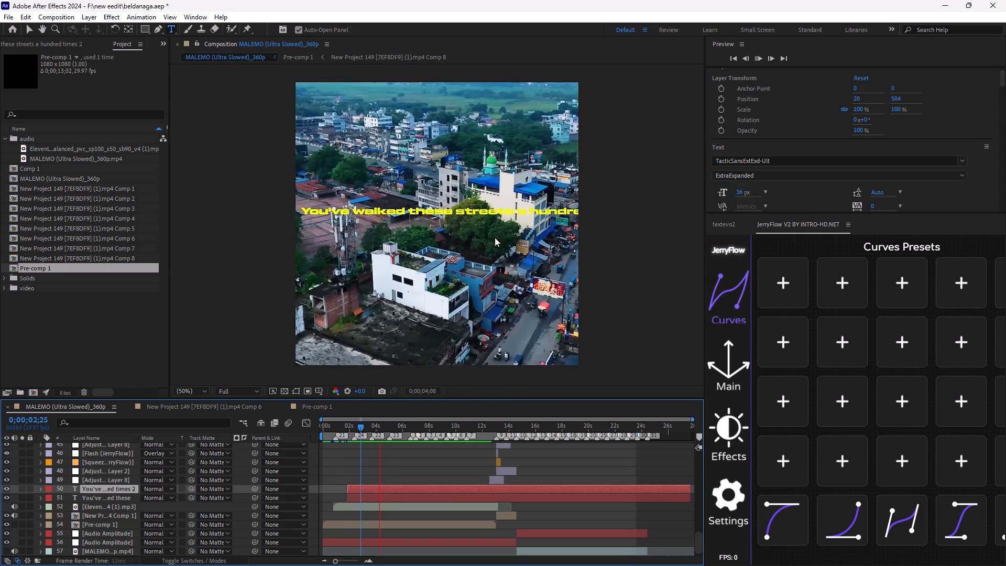
{"action": "left_click_drag", "start_coordinate": [509, 212], "coordinate": [486, 244]}
{"action": "key", "text": "space"}
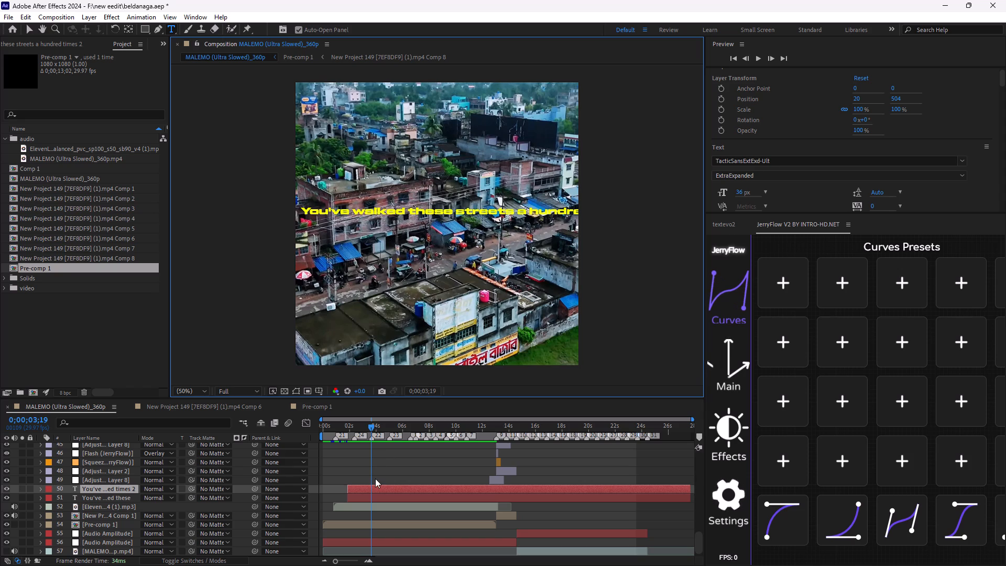
Move the duplicated caption below the "You've walked these" line, to about -114, 584.
{"action": "key", "text": "v"}
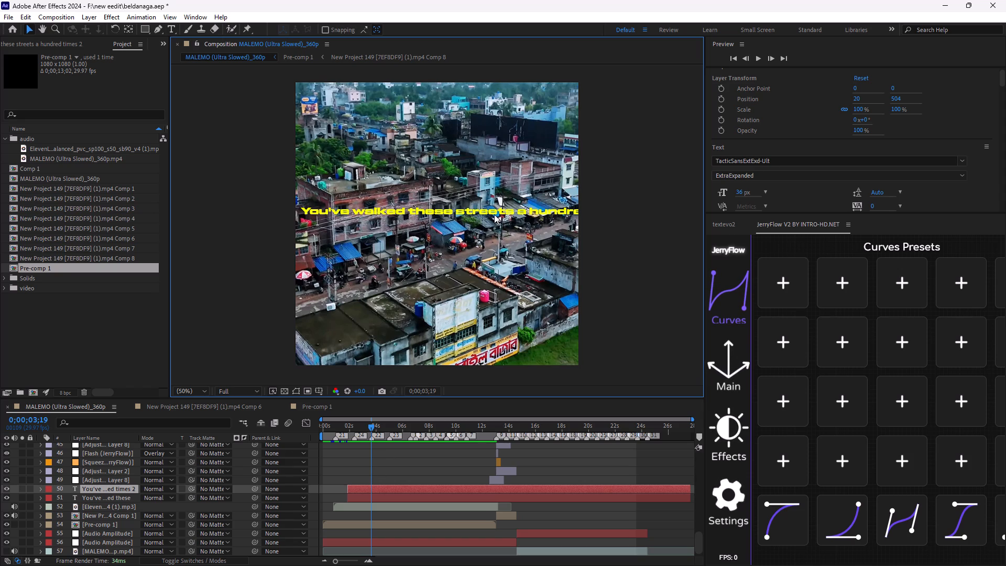
{"action": "left_click_drag", "start_coordinate": [495, 213], "coordinate": [460, 234]}
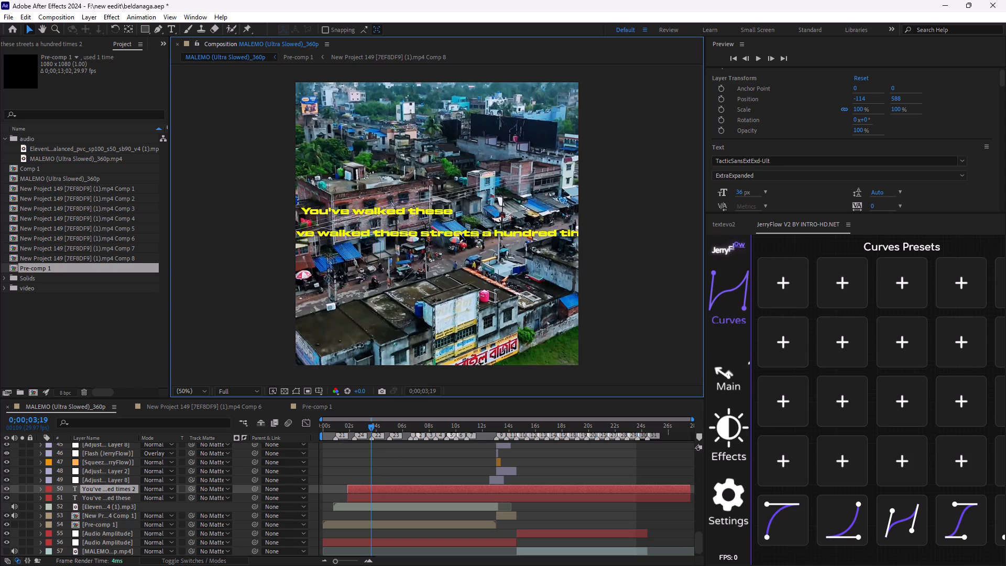
{"action": "left_click_drag", "start_coordinate": [460, 234], "coordinate": [460, 234]}
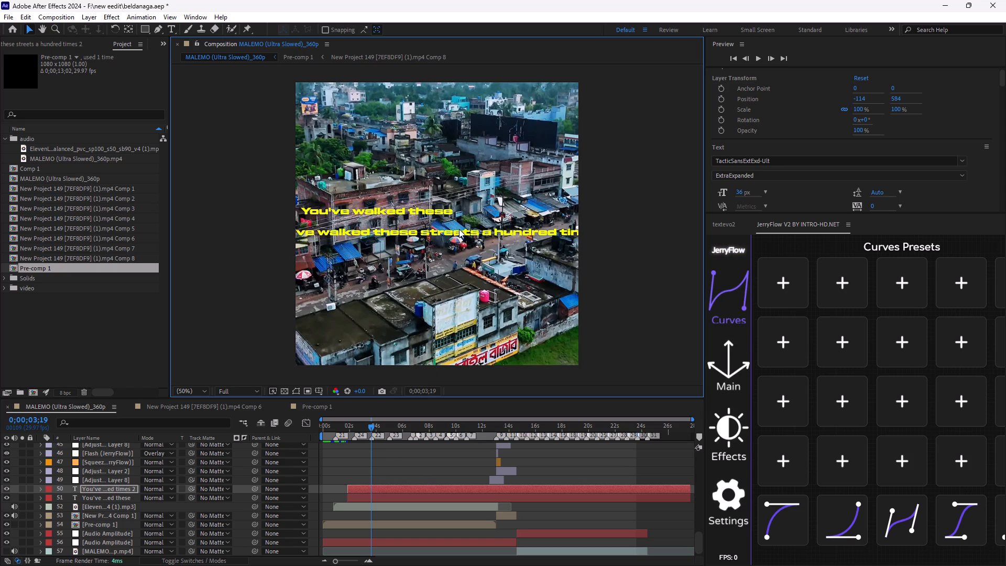
Remove the opening words from the duplicated caption, leaving "streets a hundred times".
{"action": "double_click", "coordinate": [440, 233]}
{"action": "left_click", "coordinate": [427, 231]}
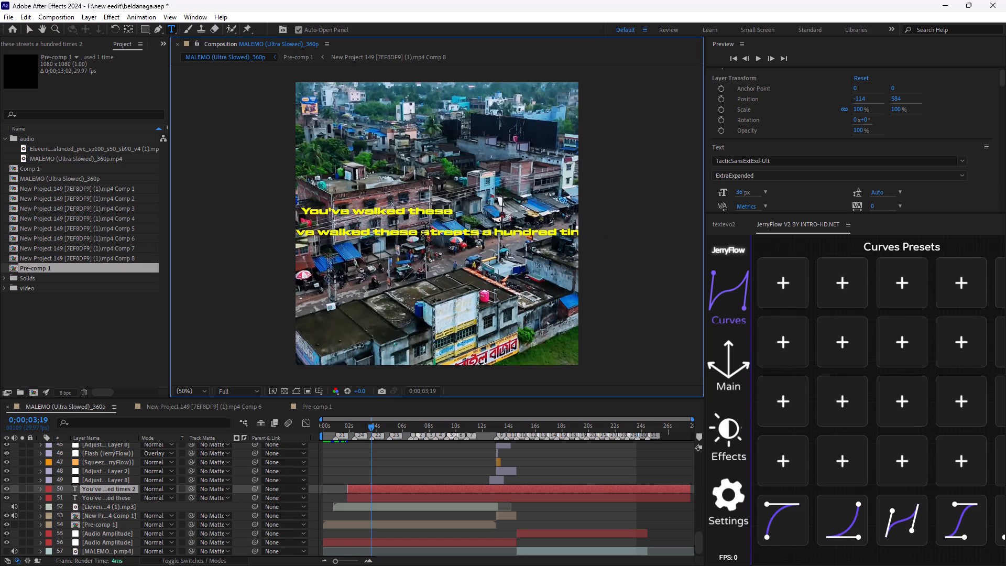
{"action": "left_click", "coordinate": [423, 233]}
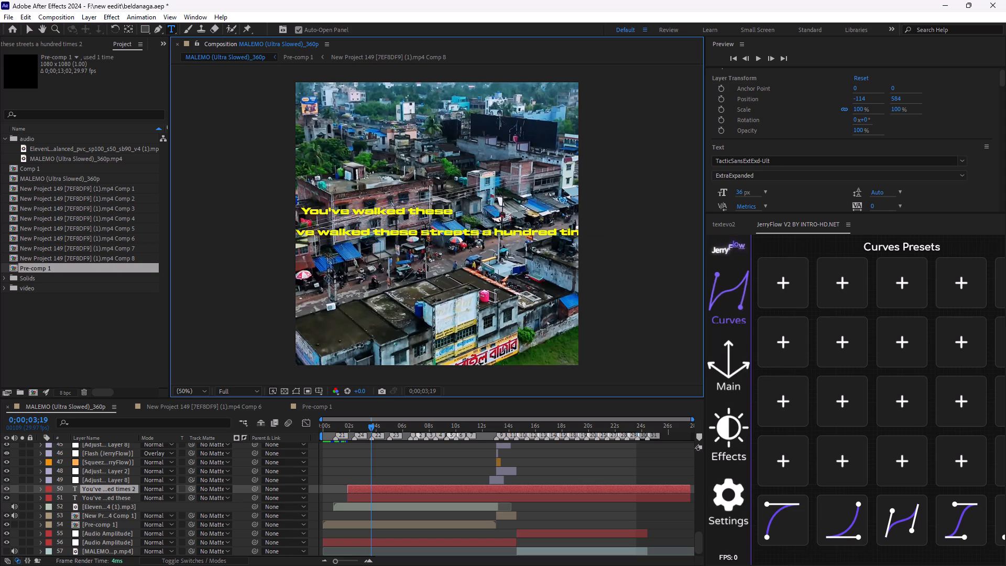
{"action": "key", "text": "BackSpace"}
{"action": "key", "text": "BackSpace"}
{"action": "key", "text": "BackSpace"}
{"action": "key", "text": "BackSpace"}
{"action": "key", "text": "BackSpace"}
{"action": "key", "text": "BackSpace"}
{"action": "key", "text": "BackSpace"}
{"action": "key", "text": "BackSpace"}
{"action": "key", "text": "BackSpace"}
{"action": "key", "text": "BackSpace"}
{"action": "key", "text": "BackSpace"}
{"action": "key", "text": "BackSpace"}
{"action": "key", "text": "BackSpace"}
{"action": "key", "text": "BackSpace"}
{"action": "key", "text": "BackSpace"}
{"action": "key", "text": "BackSpace"}
{"action": "key", "text": "BackSpace"}
{"action": "key", "text": "BackSpace"}
{"action": "key", "text": "BackSpace"}
{"action": "key", "text": "BackSpace"}
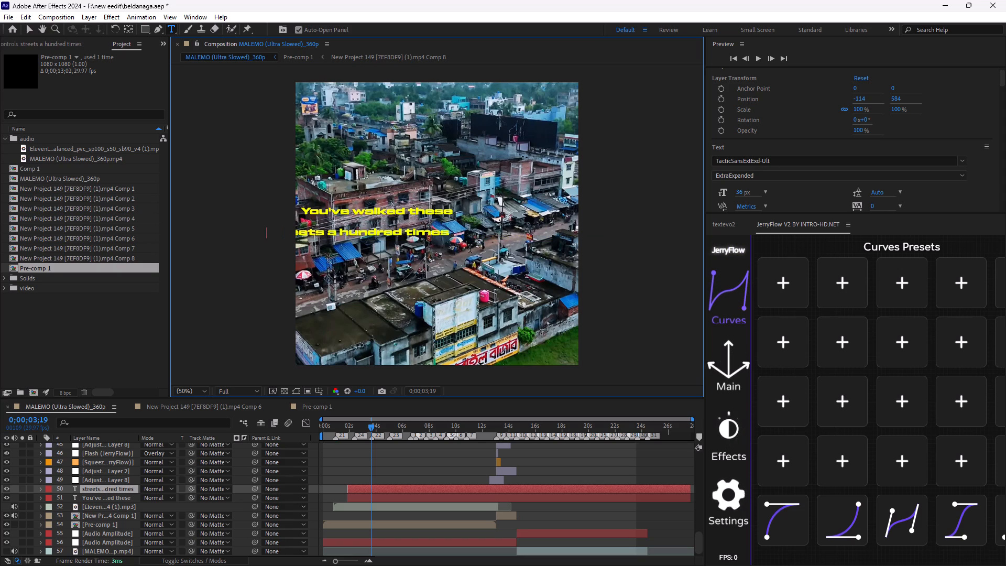
{"action": "left_click", "coordinate": [446, 492]}
{"action": "left_click", "coordinate": [447, 496]}
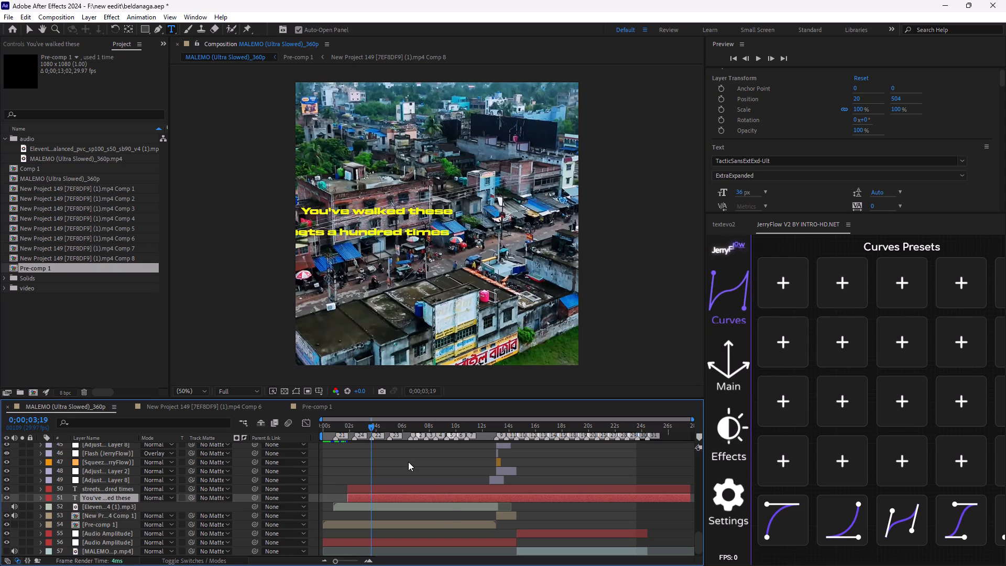
Centre both caption lines mid-frame, placing "You've walked these" at about 238, 530 and "streets a hundred times" just beneath it.
{"action": "left_click", "coordinate": [408, 472]}
{"action": "key", "text": "v"}
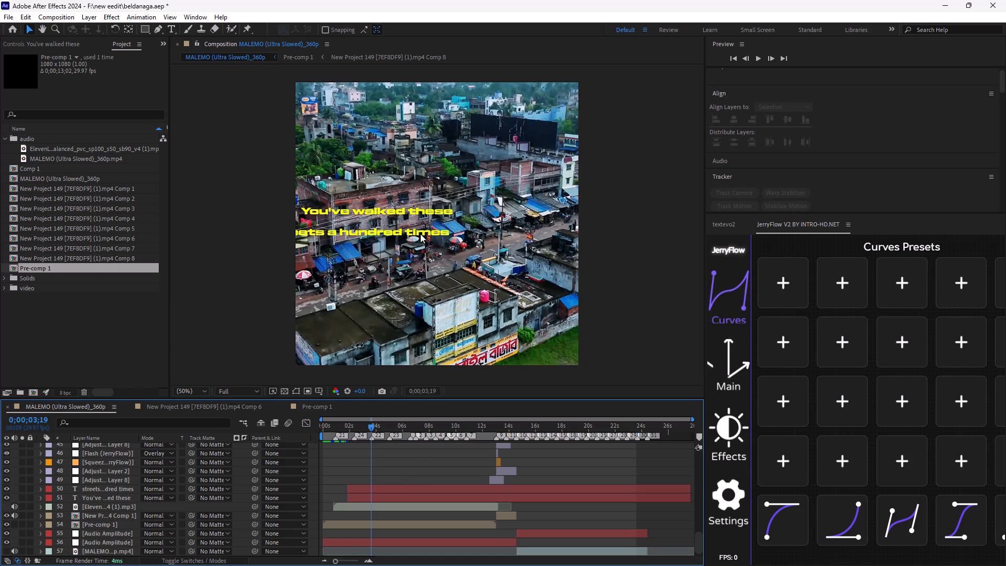
{"action": "left_click_drag", "start_coordinate": [429, 213], "coordinate": [486, 220]}
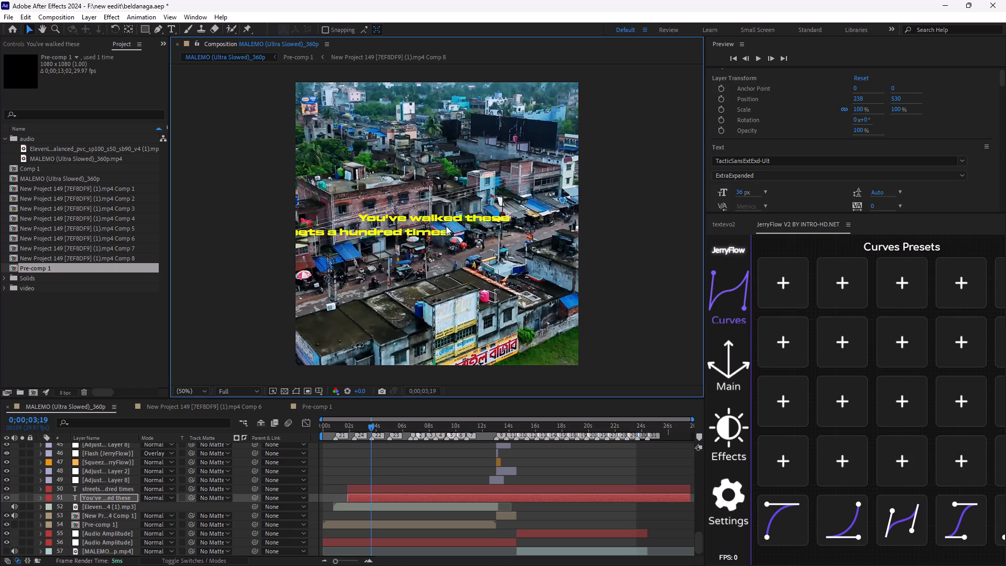
{"action": "left_click_drag", "start_coordinate": [436, 233], "coordinate": [510, 239]}
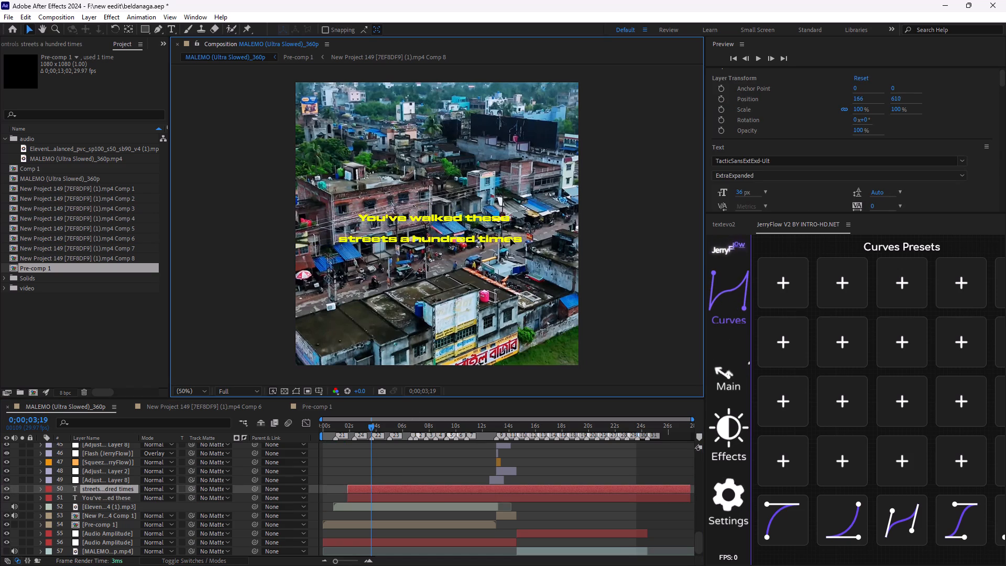
{"action": "left_click_drag", "start_coordinate": [510, 239], "coordinate": [511, 238]}
Search the font list for "lemon" for the "You've walked these" caption.
{"action": "left_click", "coordinate": [433, 220]}
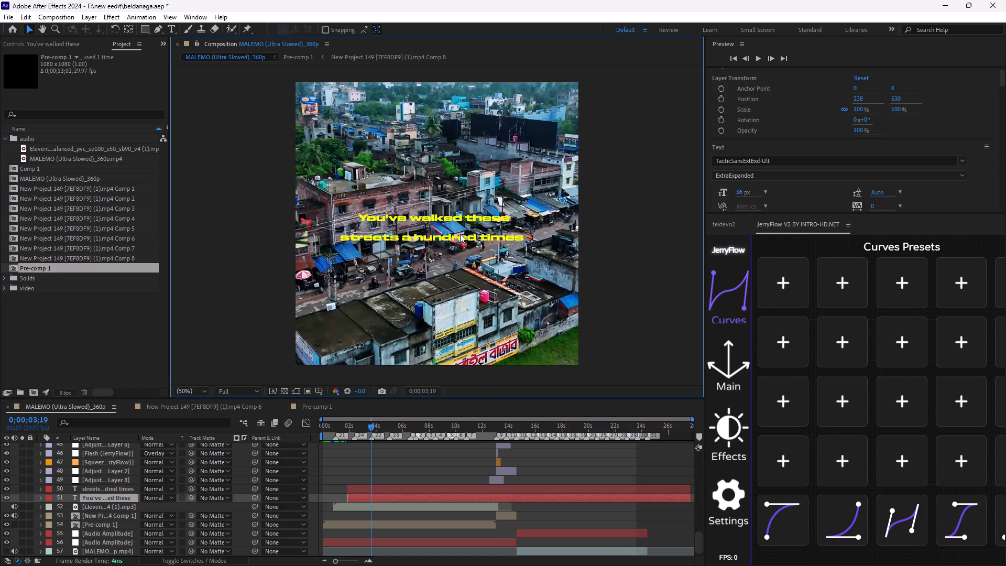
{"action": "double_click", "coordinate": [431, 219]}
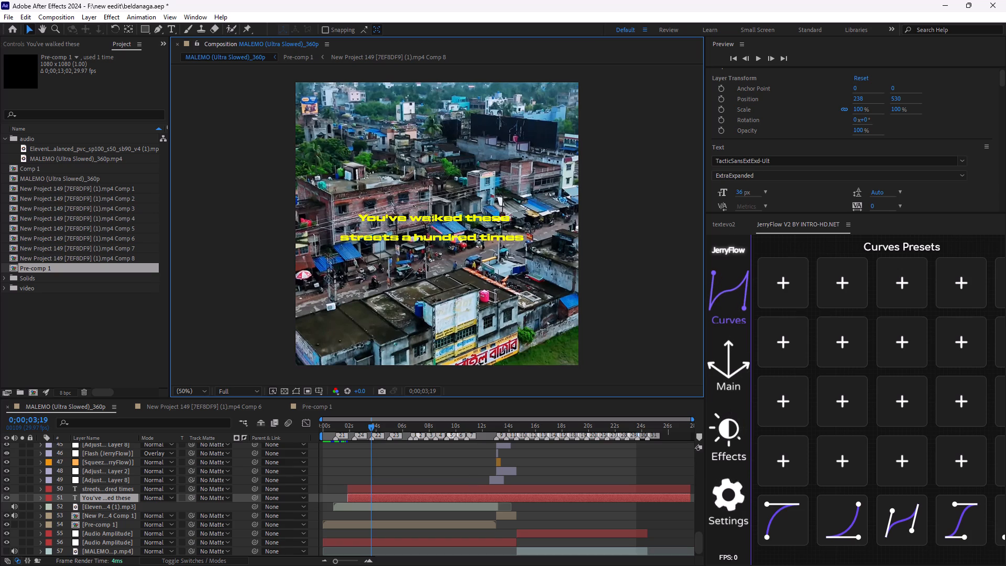
{"action": "left_click", "coordinate": [962, 160]}
{"action": "scroll", "coordinate": [824, 268], "scroll_direction": "down", "scroll_amount": 10}
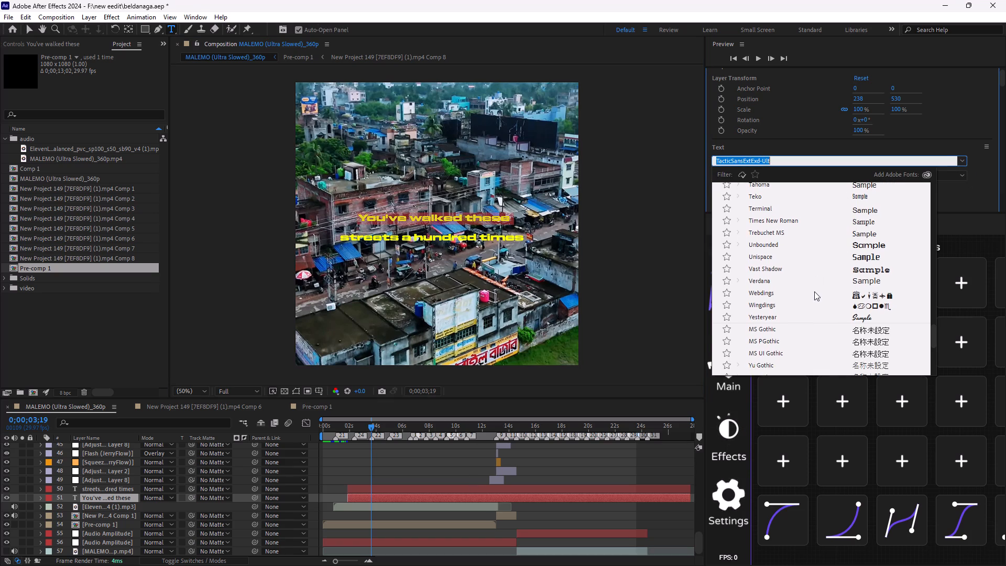
{"action": "scroll", "coordinate": [814, 291], "scroll_direction": "down", "scroll_amount": 2}
{"action": "scroll", "coordinate": [811, 250], "scroll_direction": "up", "scroll_amount": 5}
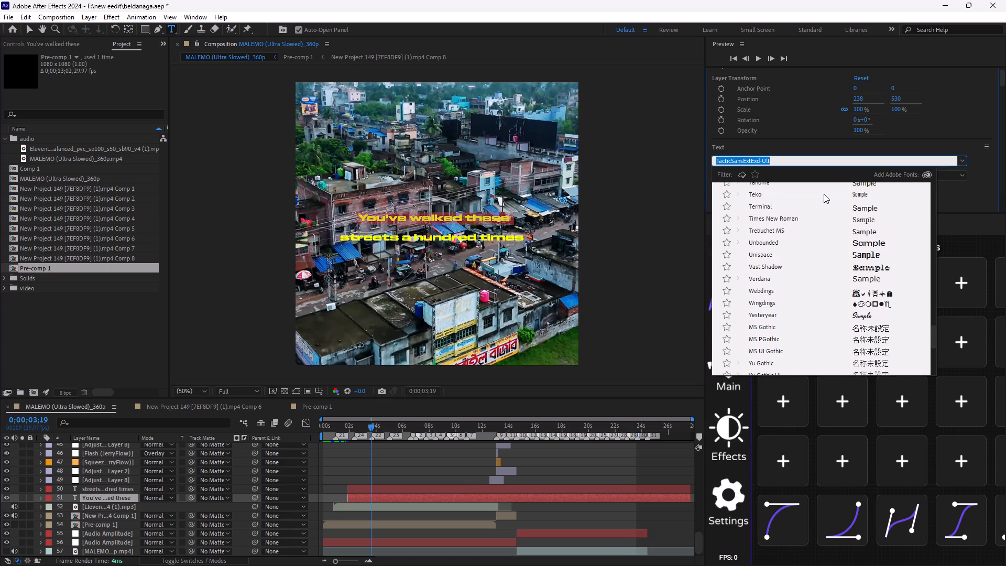
{"action": "key", "text": "BackSpace"}
{"action": "key", "text": "BackSpace"}
{"action": "type", "text": "lemon"}
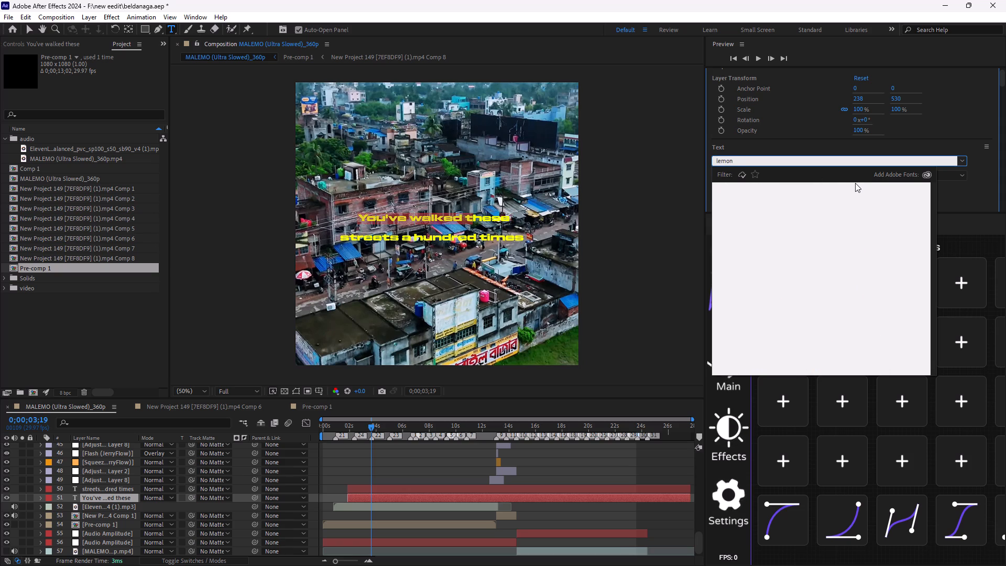
{"action": "key", "text": "BackSpace"}
{"action": "key", "text": "BackSpace"}
{"action": "key", "text": "BackSpace"}
{"action": "key", "text": "BackSpace"}
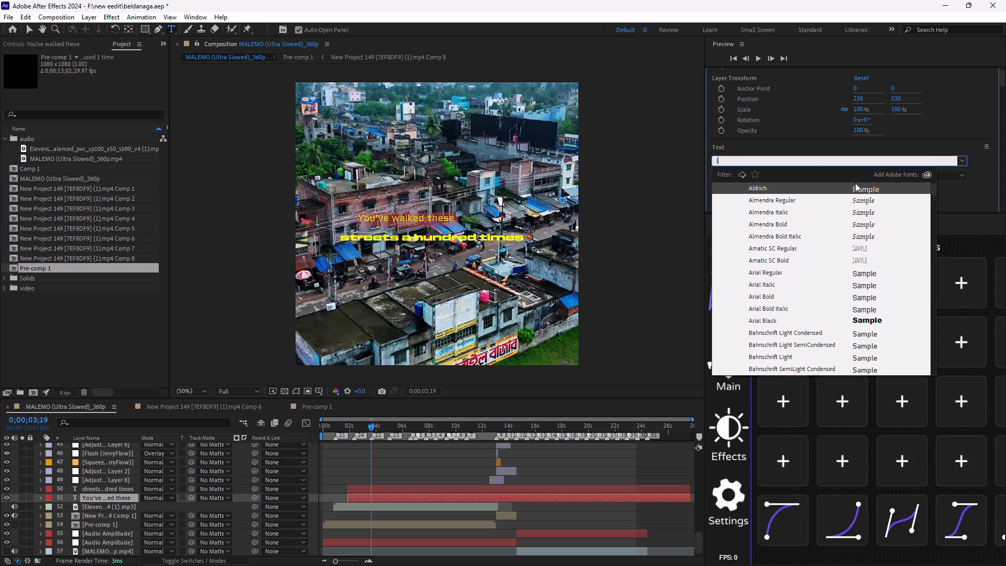
{"action": "scroll", "coordinate": [849, 289], "scroll_direction": "down", "scroll_amount": 13}
{"action": "scroll", "coordinate": [849, 290], "scroll_direction": "down", "scroll_amount": 14}
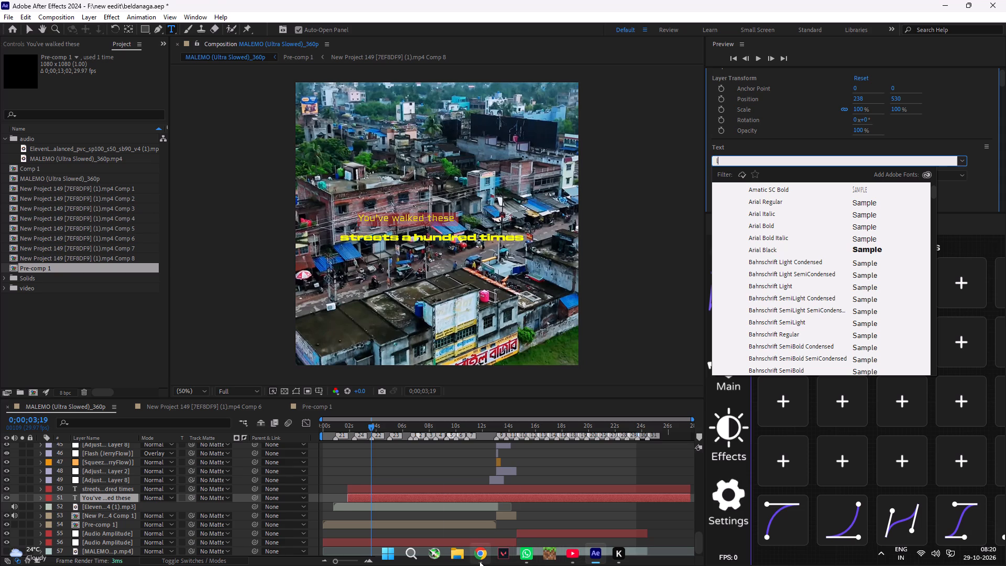
Switch to Chrome, open the downloaded lemon_milk.zip and read through its READ_ME file.
{"action": "left_click", "coordinate": [479, 561]}
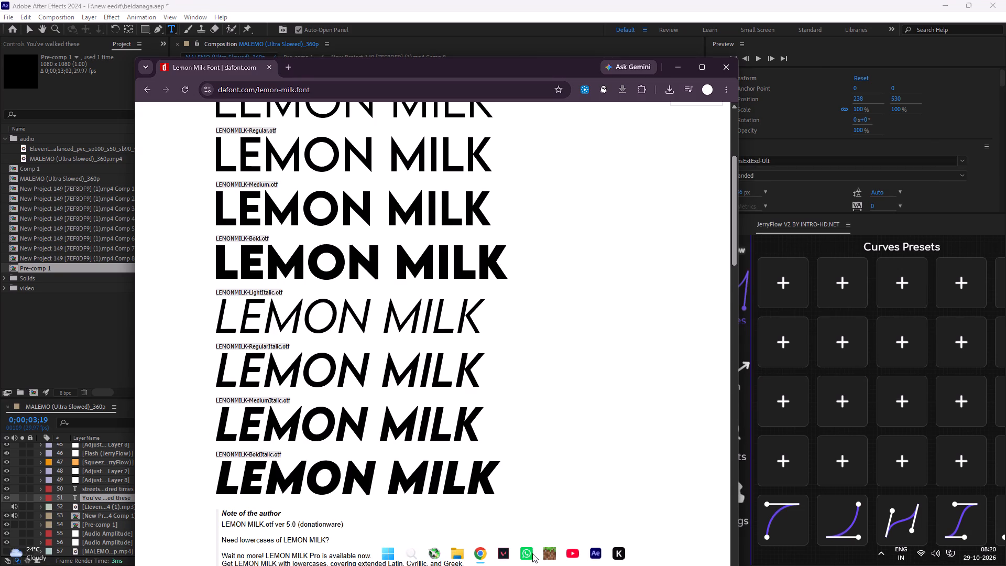
{"action": "left_click", "coordinate": [672, 86]}
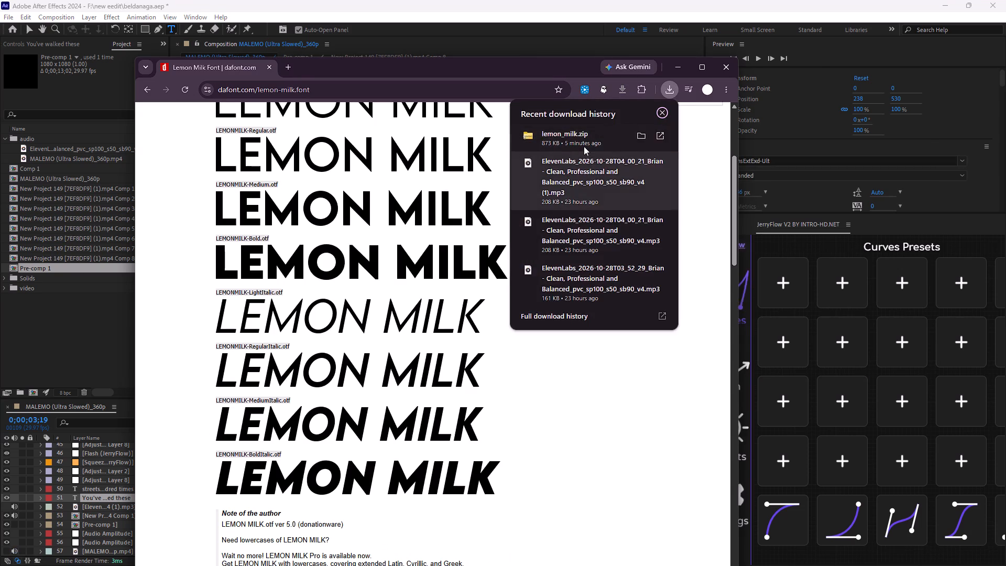
{"action": "left_click", "coordinate": [584, 146]}
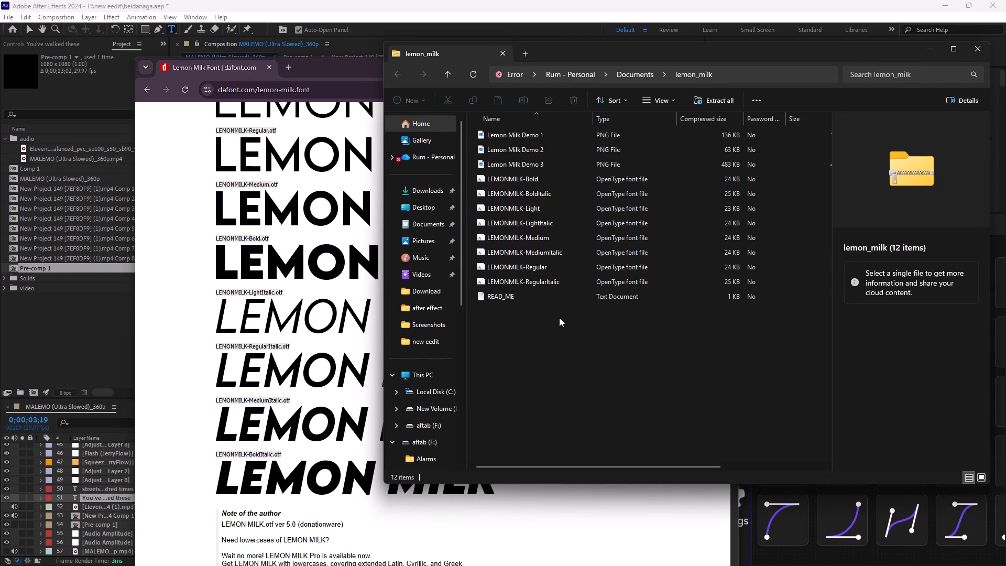
{"action": "double_click", "coordinate": [531, 299]}
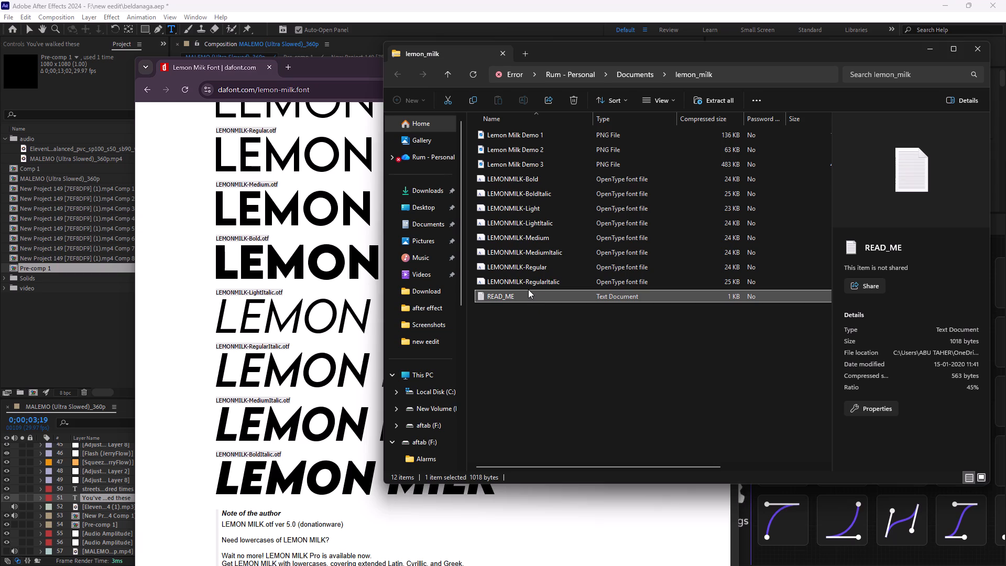
{"action": "double_click", "coordinate": [529, 296]}
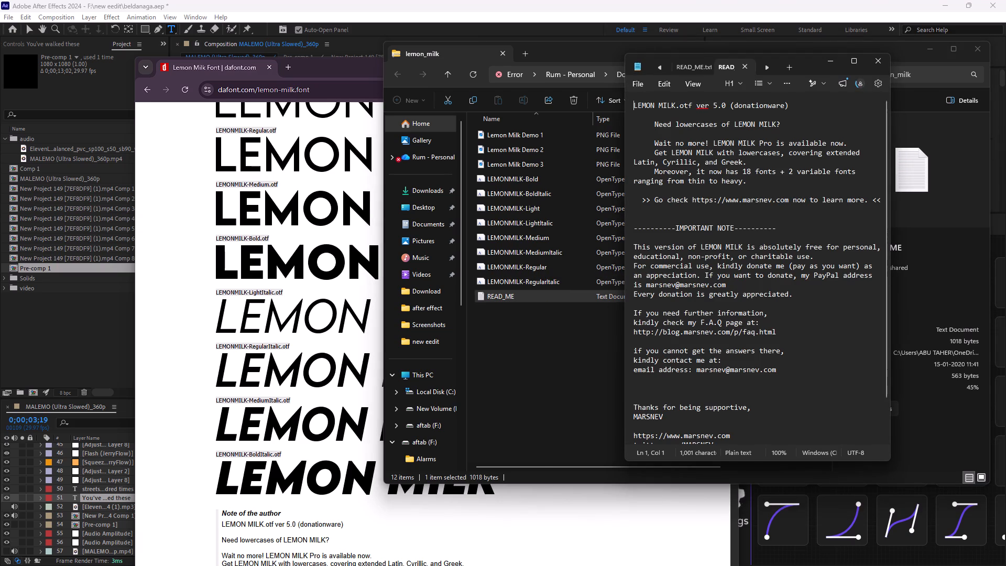
{"action": "scroll", "coordinate": [659, 157], "scroll_direction": "down", "scroll_amount": 2}
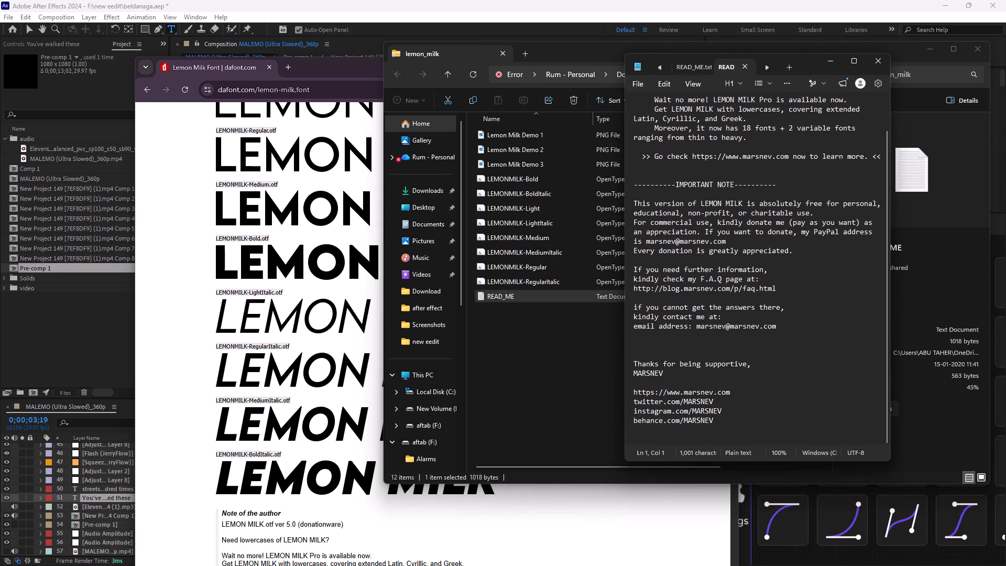
{"action": "scroll", "coordinate": [657, 186], "scroll_direction": "down", "scroll_amount": 2}
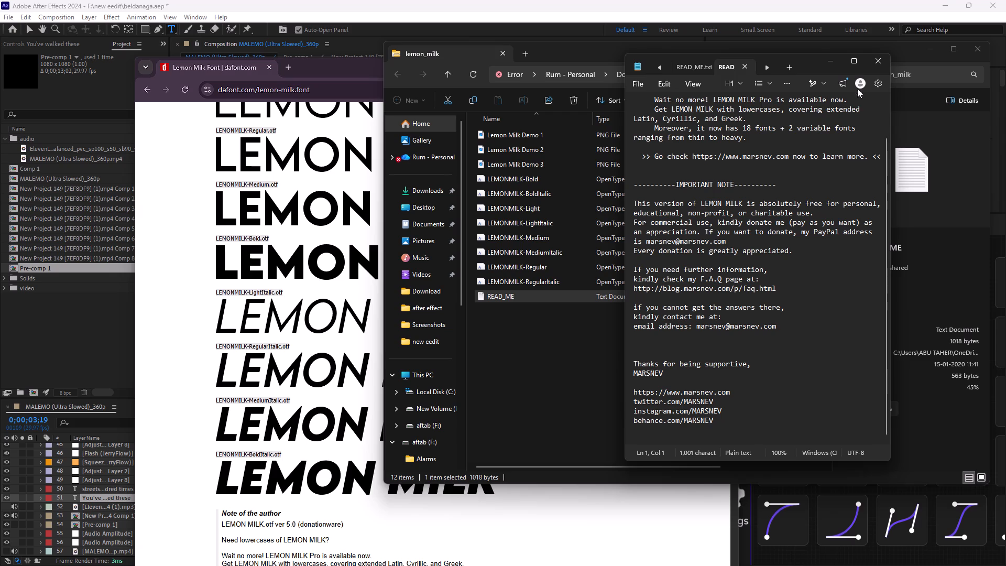
{"action": "left_click", "coordinate": [877, 64]}
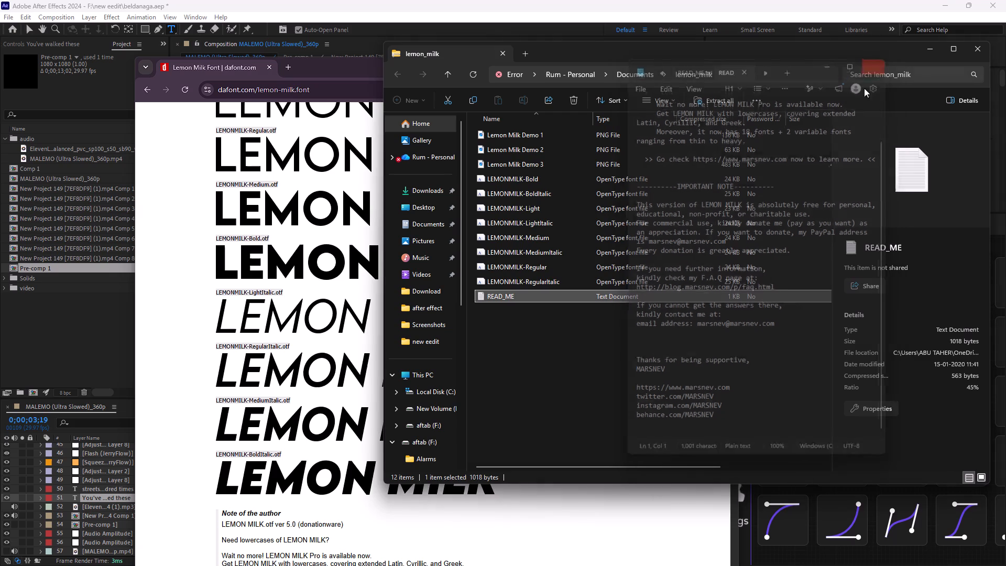
Open the extracted lemon_milk folder in Documents and close the browser window.
{"action": "left_click_drag", "start_coordinate": [649, 246], "coordinate": [682, 226]}
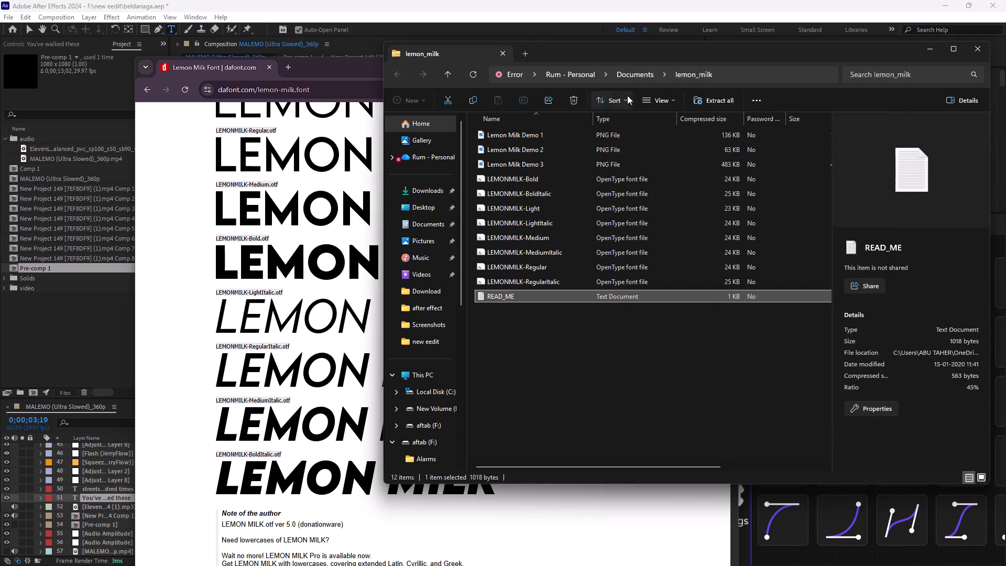
{"action": "left_click", "coordinate": [633, 80]}
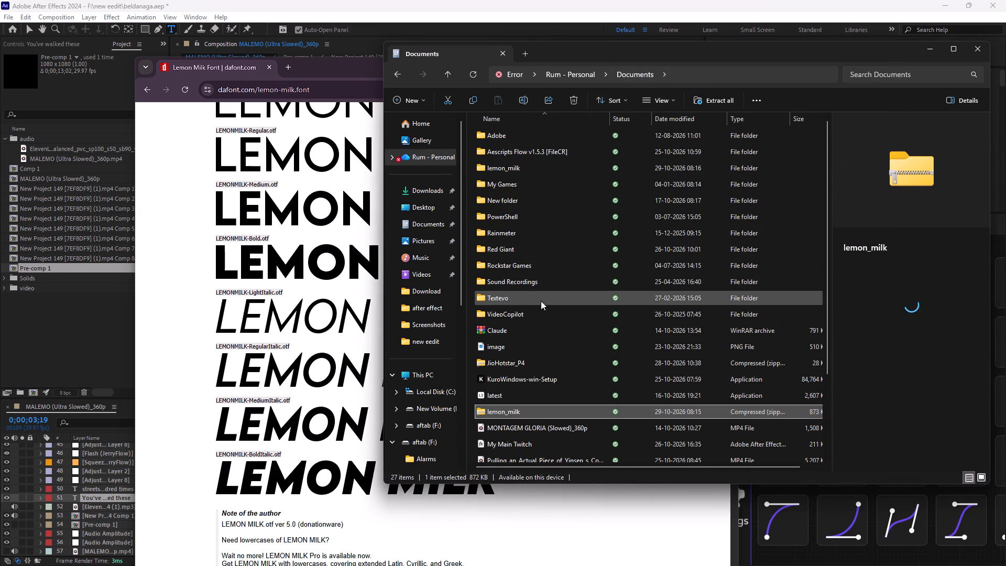
{"action": "double_click", "coordinate": [535, 173]}
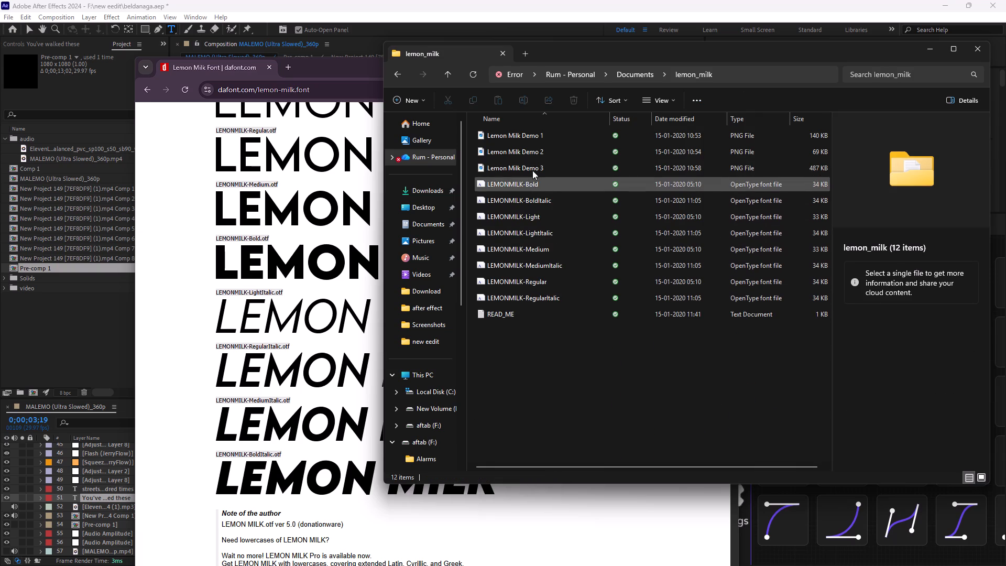
{"action": "left_click_drag", "start_coordinate": [325, 72], "coordinate": [259, 205]}
{"action": "left_click", "coordinate": [654, 195]}
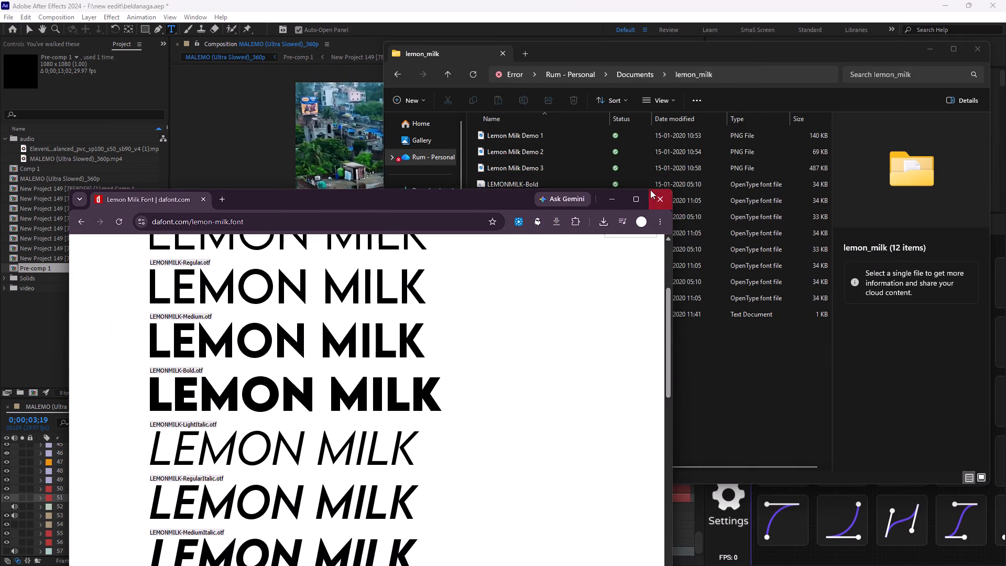
{"action": "left_click_drag", "start_coordinate": [668, 58], "coordinate": [556, 119]}
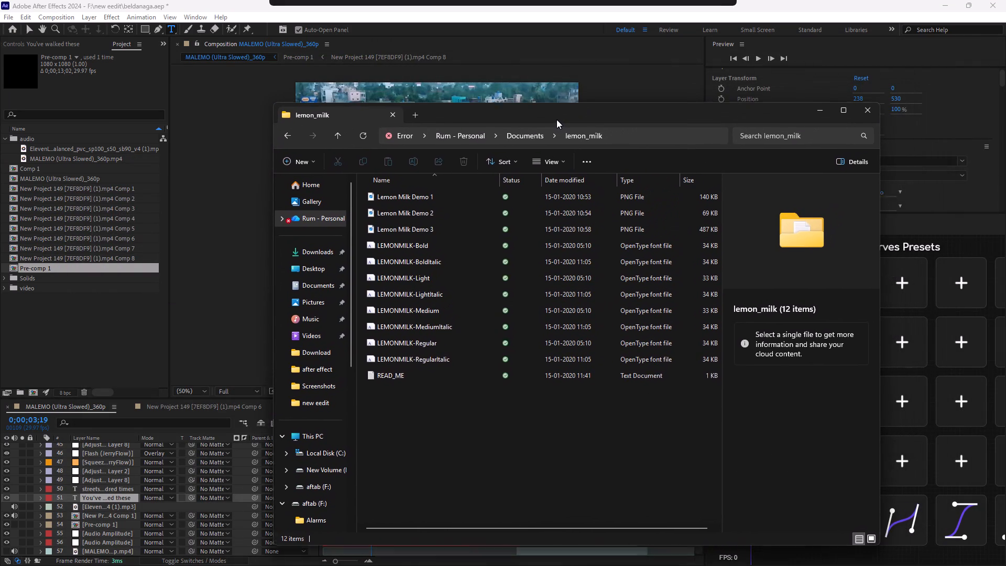
{"action": "left_click_drag", "start_coordinate": [556, 119], "coordinate": [548, 122]}
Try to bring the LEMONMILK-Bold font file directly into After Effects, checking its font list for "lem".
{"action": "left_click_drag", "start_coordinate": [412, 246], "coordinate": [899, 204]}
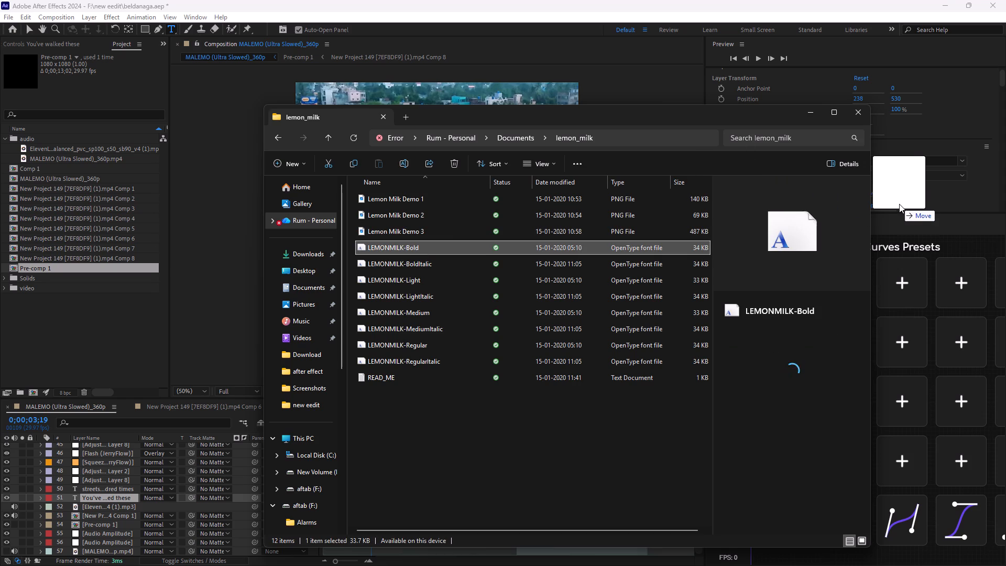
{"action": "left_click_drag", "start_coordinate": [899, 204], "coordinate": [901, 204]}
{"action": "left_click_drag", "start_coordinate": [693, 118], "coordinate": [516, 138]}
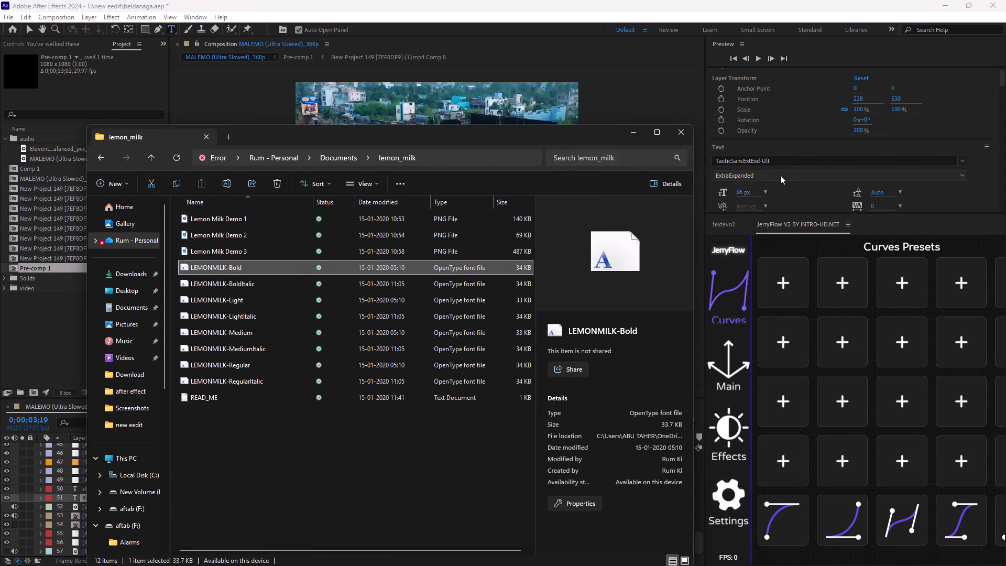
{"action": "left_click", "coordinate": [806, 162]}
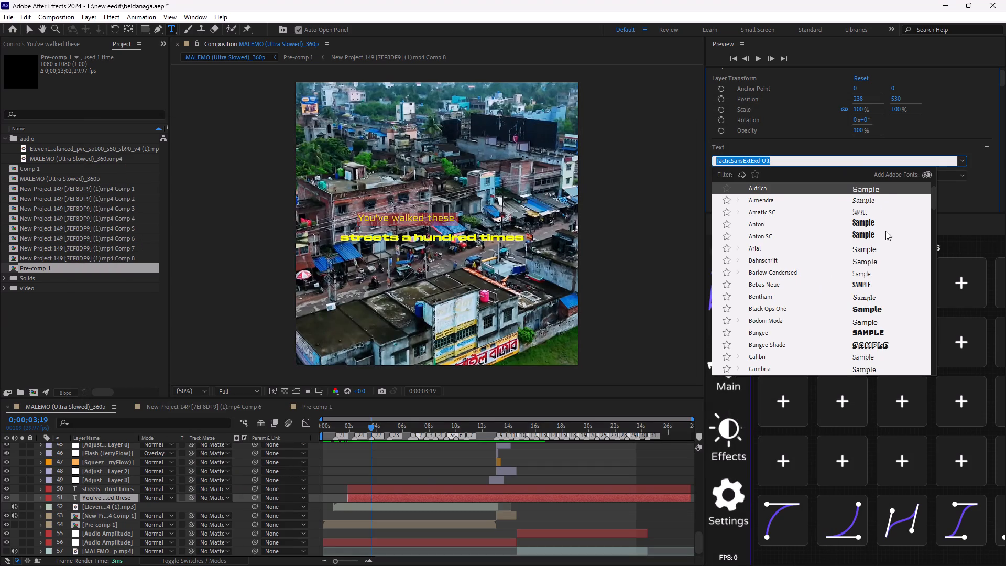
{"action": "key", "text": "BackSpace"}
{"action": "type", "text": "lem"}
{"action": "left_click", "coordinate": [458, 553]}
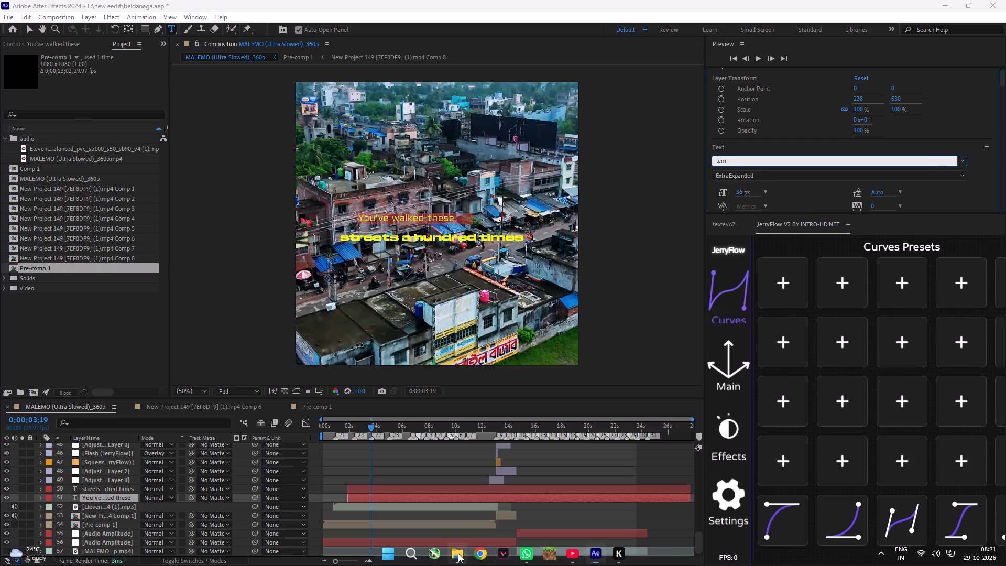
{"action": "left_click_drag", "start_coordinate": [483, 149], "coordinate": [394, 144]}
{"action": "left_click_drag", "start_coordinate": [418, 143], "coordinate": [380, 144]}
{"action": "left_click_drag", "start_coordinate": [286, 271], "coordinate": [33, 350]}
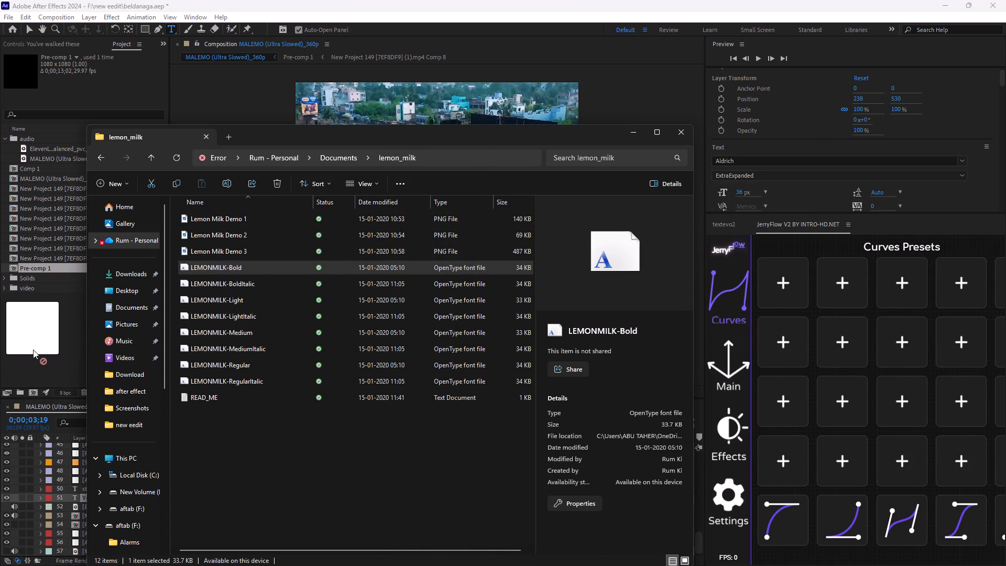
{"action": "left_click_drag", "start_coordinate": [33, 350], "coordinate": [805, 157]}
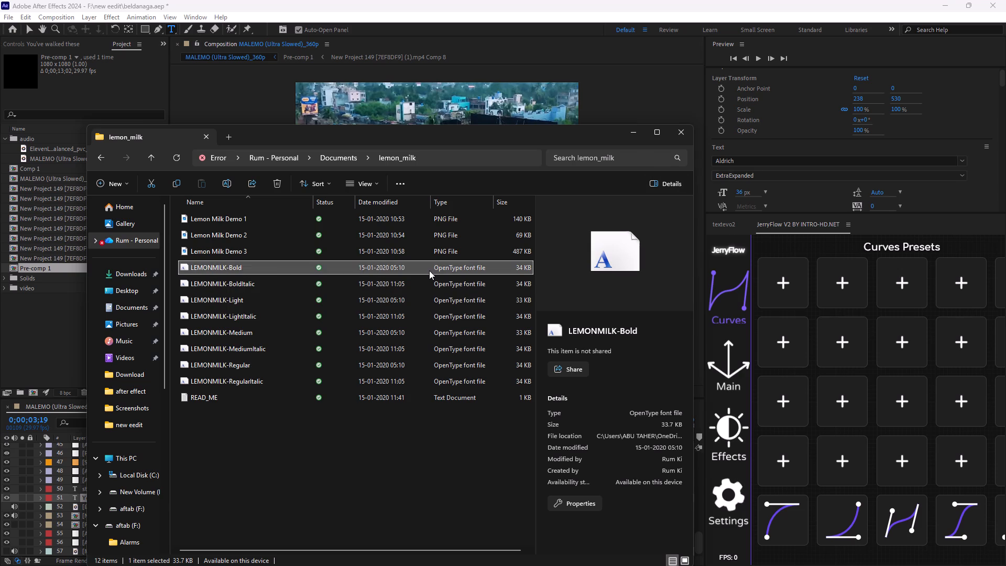
Install the LEMON MILK Bold font from the LEMONMILK-Bold file and return to After Effects.
{"action": "double_click", "coordinate": [429, 270]}
{"action": "scroll", "coordinate": [330, 278], "scroll_direction": "down", "scroll_amount": 5}
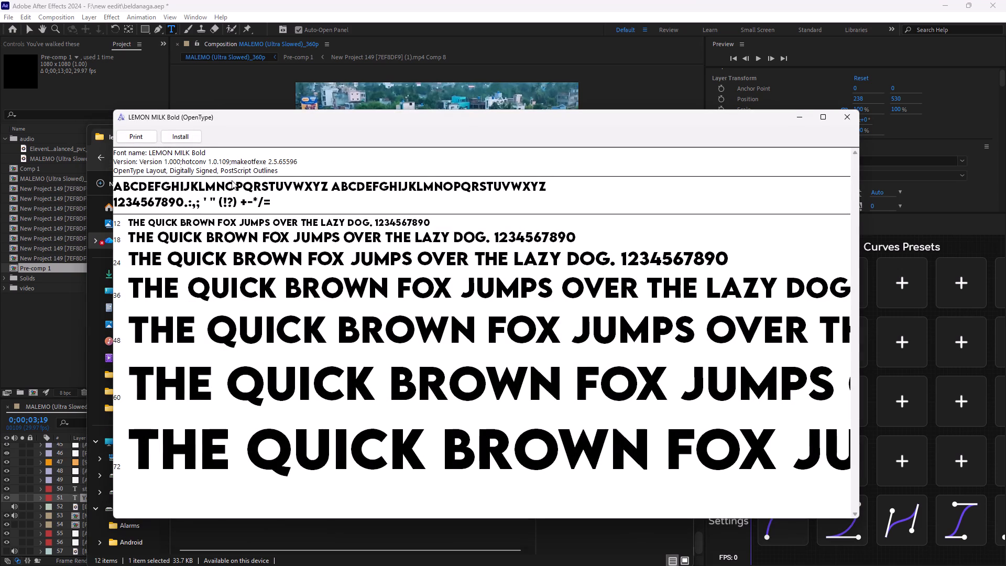
{"action": "left_click", "coordinate": [179, 136]}
{"action": "left_click", "coordinate": [794, 121]}
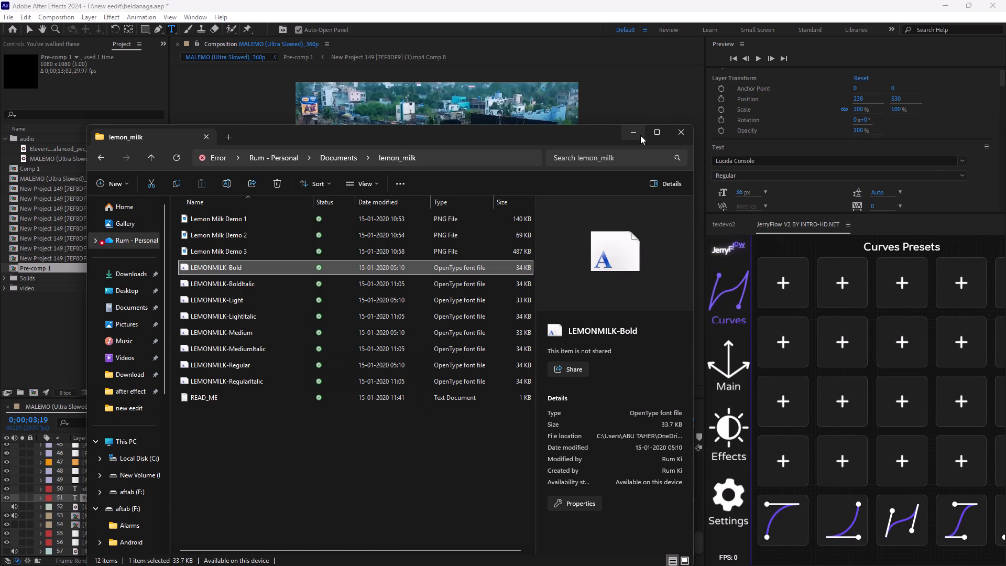
{"action": "left_click", "coordinate": [640, 135]}
Set the "You've walked these" caption's font to LEMON MILK Bold.
{"action": "left_click_drag", "start_coordinate": [814, 163], "coordinate": [710, 167]}
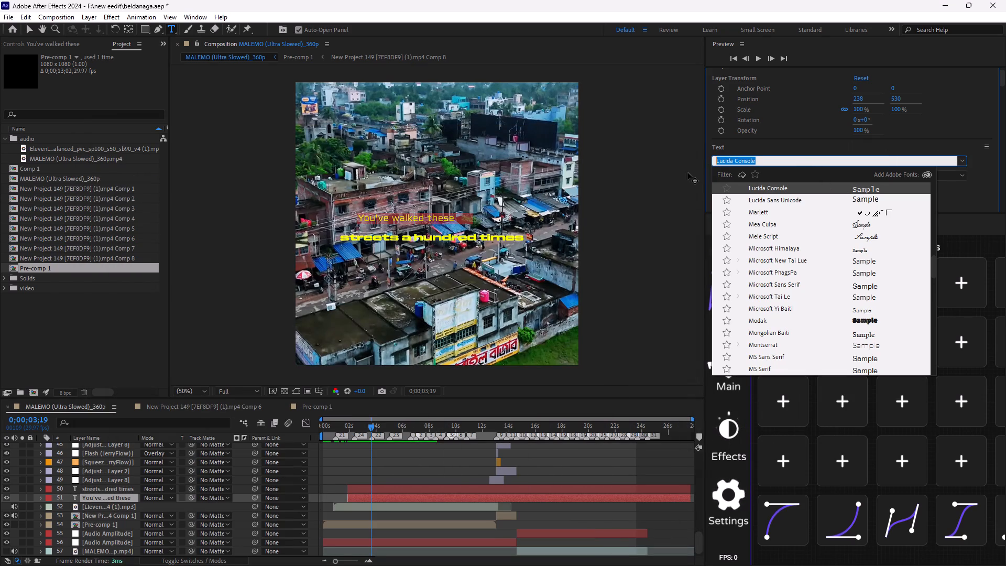
{"action": "key", "text": "BackSpace"}
{"action": "type", "text": "lem"}
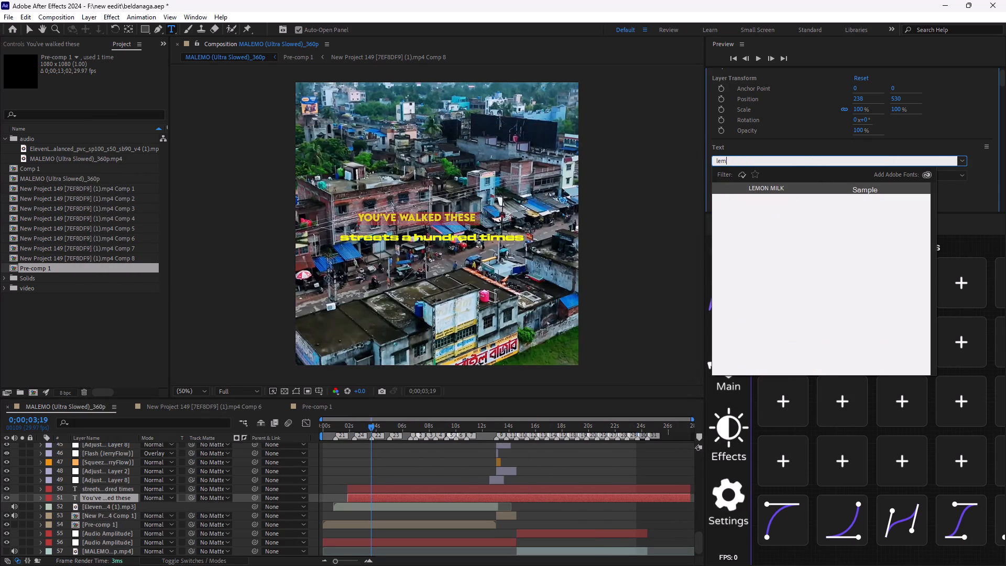
{"action": "left_click", "coordinate": [812, 189]}
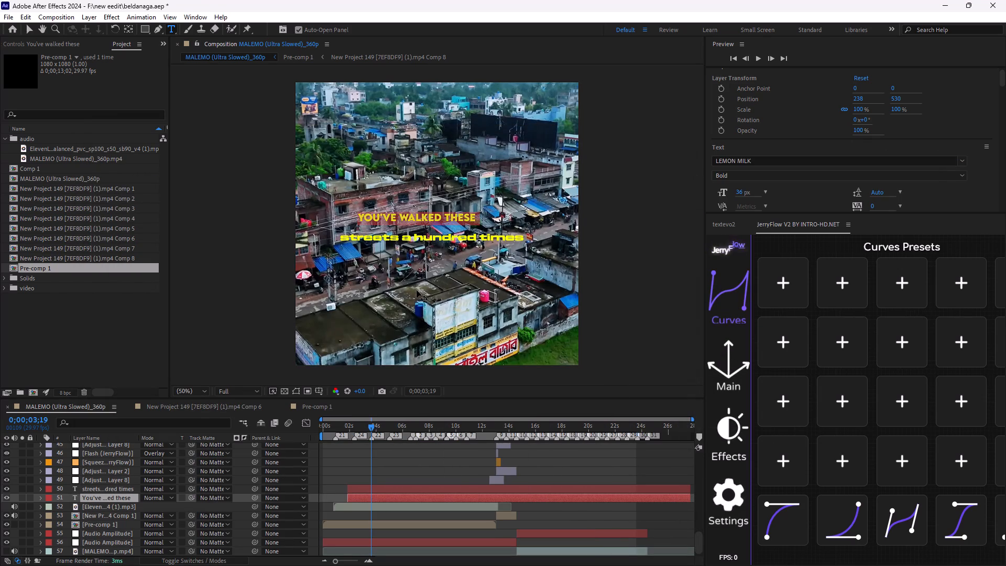
Exit text editing and move the "You've walked these" caption sideways to about position 335, 533.
{"action": "scroll", "coordinate": [451, 255], "scroll_direction": "up", "scroll_amount": 1}
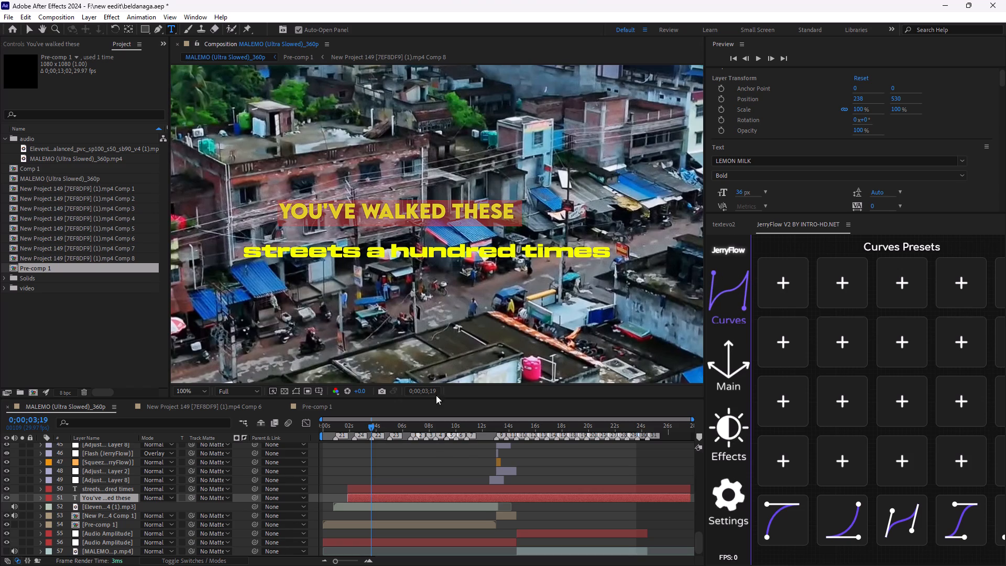
{"action": "left_click", "coordinate": [403, 482]}
{"action": "left_click", "coordinate": [417, 497]}
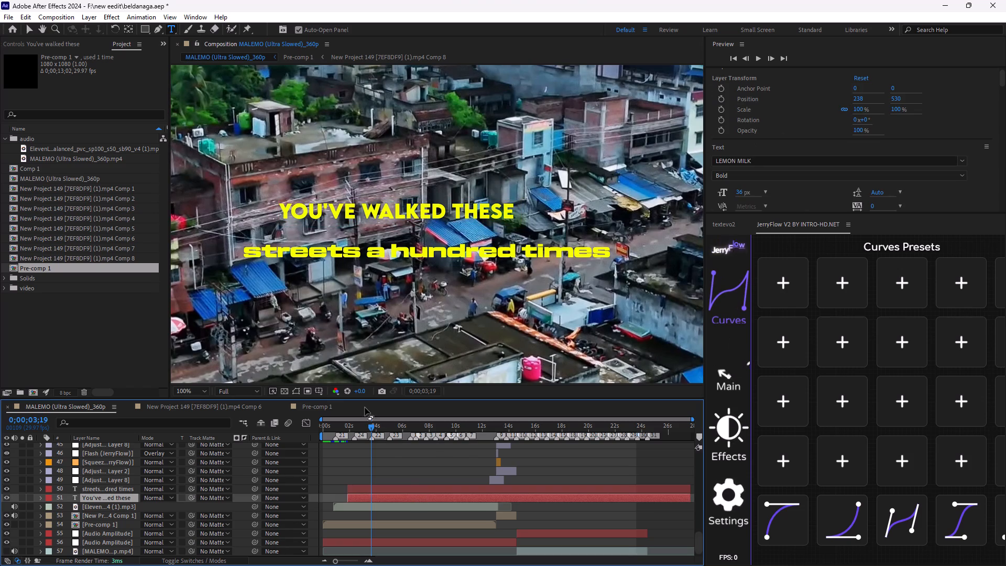
{"action": "left_click", "coordinate": [32, 28]}
{"action": "left_click_drag", "start_coordinate": [406, 210], "coordinate": [411, 211]}
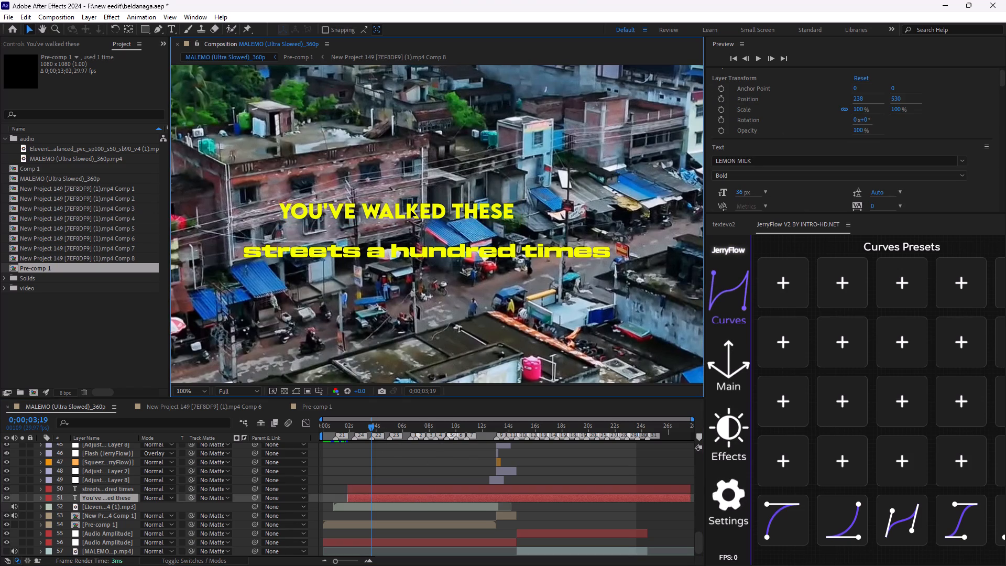
{"action": "left_click_drag", "start_coordinate": [411, 211], "coordinate": [456, 212]}
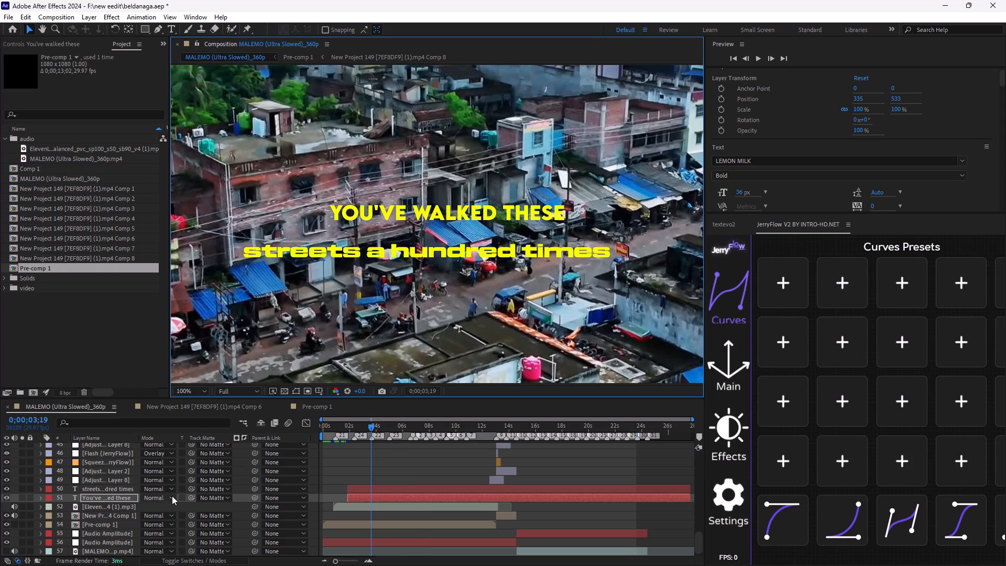
Scale the "You've walked these" caption to 163% and shift it horizontally to position 183, 533 above the second line.
{"action": "key", "text": "s"}
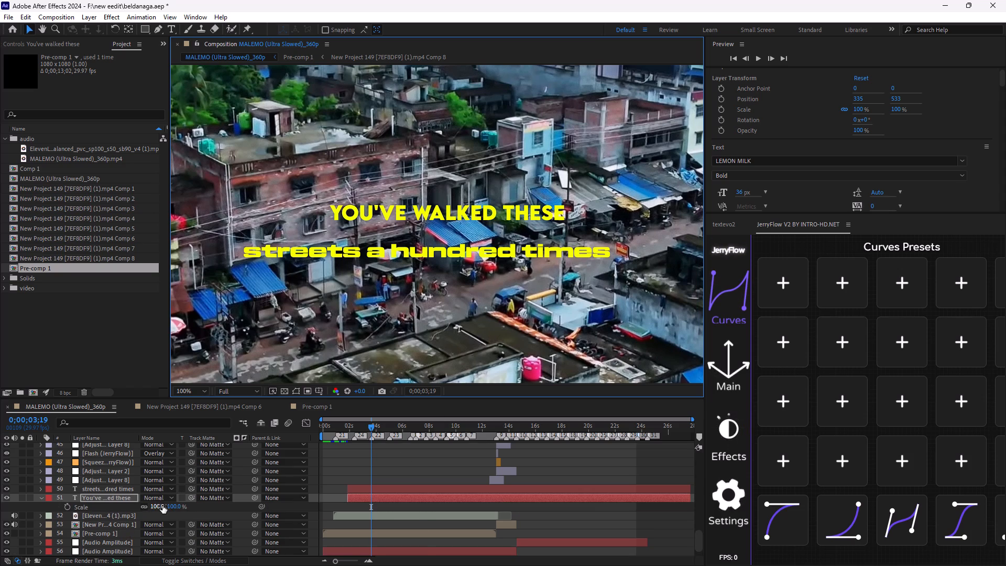
{"action": "left_click_drag", "start_coordinate": [162, 506], "coordinate": [197, 506]}
{"action": "key", "text": "p"}
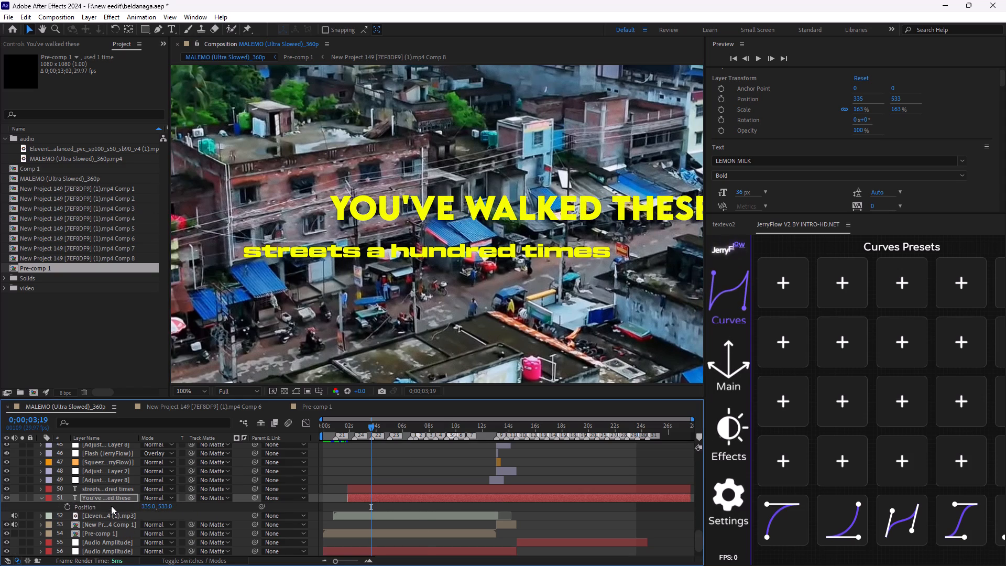
{"action": "left_click_drag", "start_coordinate": [143, 508], "coordinate": [73, 509]}
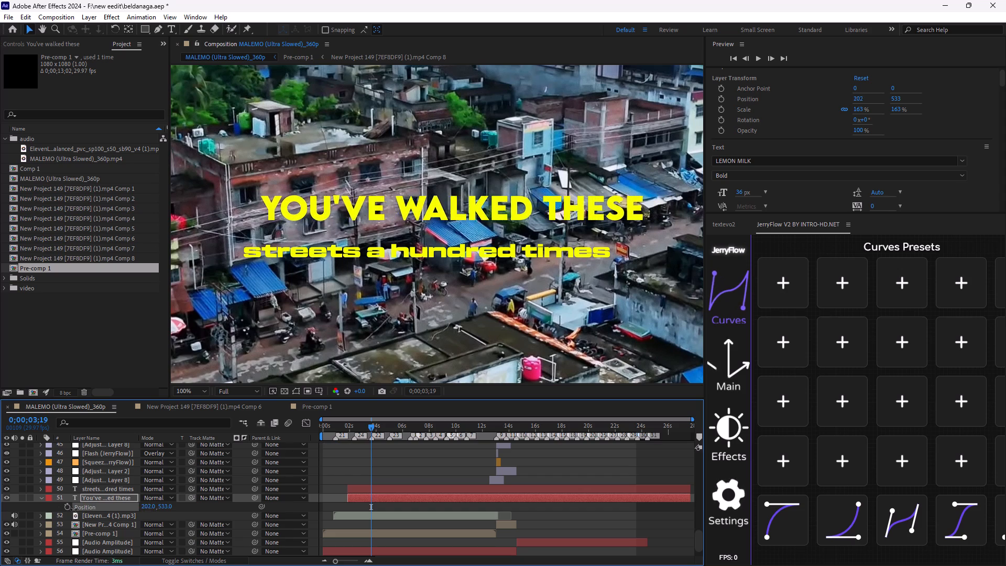
{"action": "left_click_drag", "start_coordinate": [73, 509], "coordinate": [67, 511]}
{"action": "left_click", "coordinate": [373, 255]}
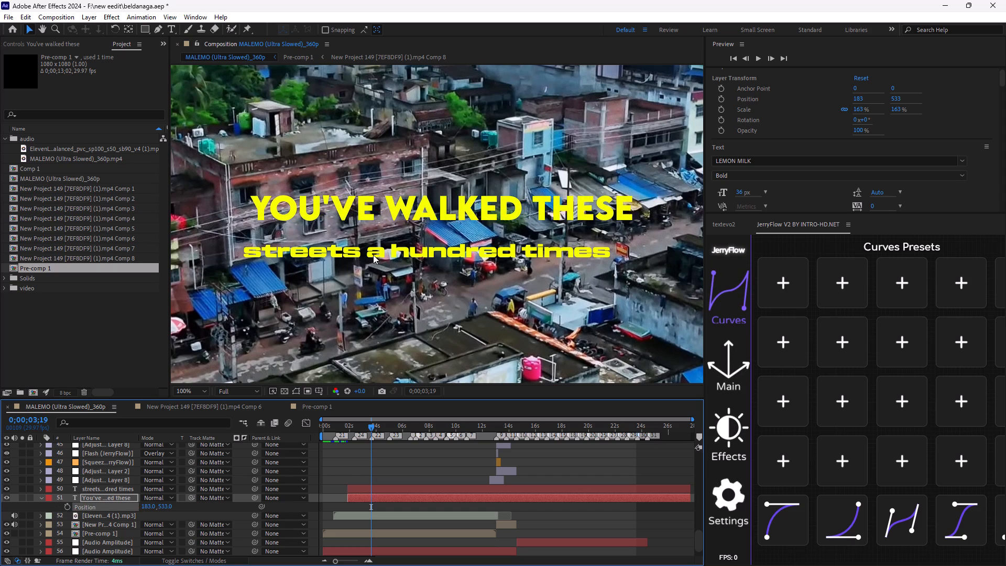
{"action": "left_click", "coordinate": [367, 495]}
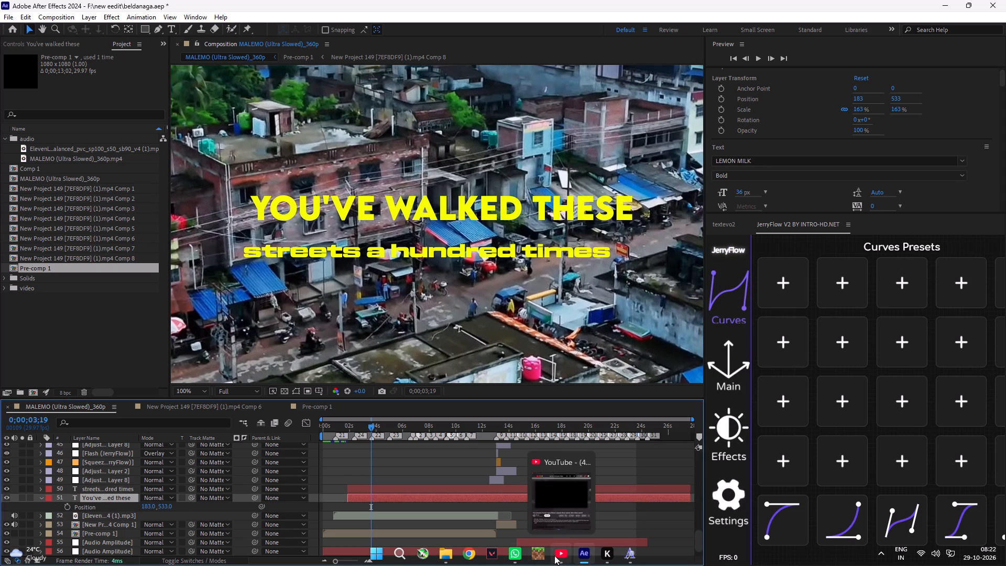
Install the LEMON MILK Light font from the LEMONMILK-Light file in the lemon_milk folder and close its preview.
{"action": "left_click", "coordinate": [451, 553]}
{"action": "double_click", "coordinate": [294, 283]}
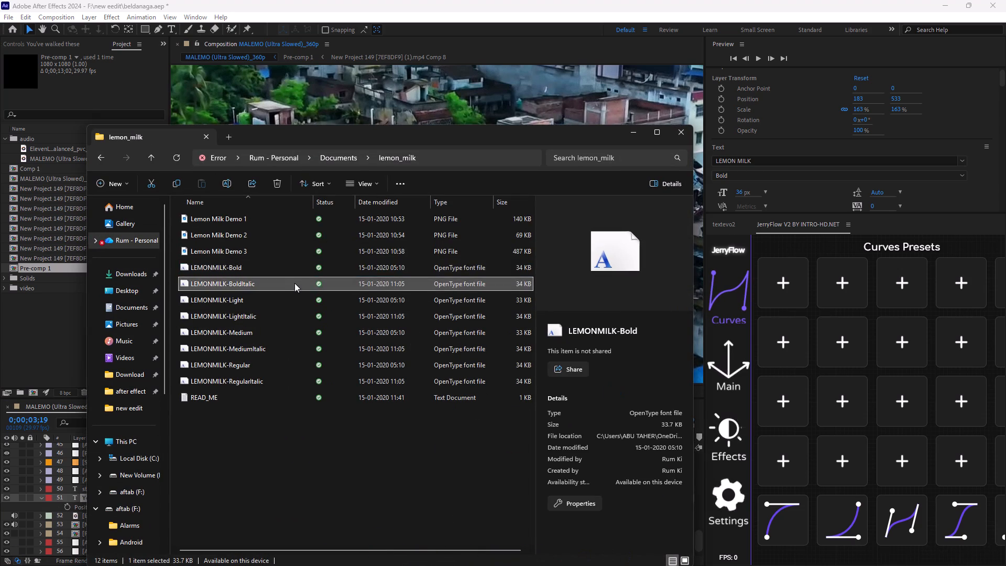
{"action": "left_click", "coordinate": [859, 139]}
{"action": "left_click", "coordinate": [863, 134]}
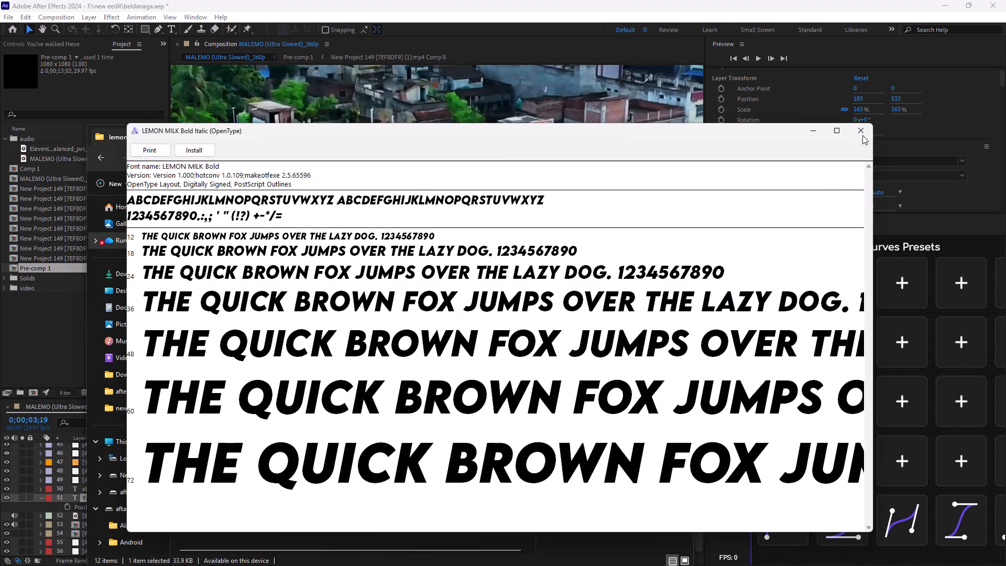
{"action": "triple_click", "coordinate": [255, 307]}
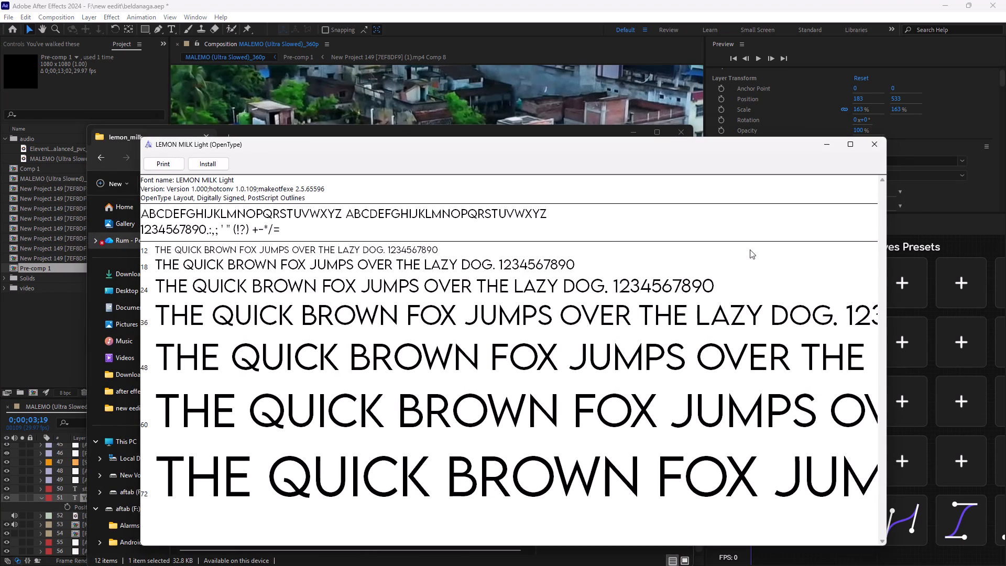
{"action": "left_click", "coordinate": [216, 168]}
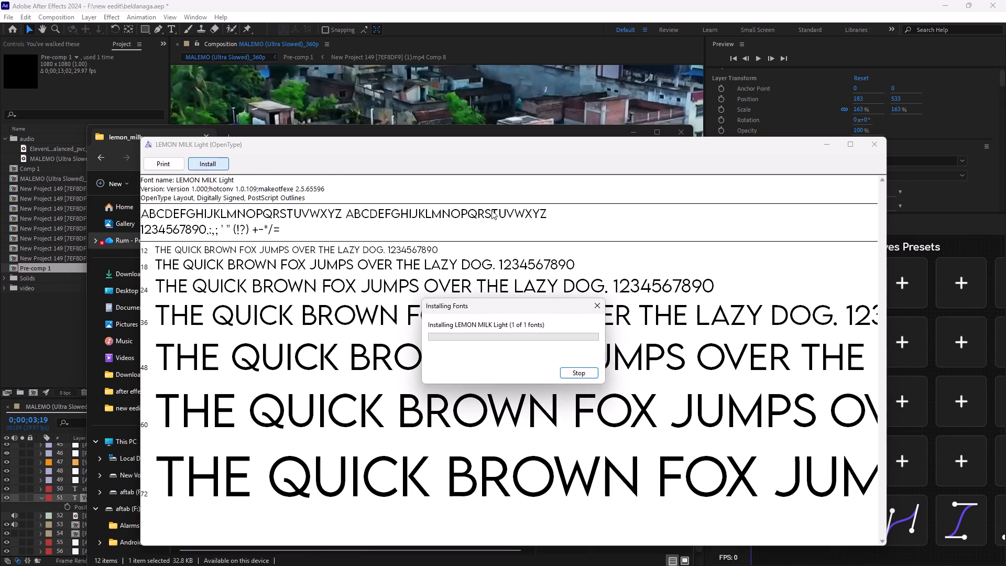
{"action": "left_click", "coordinate": [873, 148]}
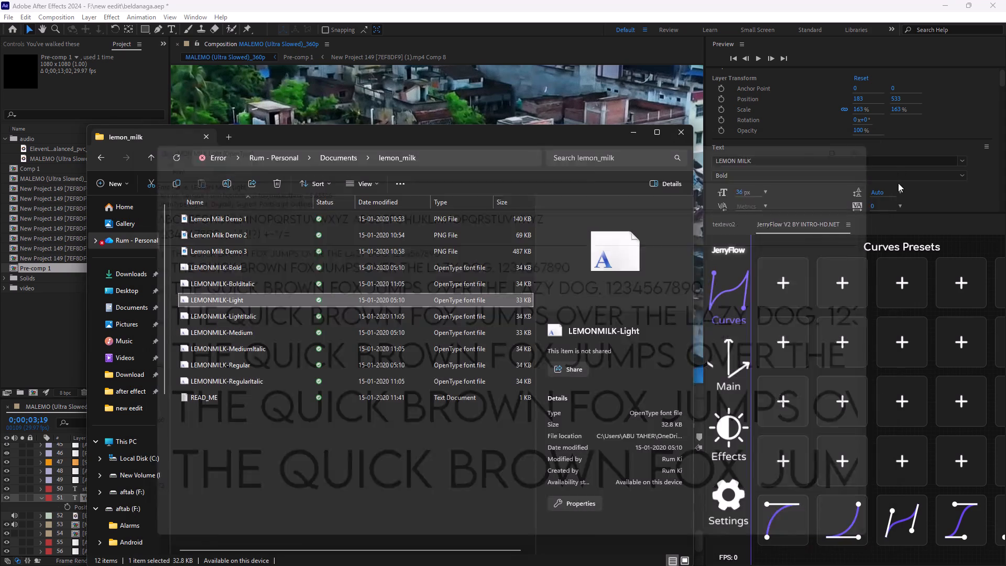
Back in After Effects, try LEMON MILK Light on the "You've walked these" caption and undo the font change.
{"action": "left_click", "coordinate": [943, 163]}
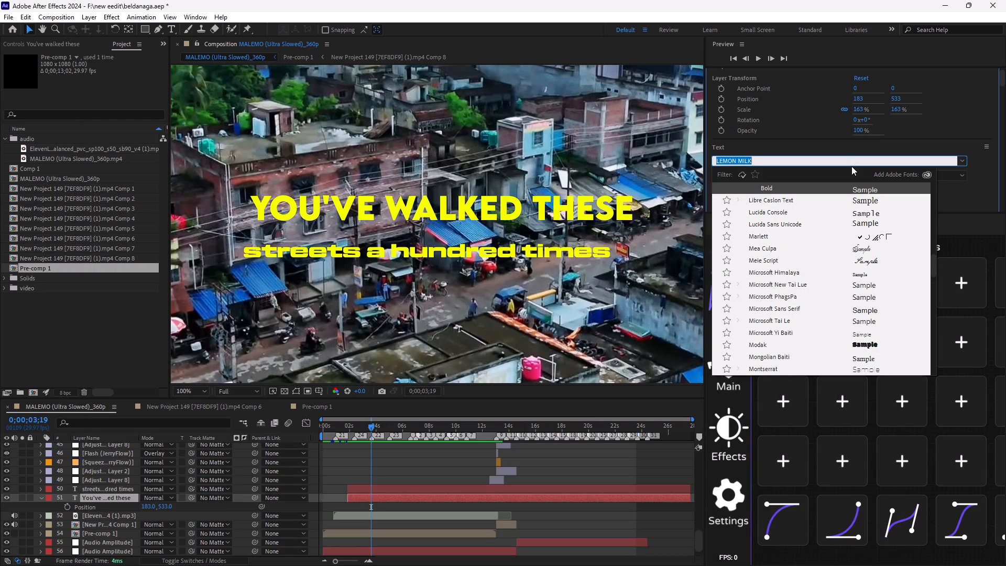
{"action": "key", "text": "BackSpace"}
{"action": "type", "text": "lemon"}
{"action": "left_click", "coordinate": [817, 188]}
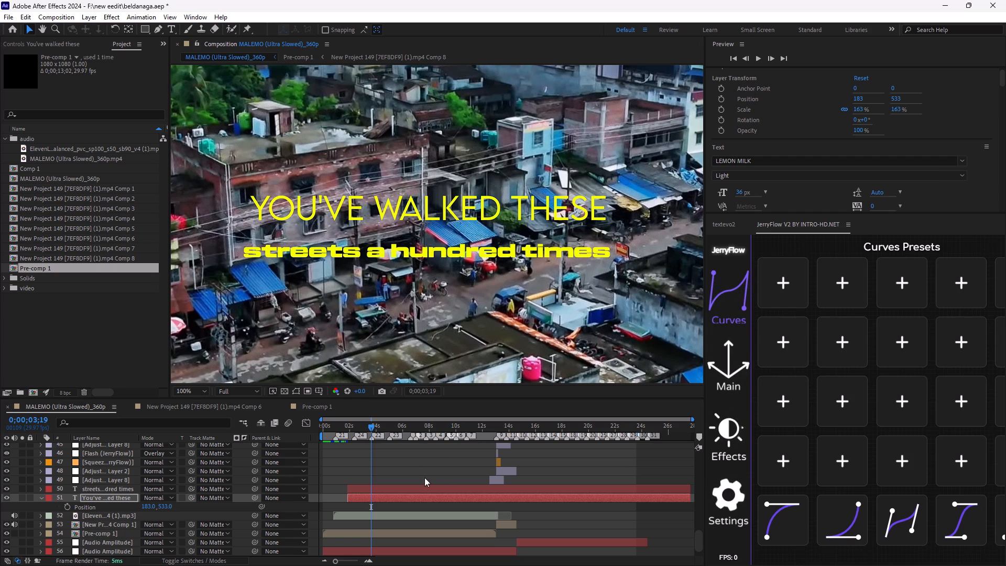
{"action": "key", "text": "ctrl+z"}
Set the "streets a hundred times" caption's font to LEMON MILK Light.
{"action": "left_click", "coordinate": [447, 490]}
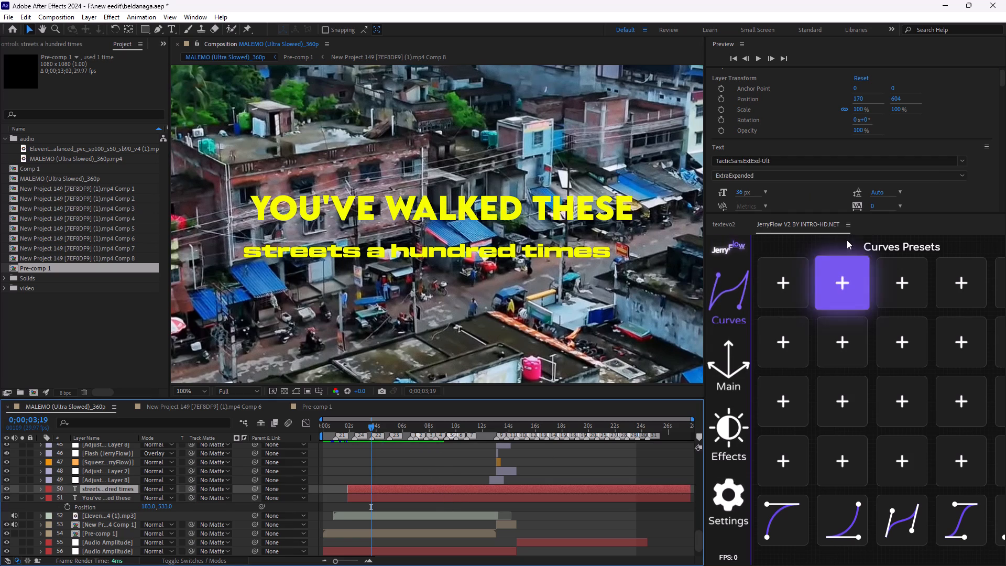
{"action": "left_click", "coordinate": [961, 158]}
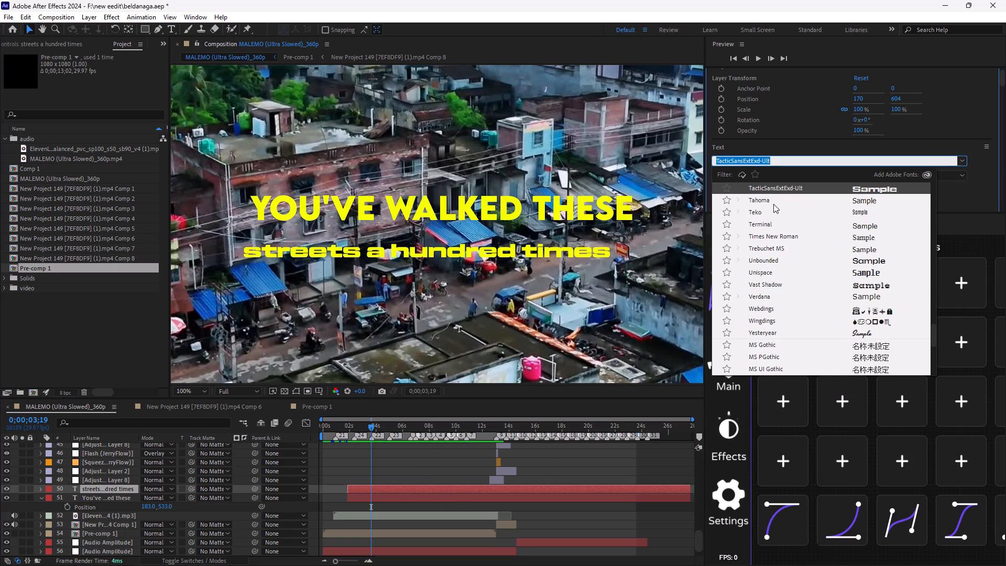
{"action": "key", "text": "BackSpace"}
{"action": "type", "text": "lemon"}
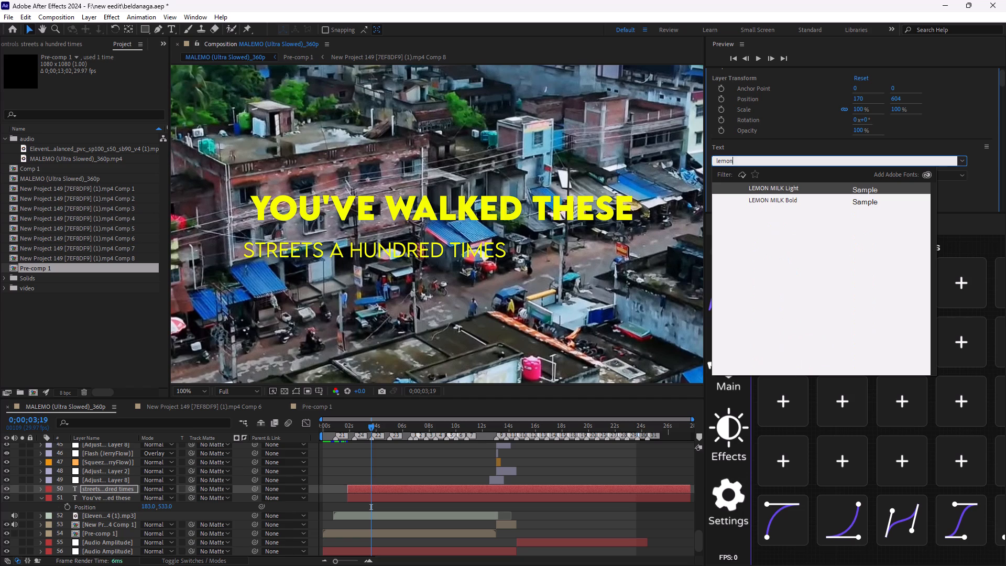
{"action": "left_click", "coordinate": [789, 191]}
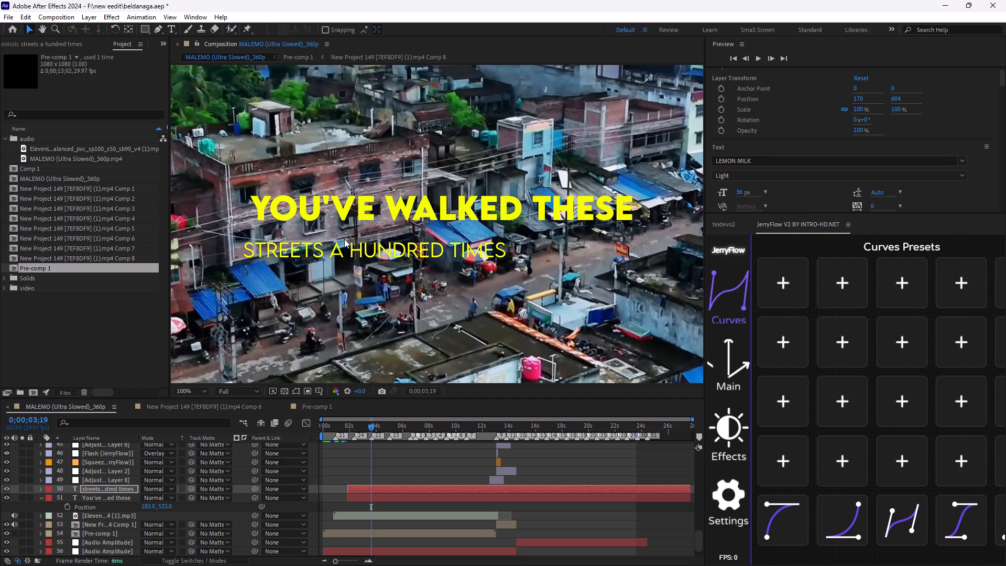
Move the "streets a hundred times" caption to about position 310, 586, centred just beneath the first line.
{"action": "left_click_drag", "start_coordinate": [350, 250], "coordinate": [423, 241]}
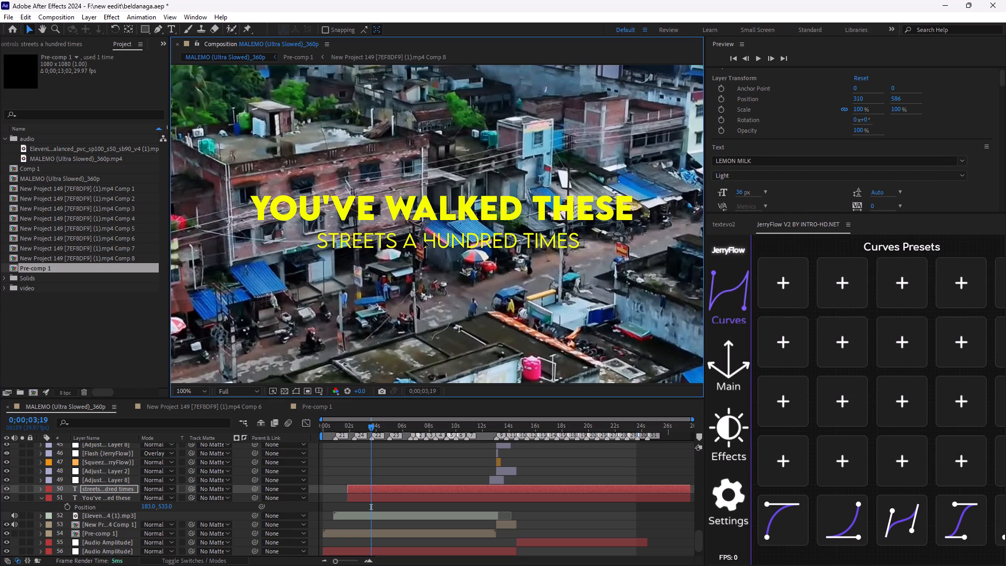
{"action": "left_click_drag", "start_coordinate": [423, 241], "coordinate": [423, 242]}
Search the effects and presets for "fade" and apply the Fade Up Words preset to the "You've walked these" caption.
{"action": "left_click", "coordinate": [388, 213]}
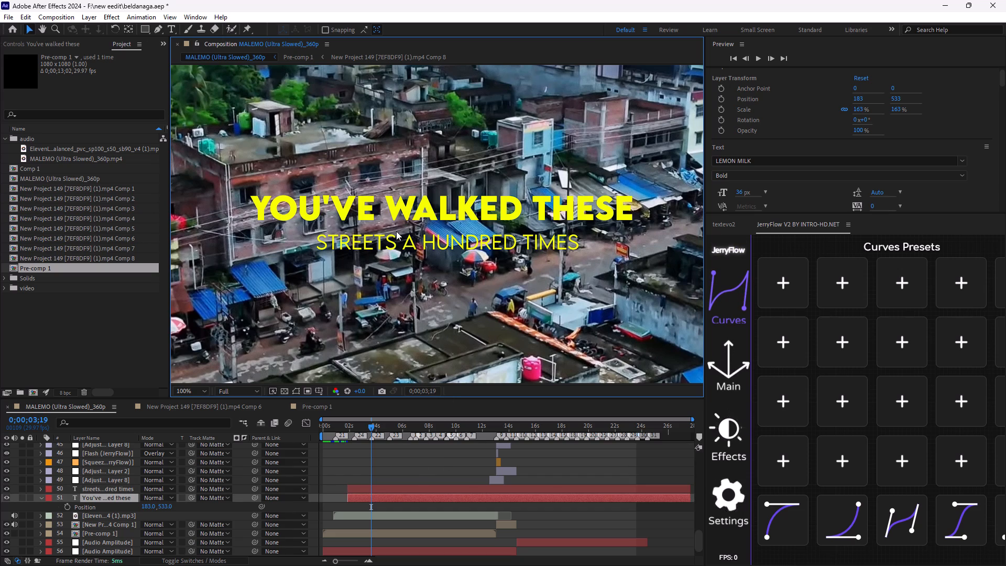
{"action": "key", "text": "ctrl+space"}
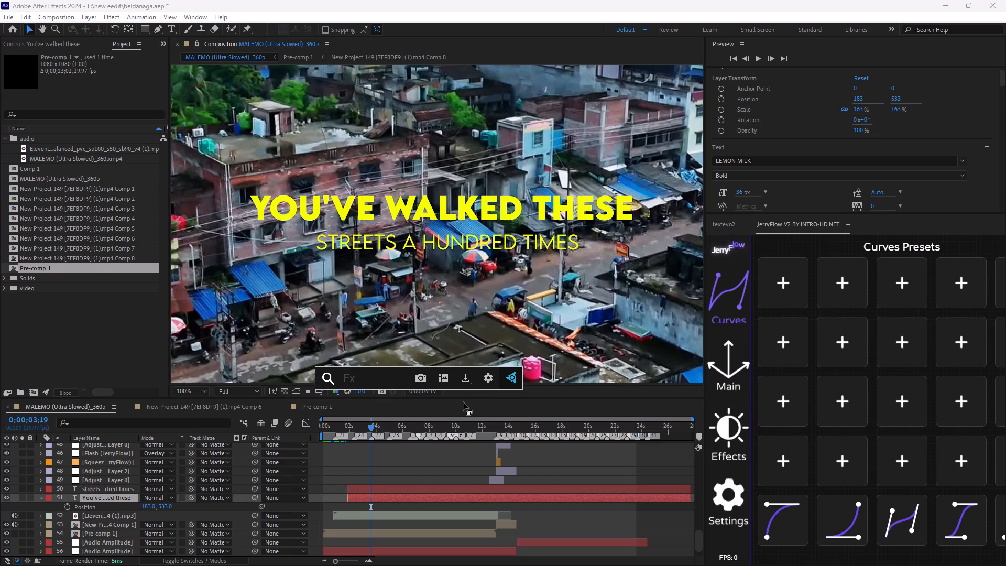
{"action": "type", "text": "fade"}
{"action": "scroll", "coordinate": [379, 465], "scroll_direction": "down", "scroll_amount": 7}
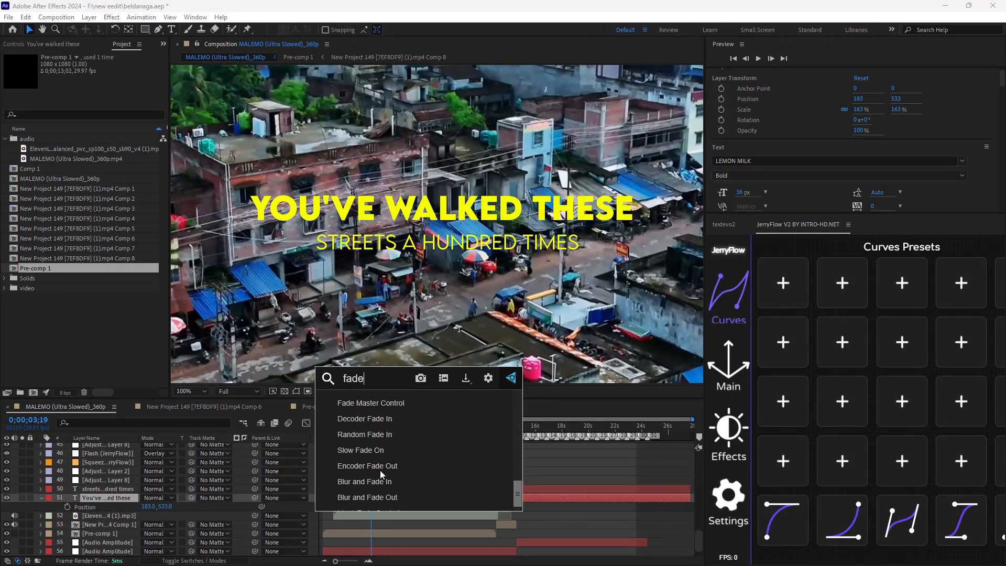
{"action": "scroll", "coordinate": [380, 470], "scroll_direction": "down", "scroll_amount": 2}
{"action": "scroll", "coordinate": [389, 442], "scroll_direction": "up", "scroll_amount": 4}
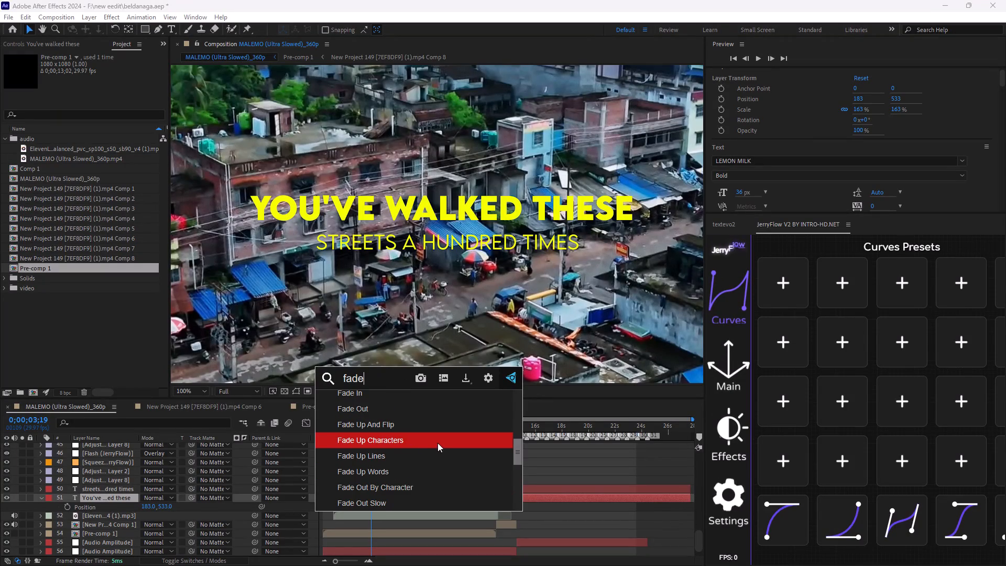
{"action": "key", "text": "space"}
{"action": "type", "text": "out"}
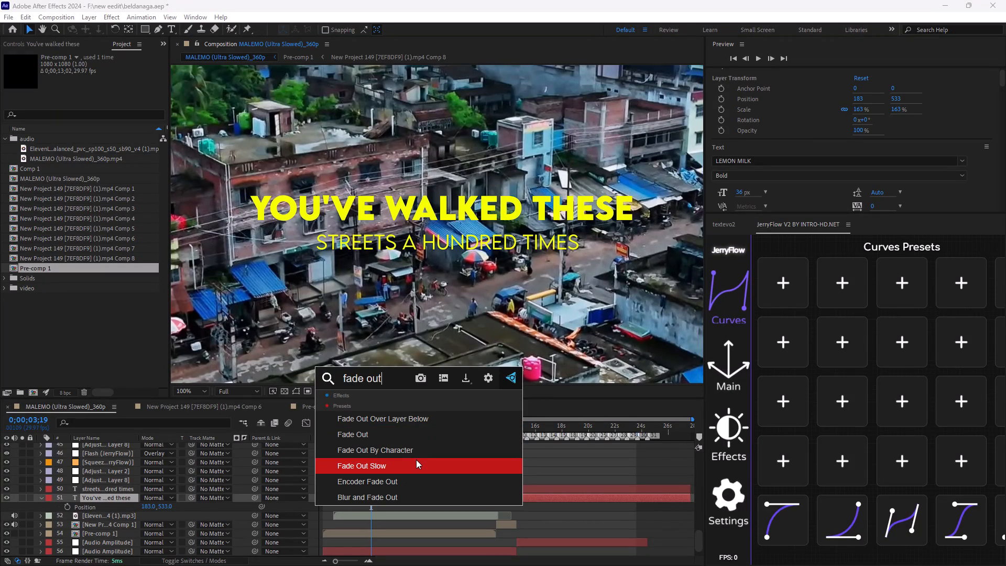
{"action": "scroll", "coordinate": [416, 462], "scroll_direction": "down", "scroll_amount": 3}
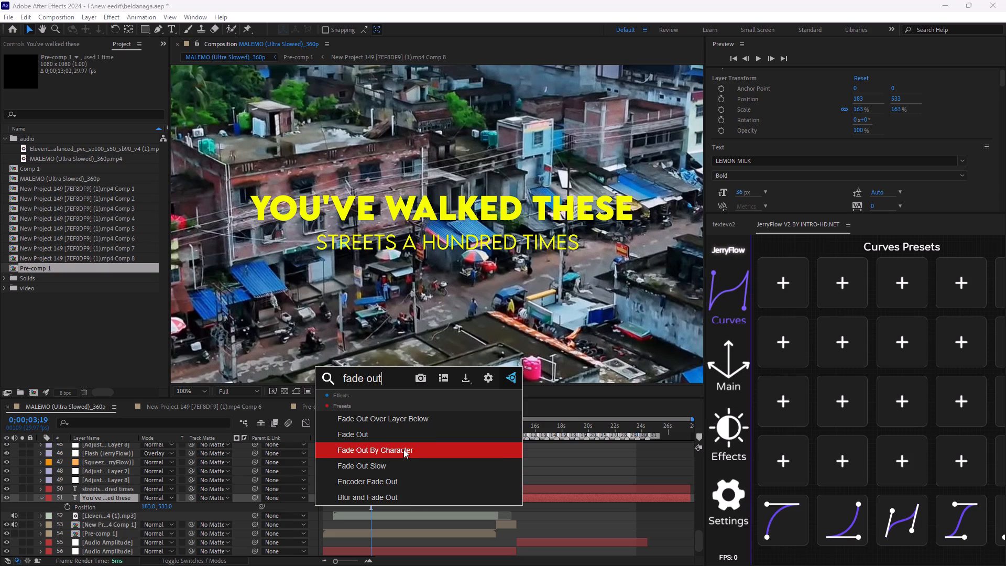
{"action": "key", "text": "BackSpace"}
{"action": "key", "text": "BackSpace"}
{"action": "key", "text": "BackSpace"}
{"action": "key", "text": "BackSpace"}
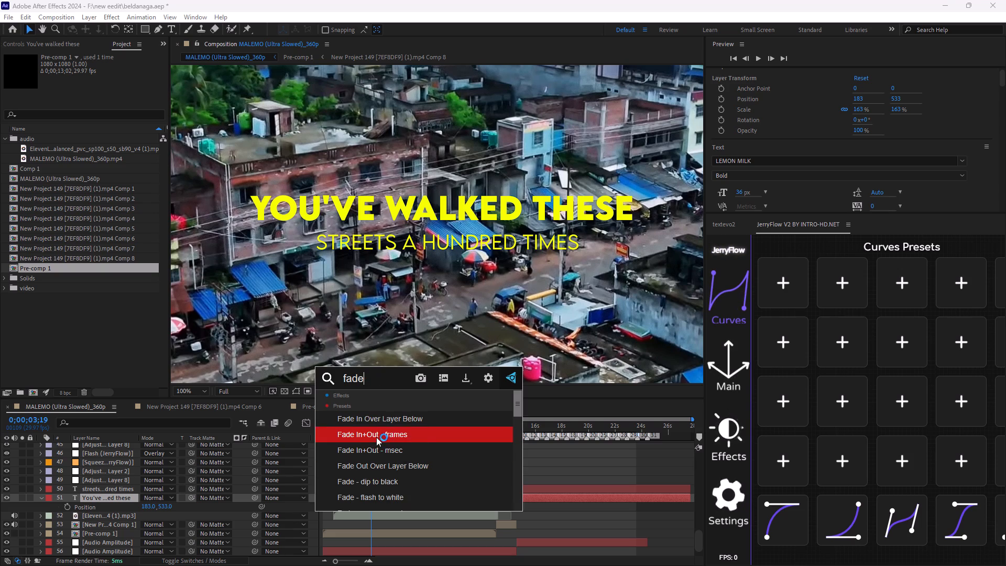
{"action": "scroll", "coordinate": [376, 438], "scroll_direction": "down", "scroll_amount": 3}
{"action": "scroll", "coordinate": [396, 475], "scroll_direction": "down", "scroll_amount": 6}
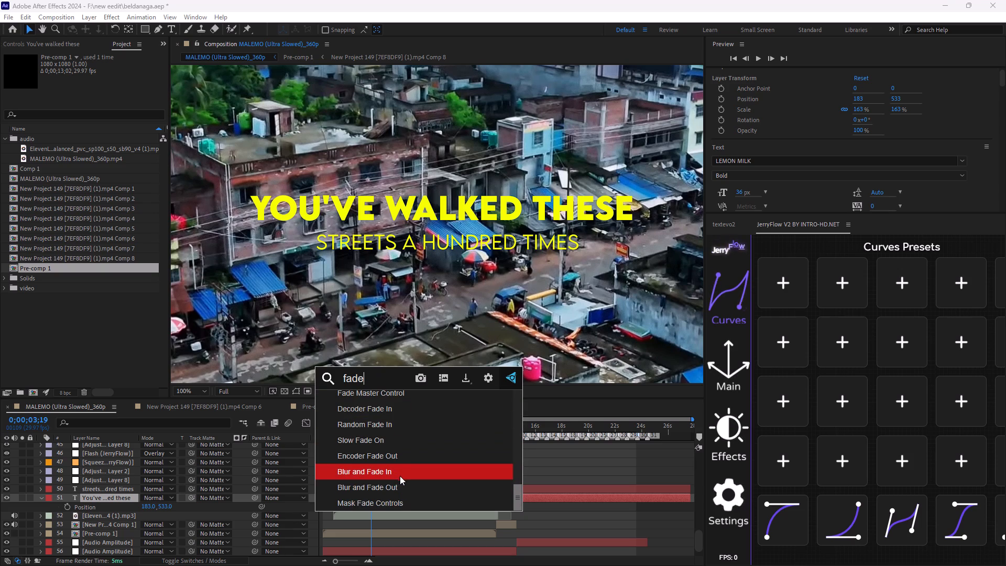
{"action": "scroll", "coordinate": [376, 484], "scroll_direction": "down", "scroll_amount": 6}
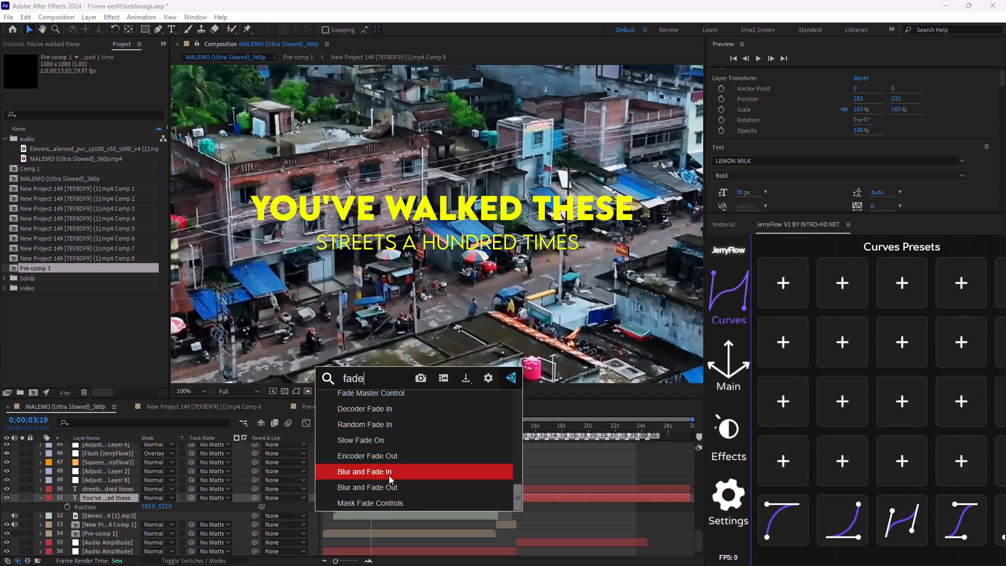
{"action": "scroll", "coordinate": [367, 431], "scroll_direction": "up", "scroll_amount": 2}
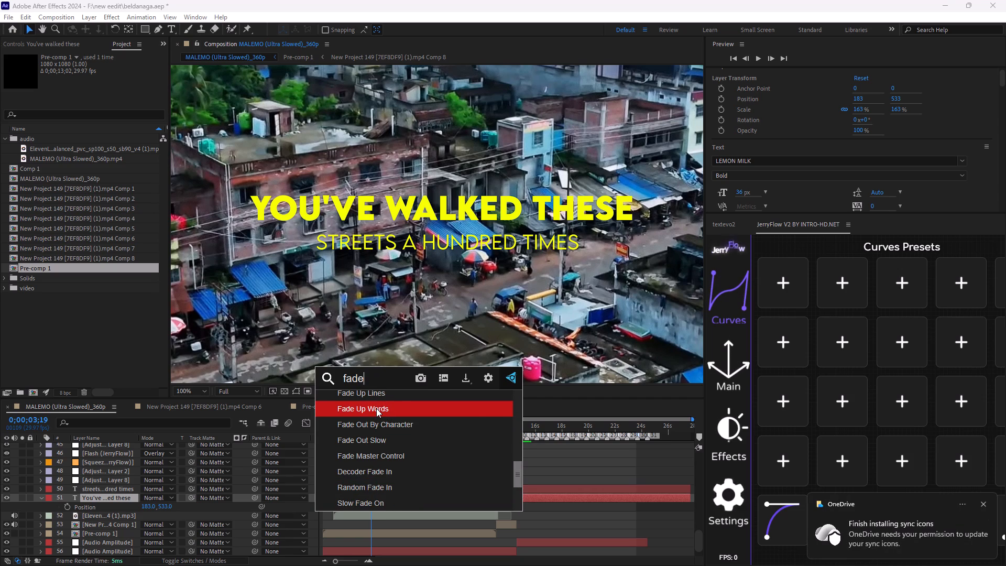
{"action": "left_click", "coordinate": [376, 408]}
Play back the caption's word-by-word fade from about 0;00;02;12.
{"action": "left_click_drag", "start_coordinate": [372, 429], "coordinate": [359, 437]}
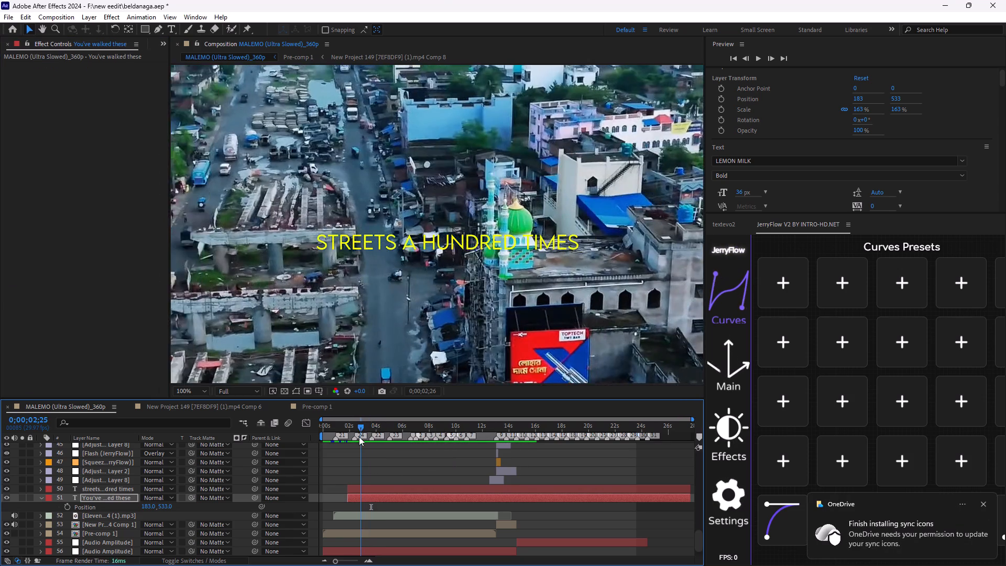
{"action": "left_click_drag", "start_coordinate": [359, 437], "coordinate": [356, 438]}
{"action": "key", "text": "space"}
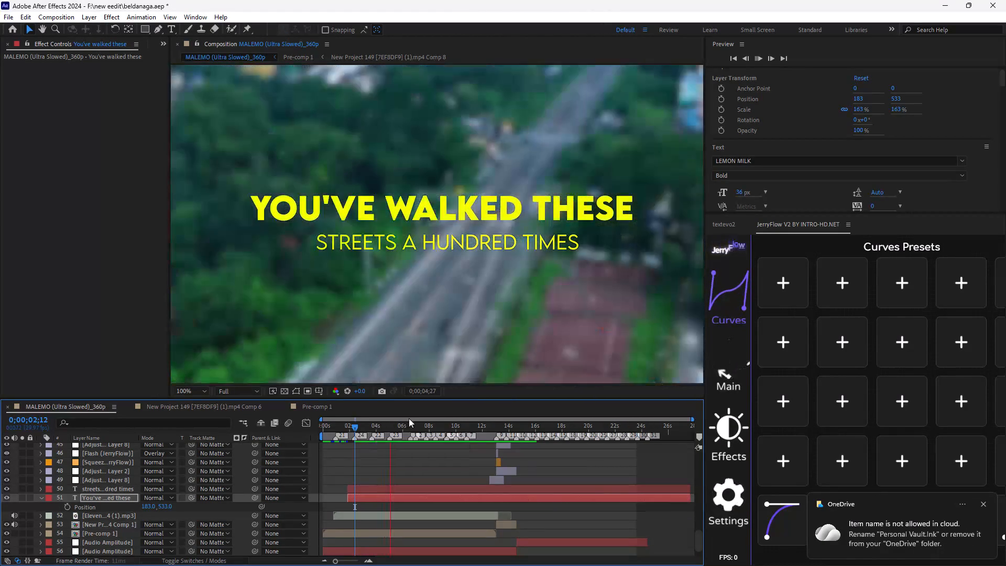
{"action": "key", "text": "space"}
Move the "You've walked these" caption's first Range Selector Start keyframe to about 2 seconds and play back the fade.
{"action": "key", "text": "u"}
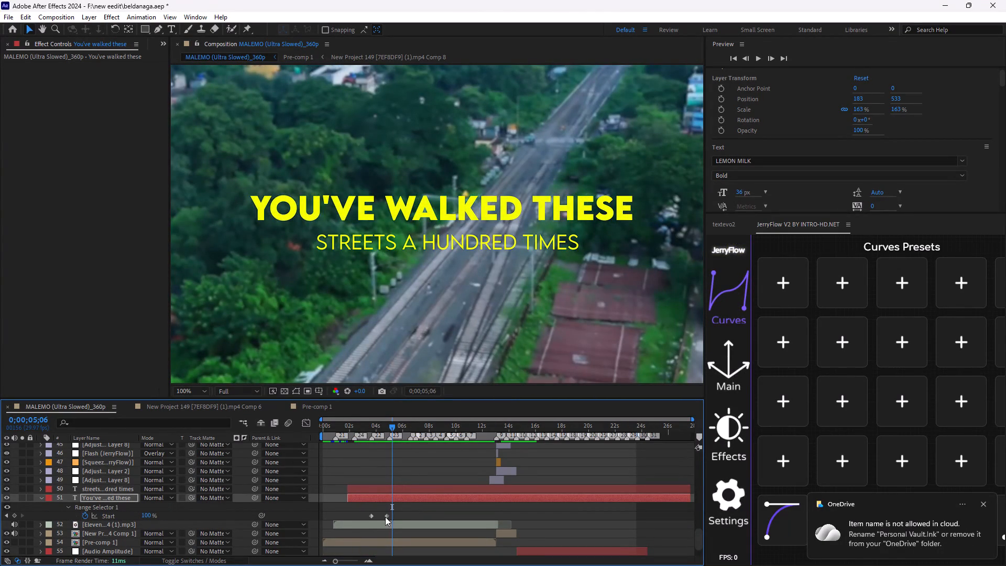
{"action": "left_click_drag", "start_coordinate": [371, 514], "coordinate": [350, 519]}
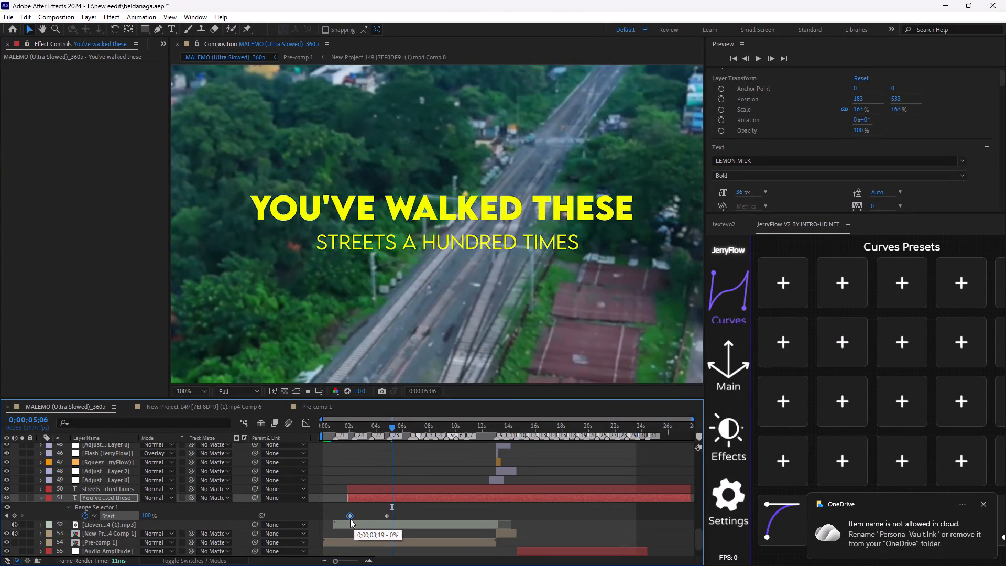
{"action": "left_click_drag", "start_coordinate": [350, 519], "coordinate": [351, 518]}
{"action": "left_click_drag", "start_coordinate": [392, 421], "coordinate": [377, 439]}
{"action": "left_click_drag", "start_coordinate": [393, 430], "coordinate": [368, 449]}
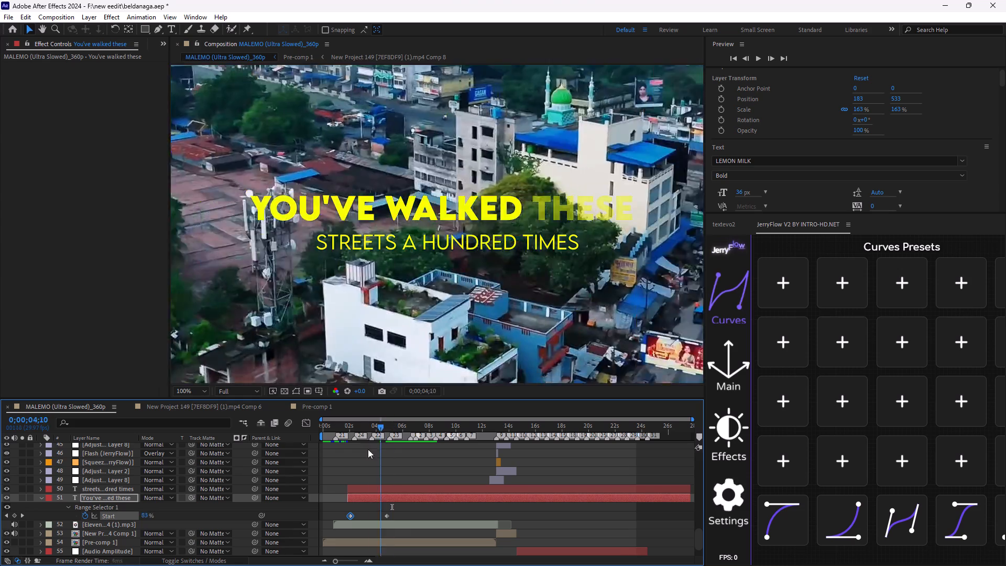
{"action": "left_click_drag", "start_coordinate": [368, 449], "coordinate": [345, 459]}
{"action": "key", "text": "space"}
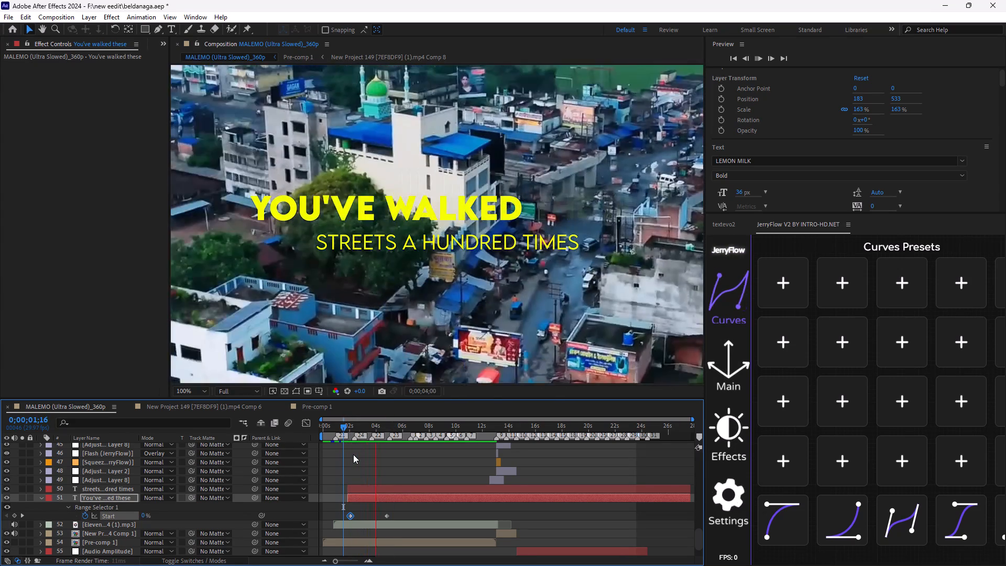
{"action": "key", "text": "space"}
Speed up the "You've walked these" fade by moving its last Start keyframe to about 3.5 seconds, checking the timing in playback.
{"action": "left_click_drag", "start_coordinate": [386, 516], "coordinate": [381, 520]}
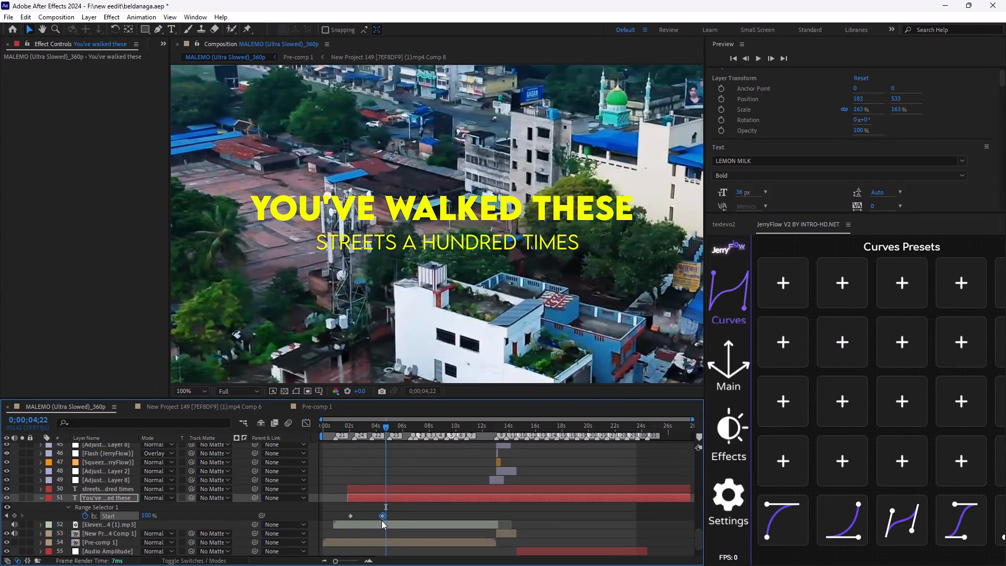
{"action": "left_click_drag", "start_coordinate": [381, 520], "coordinate": [375, 520]}
{"action": "left_click_drag", "start_coordinate": [386, 426], "coordinate": [348, 453]}
{"action": "key", "text": "space"}
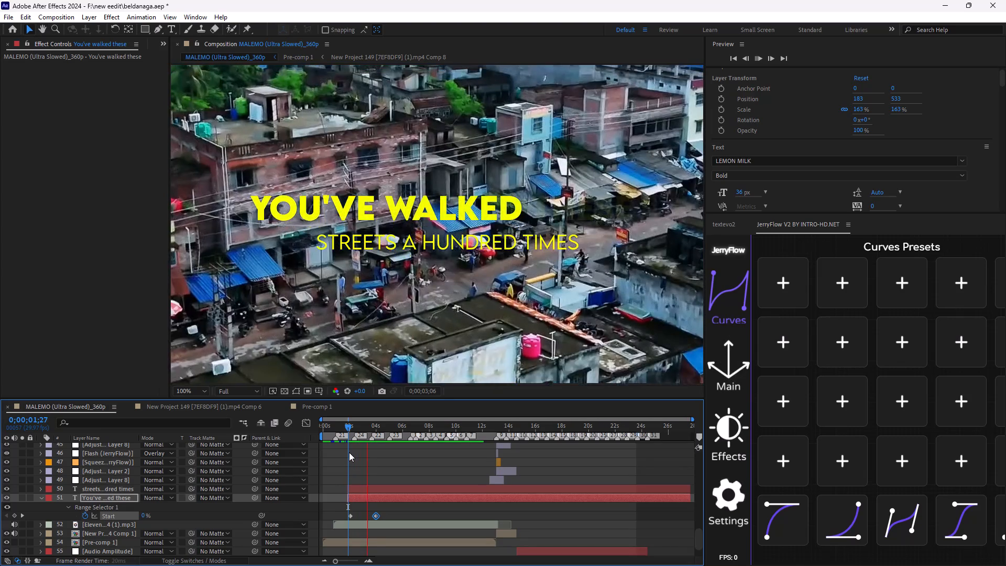
{"action": "key", "text": "space"}
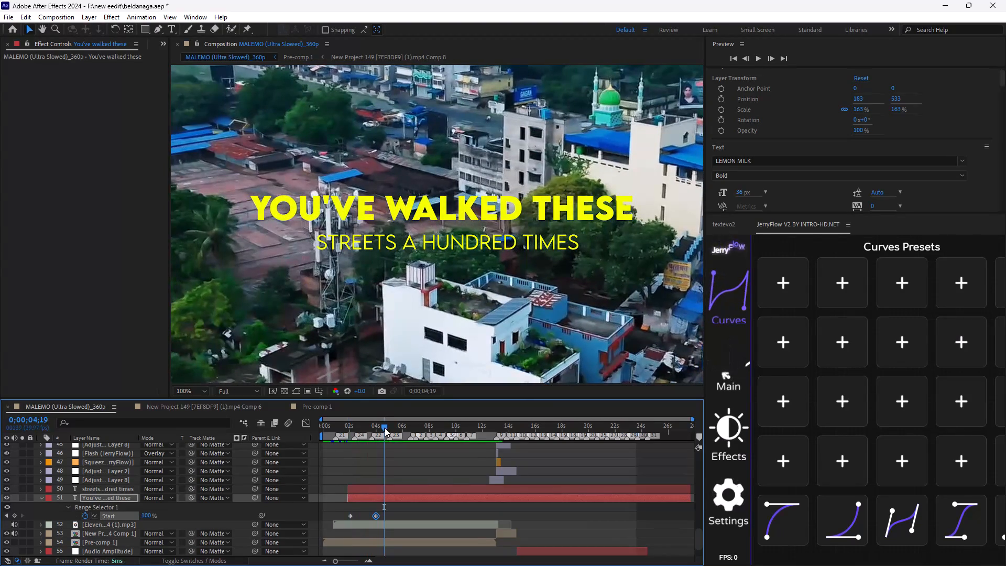
{"action": "left_click_drag", "start_coordinate": [384, 428], "coordinate": [349, 444]}
{"action": "key", "text": "space"}
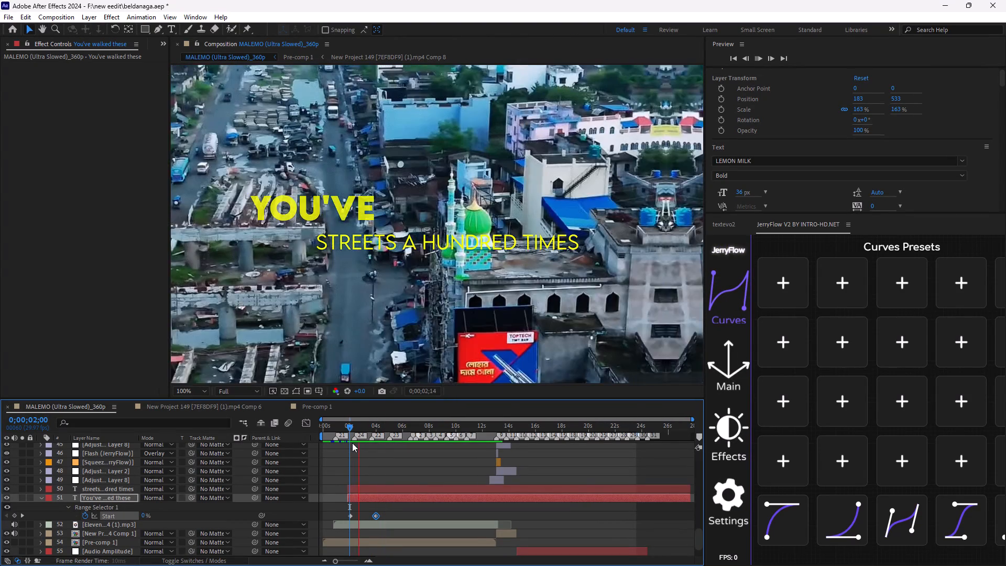
{"action": "key", "text": "space"}
{"action": "left_click_drag", "start_coordinate": [375, 514], "coordinate": [368, 520]}
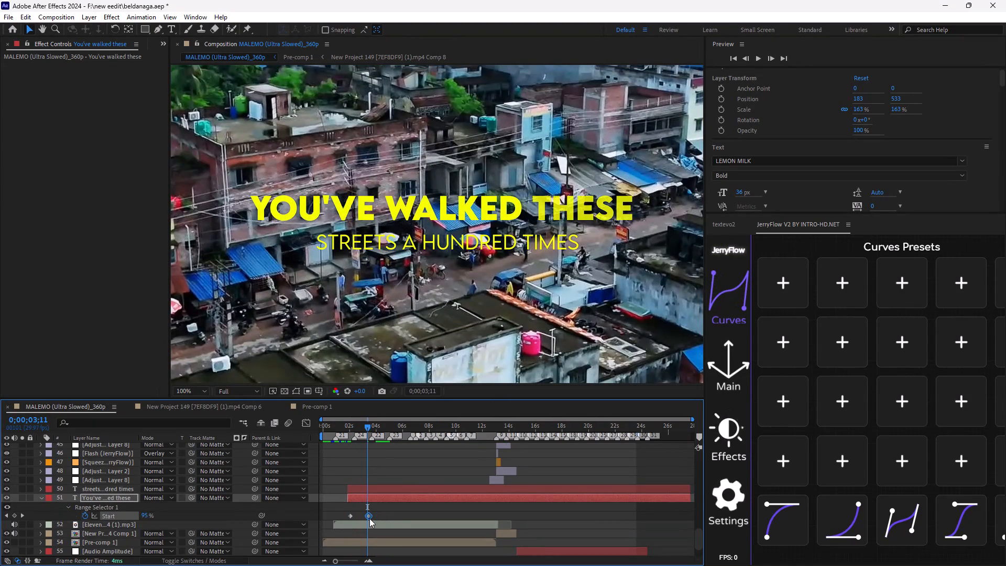
{"action": "left_click_drag", "start_coordinate": [366, 429], "coordinate": [342, 452]}
{"action": "key", "text": "space"}
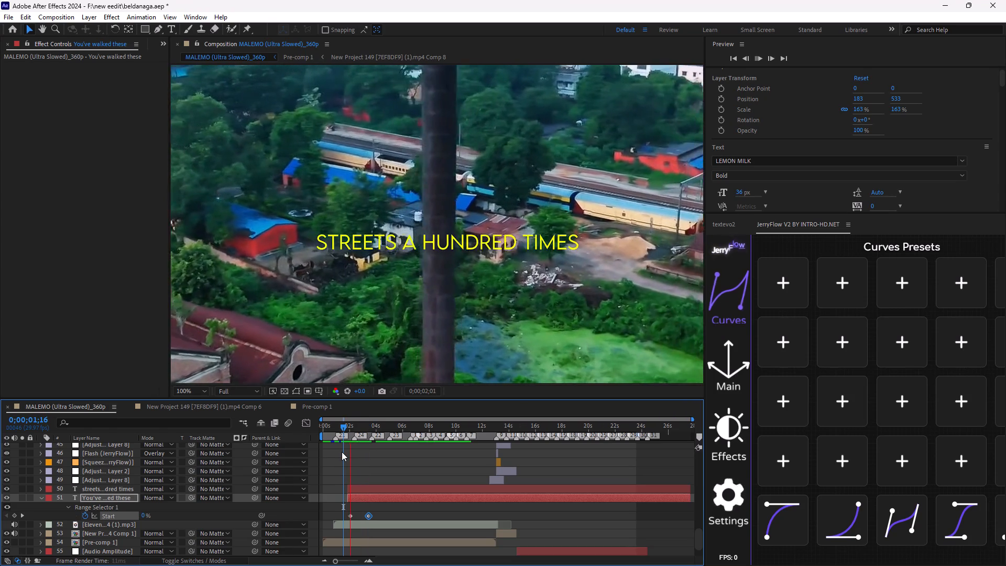
{"action": "key", "text": "space"}
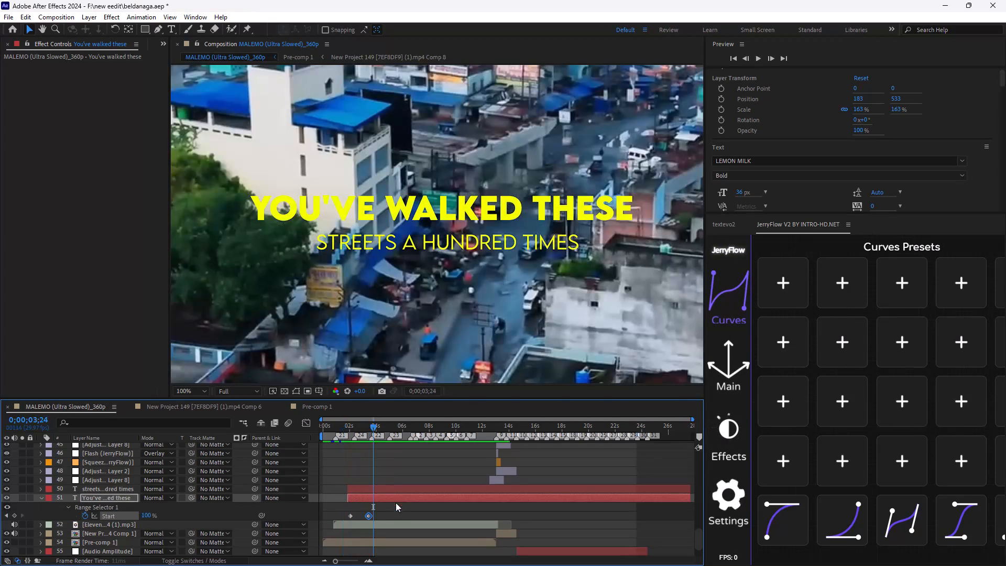
Easy Ease both "You've walked these" Start keyframes, shape their speed graph to peak early and ease out slowly, and play it back.
{"action": "left_click_drag", "start_coordinate": [393, 511], "coordinate": [343, 528]}
{"action": "key", "text": "F9"}
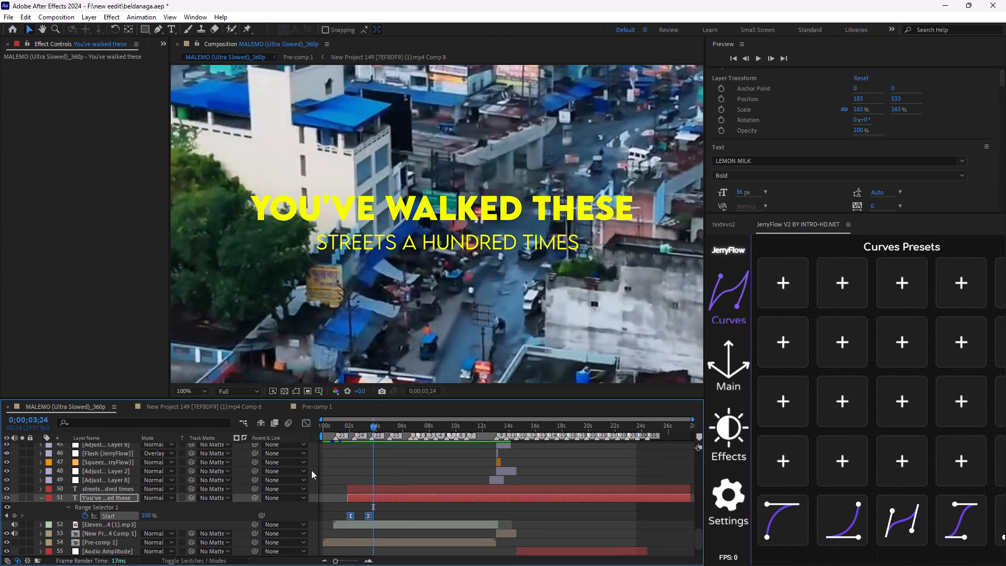
{"action": "left_click", "coordinate": [307, 427]}
{"action": "left_click_drag", "start_coordinate": [334, 506], "coordinate": [424, 565]}
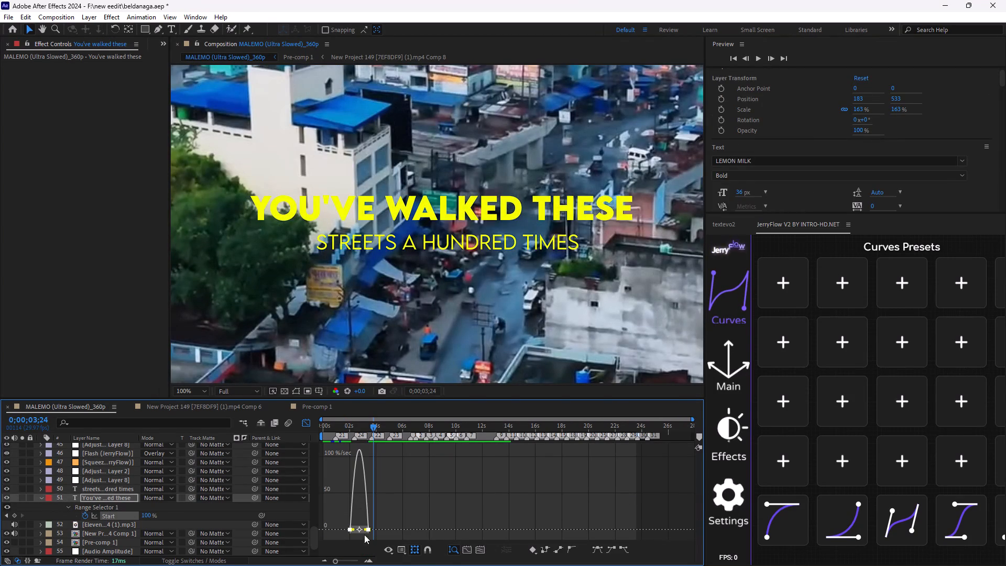
{"action": "left_click_drag", "start_coordinate": [365, 529], "coordinate": [354, 531]}
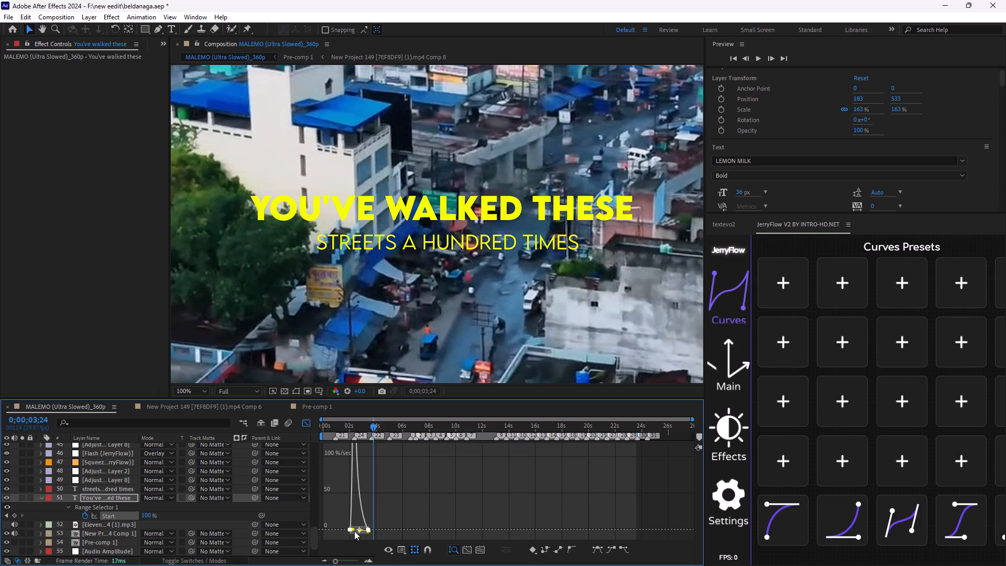
{"action": "left_click_drag", "start_coordinate": [354, 531], "coordinate": [347, 528]}
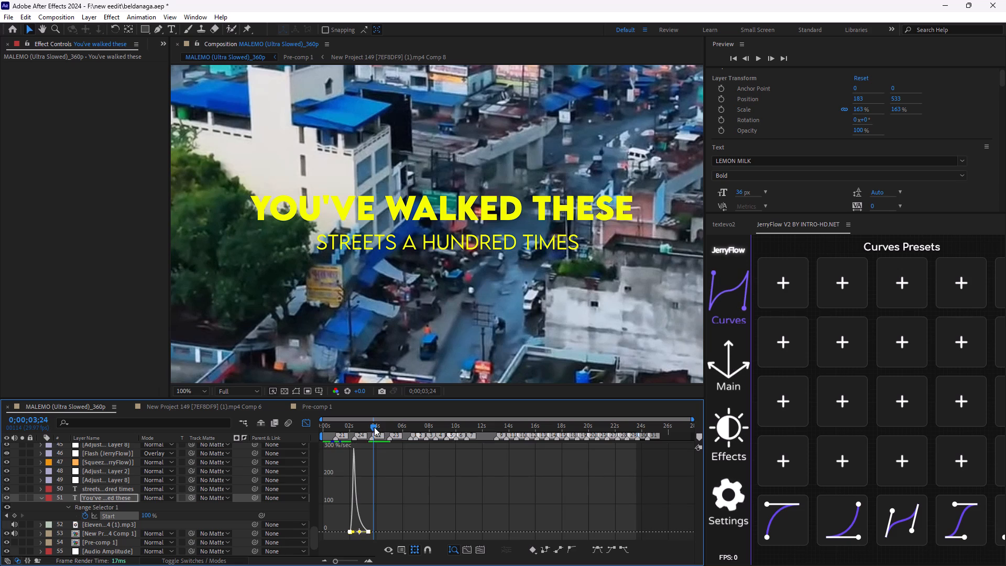
{"action": "left_click_drag", "start_coordinate": [374, 427], "coordinate": [338, 444]}
{"action": "key", "text": "space"}
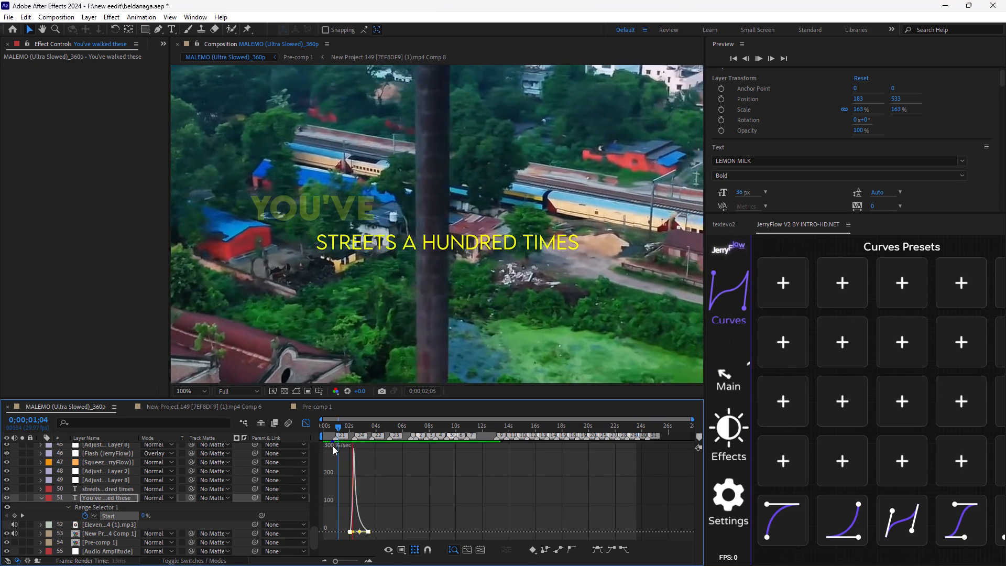
{"action": "key", "text": "space"}
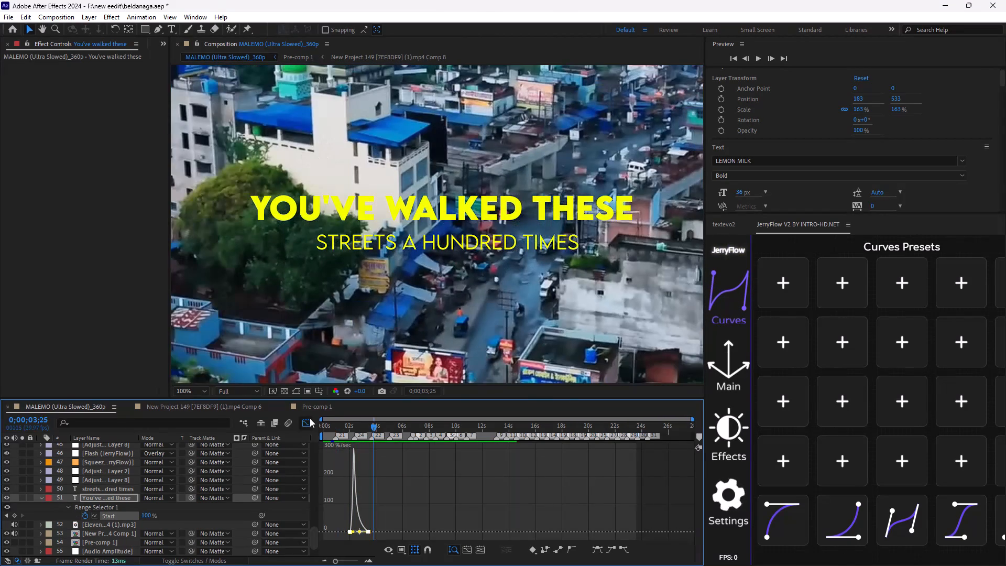
{"action": "left_click", "coordinate": [309, 419]}
{"action": "left_click_drag", "start_coordinate": [375, 429], "coordinate": [341, 448]}
{"action": "key", "text": "space"}
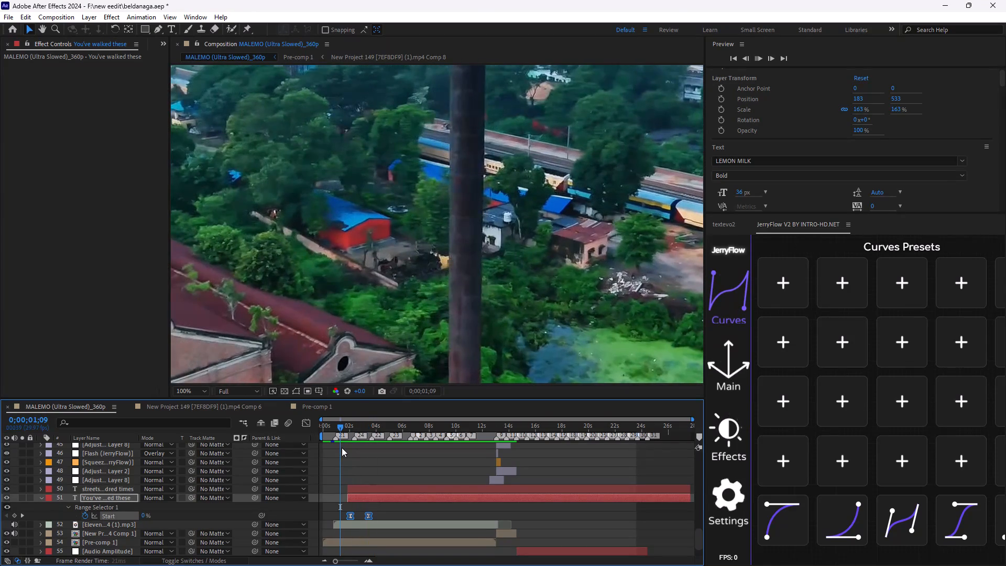
{"action": "key", "text": "space"}
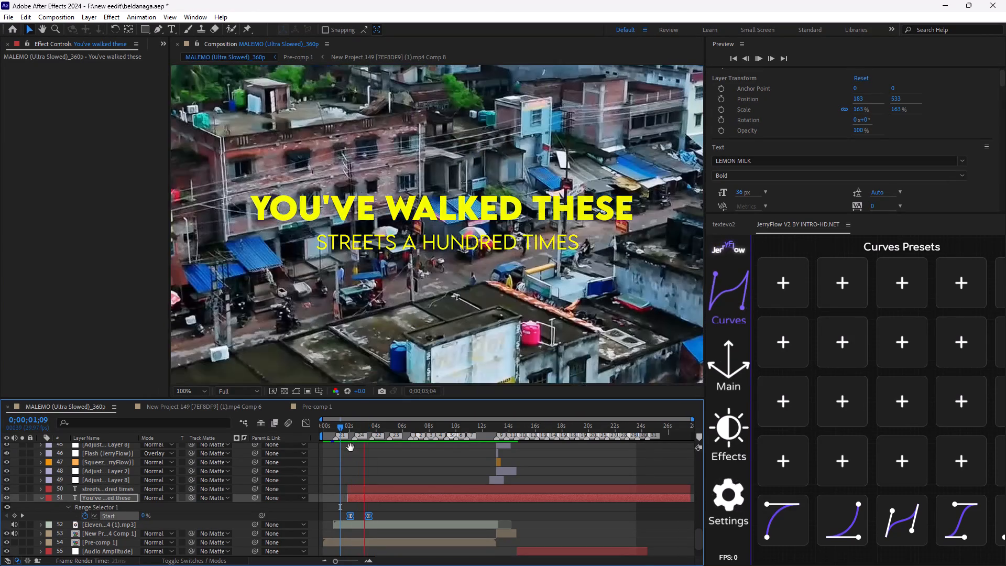
Search the effects and presets for "fade up" and apply Fade Up Words to the "streets a hundred times" caption at 0;00;03;10.
{"action": "left_click", "coordinate": [387, 489]}
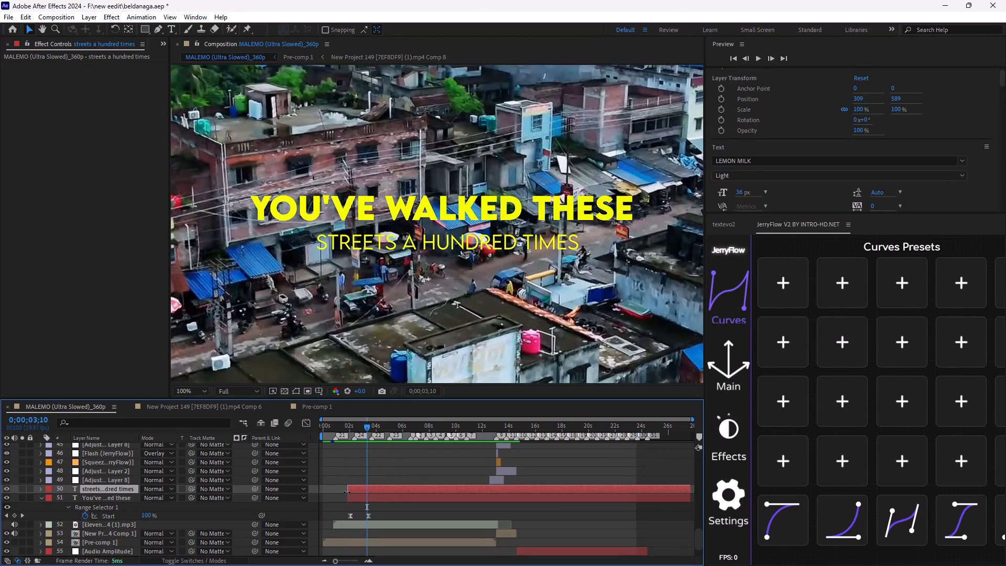
{"action": "left_click", "coordinate": [360, 500]}
{"action": "left_click", "coordinate": [369, 492]}
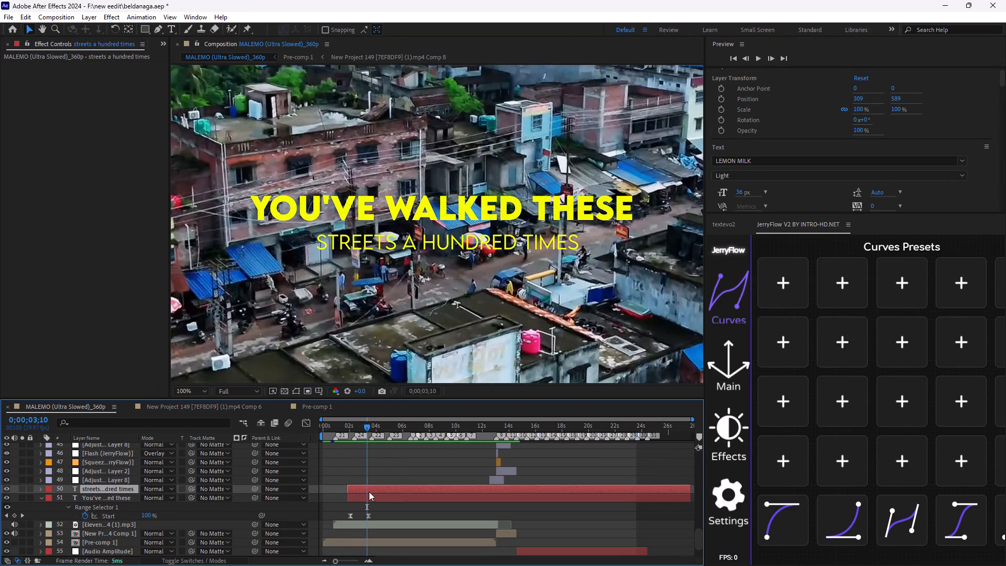
{"action": "key", "text": "ctrl+space"}
{"action": "key", "text": "ctrl+space"}
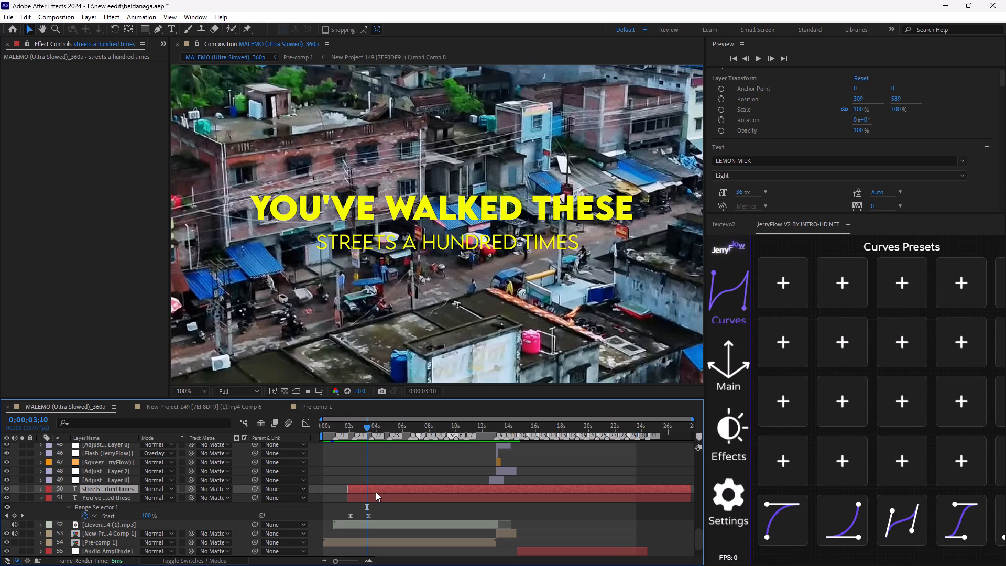
{"action": "key", "text": "ctrl+space"}
{"action": "left_click", "coordinate": [370, 492]}
{"action": "key", "text": "ctrl+space"}
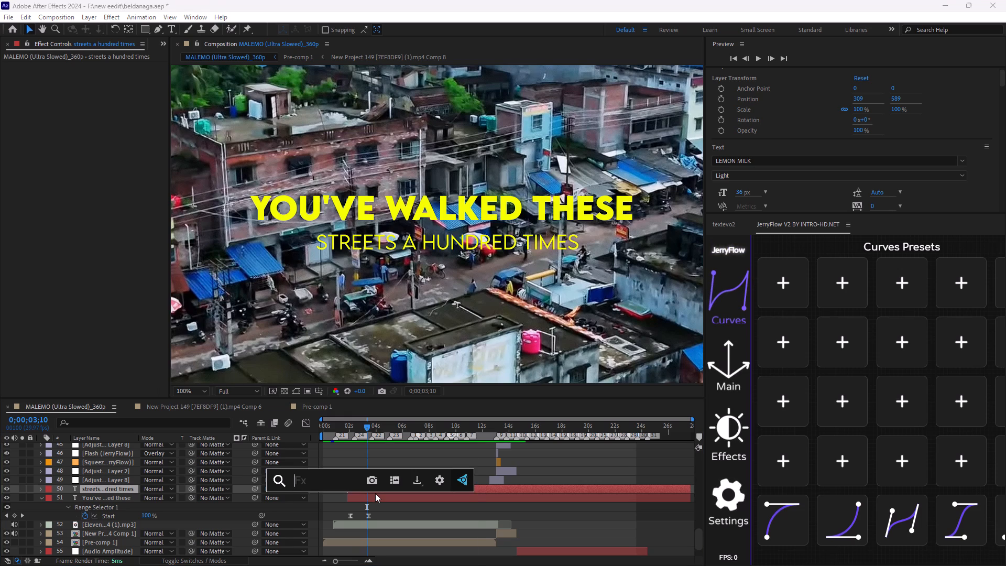
{"action": "type", "text": "fade up"}
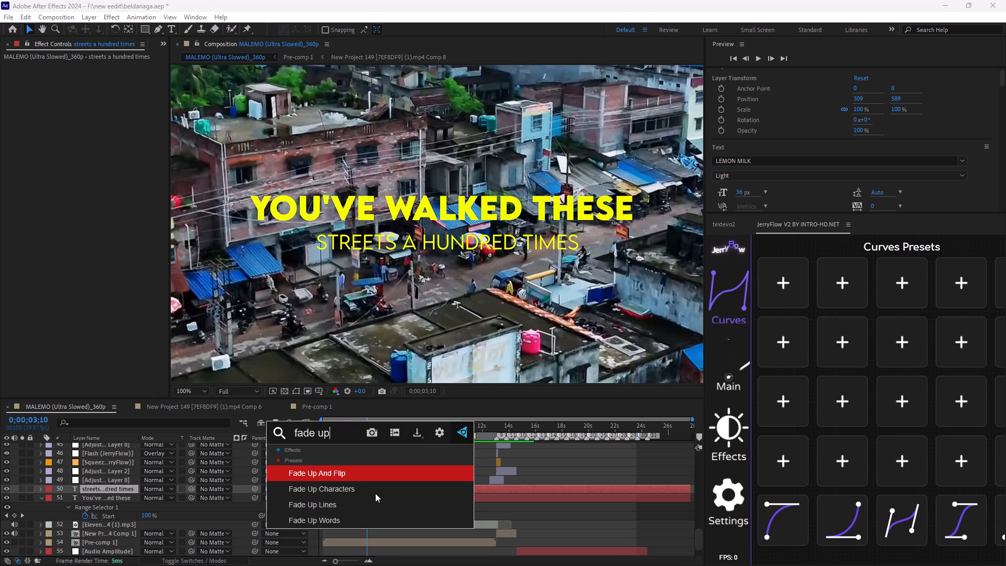
{"action": "key", "text": "space"}
{"action": "scroll", "coordinate": [375, 491], "scroll_direction": "down", "scroll_amount": 3}
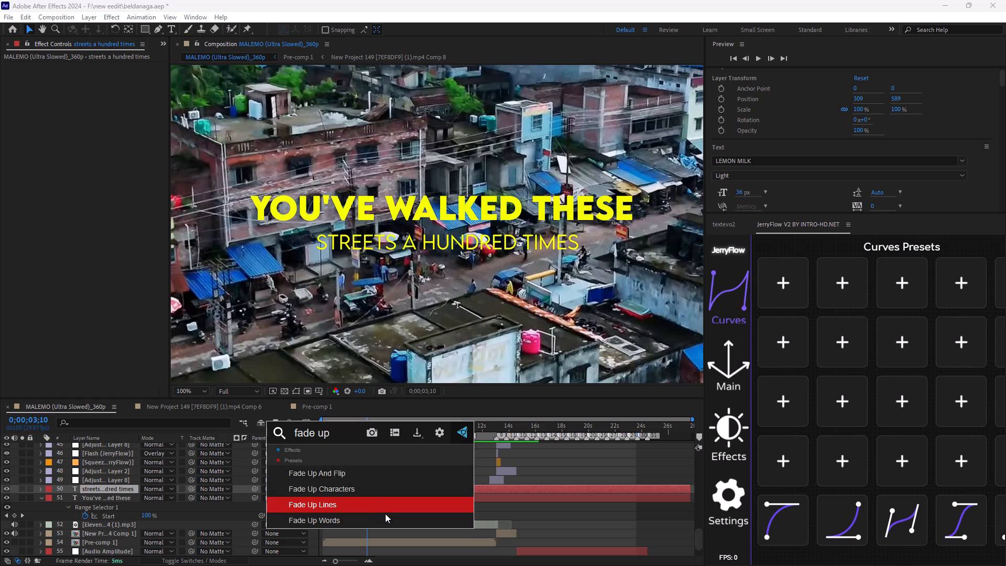
{"action": "left_click", "coordinate": [385, 514]}
Play back both captions and move the "streets a hundred times" caption's first Start keyframe to about 3 seconds.
{"action": "key", "text": "u"}
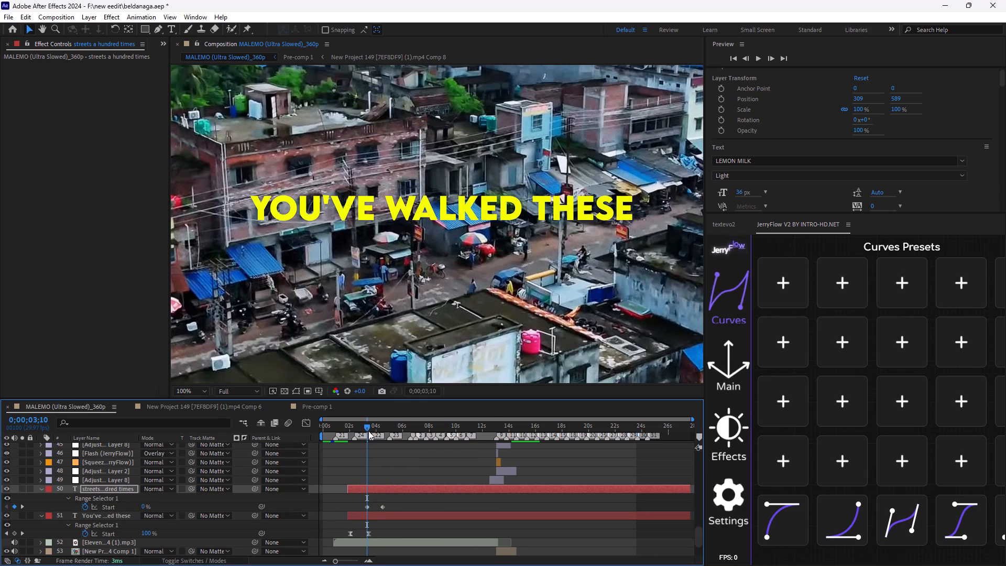
{"action": "left_click_drag", "start_coordinate": [367, 429], "coordinate": [353, 438]}
{"action": "key", "text": "space"}
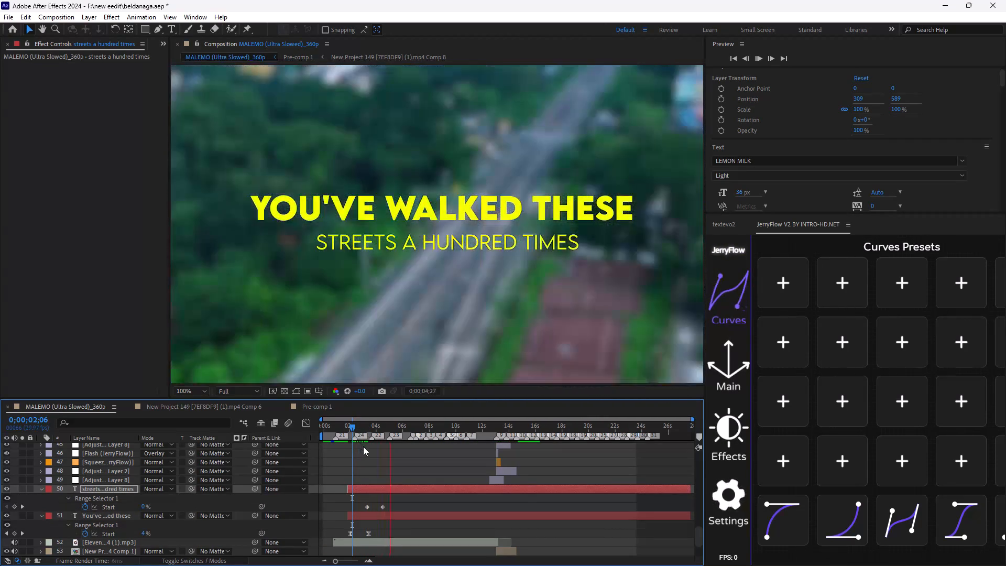
{"action": "key", "text": "space"}
{"action": "left_click_drag", "start_coordinate": [387, 430], "coordinate": [348, 440]}
{"action": "key", "text": "space"}
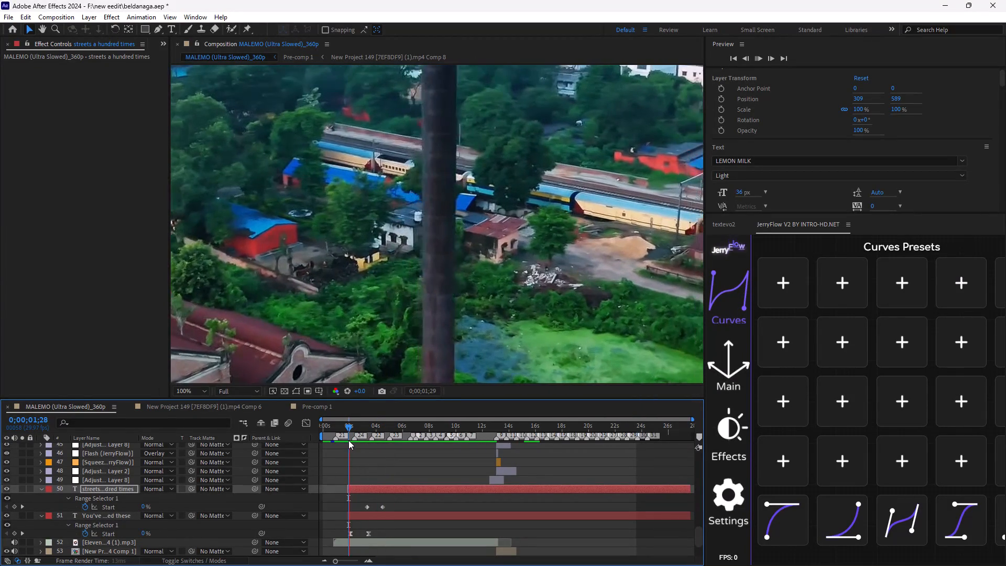
{"action": "key", "text": "space"}
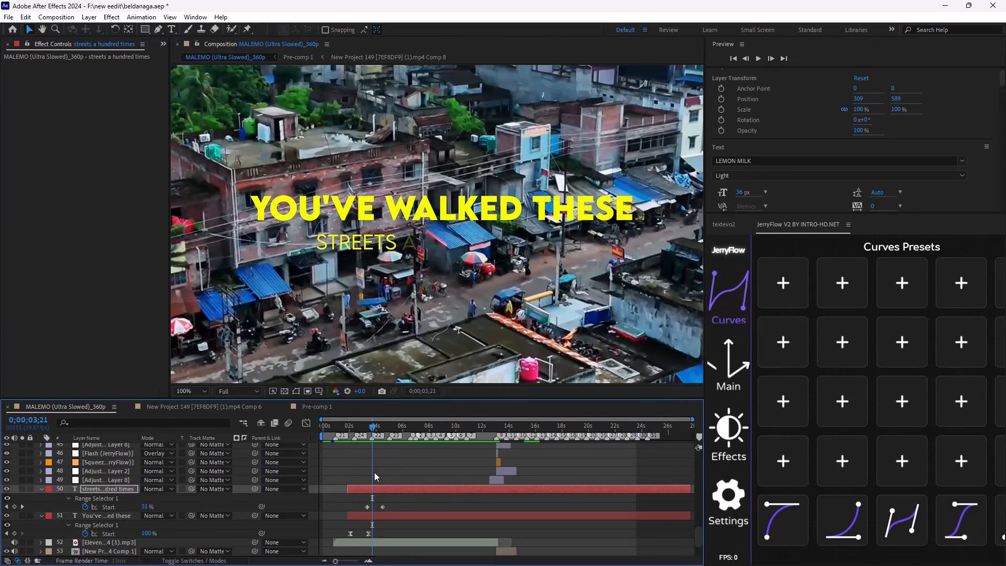
{"action": "left_click_drag", "start_coordinate": [373, 426], "coordinate": [366, 427]}
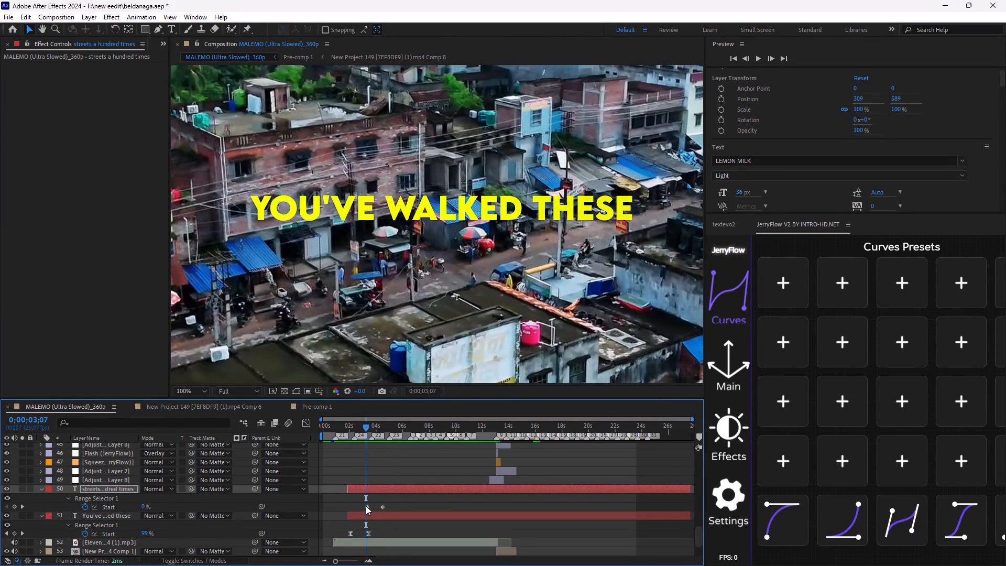
{"action": "left_click", "coordinate": [366, 506]}
{"action": "left_click_drag", "start_coordinate": [364, 425], "coordinate": [360, 427]}
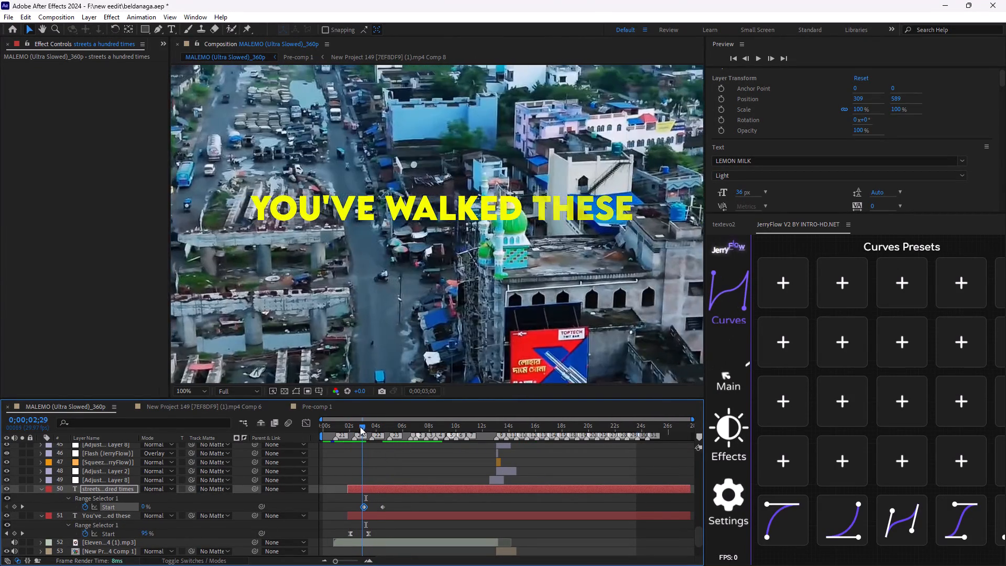
{"action": "left_click_drag", "start_coordinate": [360, 427], "coordinate": [351, 429]}
{"action": "key", "text": "space"}
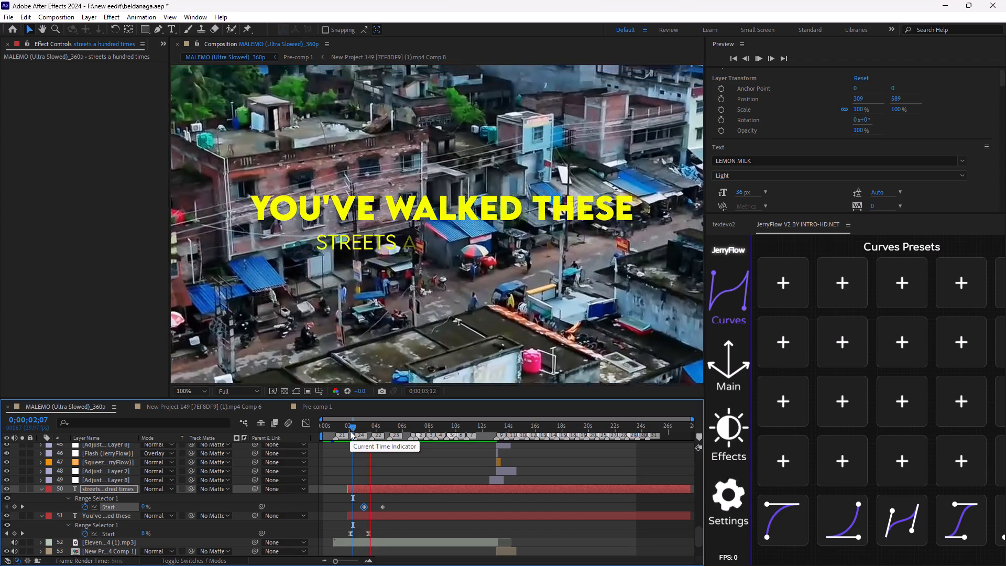
{"action": "key", "text": "space"}
Slow the "streets a hundred times" fade by moving its last Start keyframe to about 6 seconds, checking the timing in playback.
{"action": "left_click_drag", "start_coordinate": [381, 506], "coordinate": [385, 509]}
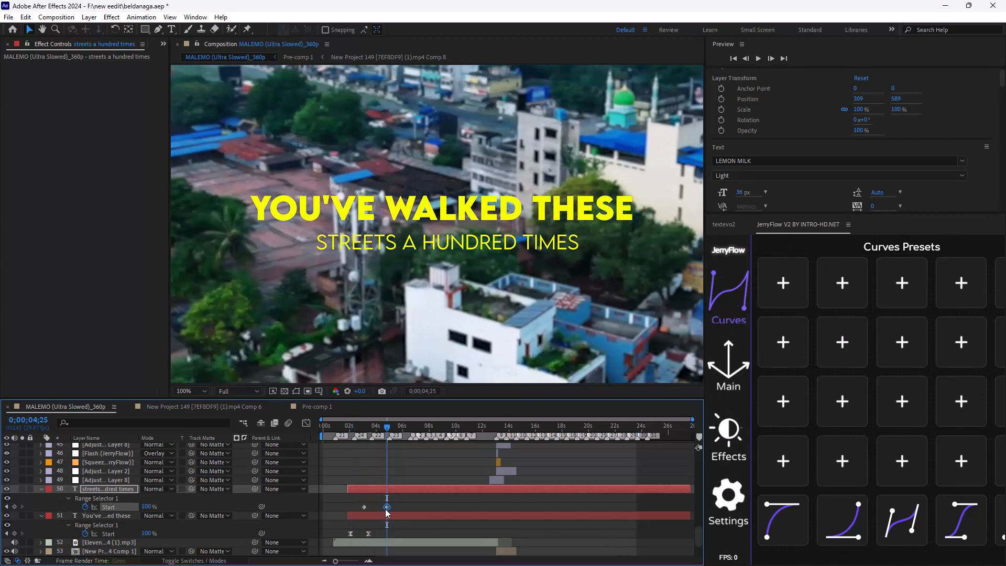
{"action": "left_click_drag", "start_coordinate": [385, 509], "coordinate": [387, 509]}
{"action": "left_click_drag", "start_coordinate": [384, 426], "coordinate": [365, 434]}
{"action": "key", "text": "space"}
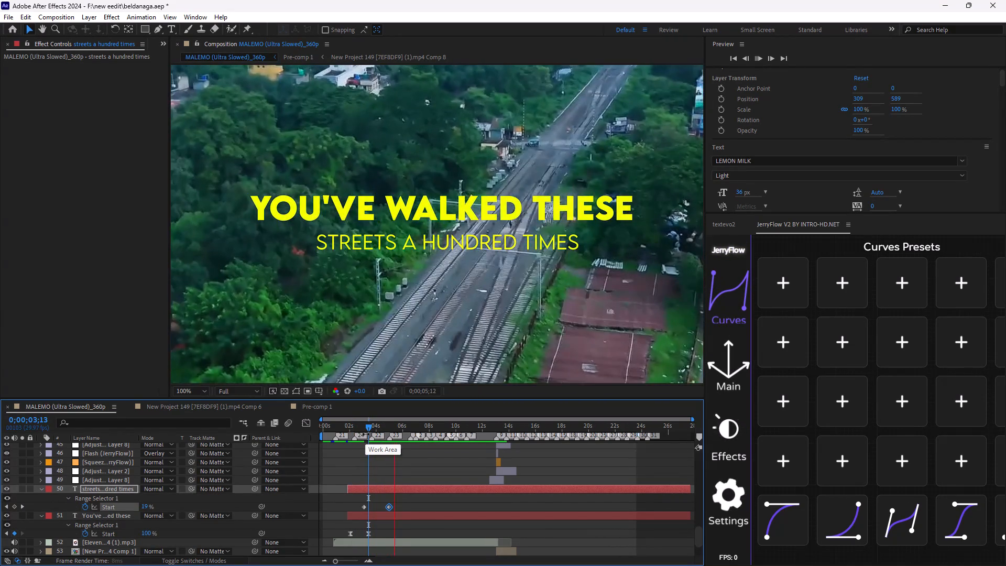
{"action": "key", "text": "space"}
{"action": "left_click_drag", "start_coordinate": [391, 505], "coordinate": [398, 510]}
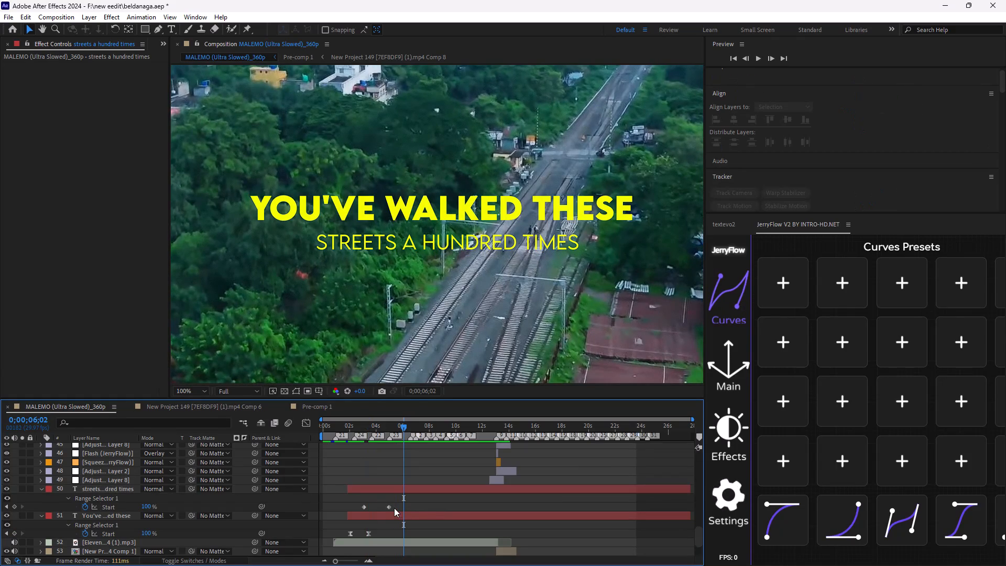
{"action": "left_click_drag", "start_coordinate": [389, 508], "coordinate": [404, 514]}
{"action": "left_click_drag", "start_coordinate": [399, 426], "coordinate": [361, 450]}
{"action": "key", "text": "space"}
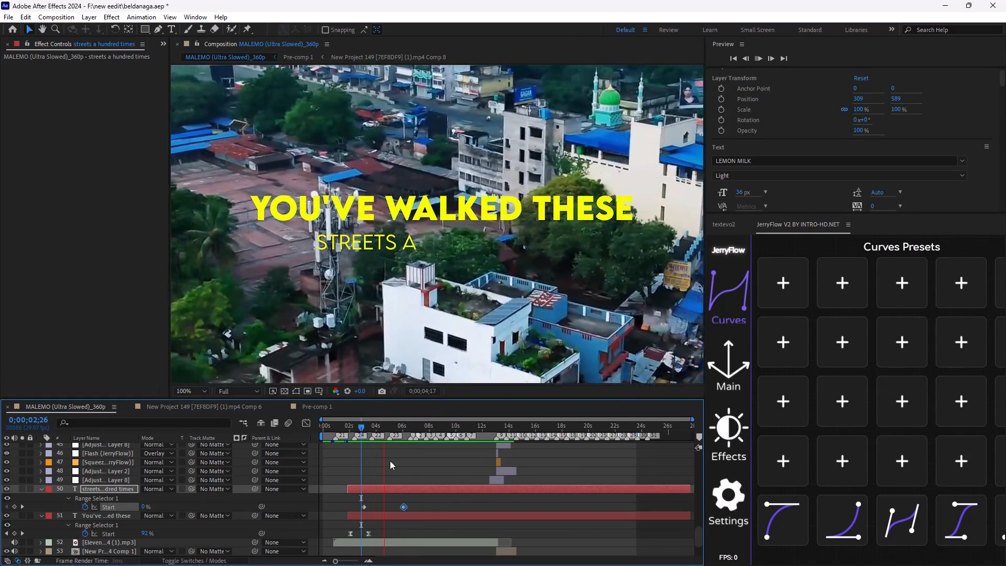
{"action": "key", "text": "space"}
Easy Ease both "streets a hundred times" Start keyframes, show their speed graph and play the fade back.
{"action": "left_click_drag", "start_coordinate": [415, 513], "coordinate": [383, 519]}
{"action": "key", "text": "ctrl+z"}
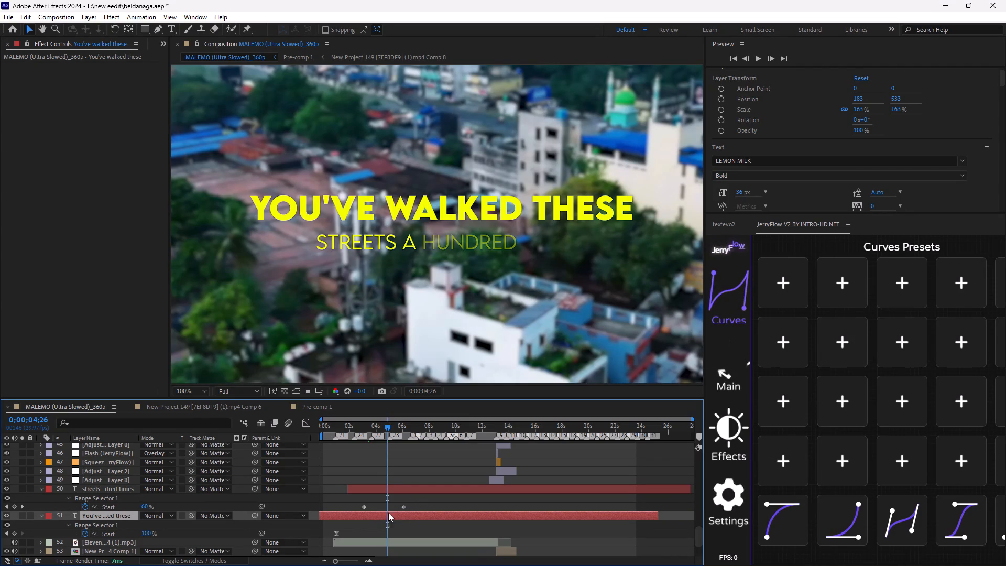
{"action": "left_click_drag", "start_coordinate": [432, 506], "coordinate": [335, 508]}
{"action": "key", "text": "F9"}
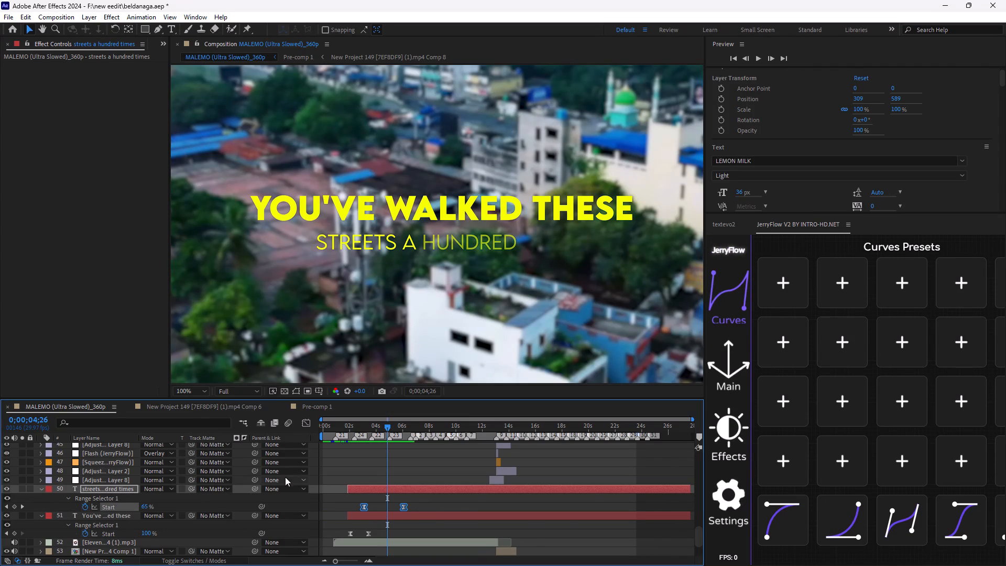
{"action": "left_click", "coordinate": [307, 419]}
{"action": "left_click_drag", "start_coordinate": [383, 431], "coordinate": [379, 433]}
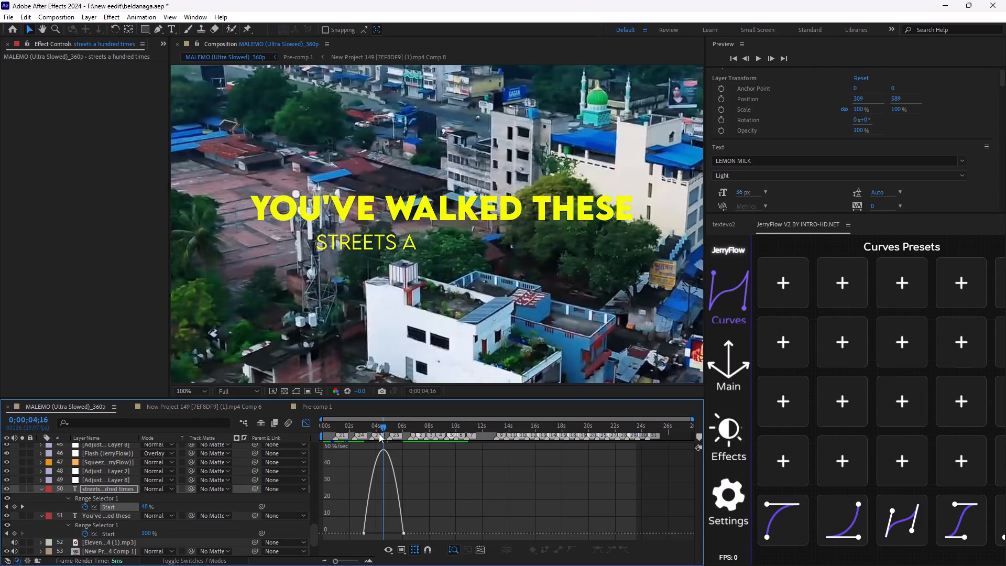
{"action": "left_click_drag", "start_coordinate": [379, 433], "coordinate": [366, 438]}
{"action": "key", "text": "space"}
{"action": "key", "text": "space"}
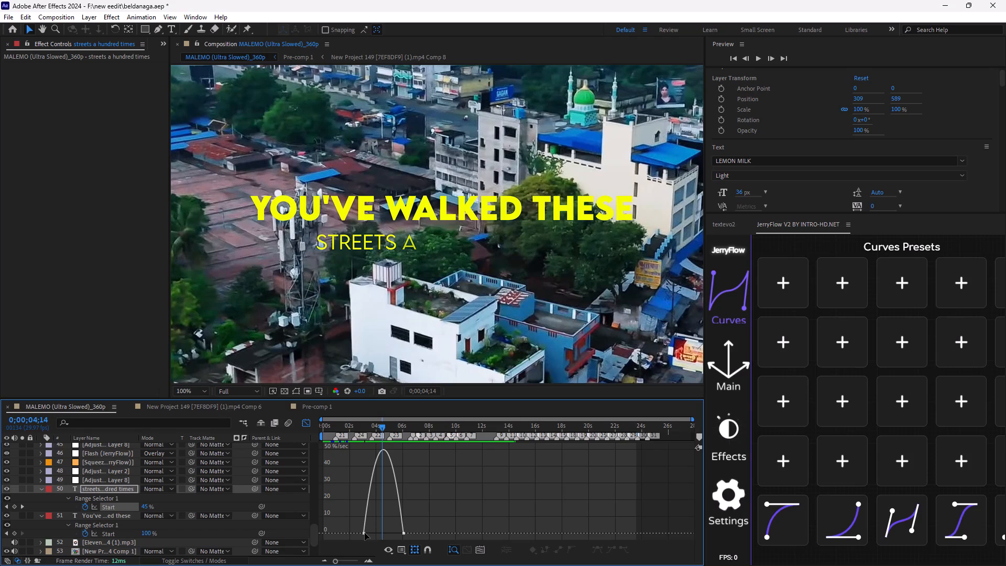
Shape the "streets a hundred times" speed graph to ease in slowly and peak at about 5.5 seconds, and play it back.
{"action": "left_click", "coordinate": [365, 533]}
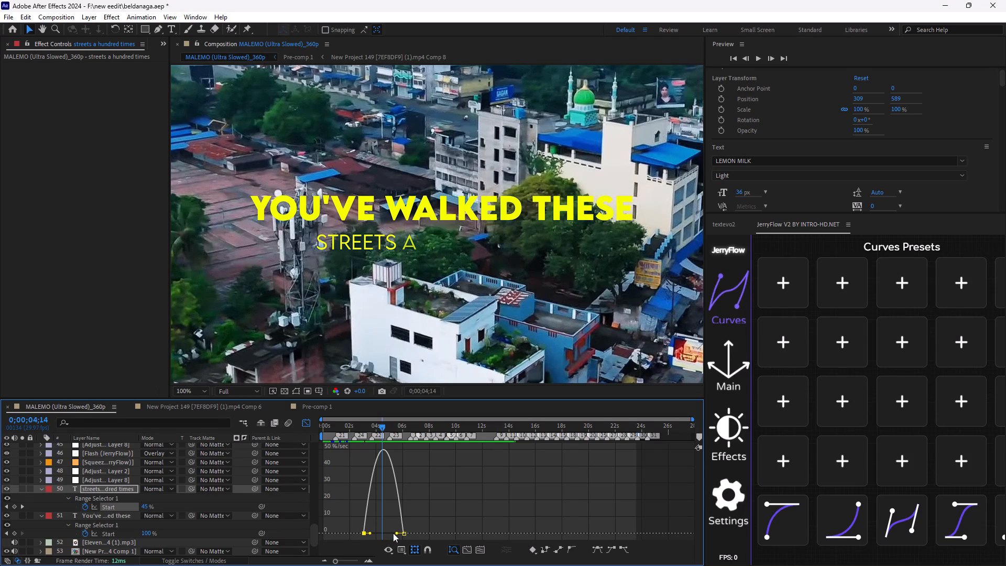
{"action": "left_click_drag", "start_coordinate": [371, 533], "coordinate": [366, 526]}
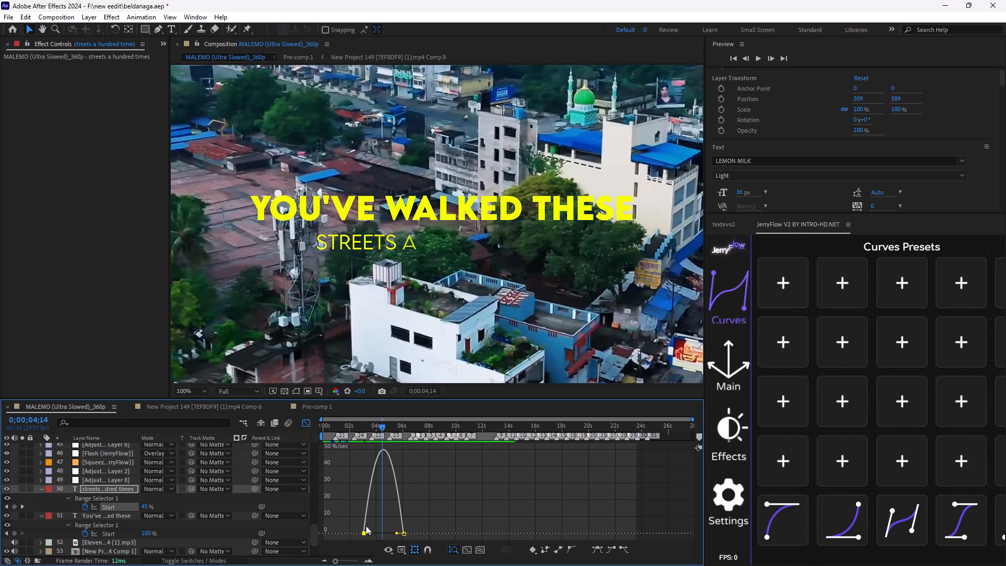
{"action": "left_click_drag", "start_coordinate": [366, 526], "coordinate": [370, 523]}
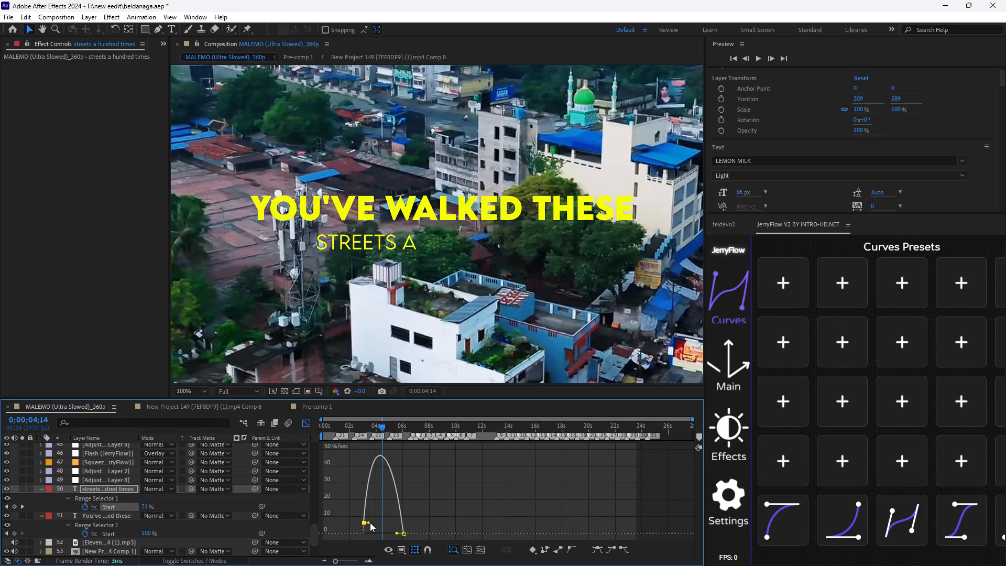
{"action": "left_click_drag", "start_coordinate": [370, 523], "coordinate": [381, 534]}
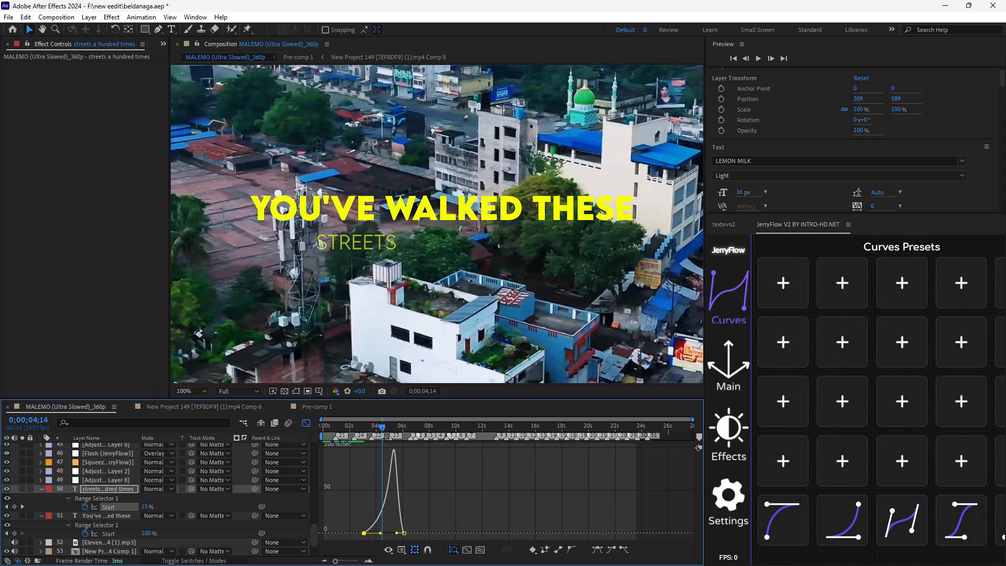
{"action": "left_click_drag", "start_coordinate": [380, 426], "coordinate": [361, 431]}
{"action": "key", "text": "space"}
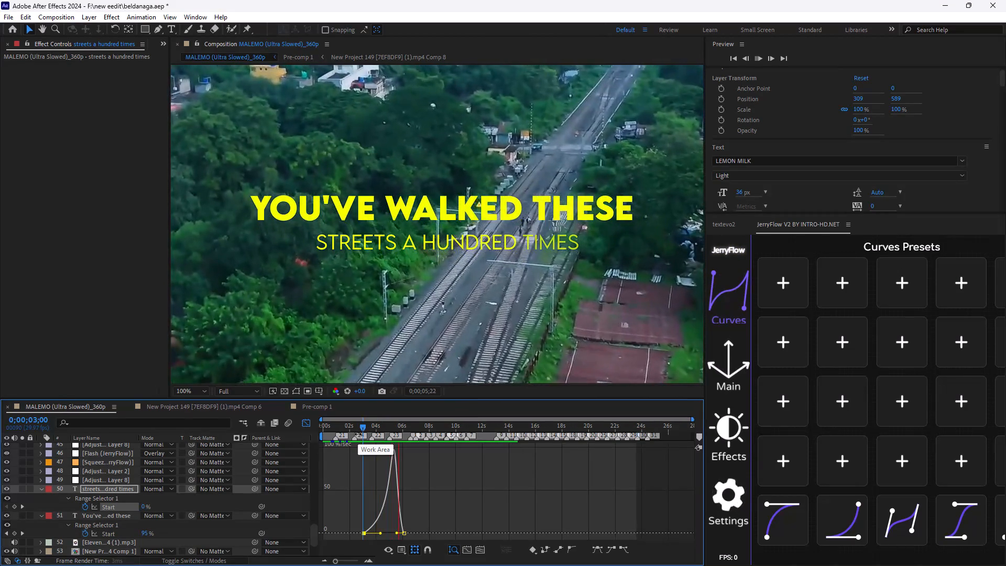
{"action": "key", "text": "space"}
Add a Start keyframe to the "streets a hundred times" caption at 0;00;04;10, between the two existing ones.
{"action": "left_click_drag", "start_coordinate": [408, 424], "coordinate": [374, 436]}
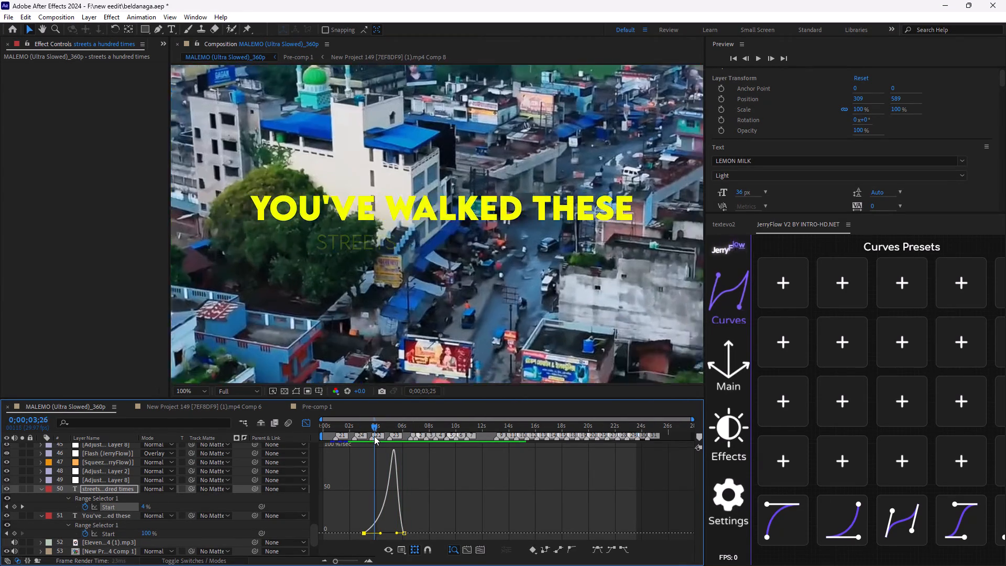
{"action": "left_click_drag", "start_coordinate": [374, 436], "coordinate": [374, 436]}
{"action": "left_click", "coordinate": [309, 423]}
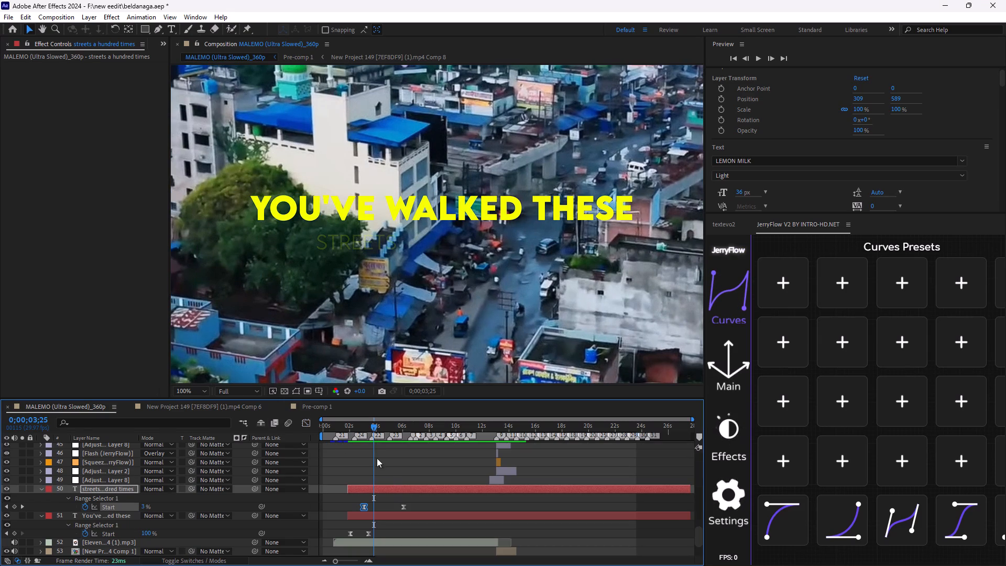
{"action": "left_click_drag", "start_coordinate": [375, 424], "coordinate": [380, 430]}
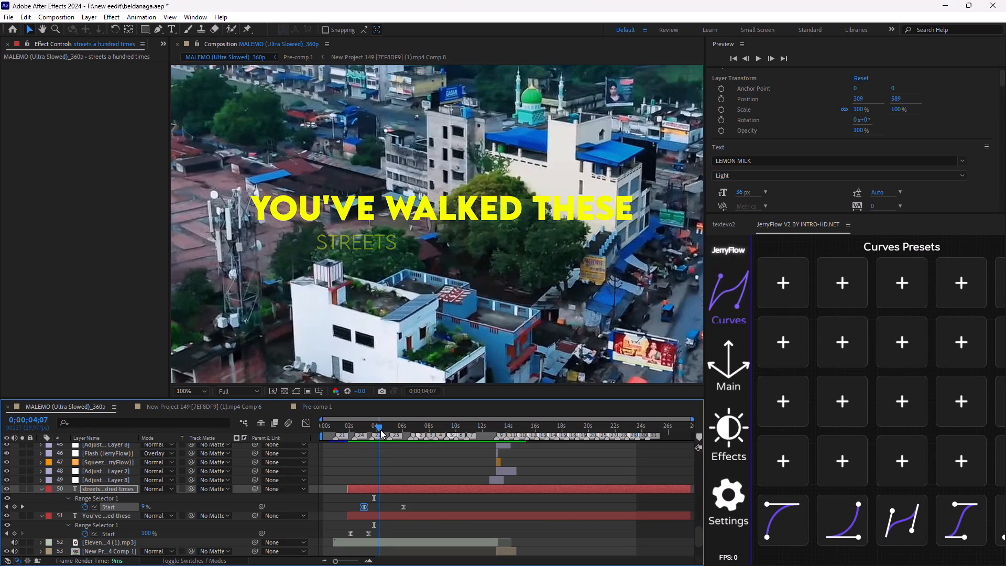
{"action": "left_click_drag", "start_coordinate": [380, 430], "coordinate": [382, 430]}
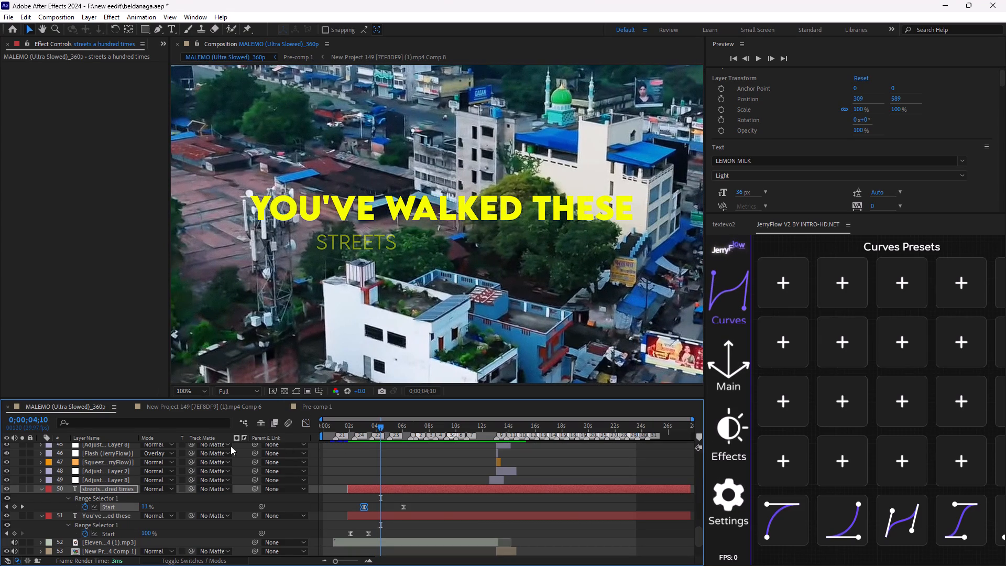
{"action": "left_click", "coordinate": [16, 507]}
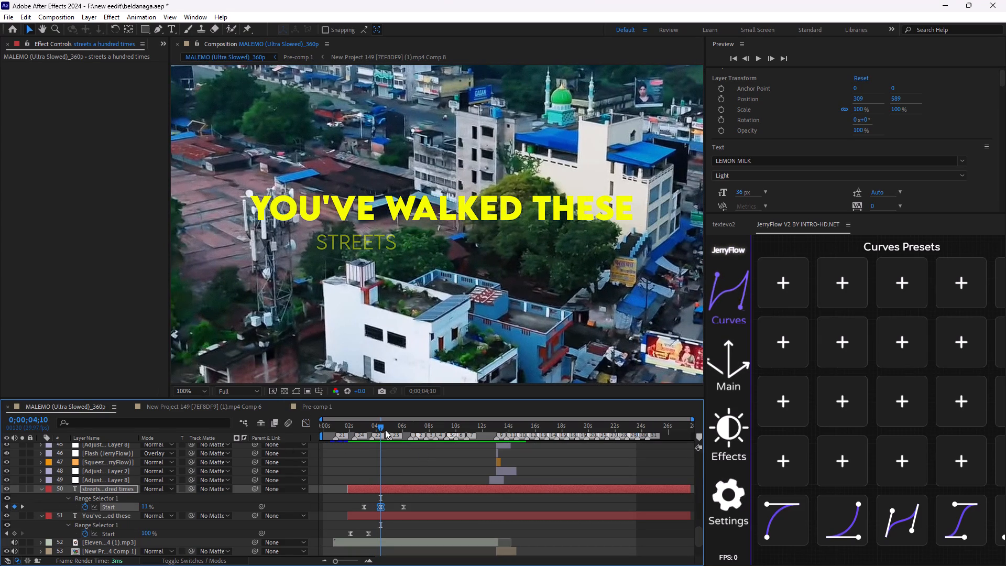
Set the "streets a hundred times" caption's middle Start keyframe to 25% and play back the fade.
{"action": "left_click_drag", "start_coordinate": [381, 423], "coordinate": [370, 432]}
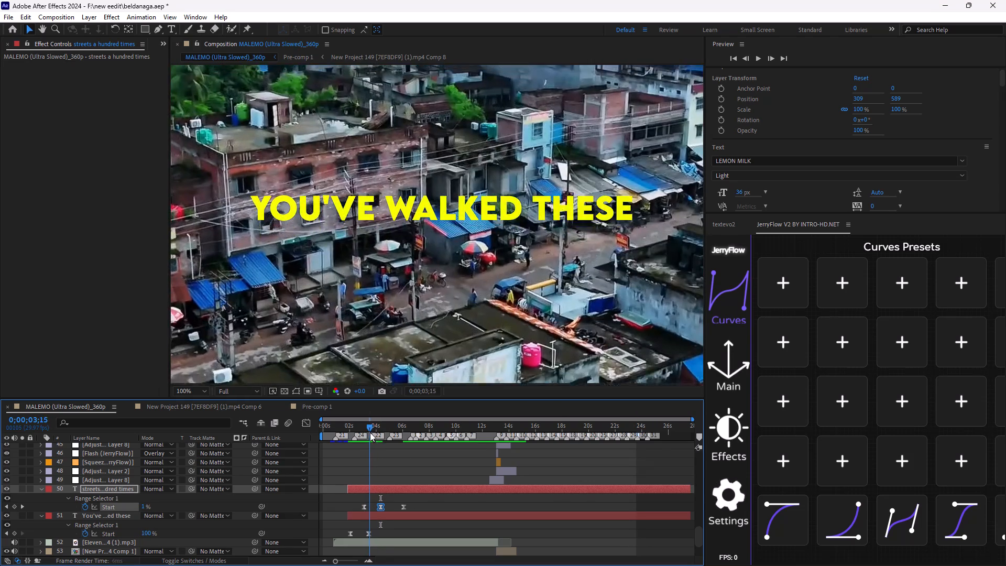
{"action": "left_click_drag", "start_coordinate": [370, 432], "coordinate": [377, 436]}
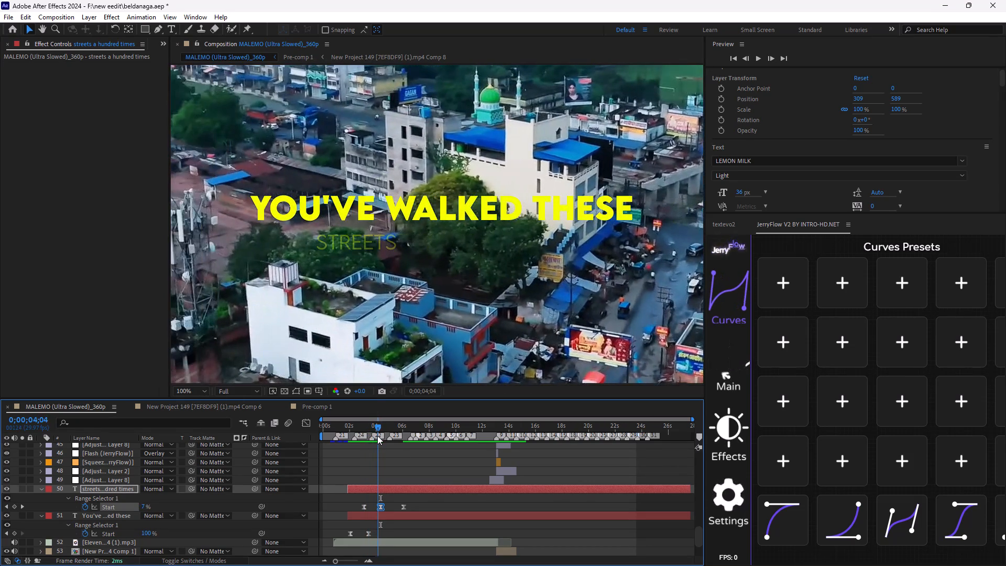
{"action": "left_click_drag", "start_coordinate": [377, 436], "coordinate": [379, 439]}
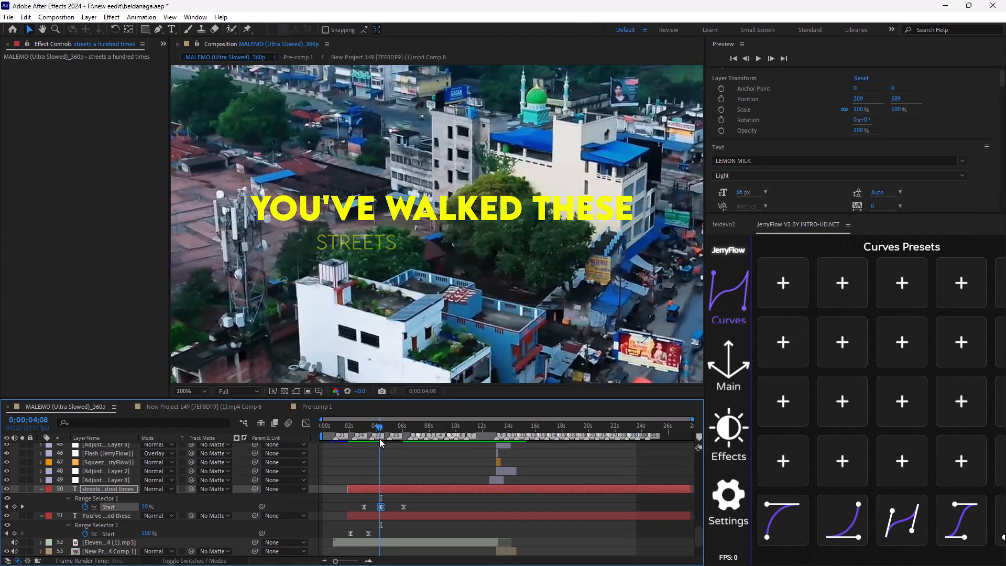
{"action": "left_click_drag", "start_coordinate": [379, 439], "coordinate": [380, 439]}
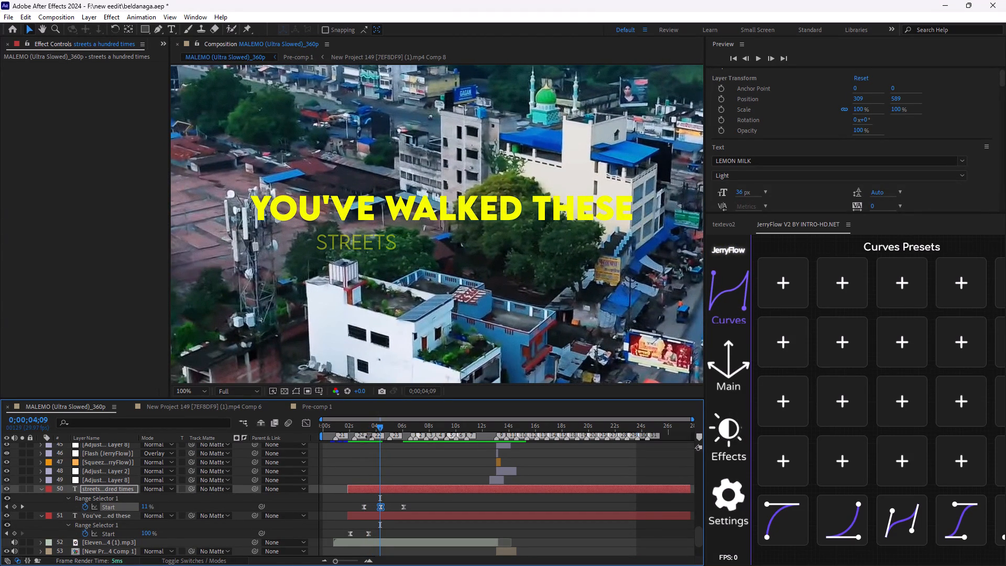
{"action": "left_click", "coordinate": [379, 428]}
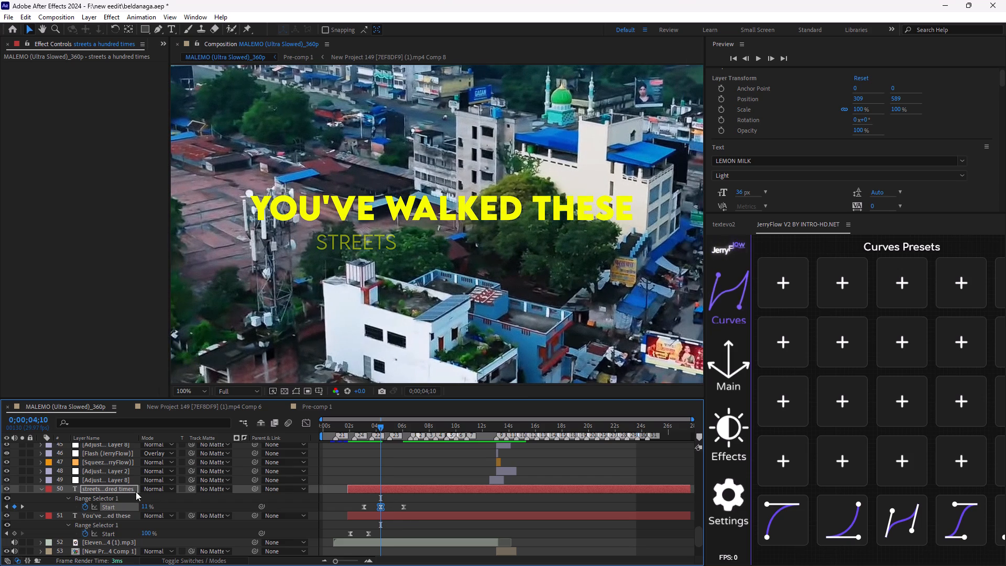
{"action": "left_click_drag", "start_coordinate": [144, 505], "coordinate": [150, 504]}
{"action": "left_click_drag", "start_coordinate": [381, 424], "coordinate": [372, 431]}
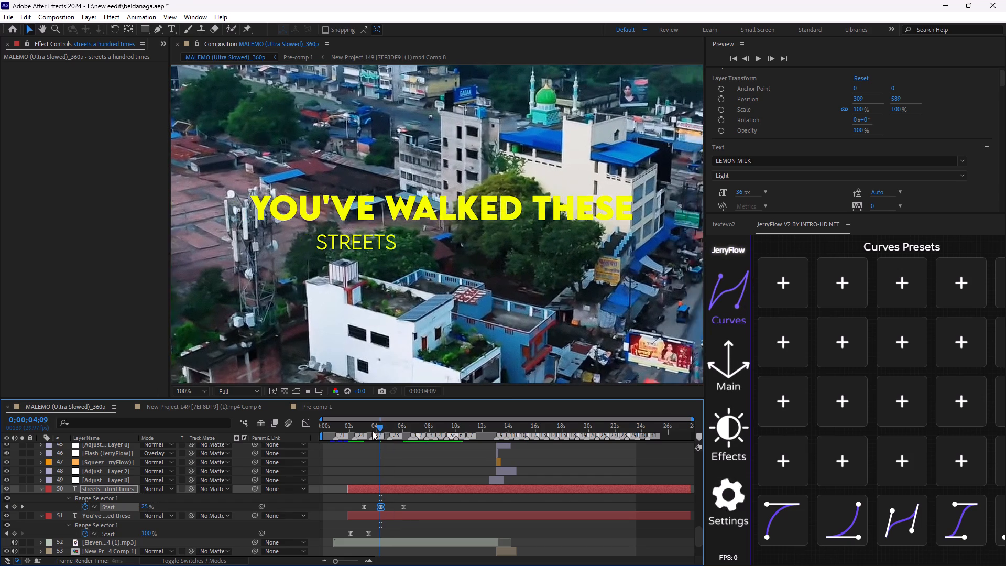
{"action": "left_click_drag", "start_coordinate": [372, 431], "coordinate": [358, 439]}
{"action": "key", "text": "space"}
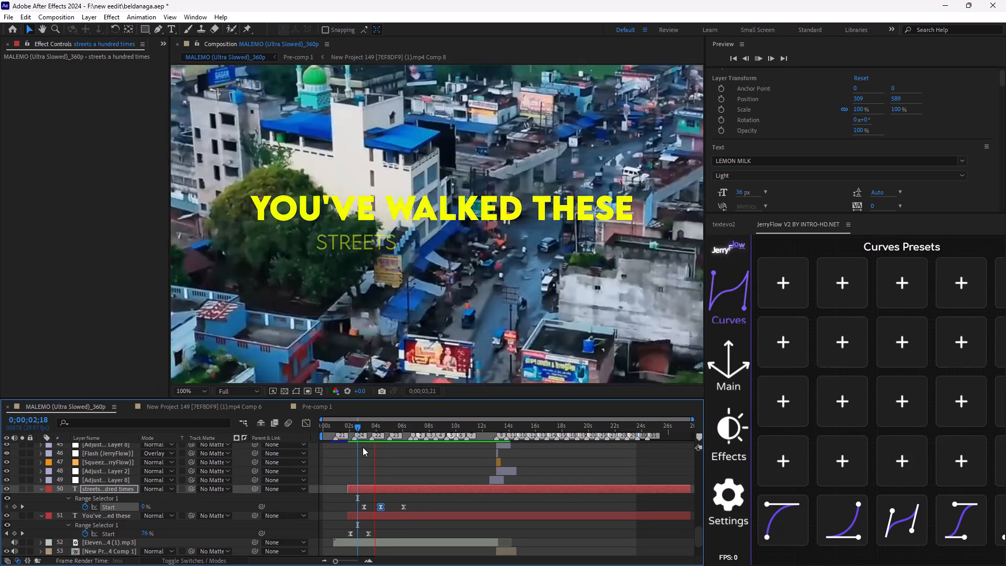
{"action": "key", "text": "space"}
{"action": "key", "text": "space"}
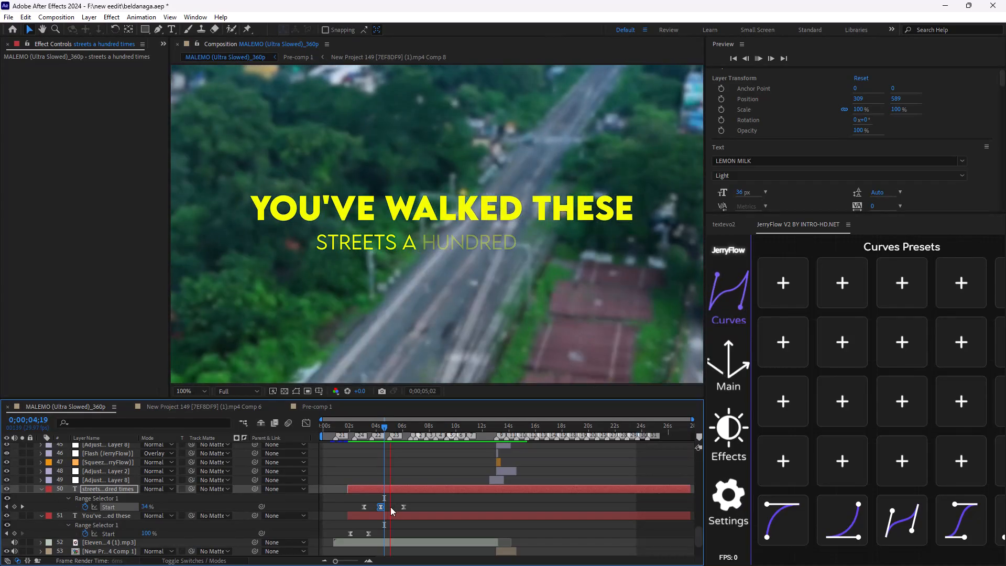
{"action": "key", "text": "space"}
Adjust the last Start keyframe's incoming ease in the "streets a hundred times" speed graph so the peak comes slightly earlier, checking it in playback.
{"action": "left_click_drag", "start_coordinate": [418, 506], "coordinate": [371, 515]}
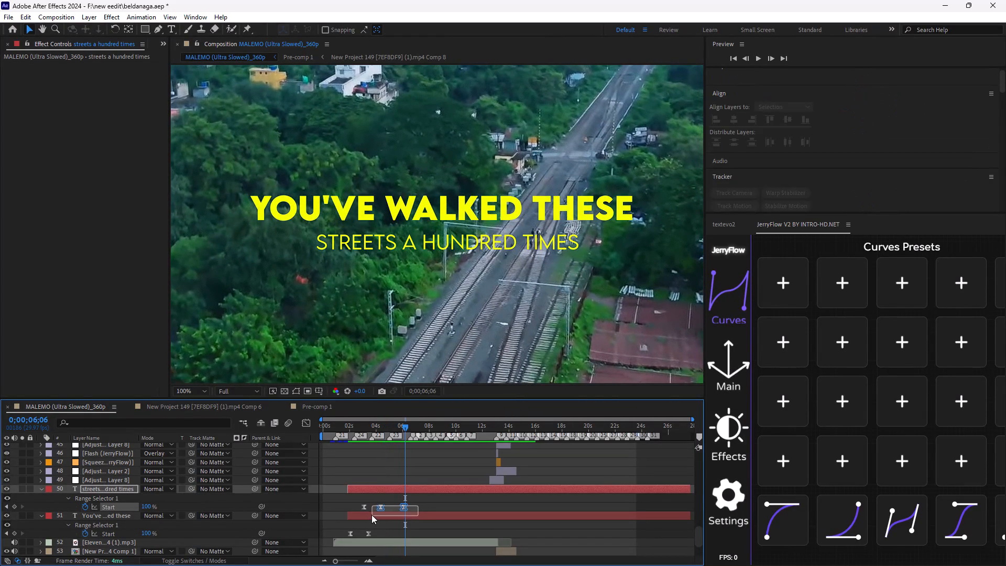
{"action": "left_click_drag", "start_coordinate": [371, 515], "coordinate": [371, 515]}
{"action": "left_click", "coordinate": [304, 427]}
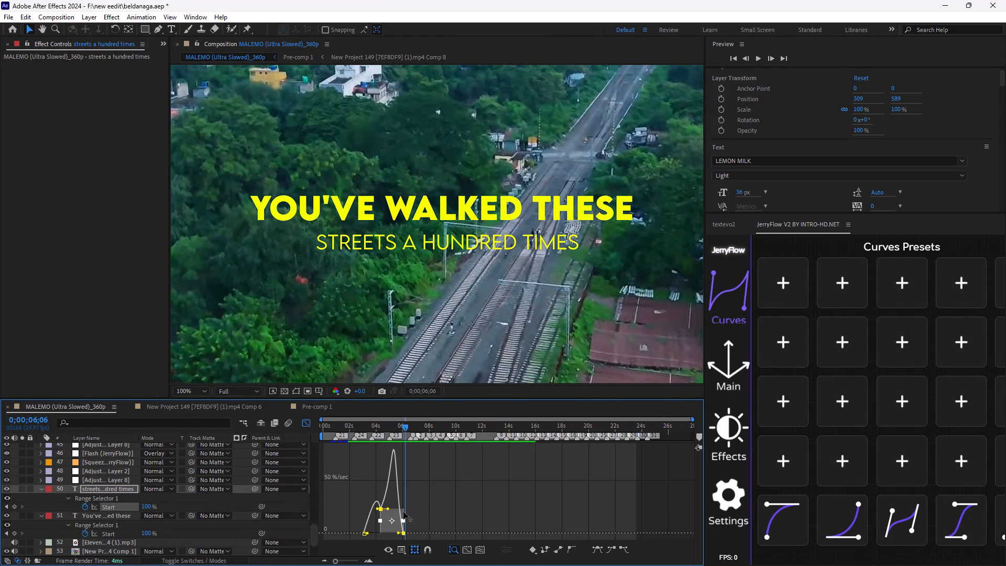
{"action": "left_click", "coordinate": [388, 509]}
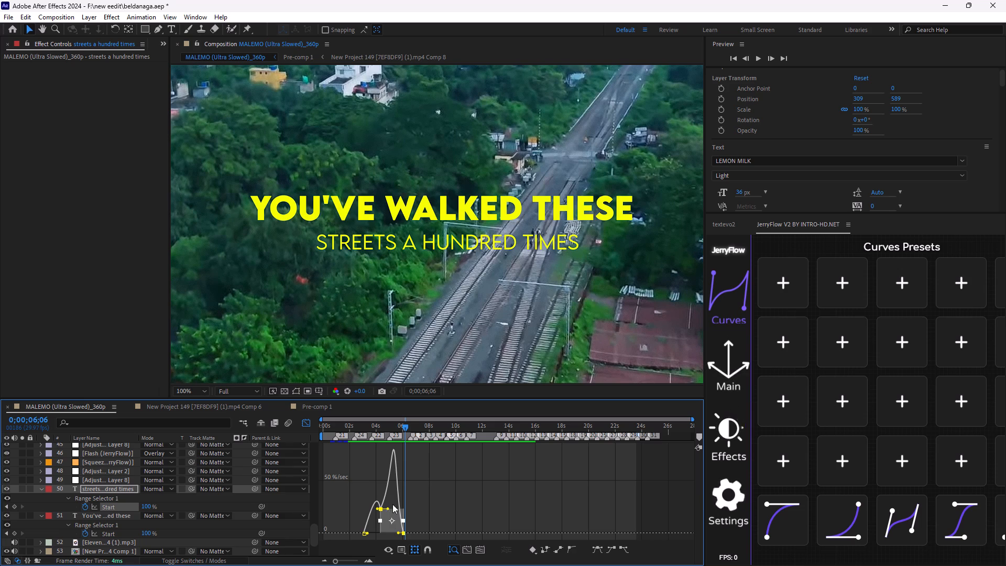
{"action": "left_click_drag", "start_coordinate": [404, 428], "coordinate": [366, 453]}
{"action": "key", "text": "space"}
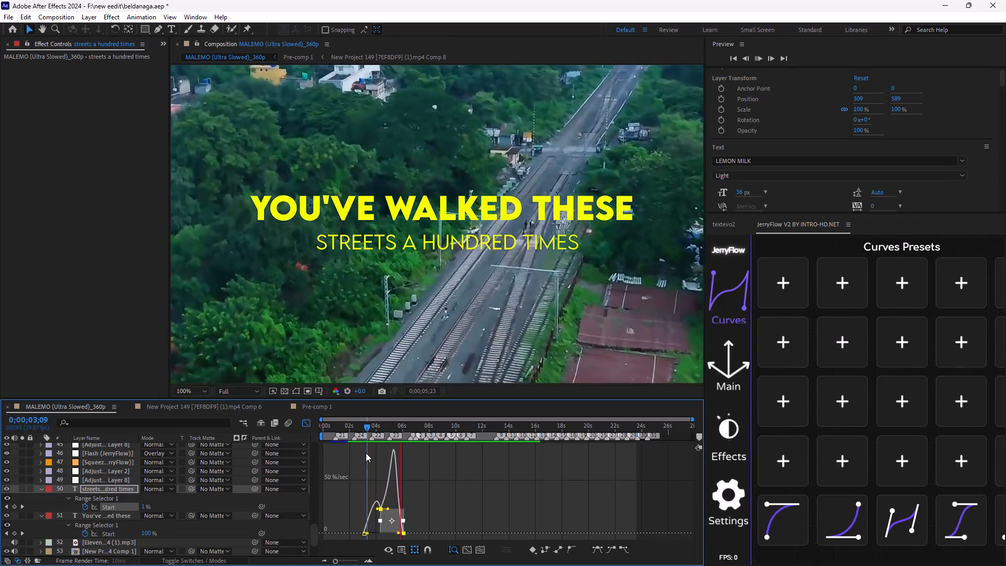
{"action": "key", "text": "space"}
{"action": "left_click_drag", "start_coordinate": [408, 425], "coordinate": [382, 441]}
{"action": "key", "text": "space"}
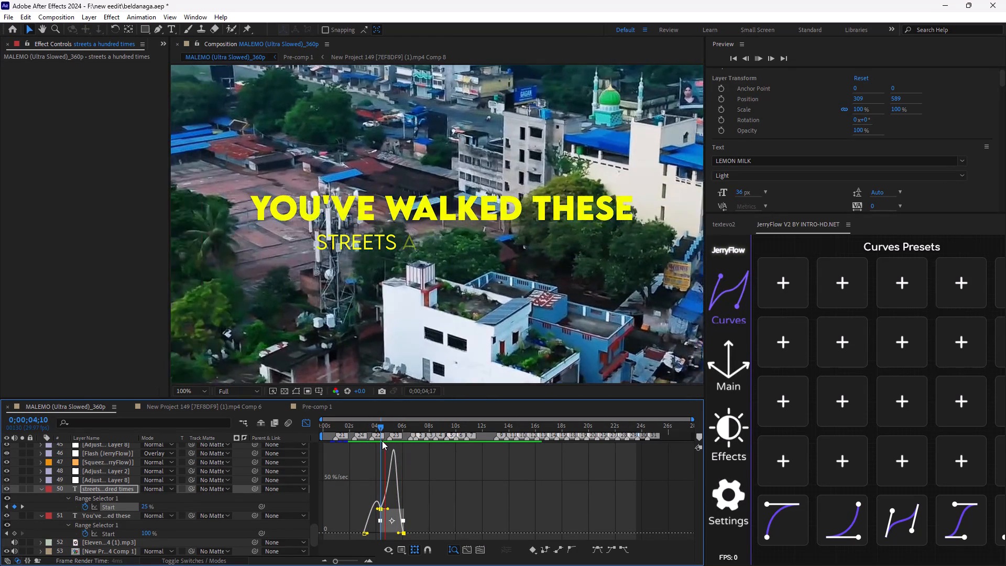
{"action": "key", "text": "space"}
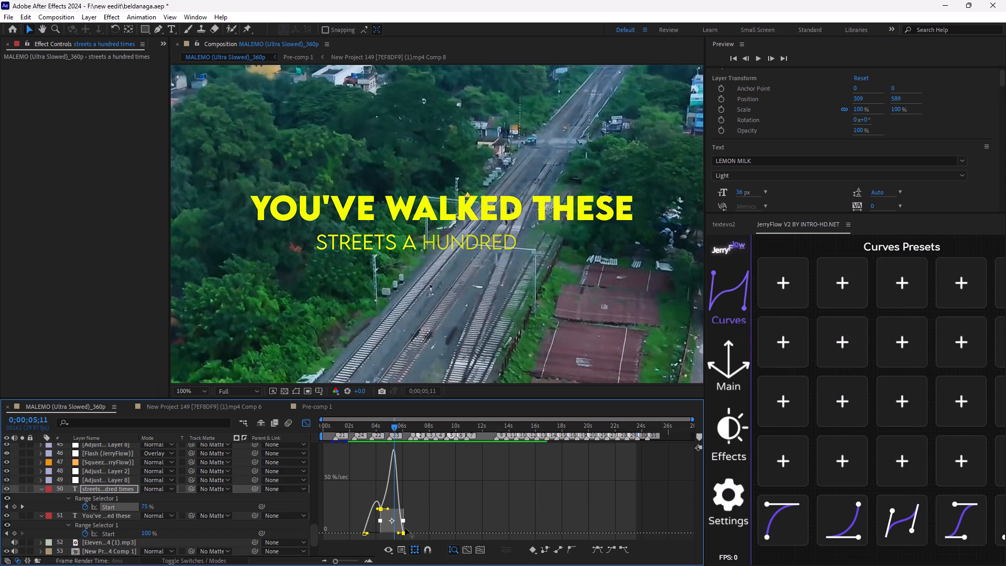
{"action": "left_click", "coordinate": [399, 533]}
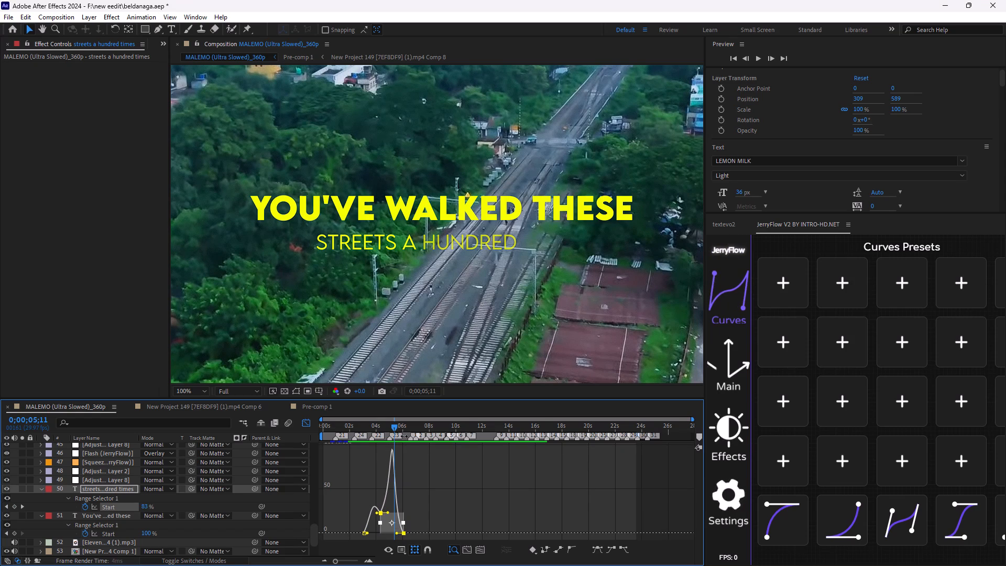
{"action": "left_click_drag", "start_coordinate": [393, 427], "coordinate": [358, 443]}
{"action": "key", "text": "space"}
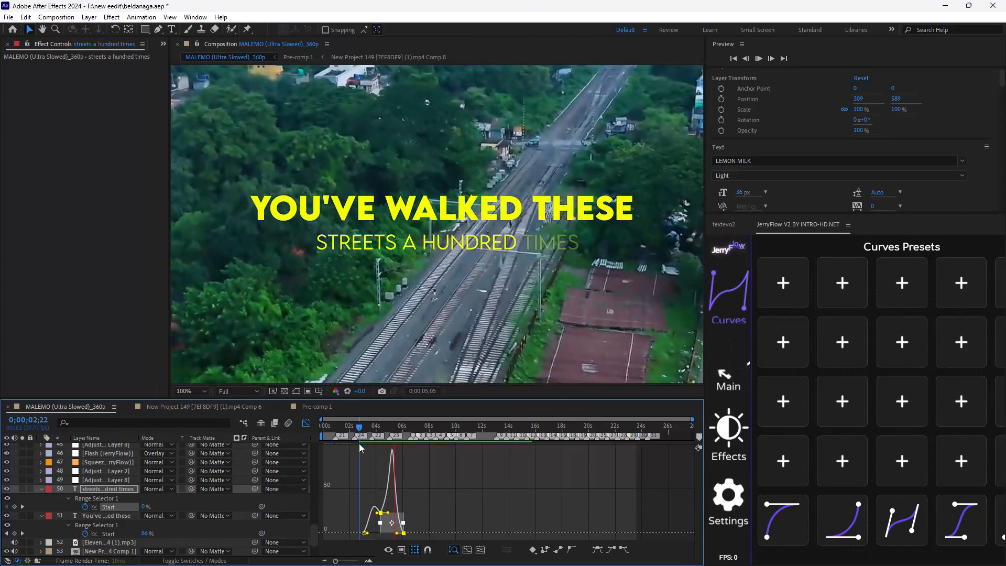
{"action": "key", "text": "space"}
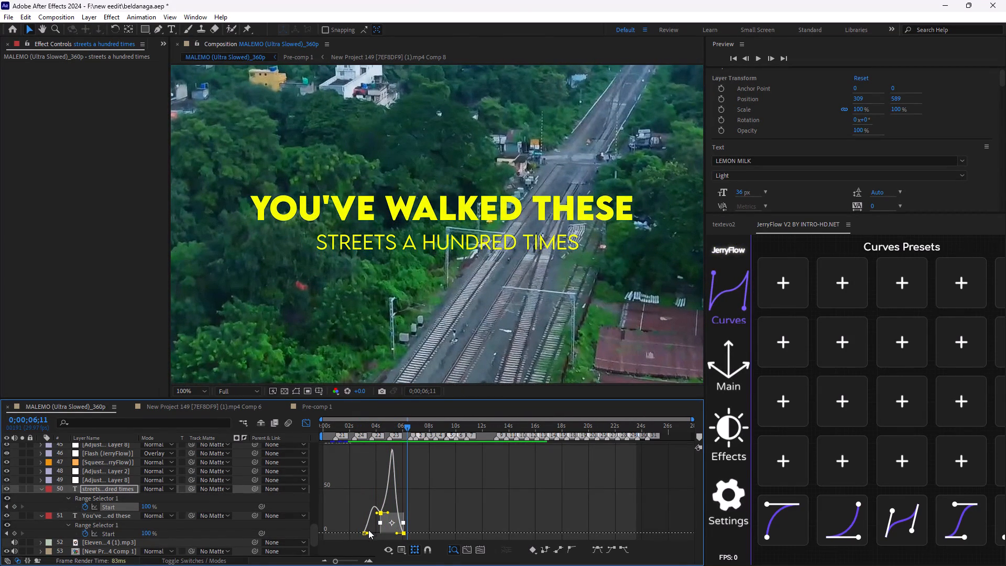
Refine the ease around the middle Start keyframe in the "streets a hundred times" speed graph and play back the whole caption.
{"action": "left_click", "coordinate": [376, 513]}
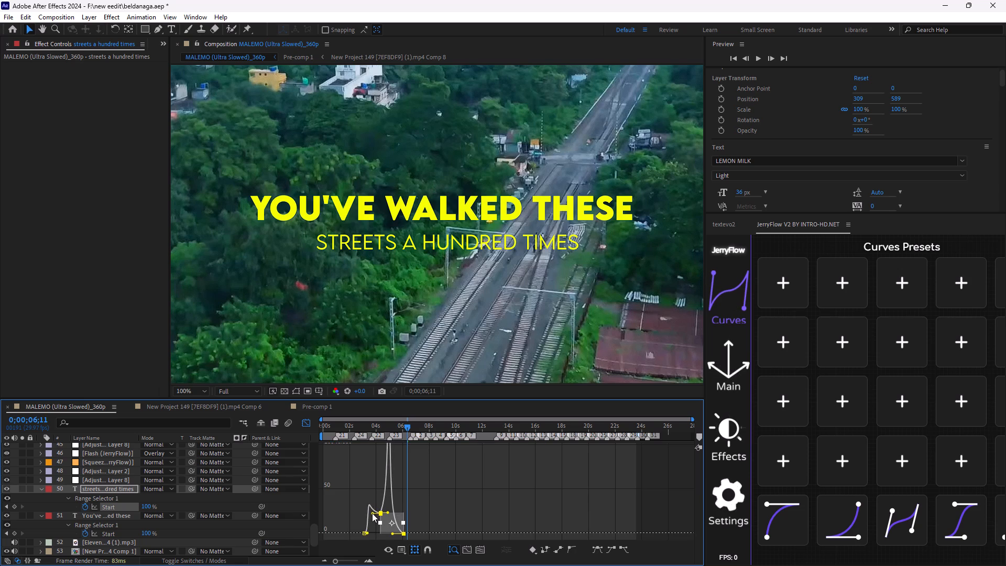
{"action": "left_click_drag", "start_coordinate": [406, 426], "coordinate": [362, 444]}
{"action": "key", "text": "space"}
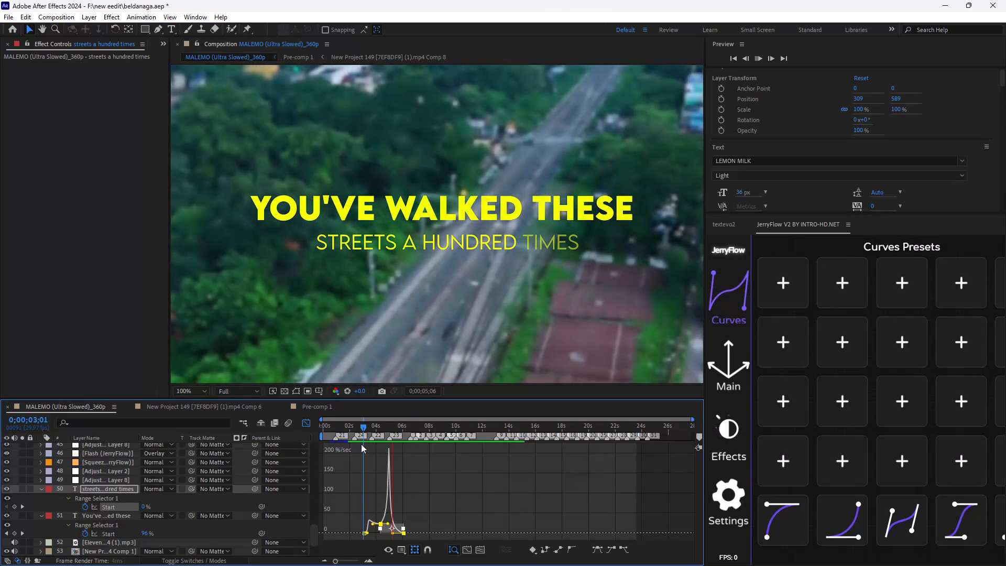
{"action": "left_click", "coordinate": [304, 425]}
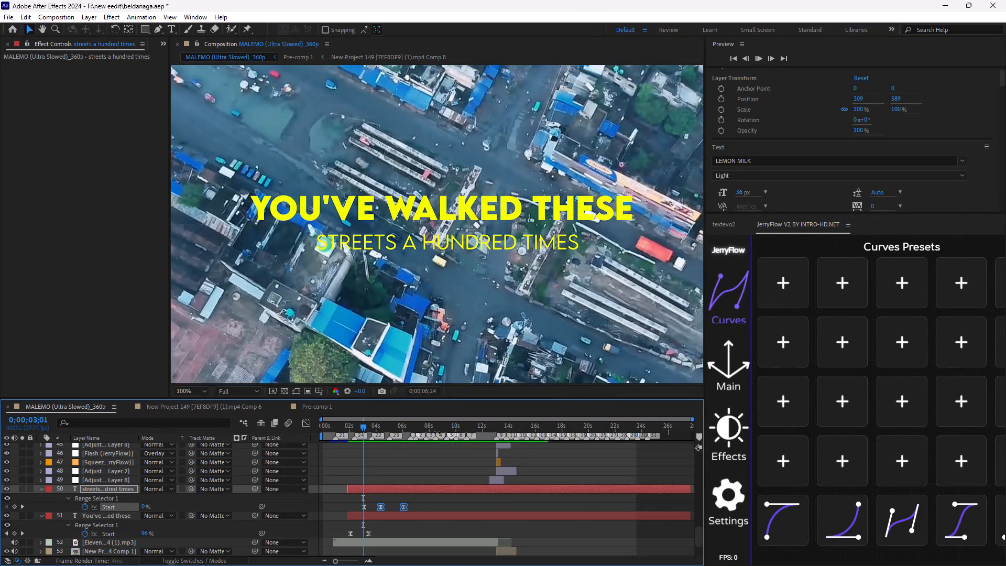
{"action": "left_click_drag", "start_coordinate": [365, 429], "coordinate": [348, 458]}
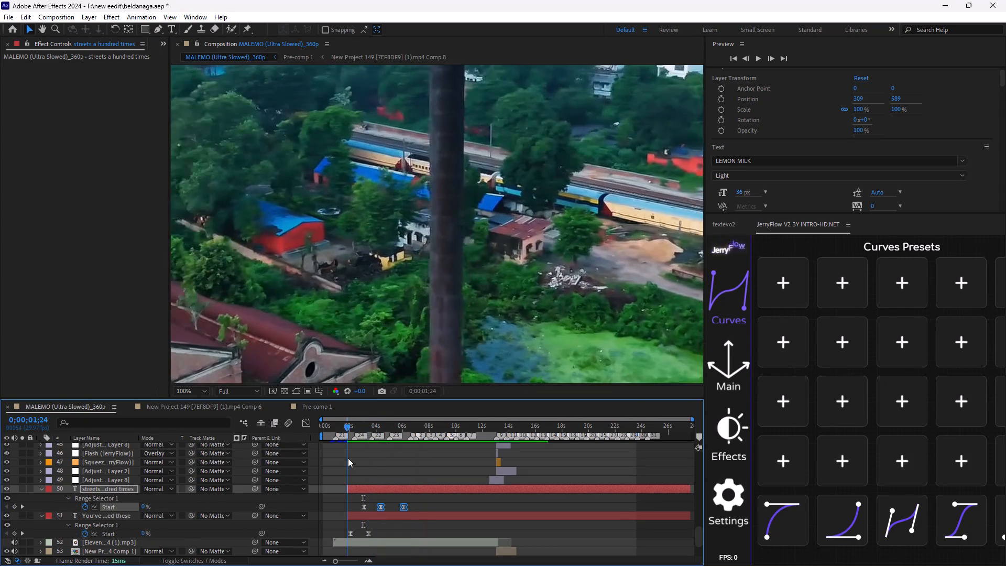
{"action": "left_click_drag", "start_coordinate": [348, 458], "coordinate": [347, 458]}
{"action": "left_click", "coordinate": [421, 529]}
{"action": "key", "text": "space"}
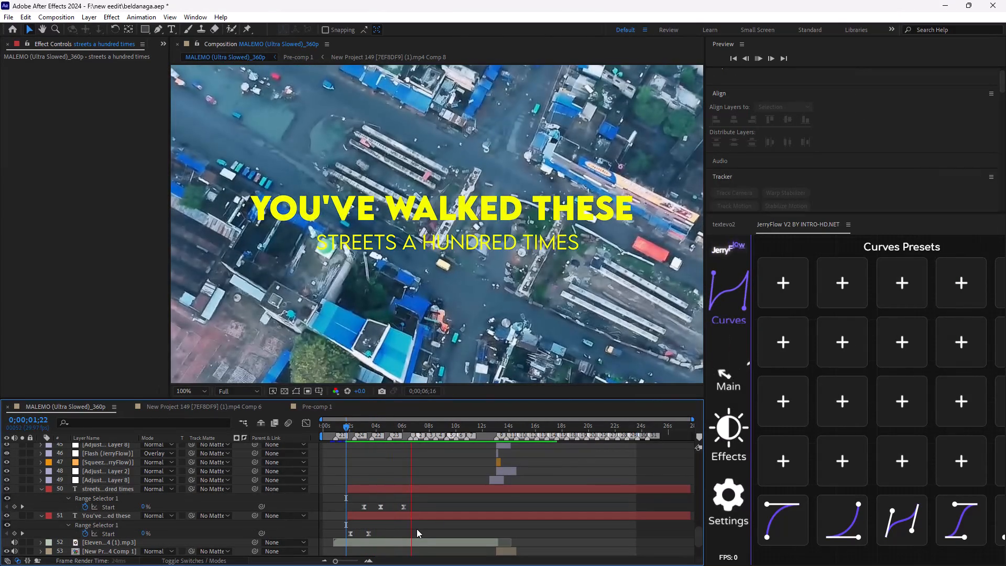
{"action": "key", "text": "space"}
Start Opacity keyframes at 100% on both caption layers at 0;00;06;02.
{"action": "left_click_drag", "start_coordinate": [417, 430], "coordinate": [417, 430]}
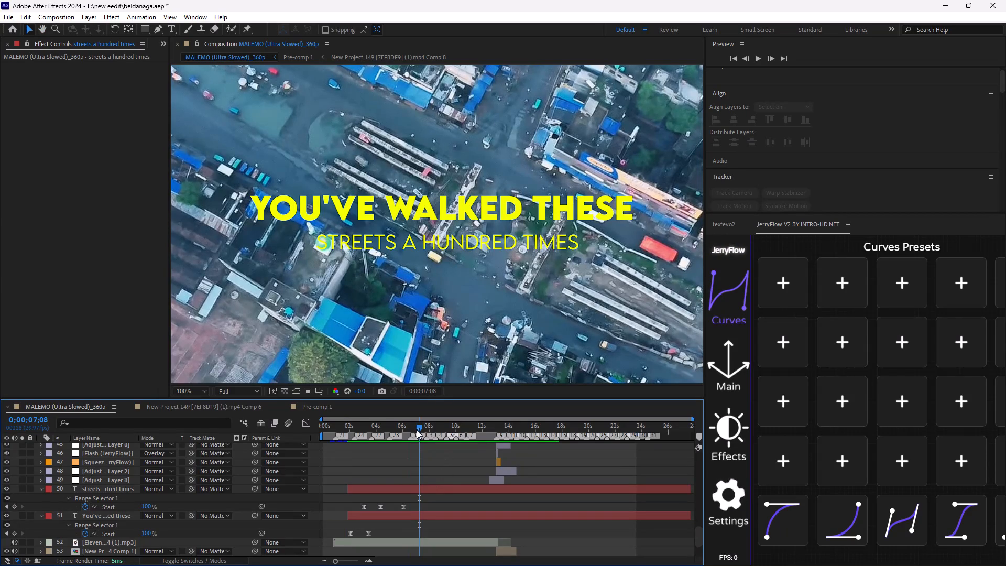
{"action": "left_click_drag", "start_coordinate": [417, 430], "coordinate": [407, 436]}
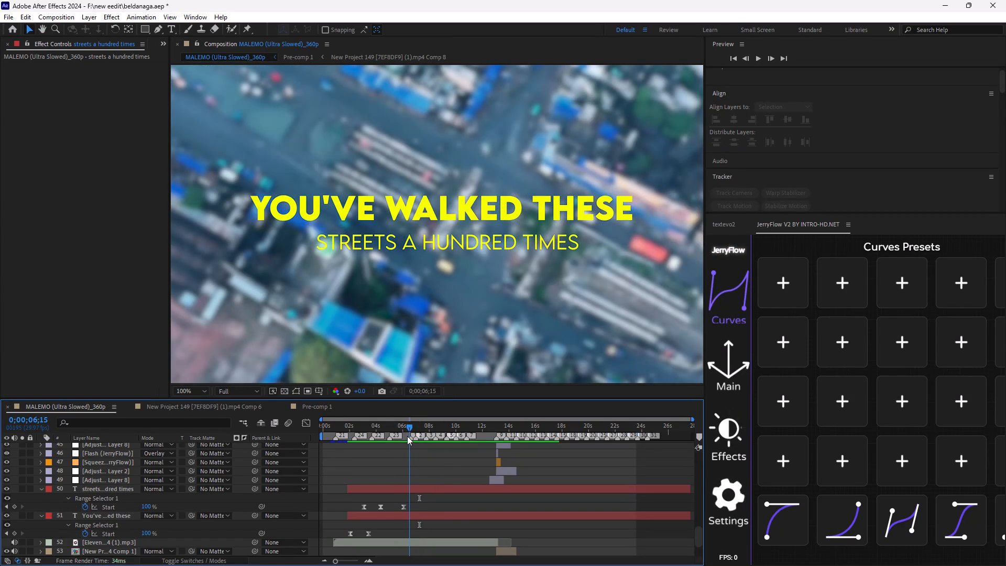
{"action": "left_click_drag", "start_coordinate": [407, 436], "coordinate": [402, 439]}
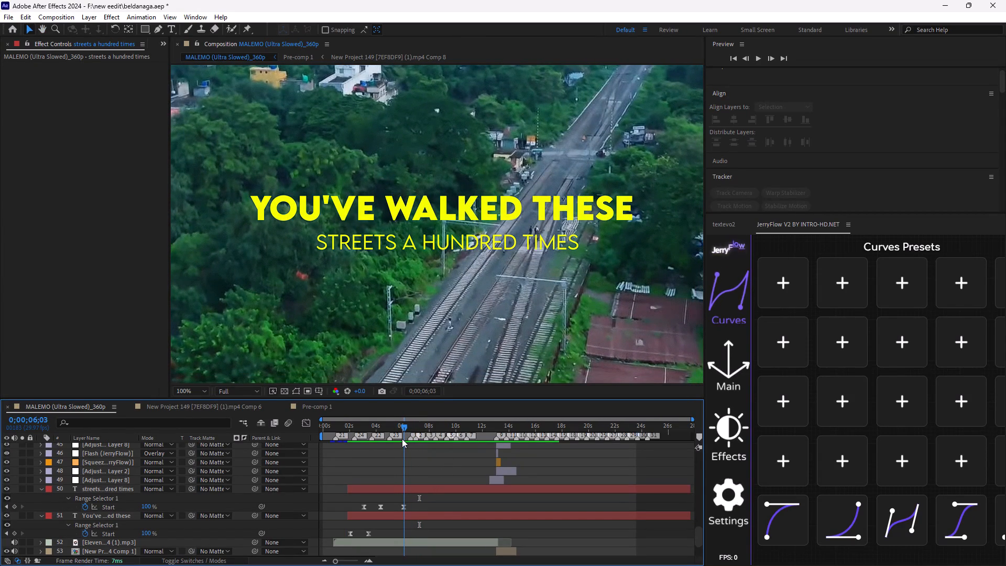
{"action": "left_click_drag", "start_coordinate": [402, 439], "coordinate": [401, 439]}
{"action": "left_click", "coordinate": [414, 486]}
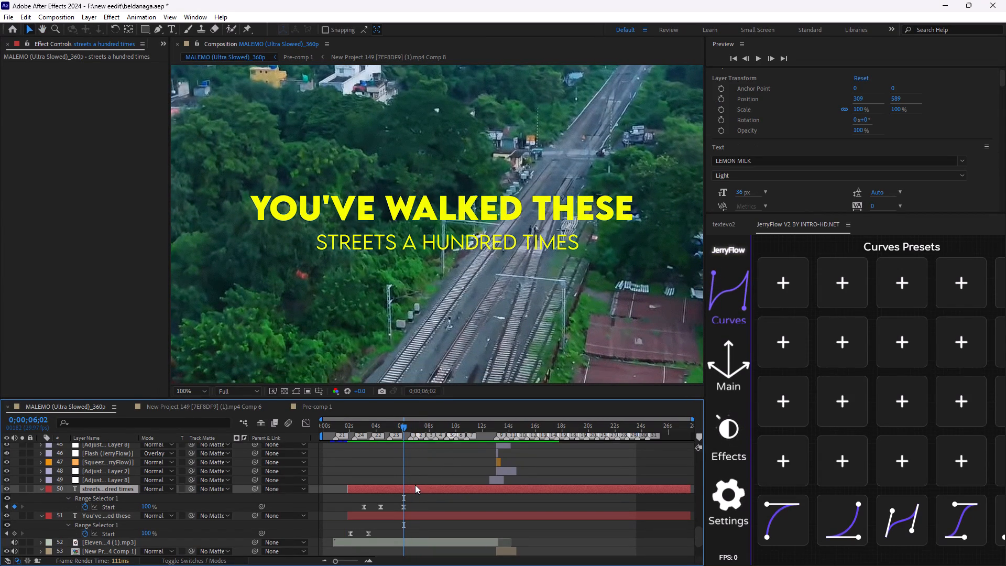
{"action": "key", "text": "t"}
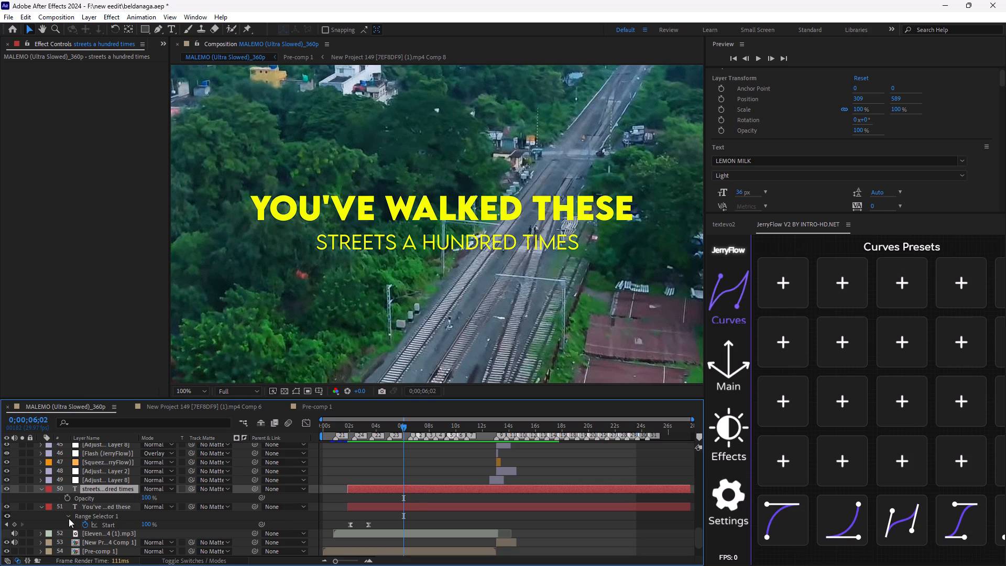
{"action": "left_click", "coordinate": [40, 506]}
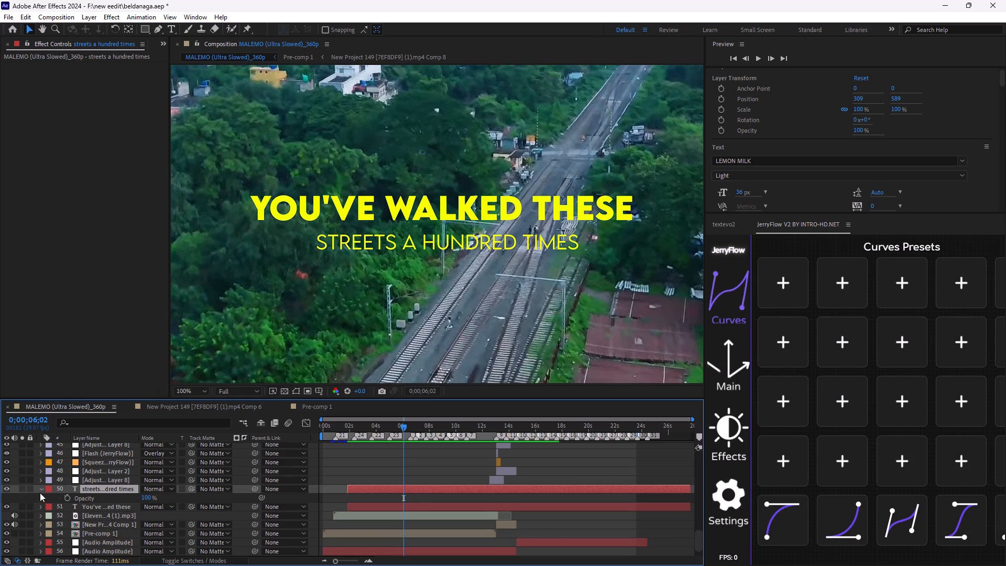
{"action": "left_click", "coordinate": [40, 491]}
{"action": "left_click", "coordinate": [91, 497], "text": "ctrl"}
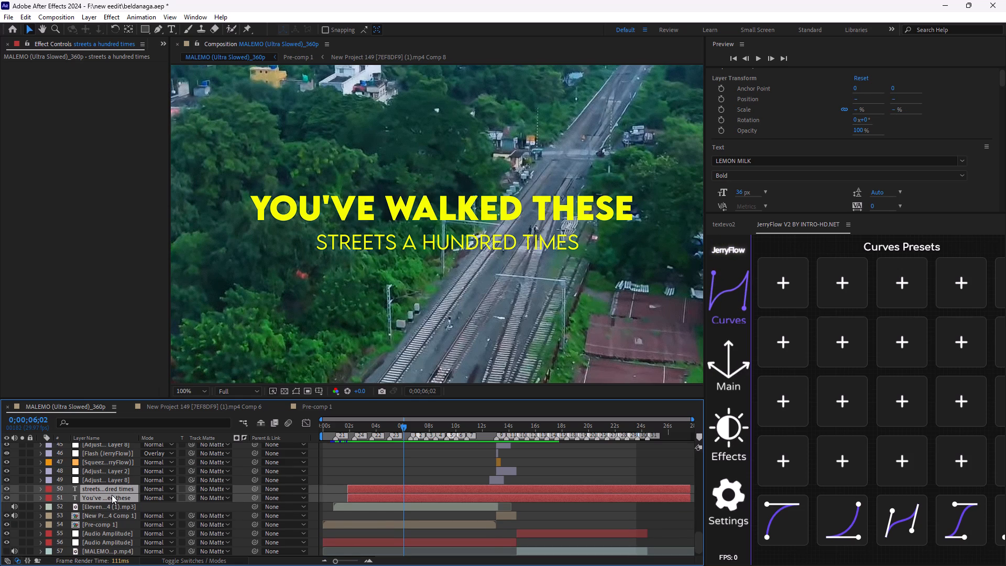
{"action": "key", "text": "t"}
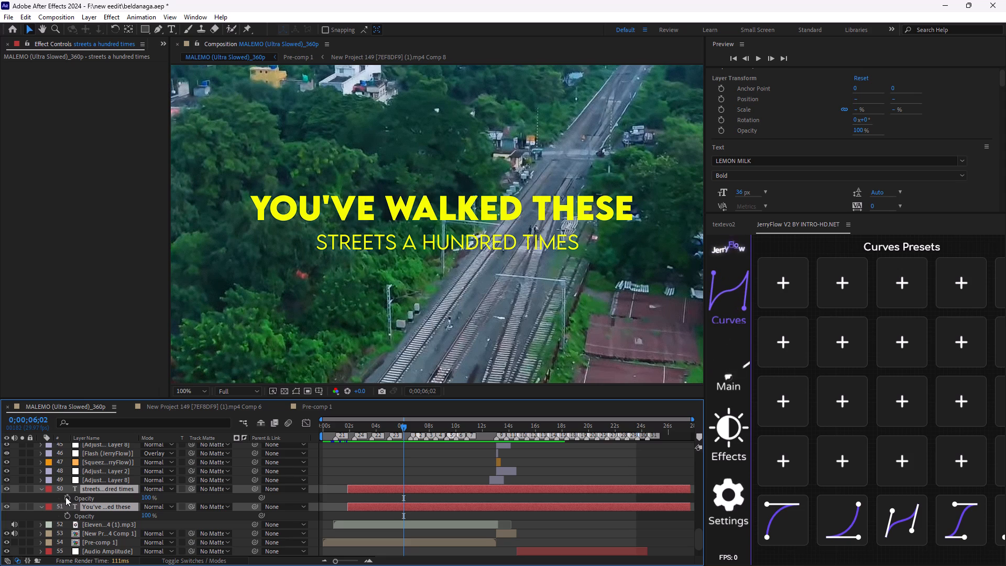
{"action": "left_click", "coordinate": [65, 496]}
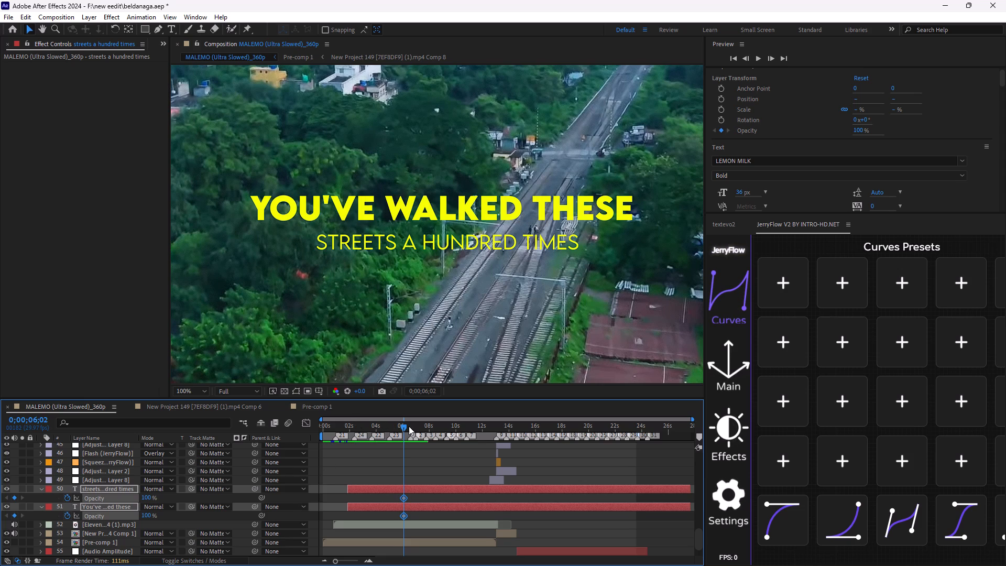
Set both caption layers' Opacity to 0% at 0;00;06;18 and play back the fade-out.
{"action": "left_click_drag", "start_coordinate": [405, 426], "coordinate": [412, 443]}
{"action": "left_click_drag", "start_coordinate": [146, 496], "coordinate": [0, 502]}
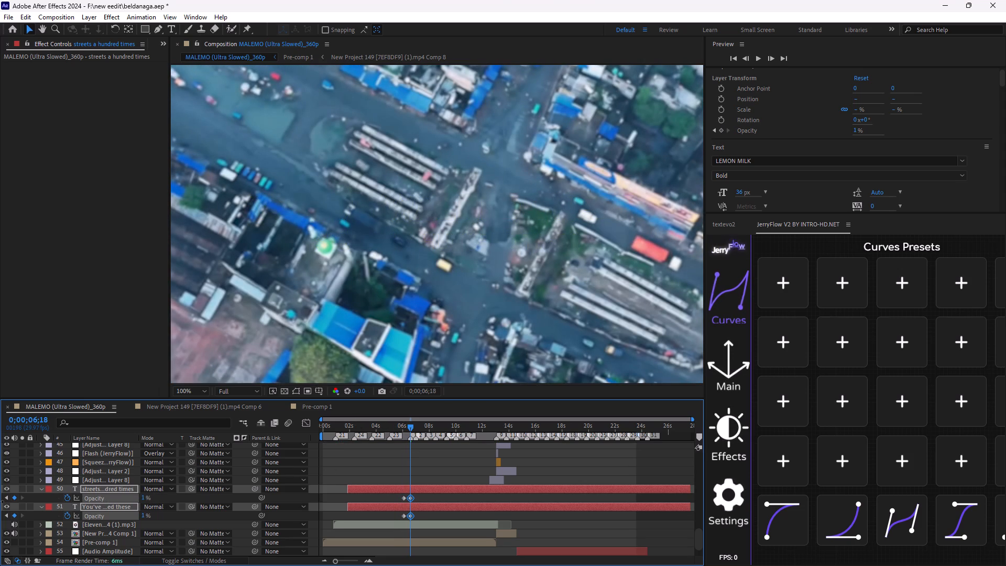
{"action": "left_click_drag", "start_coordinate": [0, 502], "coordinate": [0, 501]}
{"action": "left_click_drag", "start_coordinate": [144, 499], "coordinate": [134, 504]}
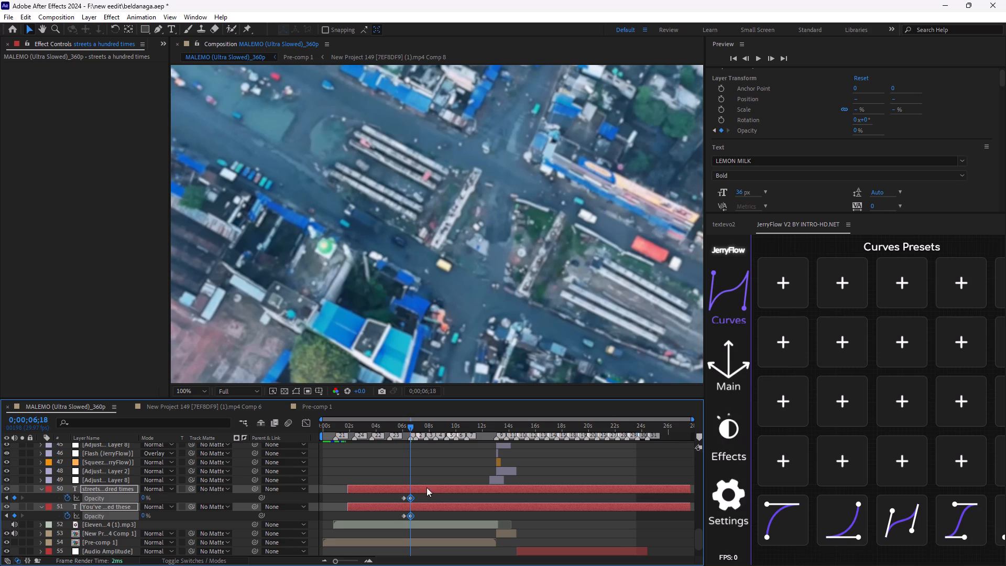
{"action": "left_click_drag", "start_coordinate": [410, 427], "coordinate": [401, 431]}
{"action": "key", "text": "space"}
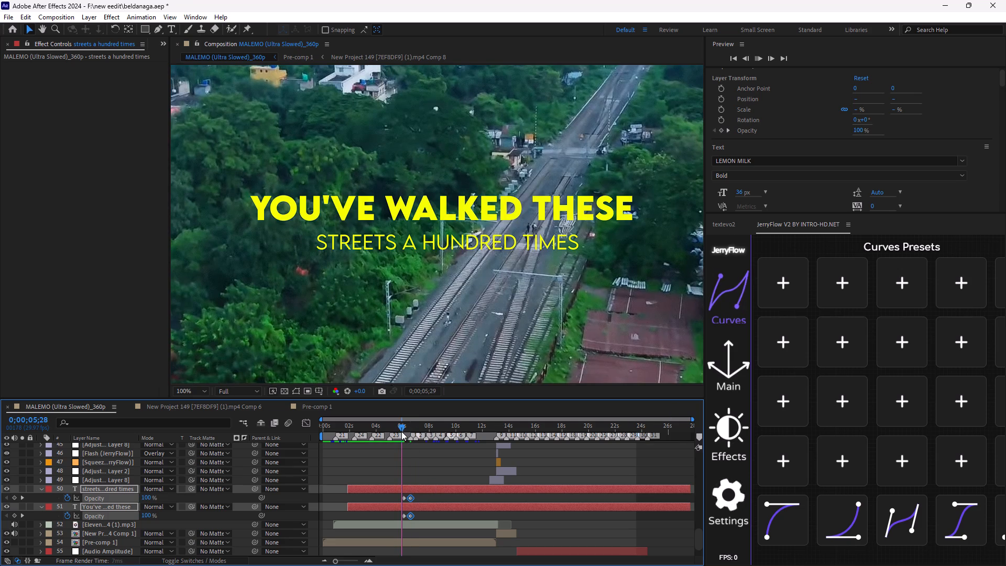
{"action": "key", "text": "space"}
Apply Easy Ease to the Opacity keyframes of both caption layers and play back the caption from its start.
{"action": "left_click_drag", "start_coordinate": [428, 496], "coordinate": [427, 496]}
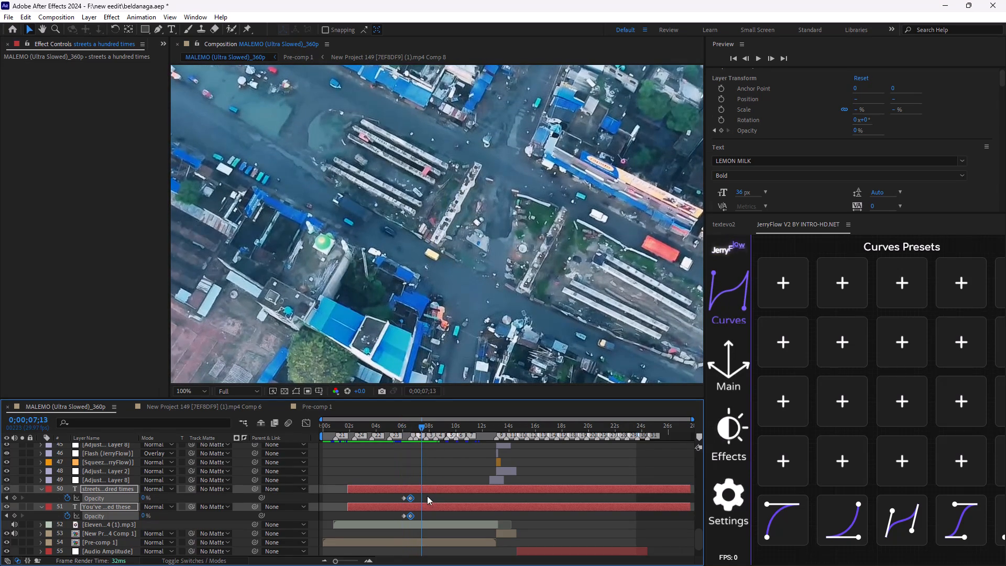
{"action": "left_click_drag", "start_coordinate": [427, 496], "coordinate": [384, 524]}
{"action": "key", "text": "F9"}
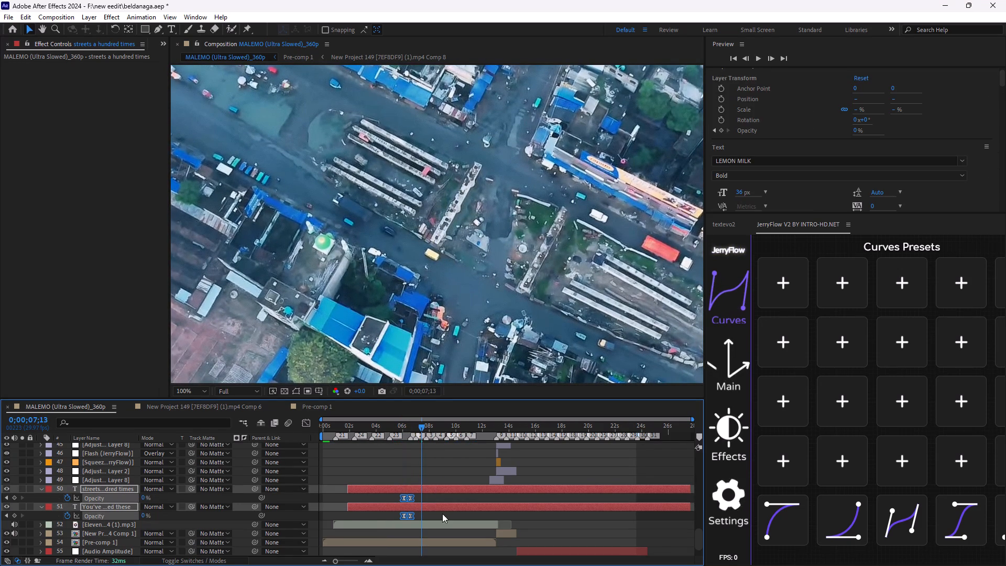
{"action": "left_click_drag", "start_coordinate": [422, 426], "coordinate": [379, 453]}
{"action": "left_click", "coordinate": [431, 505]}
{"action": "key", "text": "space"}
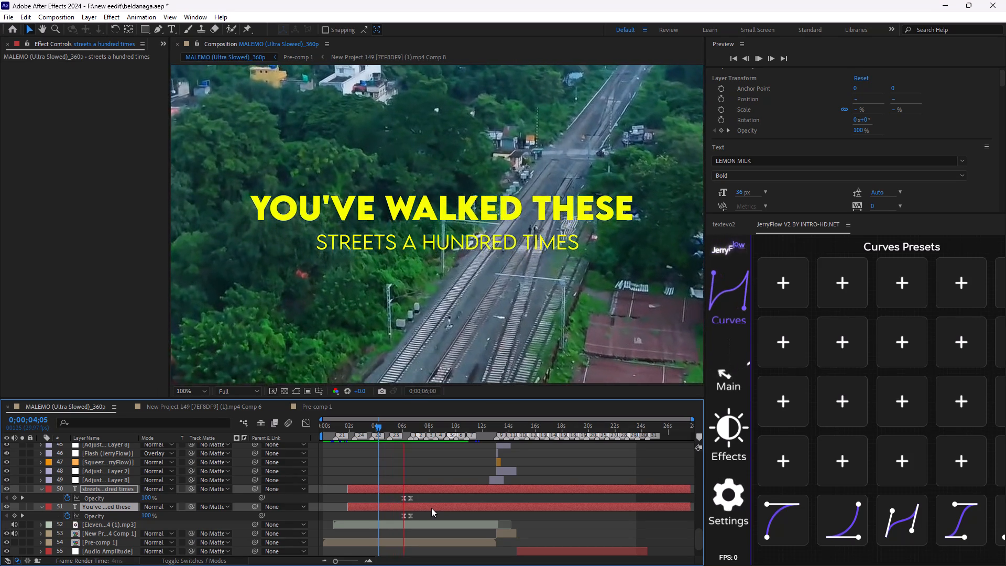
{"action": "key", "text": "space"}
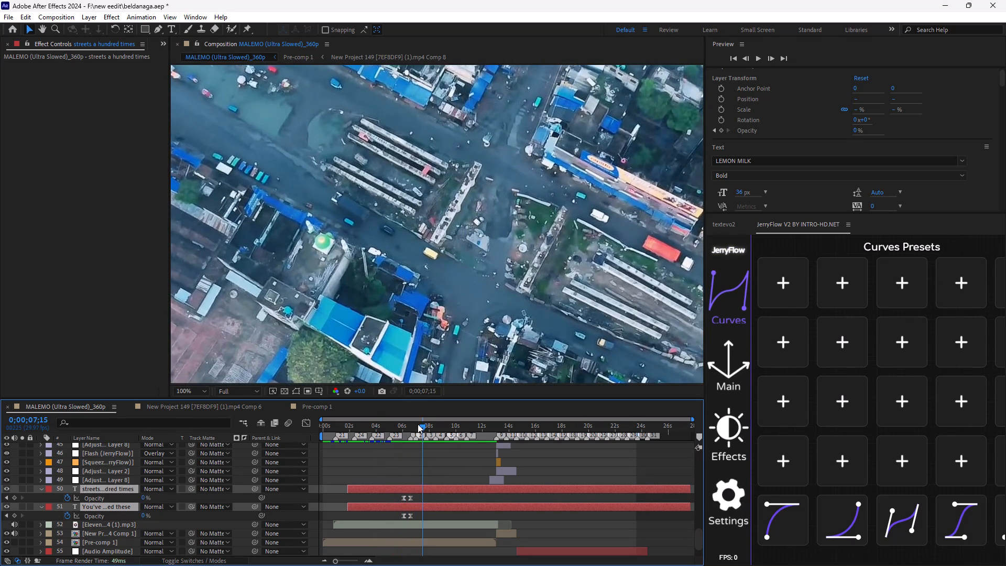
{"action": "left_click_drag", "start_coordinate": [418, 426], "coordinate": [343, 452]}
{"action": "key", "text": "space"}
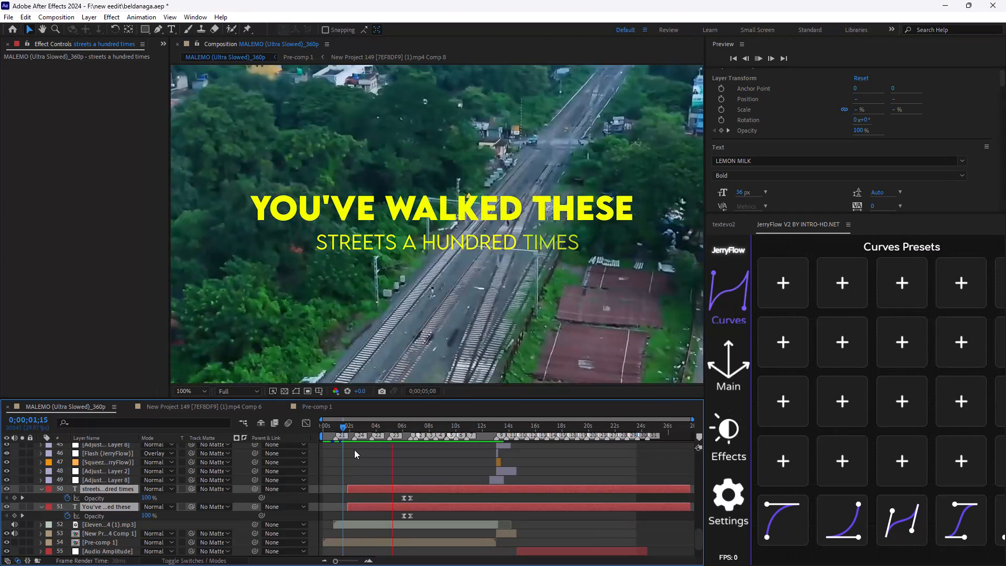
{"action": "key", "text": "space"}
Select only the word "WALKED" in the "You've walked these" caption at 0;00;04;02.
{"action": "left_click_drag", "start_coordinate": [401, 428], "coordinate": [375, 436]}
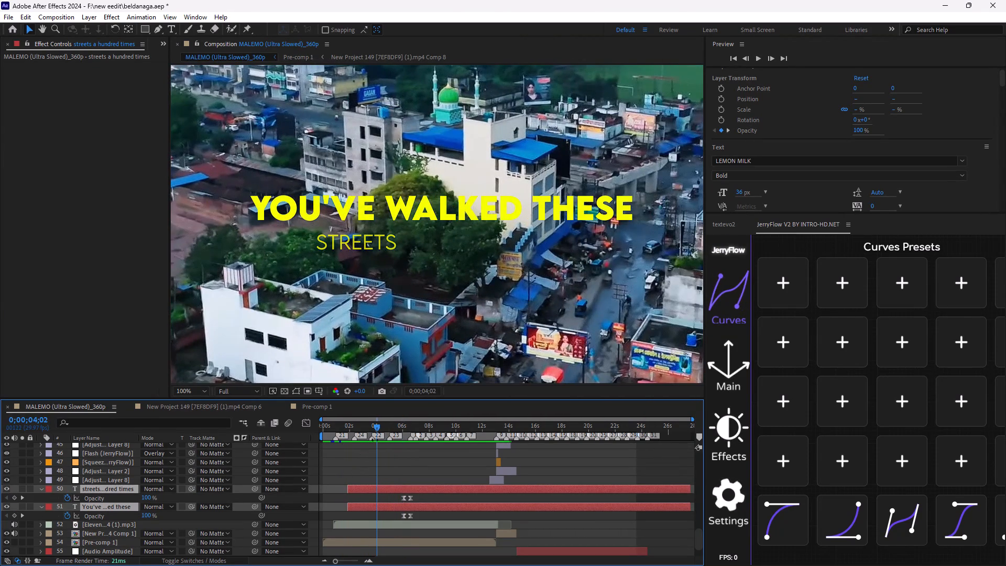
{"action": "left_click", "coordinate": [383, 507]}
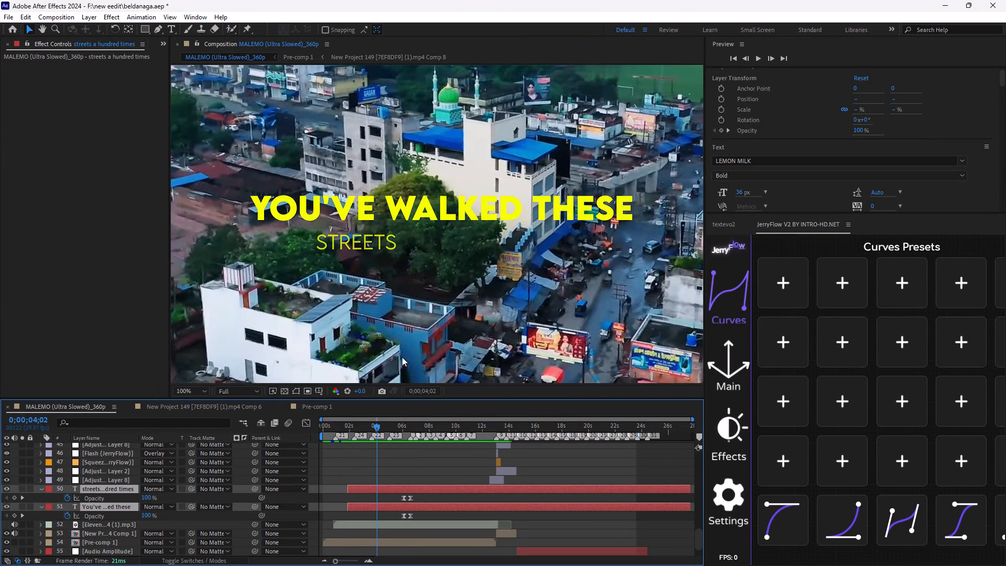
{"action": "double_click", "coordinate": [473, 216]}
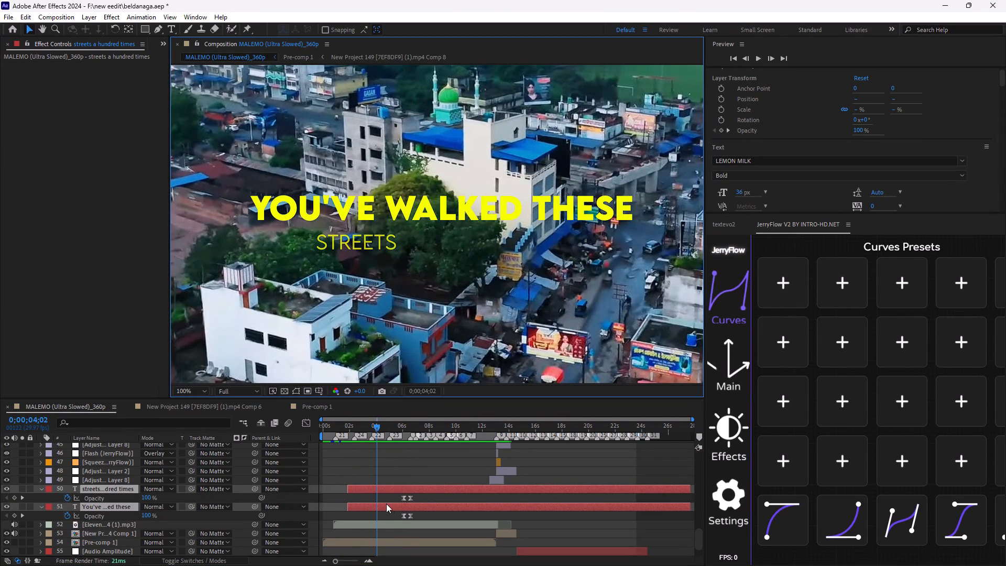
{"action": "left_click", "coordinate": [322, 515]}
{"action": "left_click", "coordinate": [403, 508]}
{"action": "double_click", "coordinate": [470, 217]}
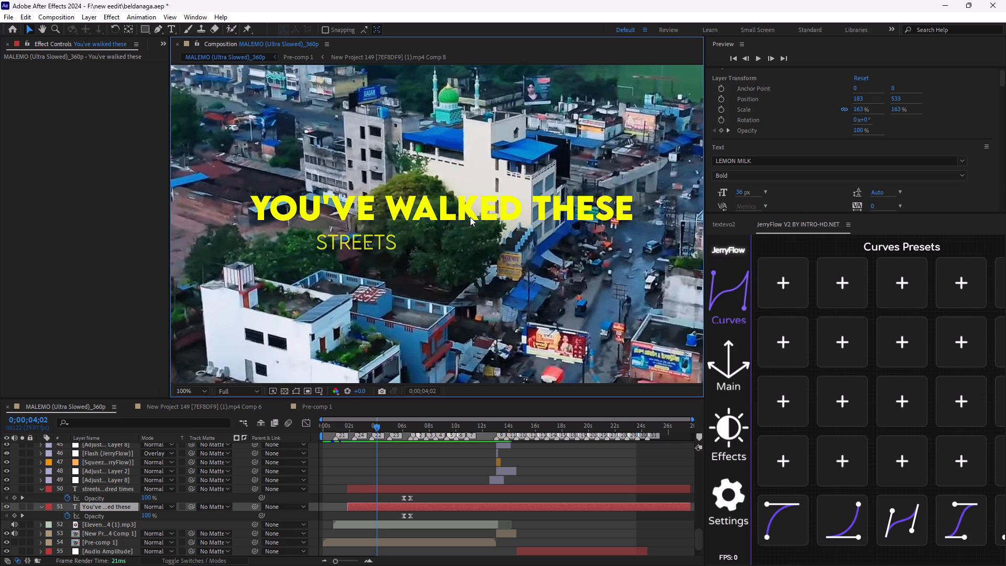
{"action": "left_click", "coordinate": [501, 201]}
{"action": "left_click_drag", "start_coordinate": [520, 203], "coordinate": [386, 214]}
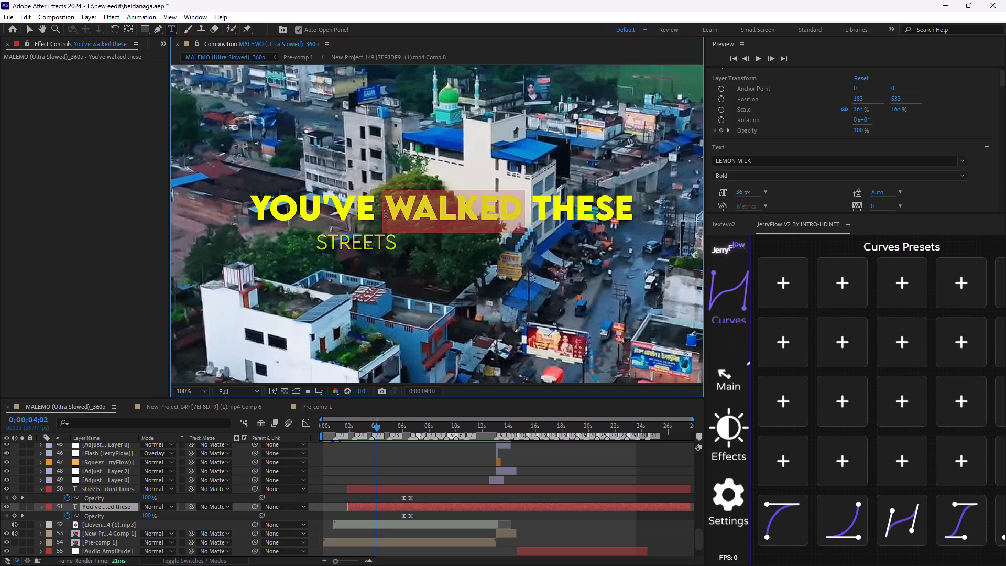
Search the effects and presets for "ll" and look through the matches for one to use on the "You've walked these" caption.
{"action": "key", "text": "ctrl+space"}
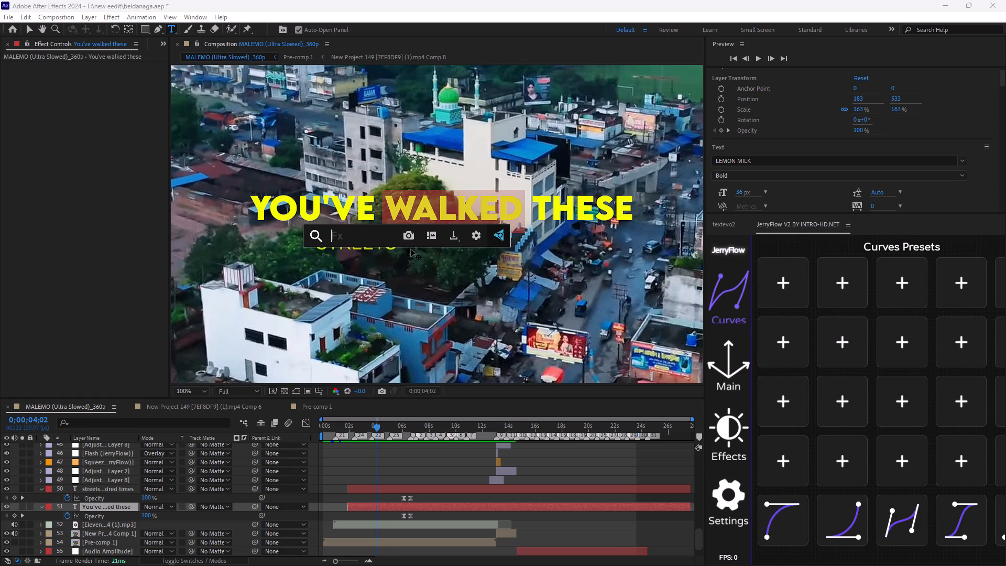
{"action": "type", "text": "ll"}
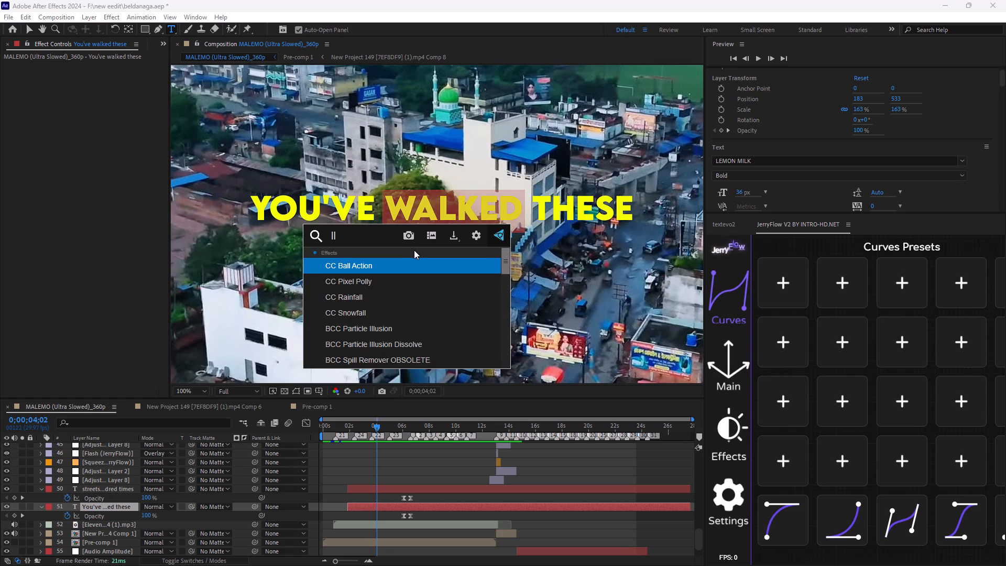
{"action": "scroll", "coordinate": [460, 342], "scroll_direction": "down", "scroll_amount": 5}
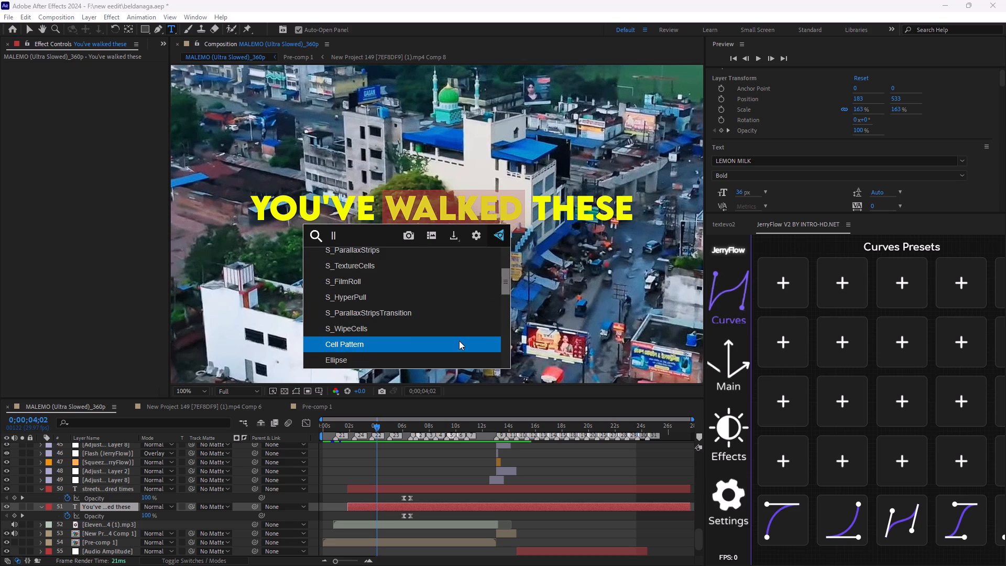
{"action": "scroll", "coordinate": [462, 338], "scroll_direction": "up", "scroll_amount": 3}
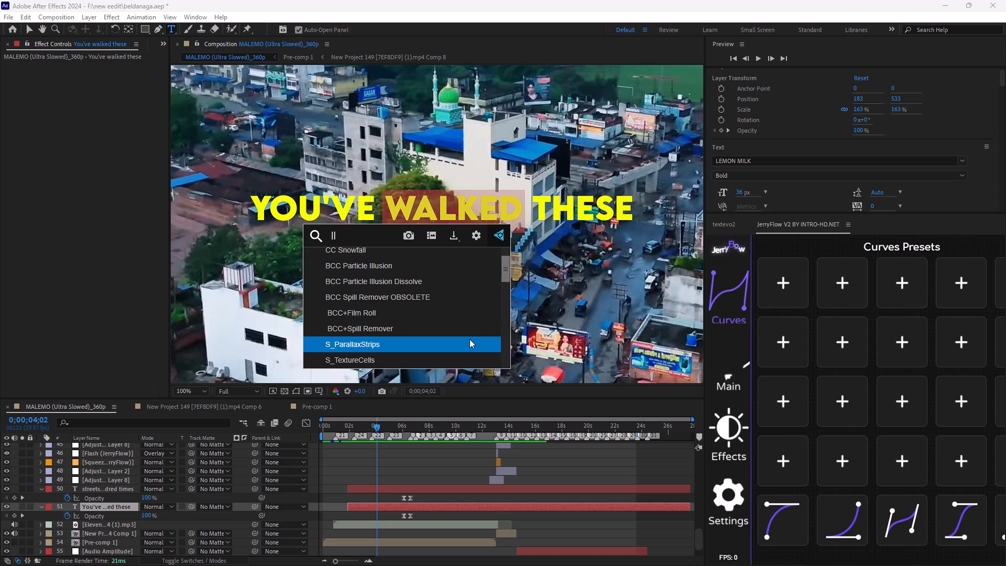
{"action": "scroll", "coordinate": [436, 357], "scroll_direction": "down", "scroll_amount": 6}
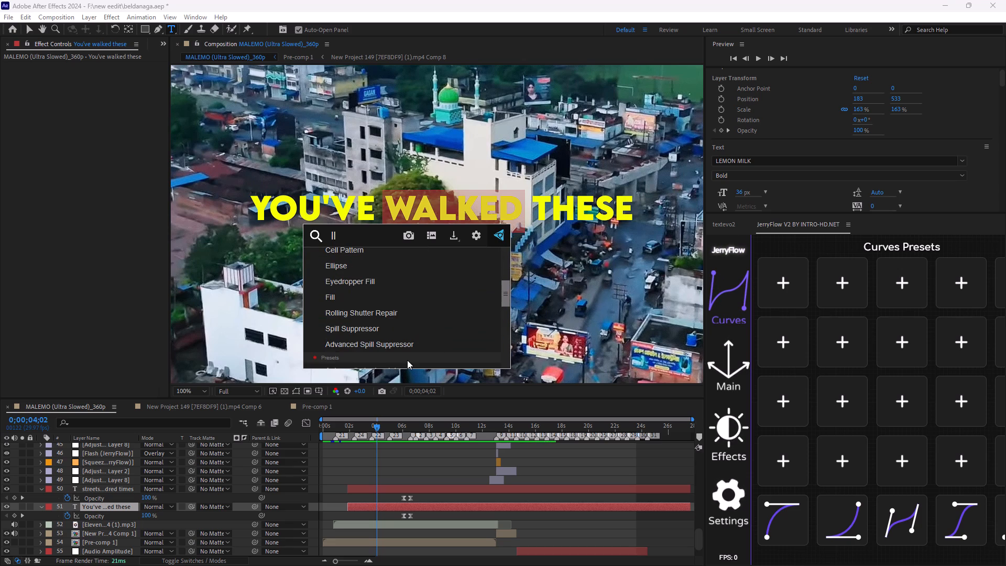
{"action": "scroll", "coordinate": [407, 343], "scroll_direction": "down", "scroll_amount": 3}
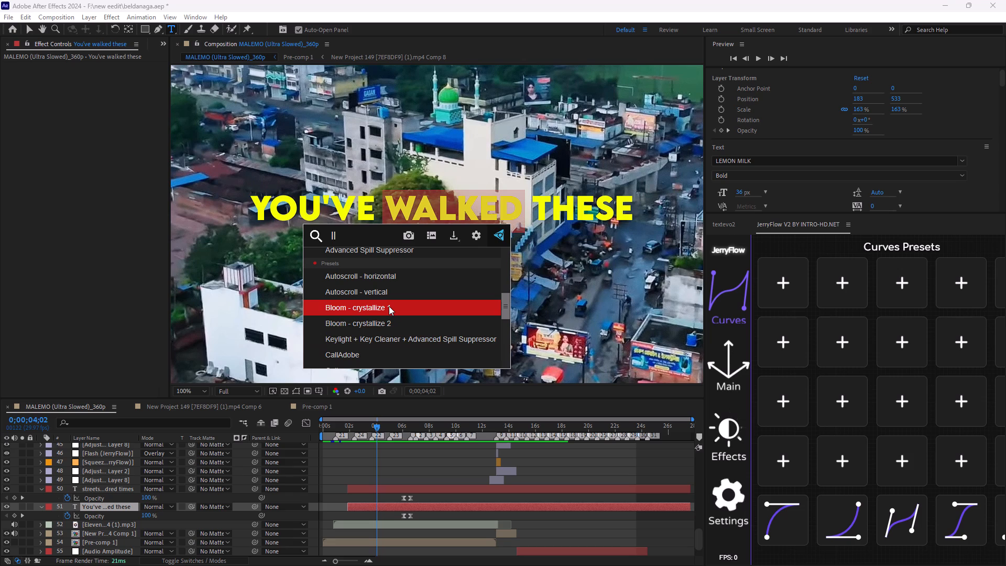
{"action": "scroll", "coordinate": [389, 306], "scroll_direction": "up", "scroll_amount": 2}
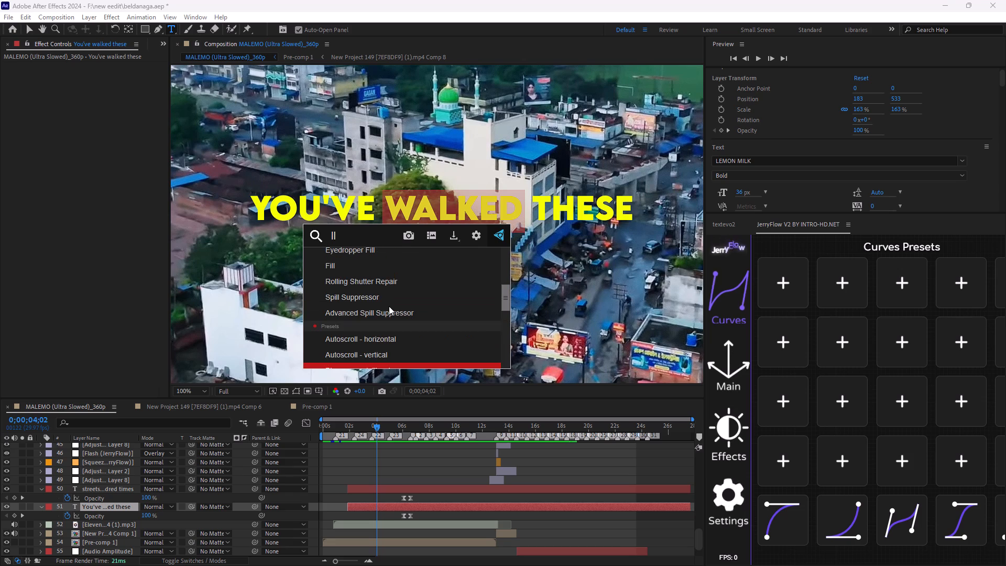
{"action": "scroll", "coordinate": [389, 306], "scroll_direction": "up", "scroll_amount": 1}
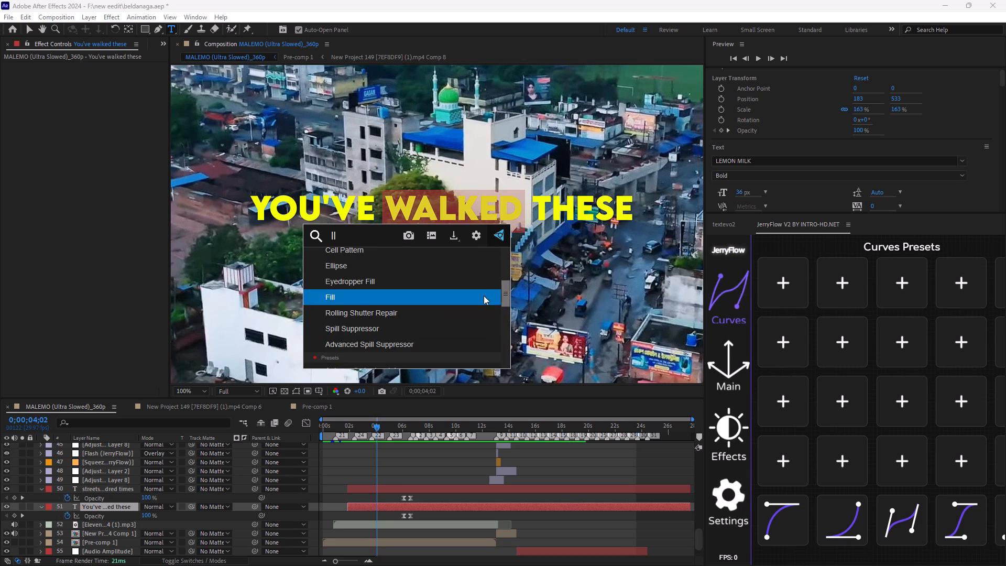
{"action": "scroll", "coordinate": [456, 289], "scroll_direction": "up", "scroll_amount": 5}
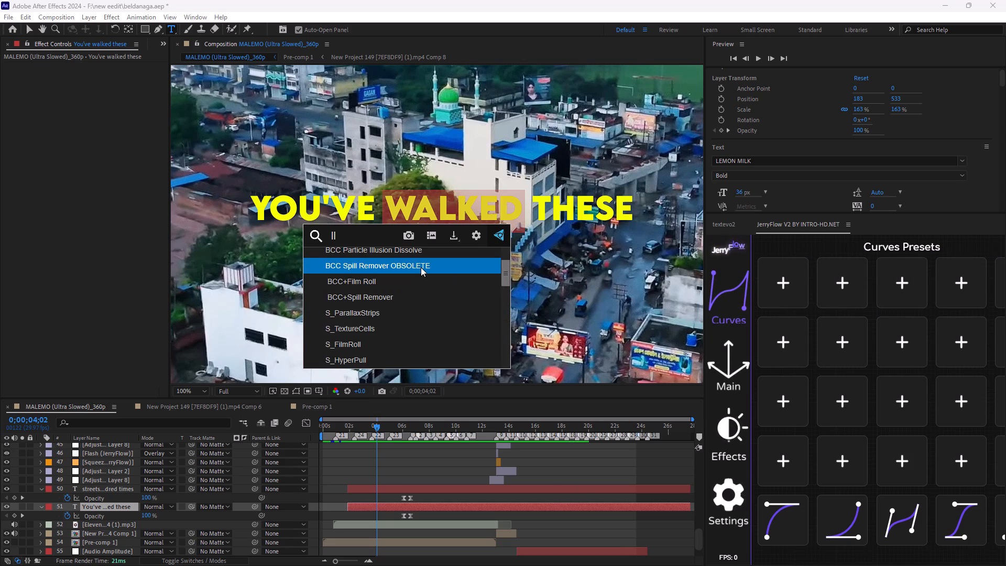
Search the effects and presets for "text" instead, examine the matching effects and text presets, and clear the search.
{"action": "key", "text": "BackSpace"}
{"action": "key", "text": "BackSpace"}
{"action": "key", "text": "BackSpace"}
{"action": "key", "text": "BackSpace"}
{"action": "key", "text": "BackSpace"}
{"action": "key", "text": "BackSpace"}
{"action": "key", "text": "BackSpace"}
{"action": "key", "text": "BackSpace"}
{"action": "key", "text": "BackSpace"}
{"action": "key", "text": "BackSpace"}
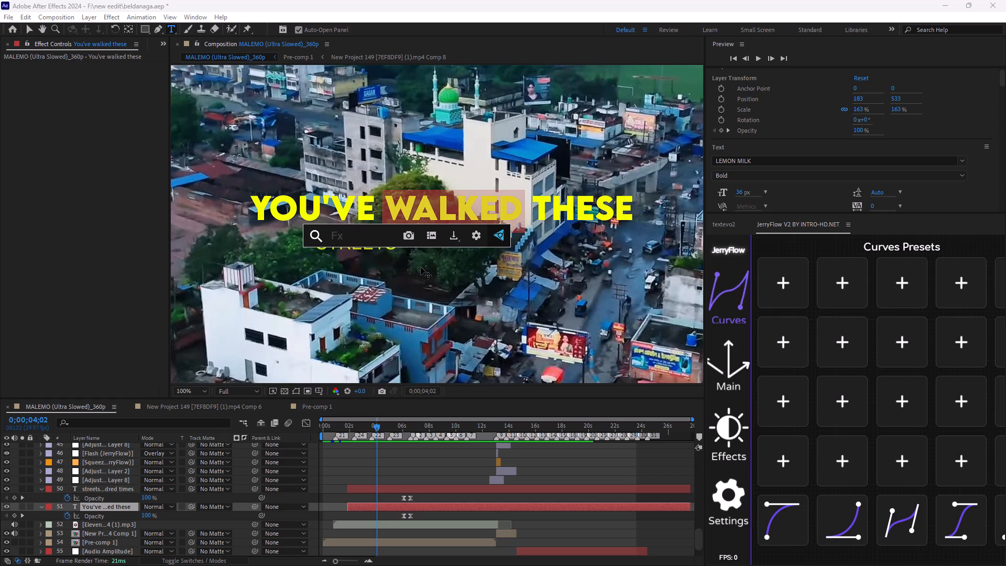
{"action": "type", "text": "text"}
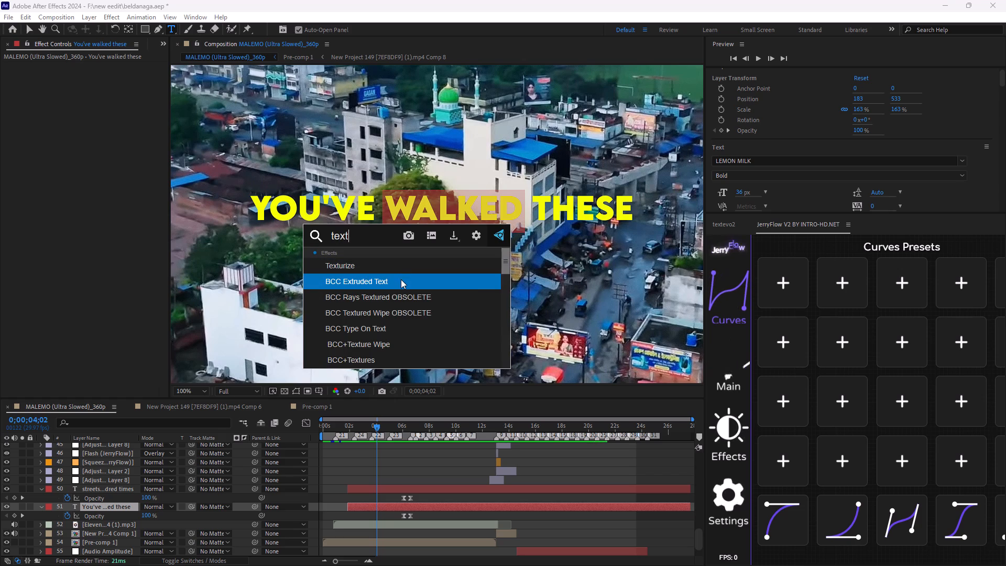
{"action": "scroll", "coordinate": [401, 279], "scroll_direction": "down", "scroll_amount": 2}
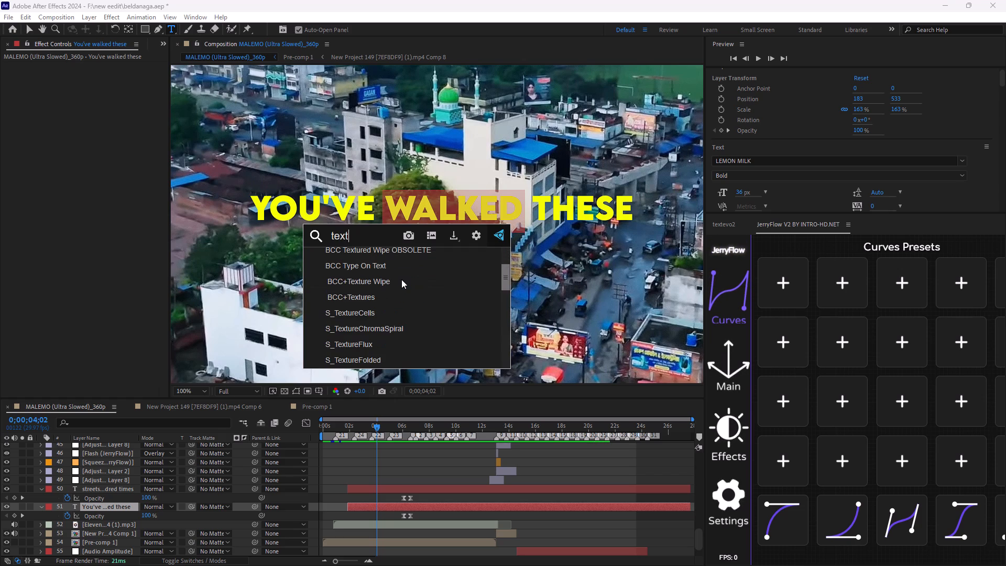
{"action": "scroll", "coordinate": [401, 279], "scroll_direction": "down", "scroll_amount": 2}
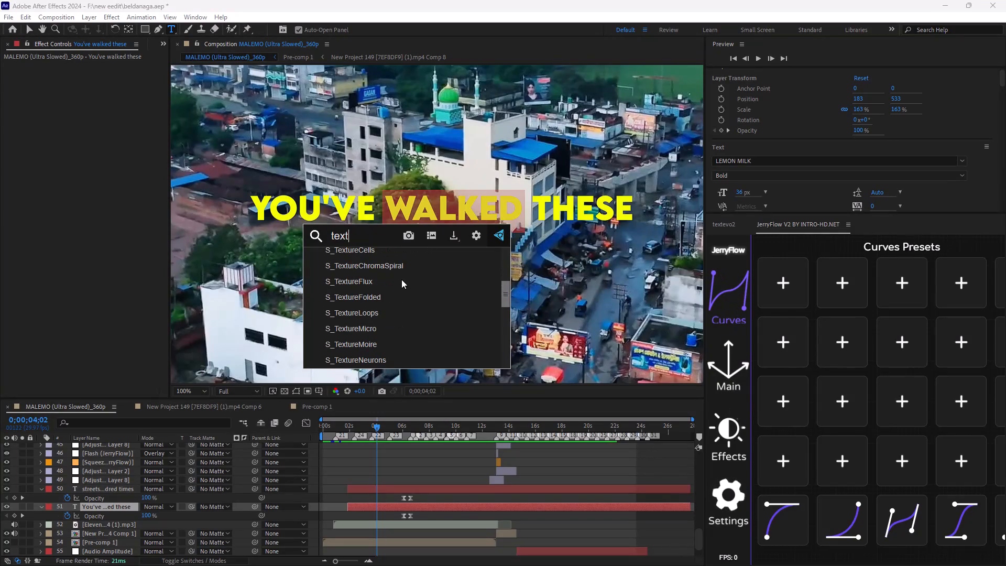
{"action": "scroll", "coordinate": [401, 279], "scroll_direction": "down", "scroll_amount": 2}
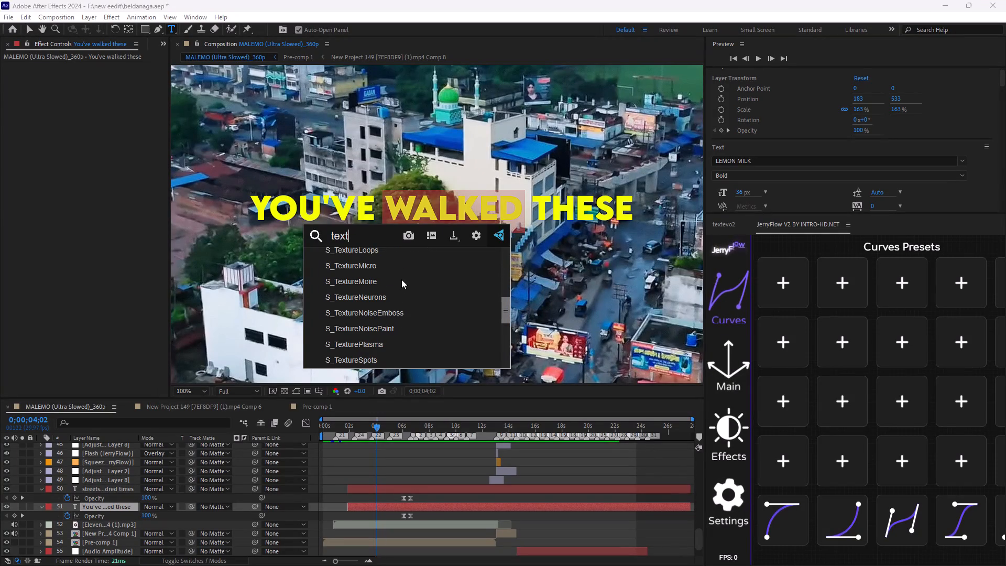
{"action": "scroll", "coordinate": [401, 279], "scroll_direction": "down", "scroll_amount": 2}
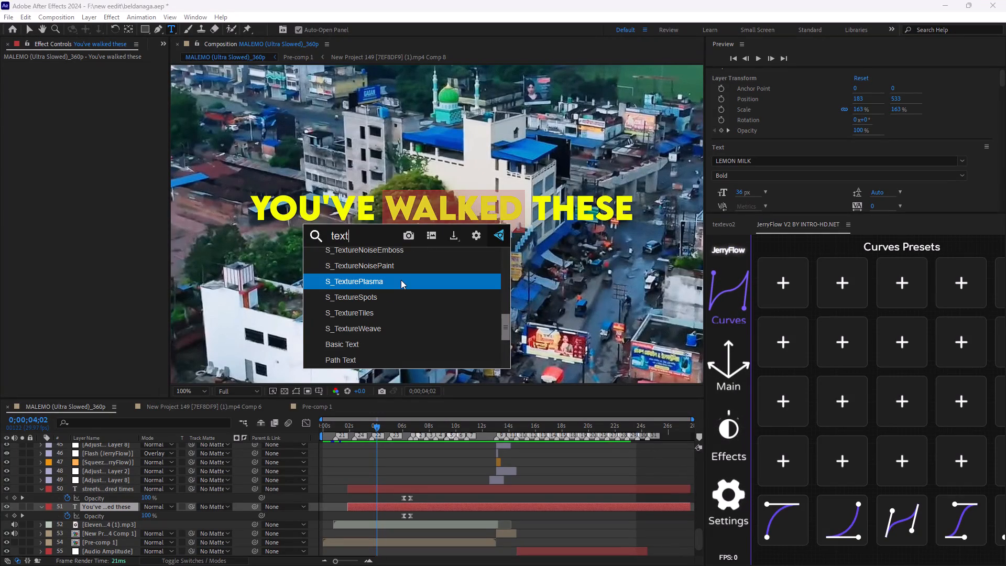
{"action": "scroll", "coordinate": [401, 280], "scroll_direction": "down", "scroll_amount": 2}
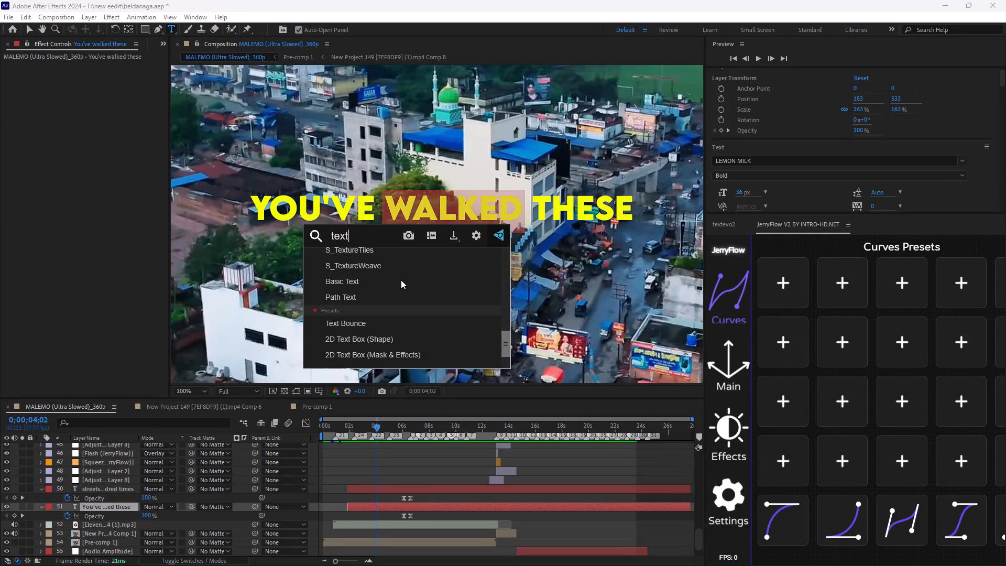
{"action": "scroll", "coordinate": [401, 280], "scroll_direction": "up", "scroll_amount": 2}
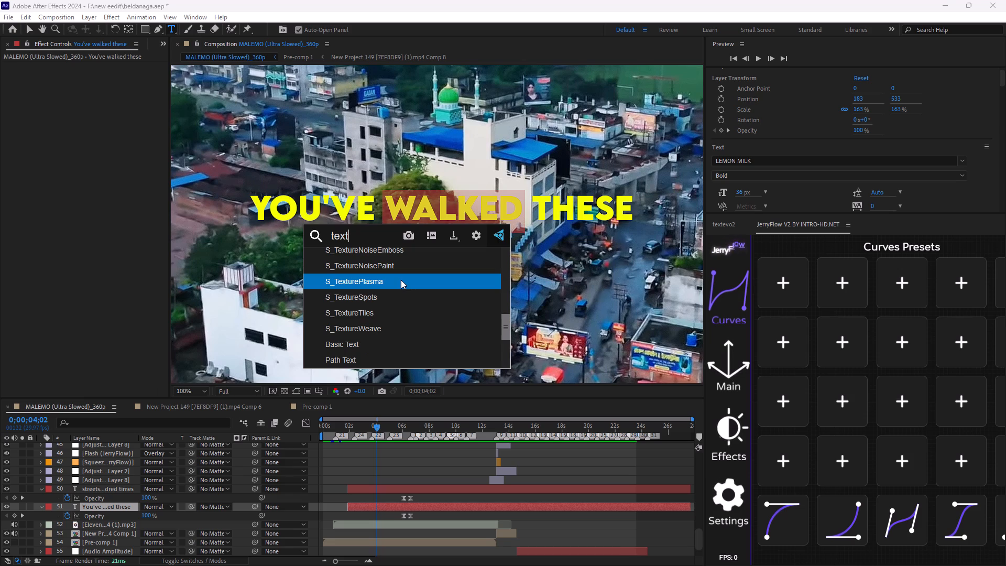
{"action": "scroll", "coordinate": [401, 280], "scroll_direction": "up", "scroll_amount": 1}
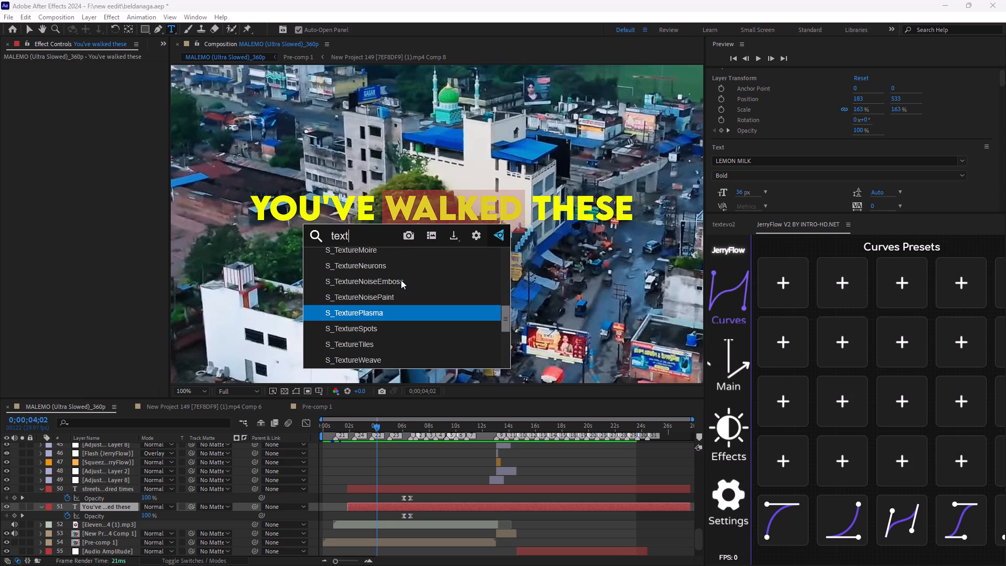
{"action": "scroll", "coordinate": [401, 280], "scroll_direction": "down", "scroll_amount": 3}
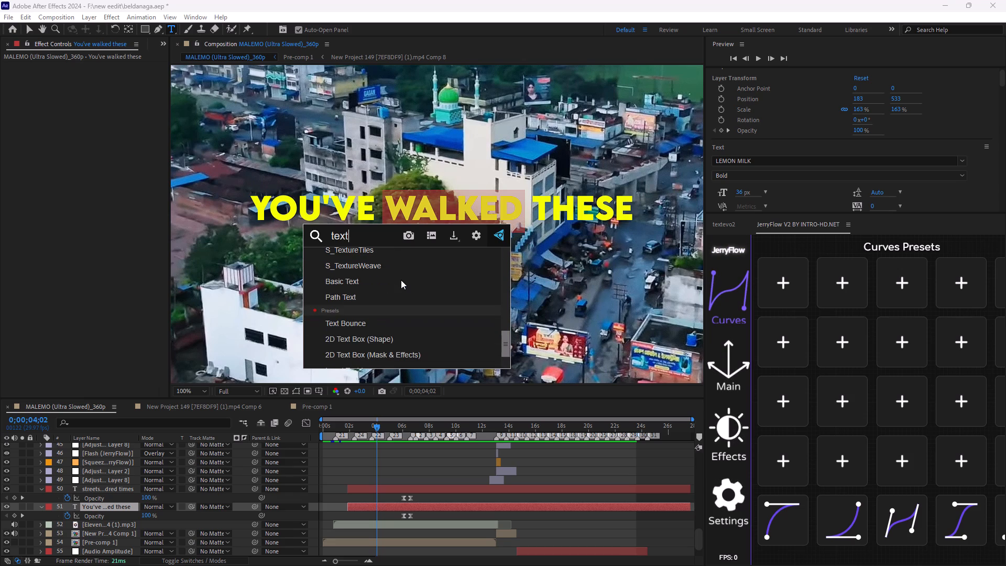
{"action": "scroll", "coordinate": [401, 280], "scroll_direction": "down", "scroll_amount": 2}
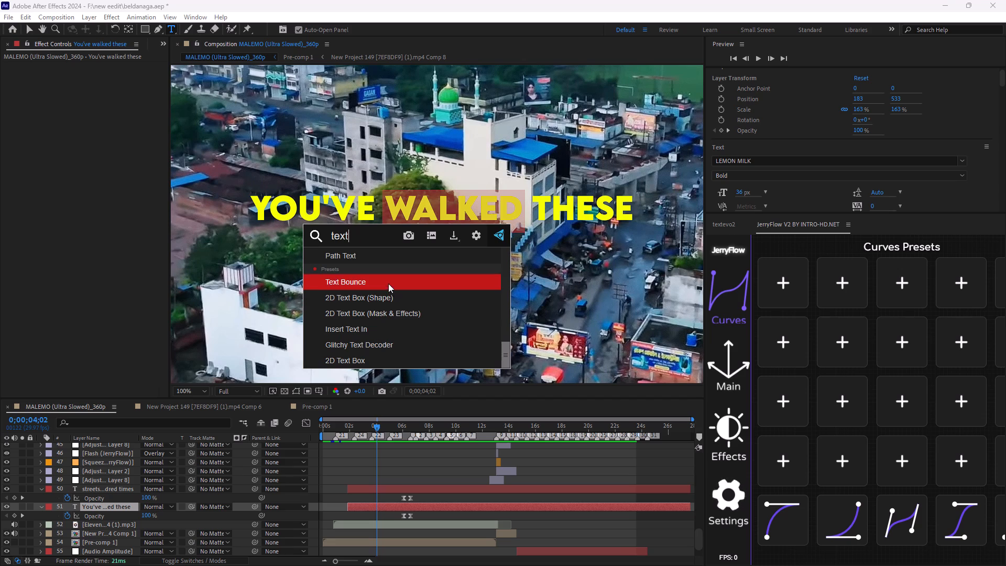
{"action": "scroll", "coordinate": [386, 287], "scroll_direction": "down", "scroll_amount": 1}
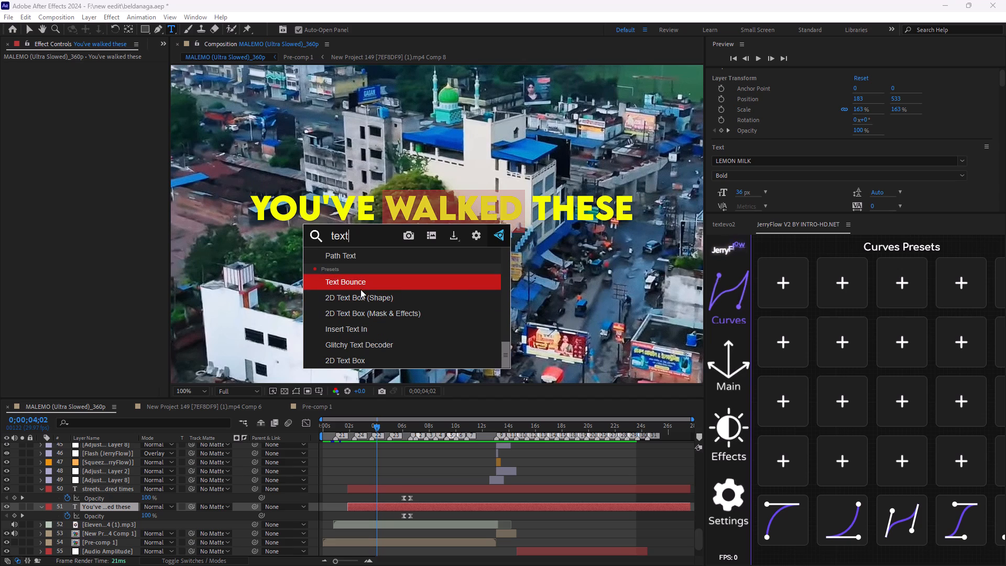
{"action": "scroll", "coordinate": [362, 290], "scroll_direction": "down", "scroll_amount": 4}
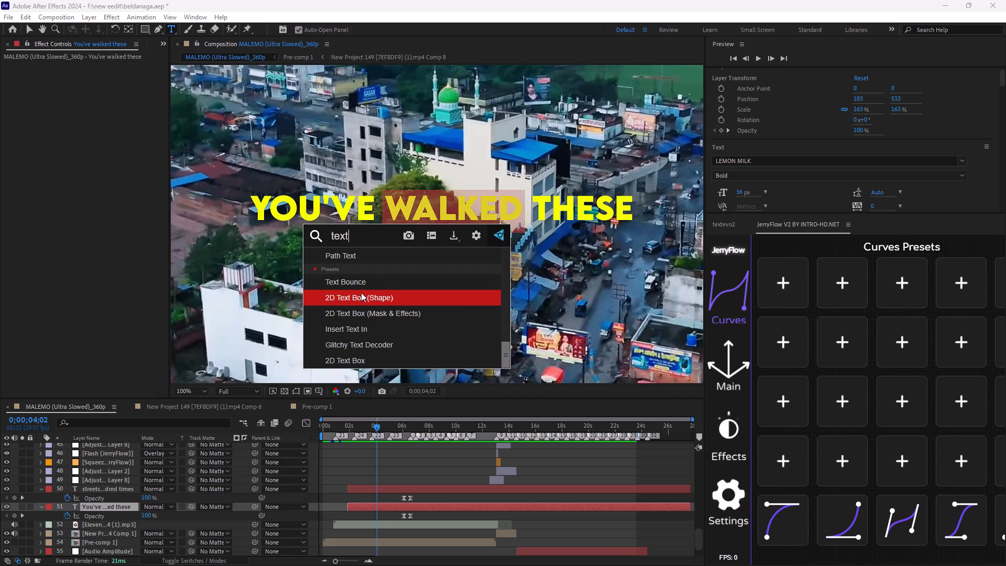
{"action": "scroll", "coordinate": [361, 292], "scroll_direction": "down", "scroll_amount": 2}
{"action": "scroll", "coordinate": [375, 343], "scroll_direction": "up", "scroll_amount": 6}
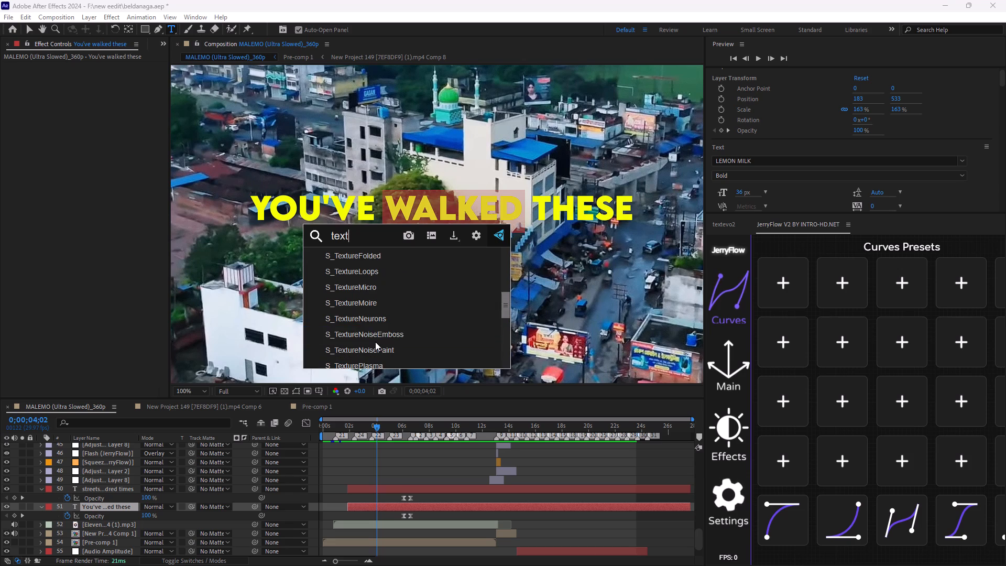
{"action": "scroll", "coordinate": [375, 341], "scroll_direction": "up", "scroll_amount": 4}
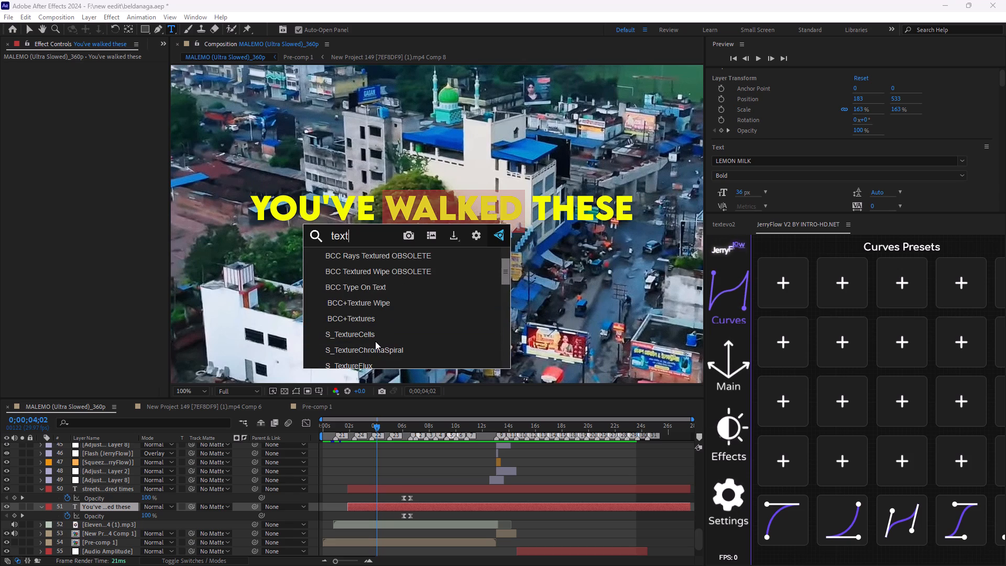
{"action": "scroll", "coordinate": [375, 341], "scroll_direction": "down", "scroll_amount": 1}
{"action": "scroll", "coordinate": [375, 341], "scroll_direction": "up", "scroll_amount": 1}
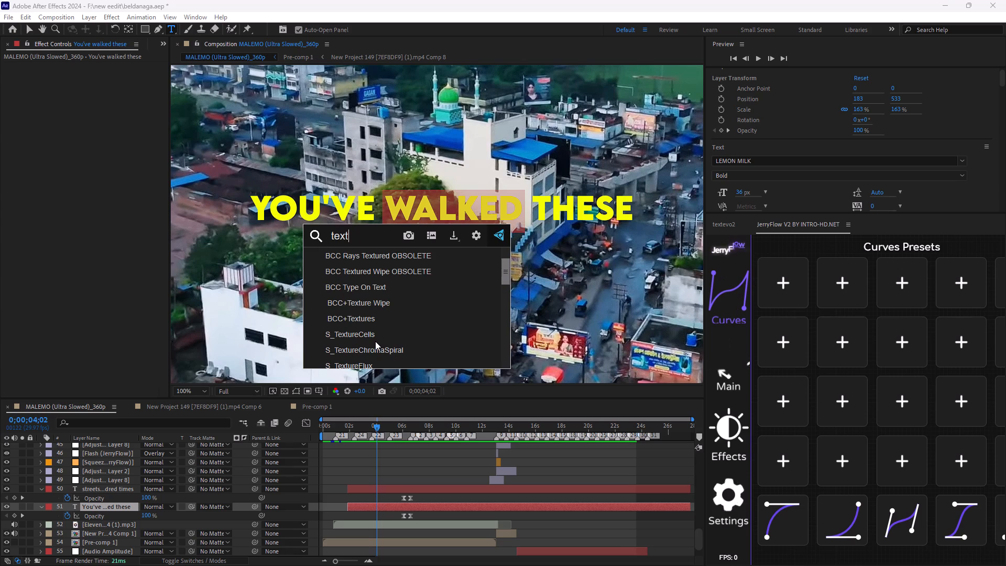
{"action": "scroll", "coordinate": [375, 341], "scroll_direction": "down", "scroll_amount": 1}
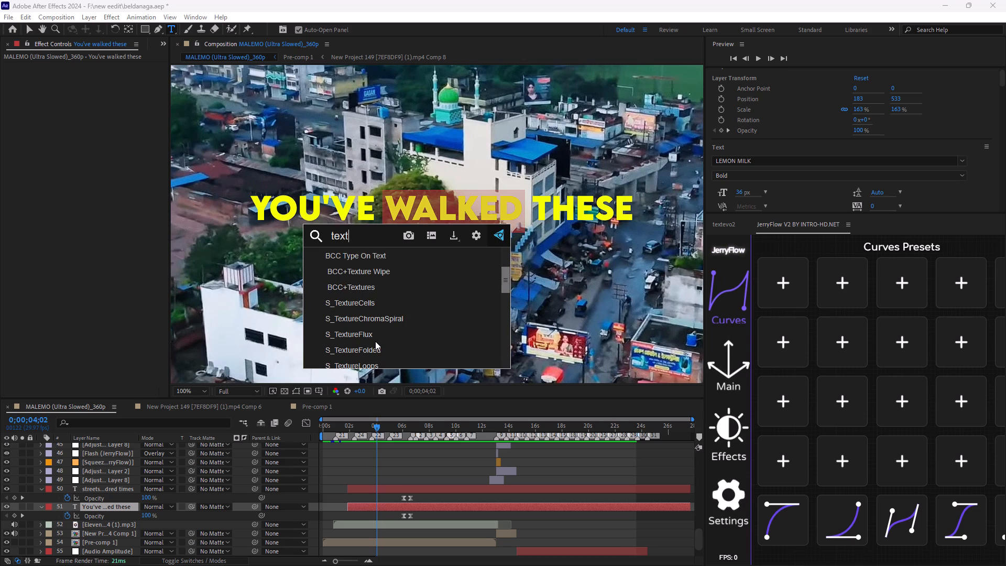
{"action": "scroll", "coordinate": [375, 341], "scroll_direction": "down", "scroll_amount": 1}
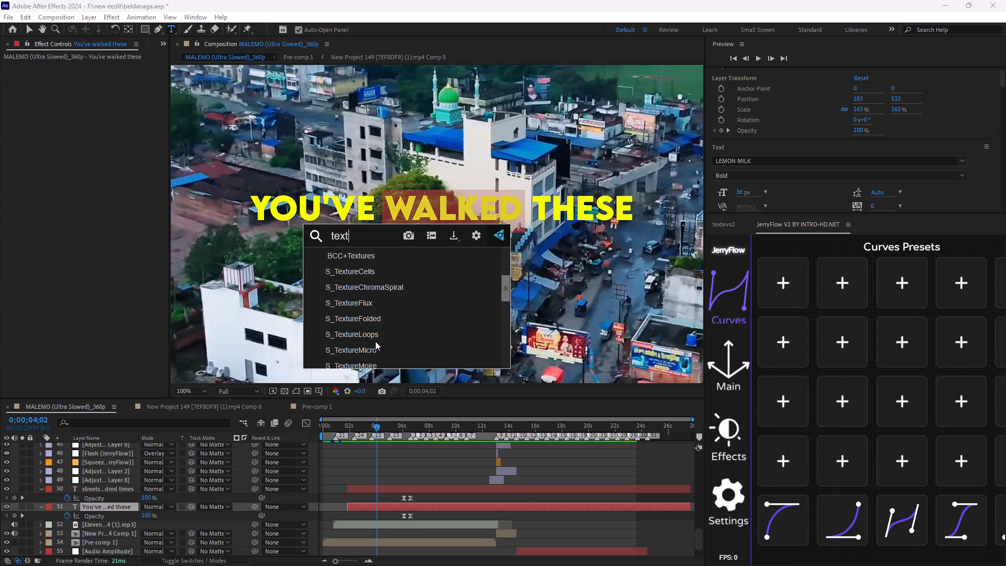
{"action": "scroll", "coordinate": [375, 341], "scroll_direction": "down", "scroll_amount": 3}
{"action": "scroll", "coordinate": [375, 341], "scroll_direction": "up", "scroll_amount": 4}
{"action": "scroll", "coordinate": [375, 341], "scroll_direction": "down", "scroll_amount": 4}
{"action": "scroll", "coordinate": [375, 341], "scroll_direction": "up", "scroll_amount": 4}
{"action": "scroll", "coordinate": [375, 341], "scroll_direction": "down", "scroll_amount": 3}
{"action": "scroll", "coordinate": [375, 341], "scroll_direction": "up", "scroll_amount": 2}
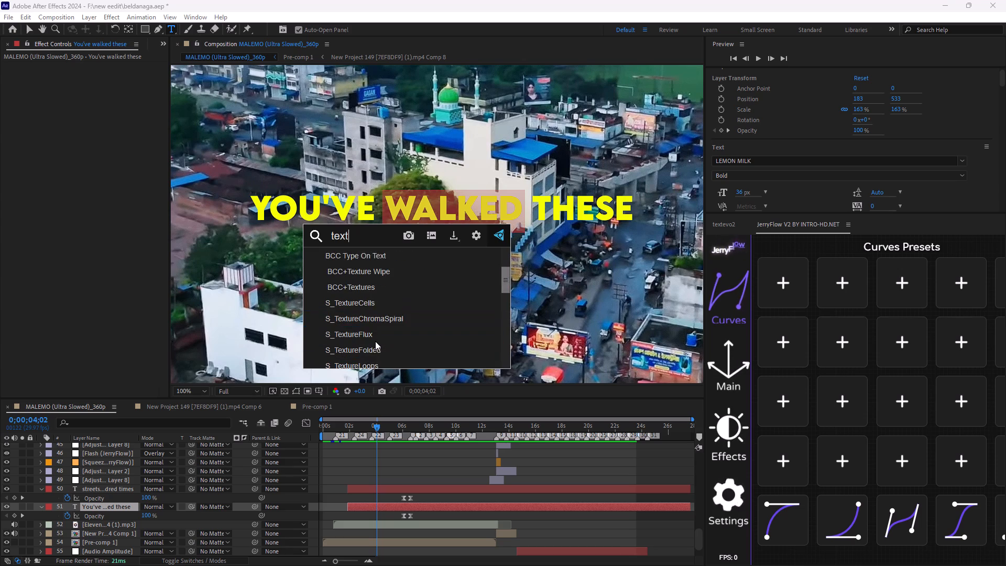
{"action": "scroll", "coordinate": [375, 341], "scroll_direction": "up", "scroll_amount": 9}
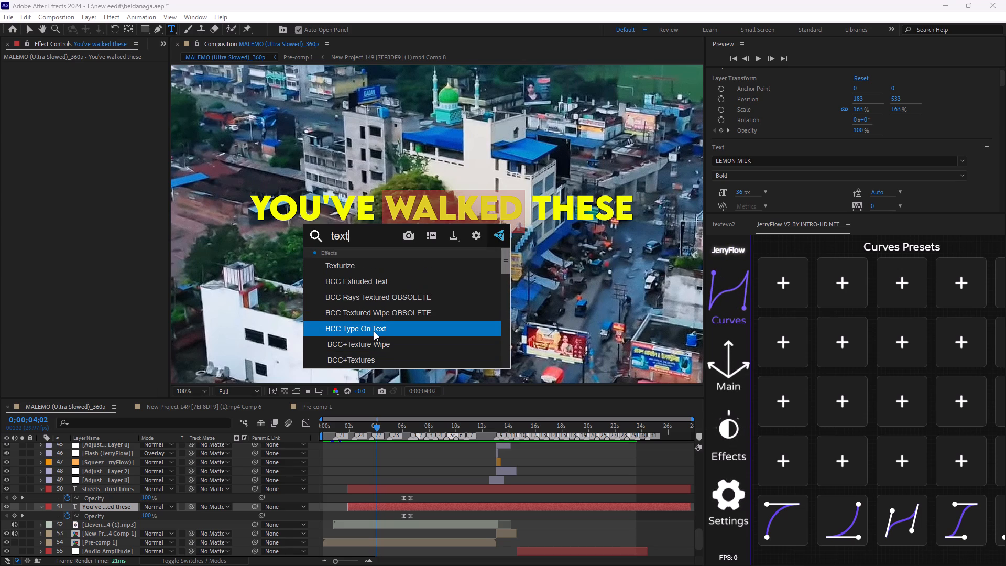
{"action": "scroll", "coordinate": [373, 331], "scroll_direction": "down", "scroll_amount": 3}
{"action": "scroll", "coordinate": [373, 331], "scroll_direction": "up", "scroll_amount": 3}
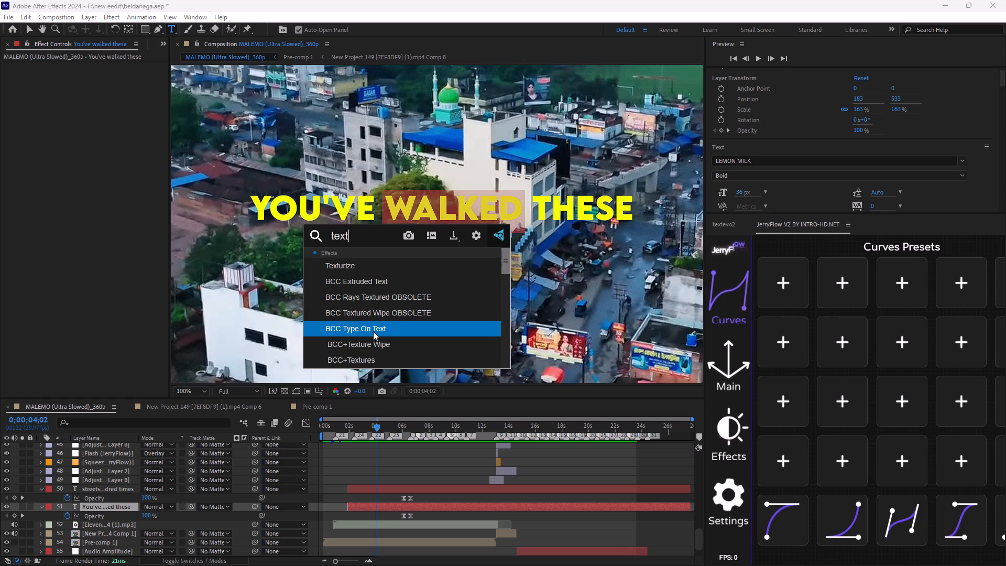
{"action": "scroll", "coordinate": [375, 331], "scroll_direction": "down", "scroll_amount": 2}
{"action": "scroll", "coordinate": [376, 330], "scroll_direction": "up", "scroll_amount": 2}
{"action": "scroll", "coordinate": [377, 330], "scroll_direction": "down", "scroll_amount": 2}
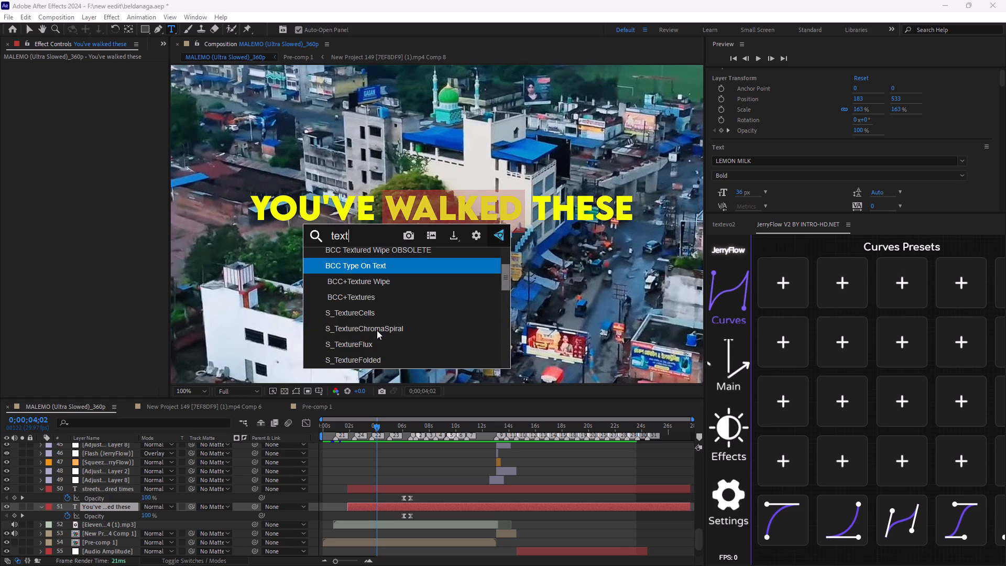
{"action": "scroll", "coordinate": [378, 330], "scroll_direction": "down", "scroll_amount": 1}
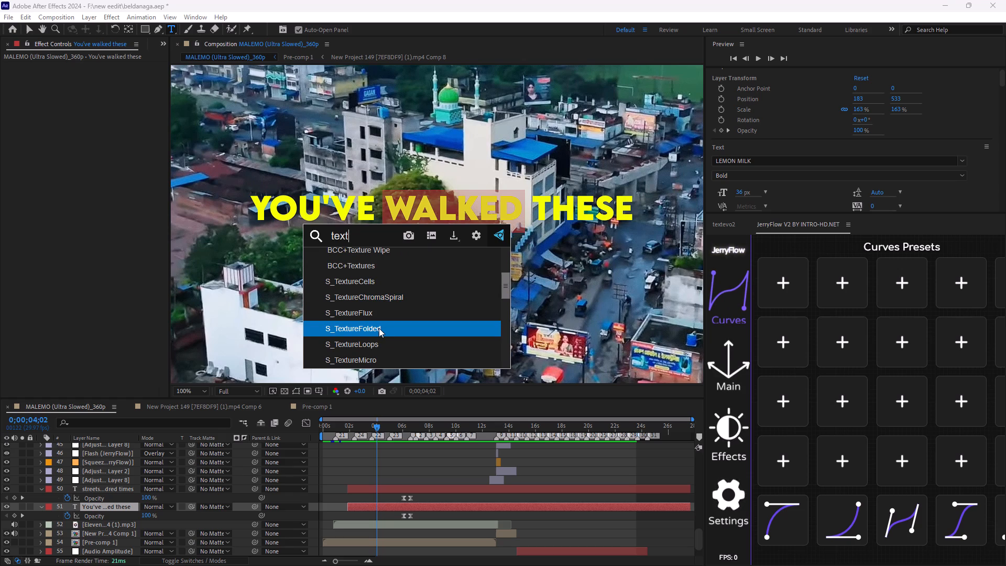
{"action": "scroll", "coordinate": [379, 328], "scroll_direction": "down", "scroll_amount": 6}
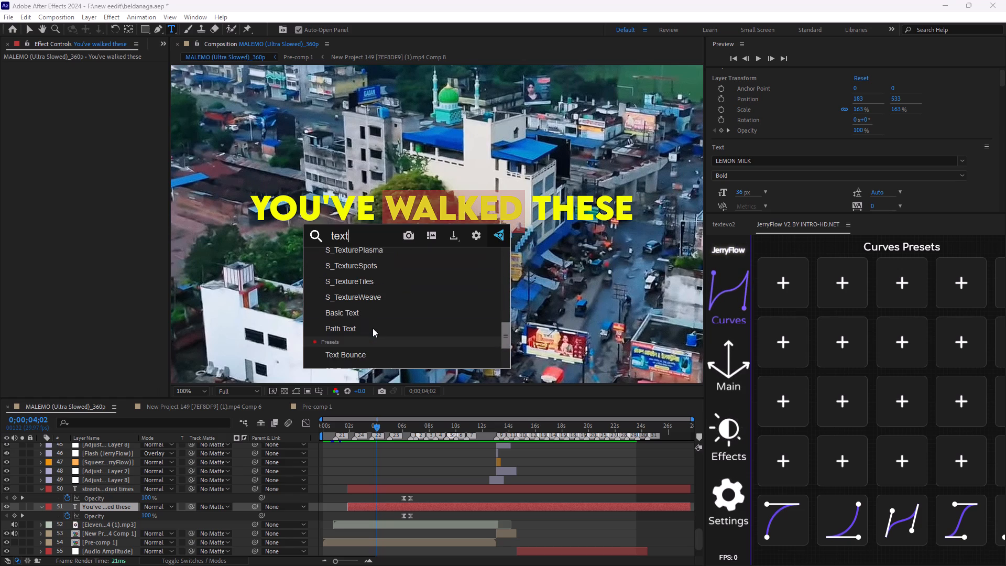
{"action": "scroll", "coordinate": [370, 327], "scroll_direction": "down", "scroll_amount": 6}
{"action": "scroll", "coordinate": [366, 318], "scroll_direction": "up", "scroll_amount": 17}
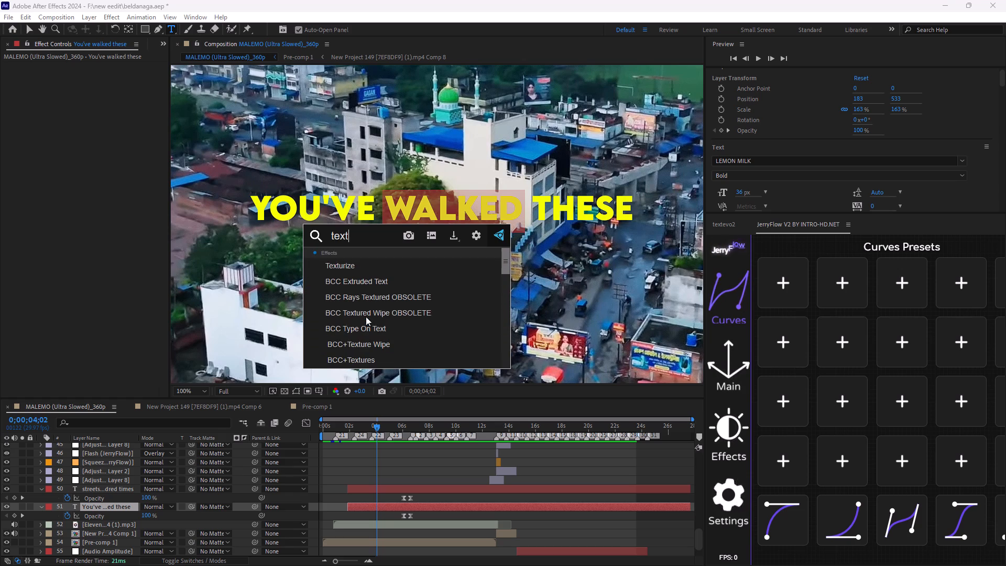
{"action": "key", "text": "BackSpace"}
{"action": "key", "text": "BackSpace"}
{"action": "key", "text": "BackSpace"}
{"action": "key", "text": "BackSpace"}
{"action": "key", "text": "BackSpace"}
{"action": "key", "text": "BackSpace"}
{"action": "key", "text": "BackSpace"}
{"action": "key", "text": "BackSpace"}
{"action": "key", "text": "BackSpace"}
{"action": "key", "text": "BackSpace"}
{"action": "key", "text": "BackSpace"}
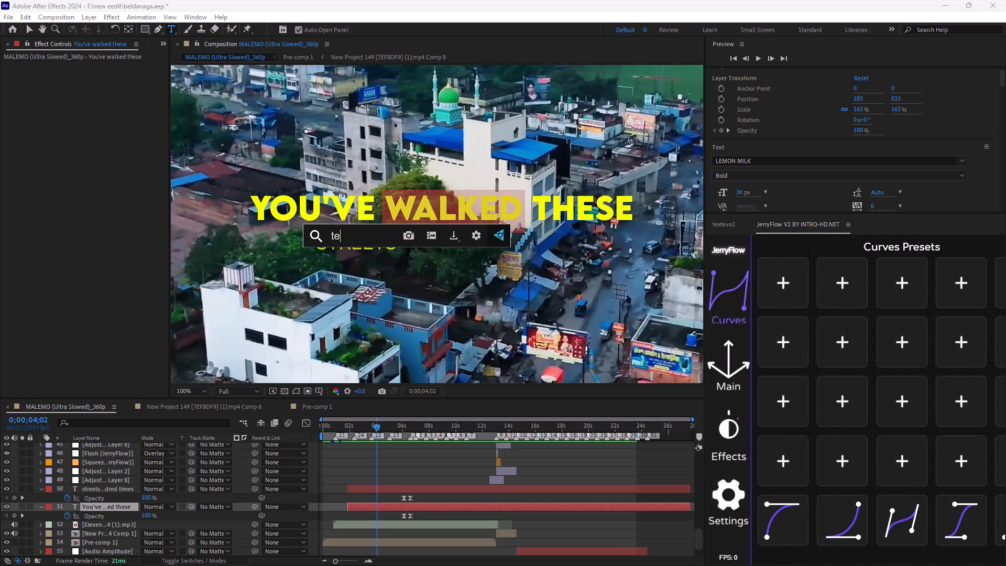
Search the effects and presets for "s_texture" and look through the matching texture effects for one to use on the caption.
{"action": "type", "text": "s_"}
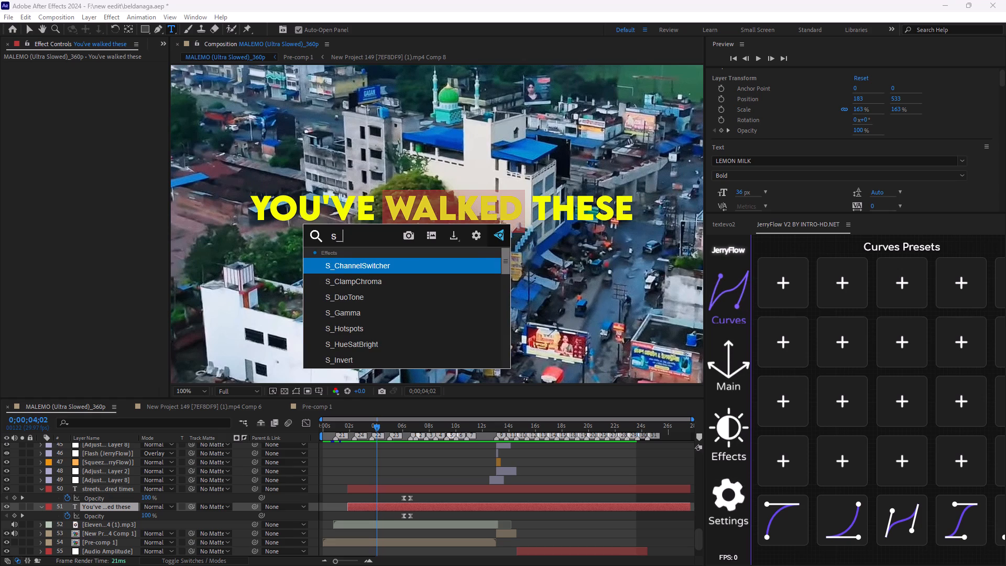
{"action": "key", "text": "y"}
{"action": "key", "text": "BackSpace"}
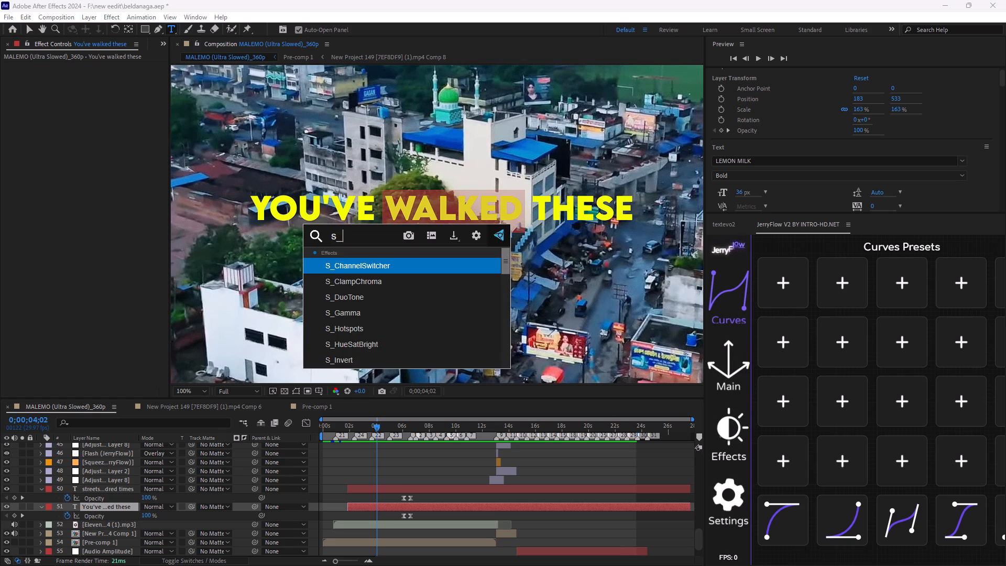
{"action": "key", "text": "t"}
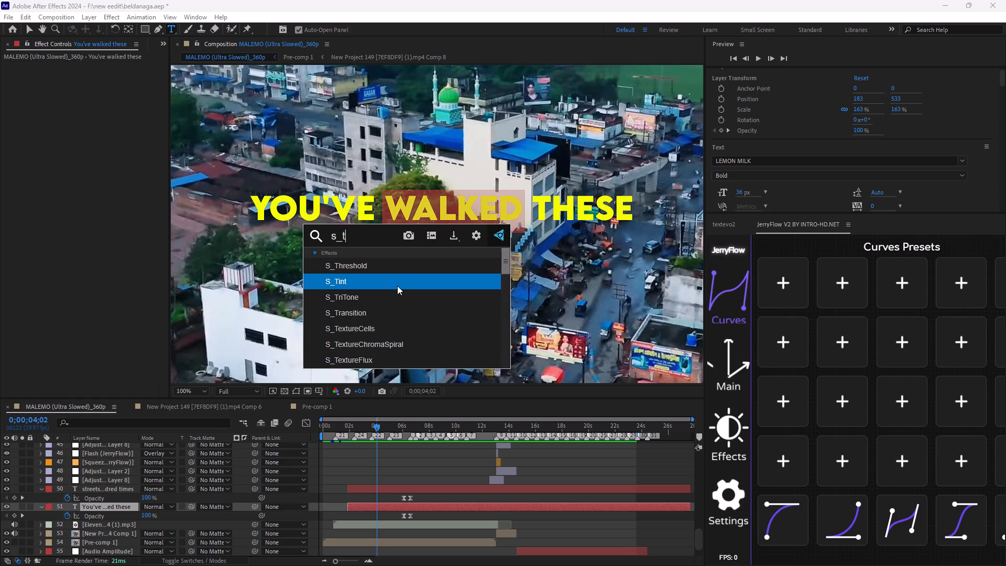
{"action": "type", "text": "ex"}
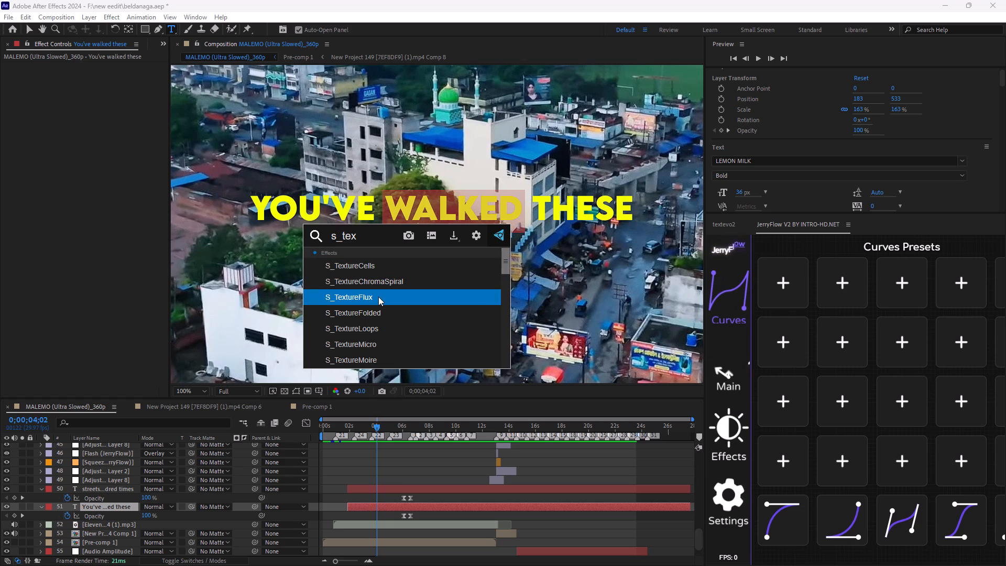
{"action": "type", "text": "tu"}
{"action": "type", "text": "re"}
{"action": "scroll", "coordinate": [380, 301], "scroll_direction": "down", "scroll_amount": 15}
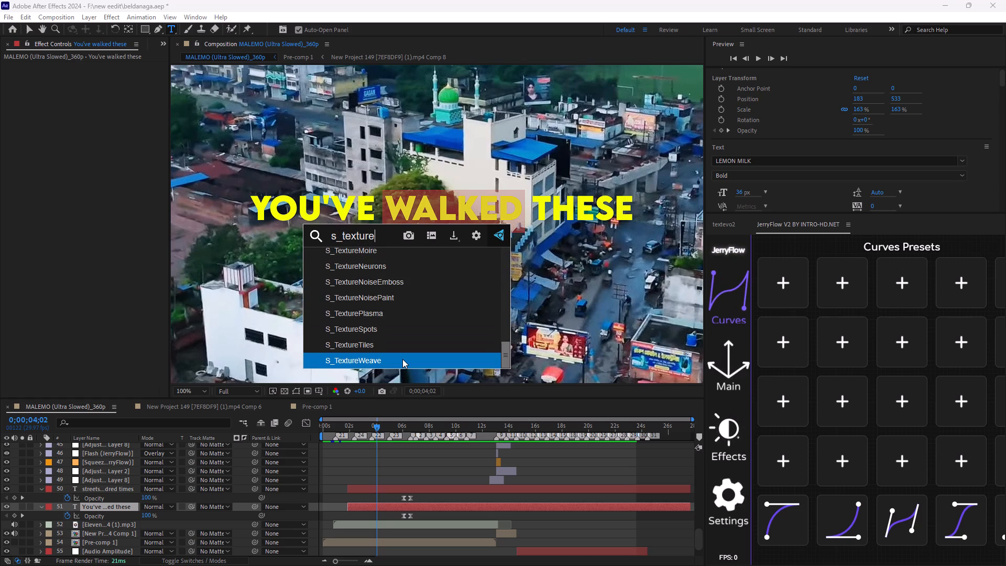
{"action": "scroll", "coordinate": [402, 359], "scroll_direction": "down", "scroll_amount": 4}
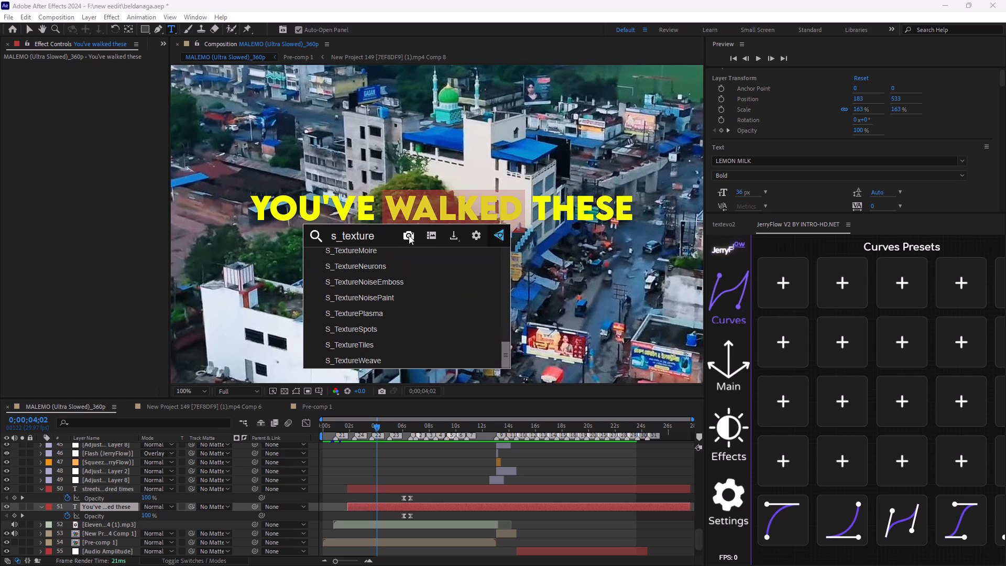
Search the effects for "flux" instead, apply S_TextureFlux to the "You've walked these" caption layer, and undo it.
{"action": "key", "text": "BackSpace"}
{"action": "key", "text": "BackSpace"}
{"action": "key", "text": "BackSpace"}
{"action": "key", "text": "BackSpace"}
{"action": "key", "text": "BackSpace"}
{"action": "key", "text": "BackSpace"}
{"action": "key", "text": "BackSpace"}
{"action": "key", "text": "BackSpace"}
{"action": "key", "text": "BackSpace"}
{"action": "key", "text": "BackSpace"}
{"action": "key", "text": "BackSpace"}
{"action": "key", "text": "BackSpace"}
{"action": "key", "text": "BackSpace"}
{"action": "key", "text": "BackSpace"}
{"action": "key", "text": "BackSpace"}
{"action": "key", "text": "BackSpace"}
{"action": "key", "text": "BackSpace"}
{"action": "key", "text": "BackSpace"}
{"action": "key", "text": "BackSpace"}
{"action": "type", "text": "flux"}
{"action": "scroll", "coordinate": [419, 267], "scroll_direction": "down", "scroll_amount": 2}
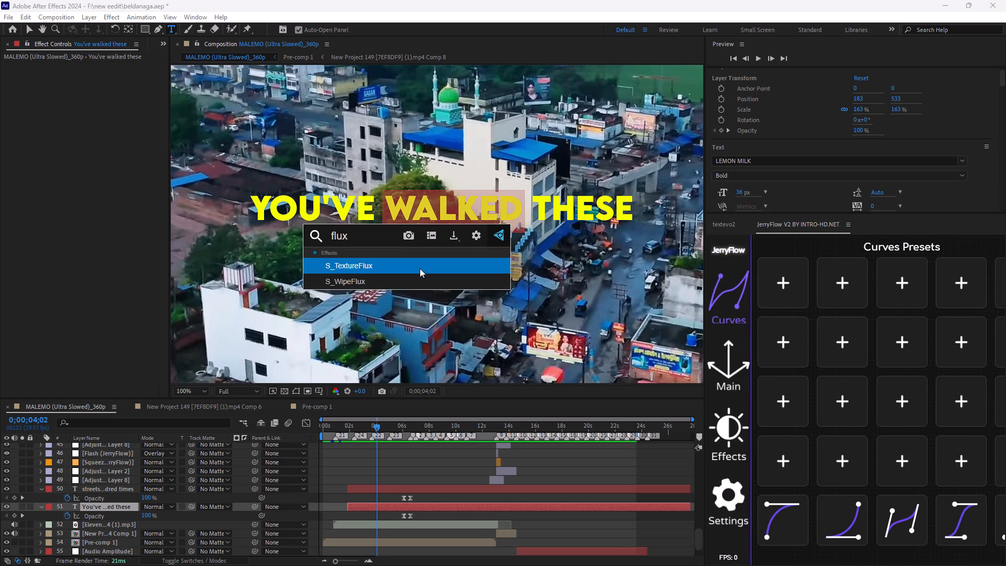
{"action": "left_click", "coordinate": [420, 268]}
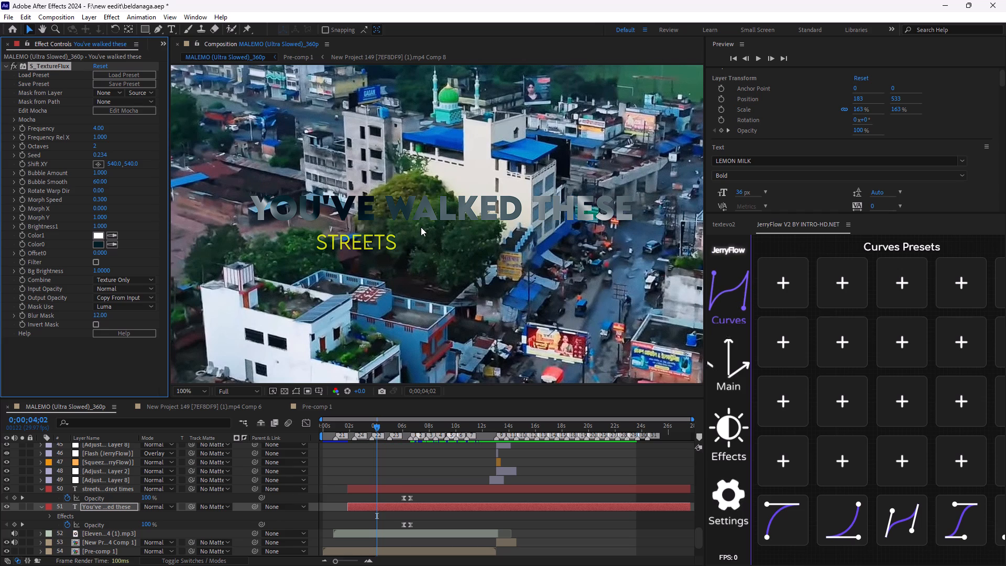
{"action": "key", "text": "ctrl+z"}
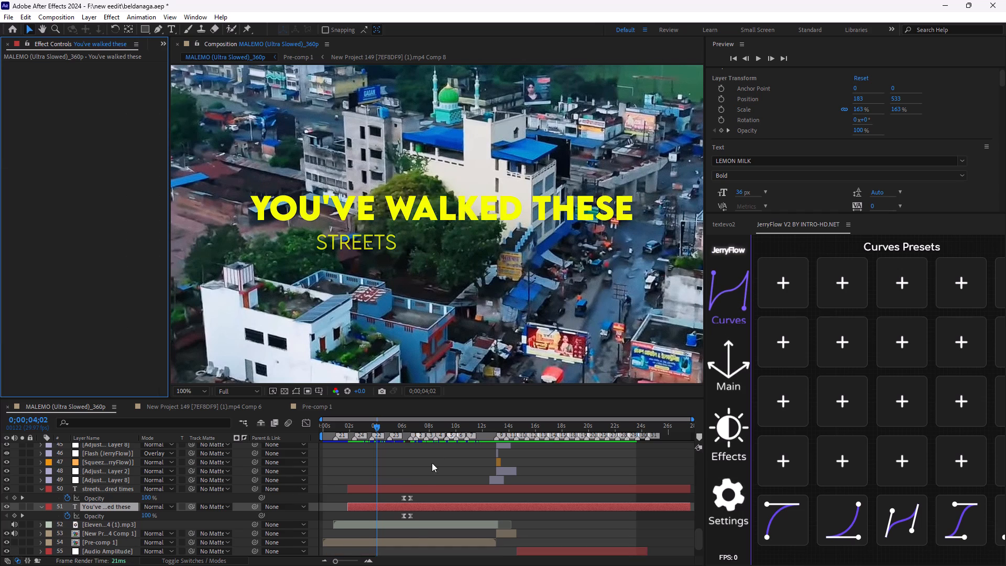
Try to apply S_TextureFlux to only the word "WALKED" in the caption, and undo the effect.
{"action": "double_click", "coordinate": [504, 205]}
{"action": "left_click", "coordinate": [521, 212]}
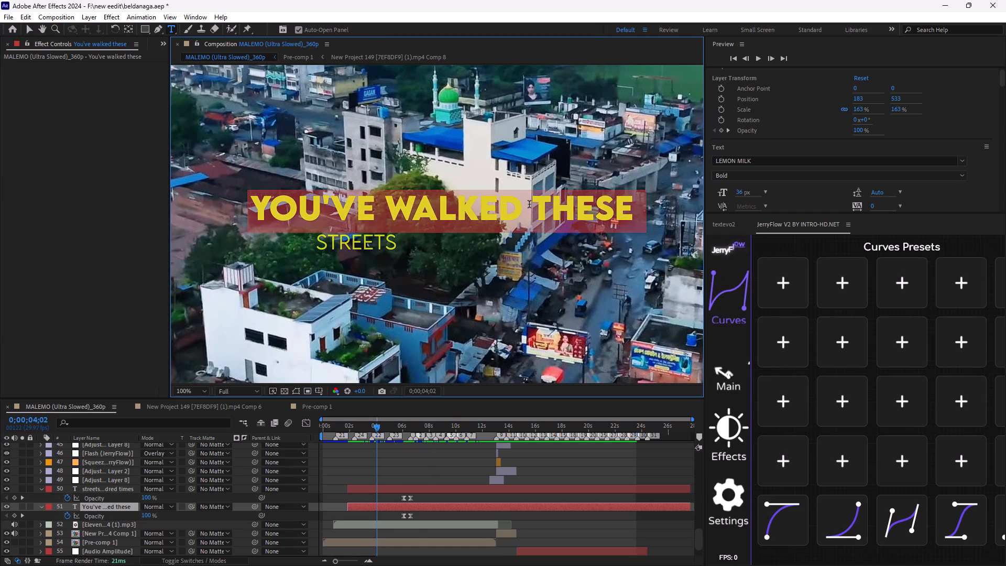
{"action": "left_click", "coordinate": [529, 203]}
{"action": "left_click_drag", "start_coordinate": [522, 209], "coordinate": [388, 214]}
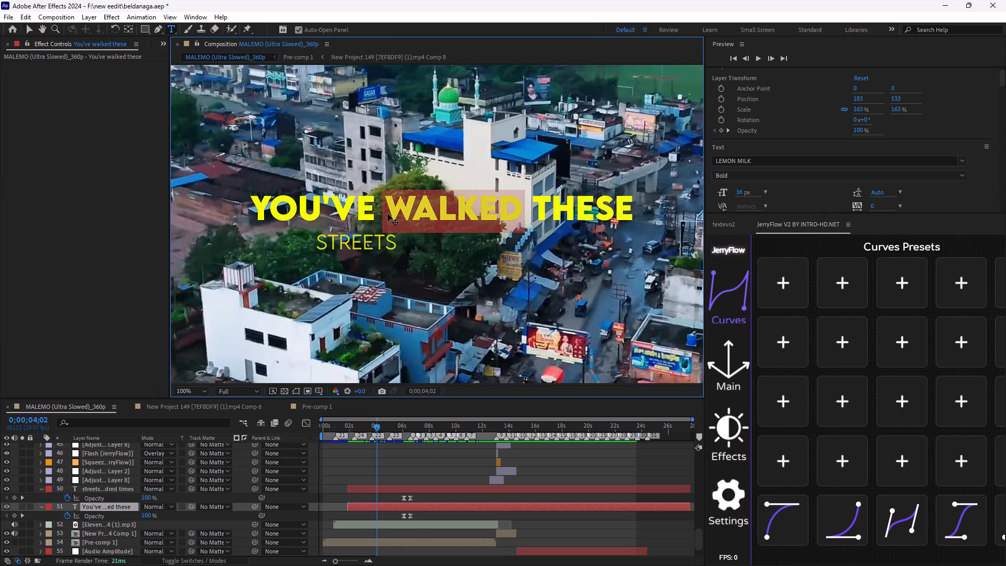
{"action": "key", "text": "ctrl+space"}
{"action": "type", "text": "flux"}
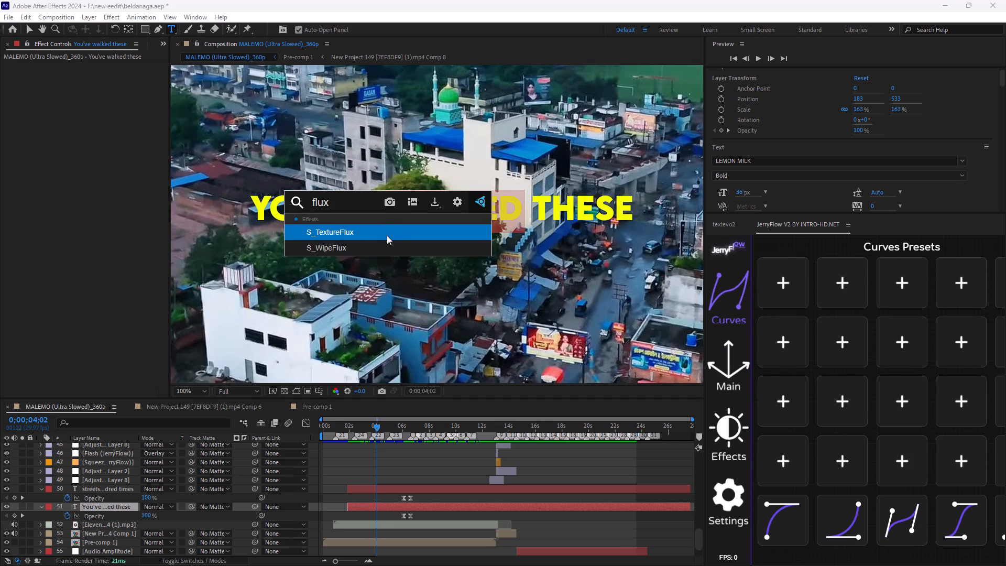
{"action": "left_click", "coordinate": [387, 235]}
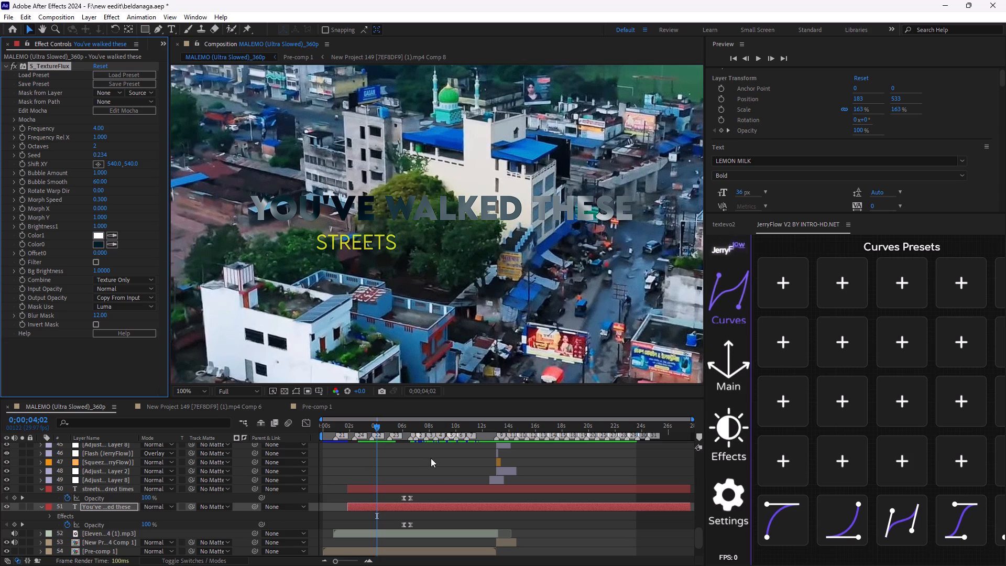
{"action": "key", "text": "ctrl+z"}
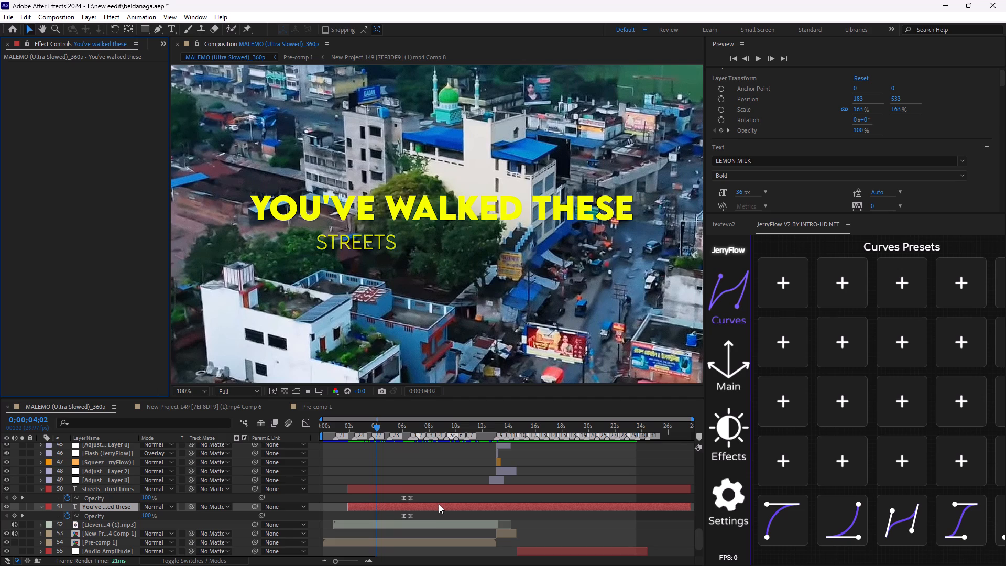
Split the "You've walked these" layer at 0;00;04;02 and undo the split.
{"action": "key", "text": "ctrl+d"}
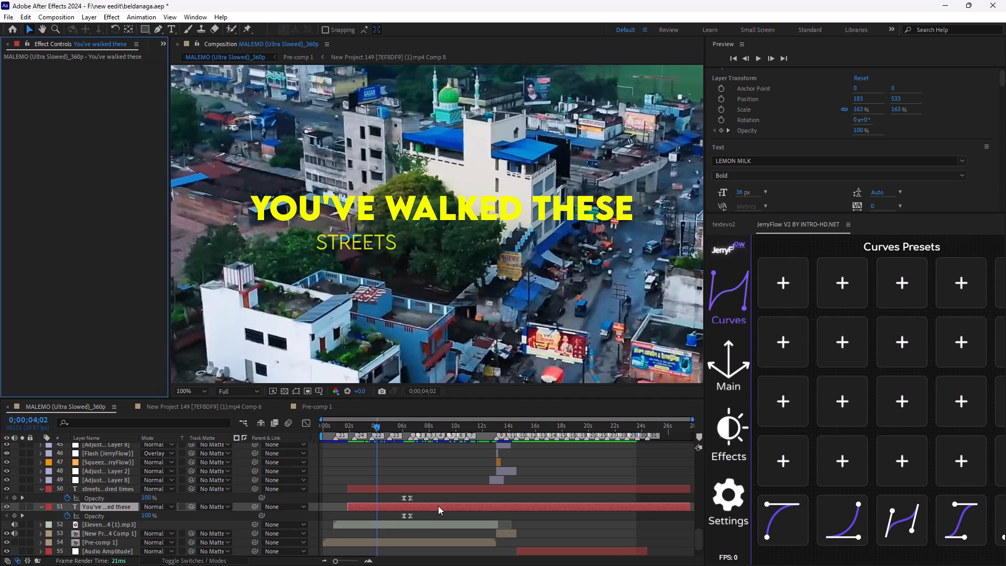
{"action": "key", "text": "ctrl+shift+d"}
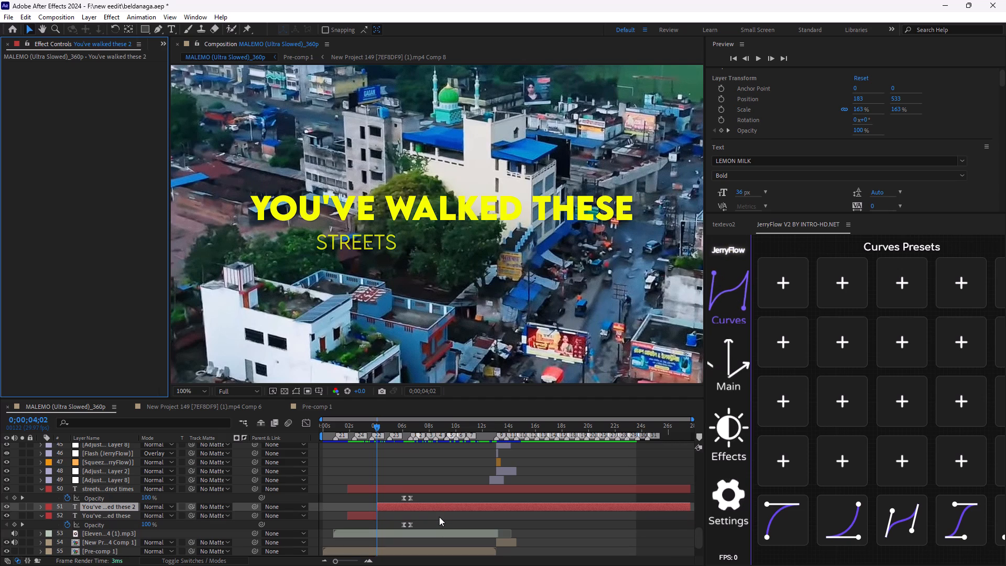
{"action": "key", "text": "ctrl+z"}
Duplicate the "You've walked these" caption layer in the MALEMO (Ultra Slowed)_360p composition.
{"action": "key", "text": "ctrl+d"}
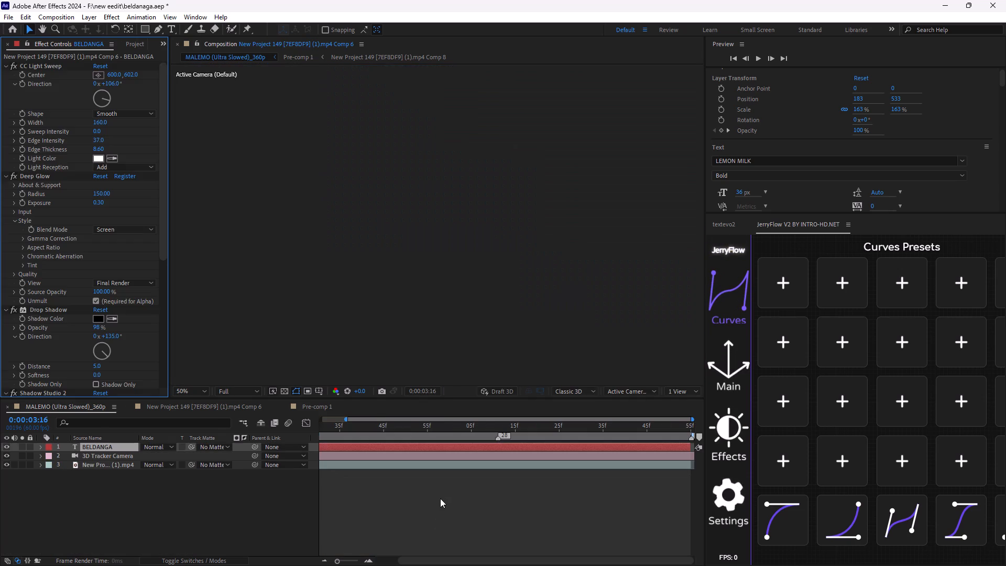
{"action": "left_click", "coordinate": [72, 402]}
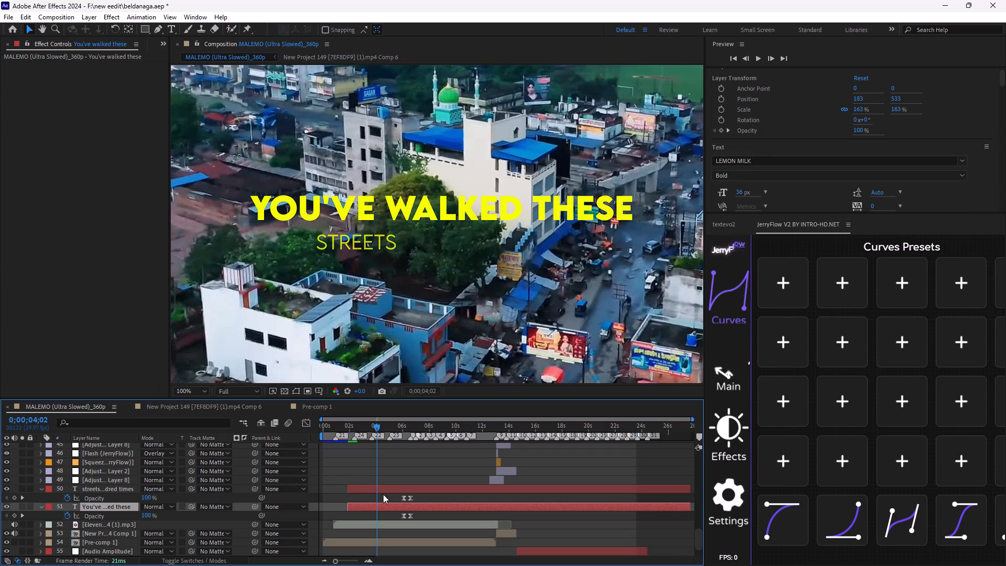
{"action": "key", "text": "ctrl+d"}
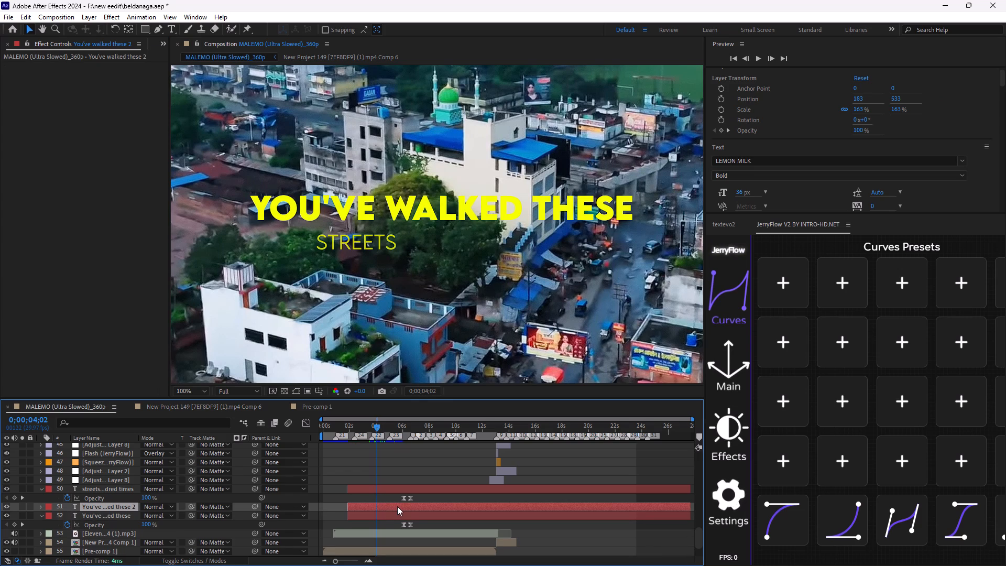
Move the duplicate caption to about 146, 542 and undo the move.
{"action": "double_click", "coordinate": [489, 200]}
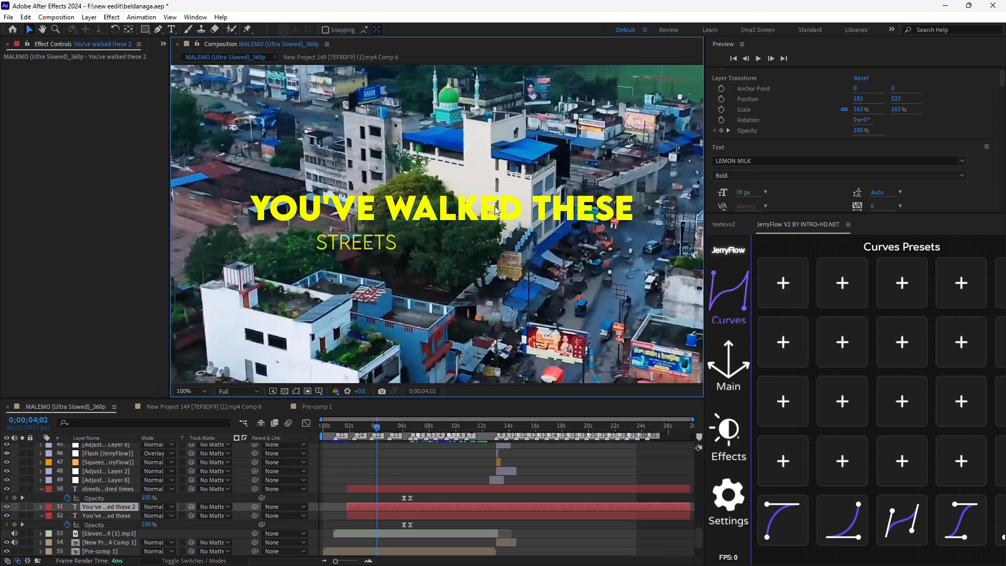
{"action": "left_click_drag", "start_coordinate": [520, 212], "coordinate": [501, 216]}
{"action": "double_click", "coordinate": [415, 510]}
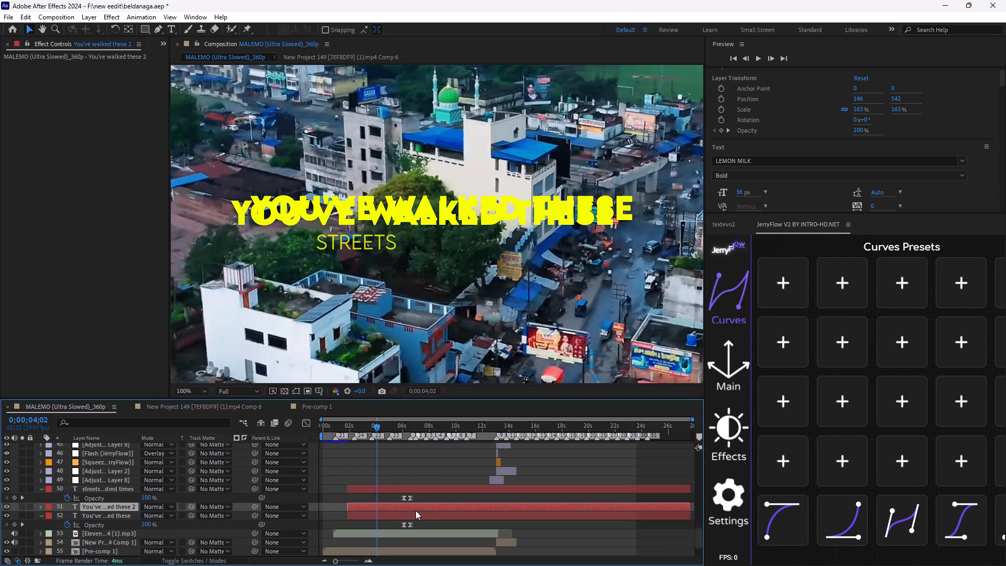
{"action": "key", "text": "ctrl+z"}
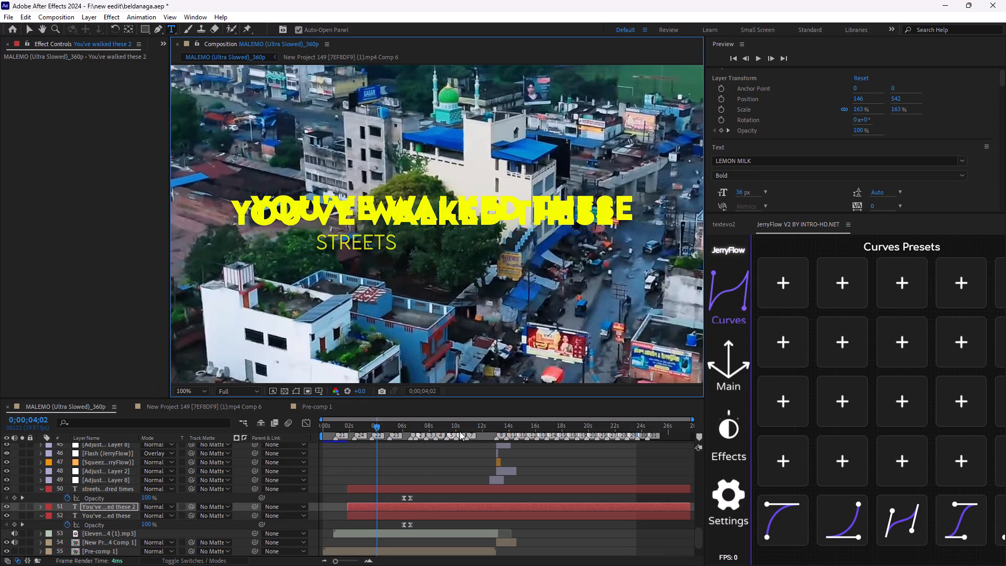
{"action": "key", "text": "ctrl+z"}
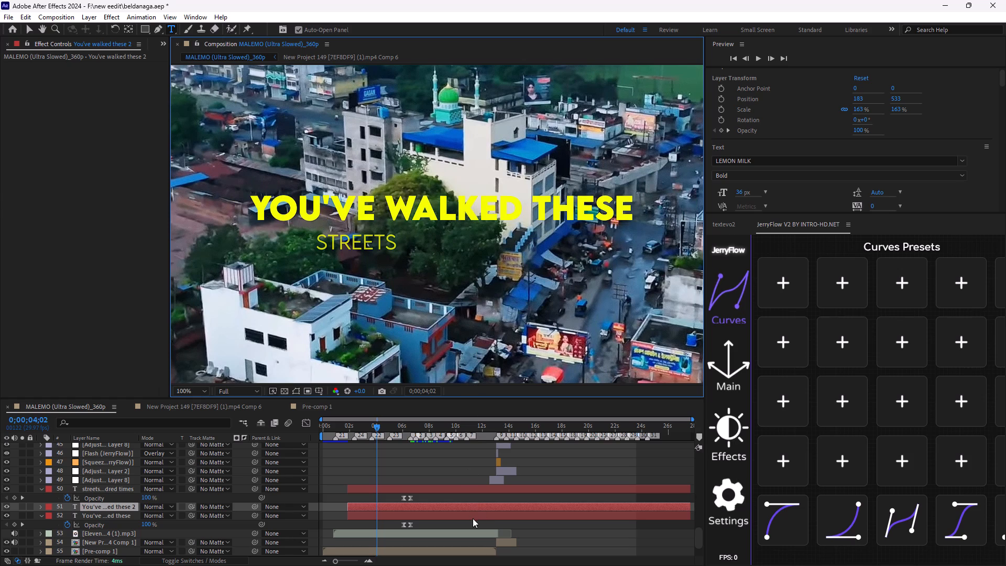
Select the word "WALKED" in the duplicate caption and look through its text properties, undoing any accidental font change.
{"action": "left_click", "coordinate": [471, 517]}
{"action": "left_click", "coordinate": [469, 509]}
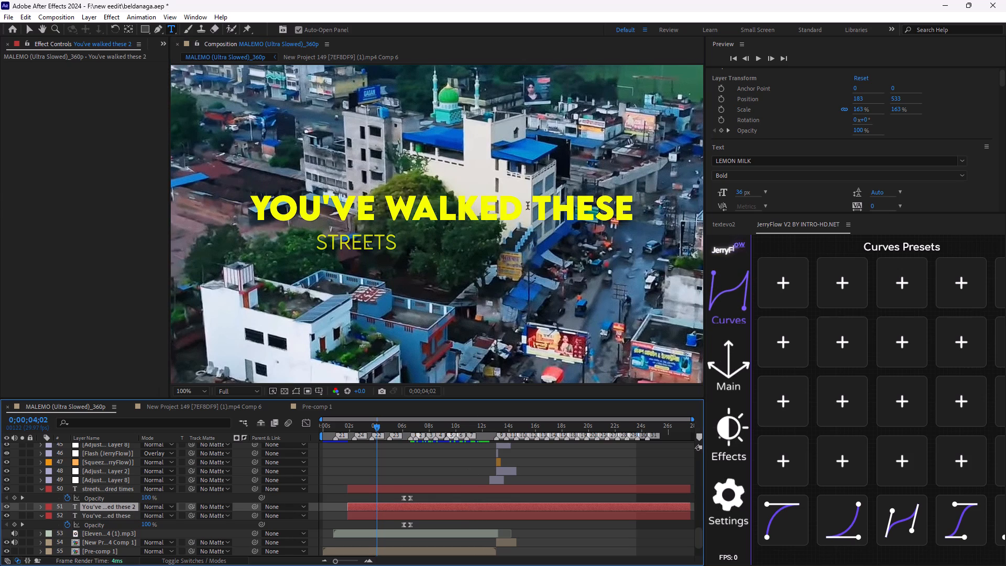
{"action": "left_click_drag", "start_coordinate": [528, 205], "coordinate": [374, 204]}
{"action": "scroll", "coordinate": [842, 171], "scroll_direction": "down", "scroll_amount": 4}
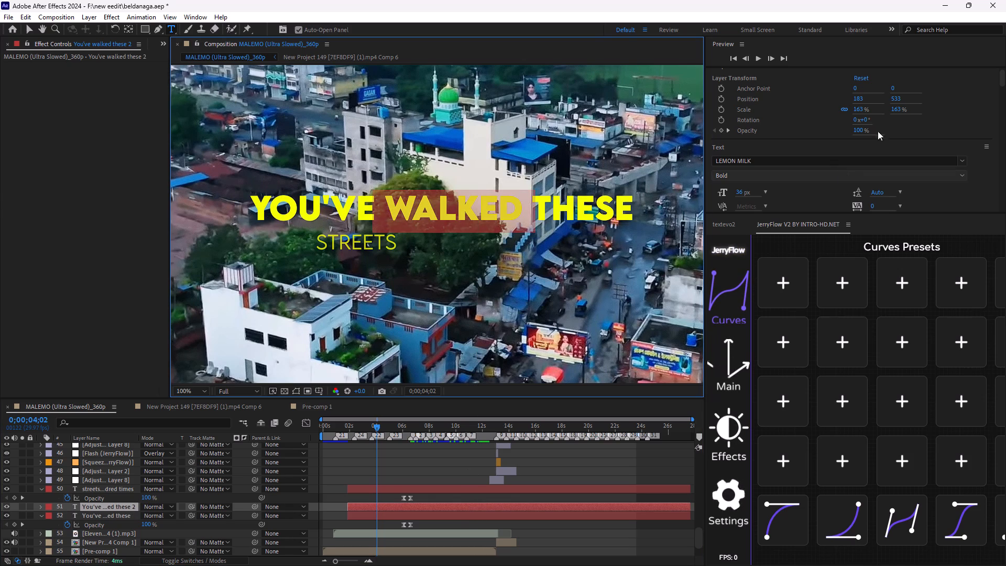
{"action": "scroll", "coordinate": [927, 74], "scroll_direction": "down", "scroll_amount": 5}
{"action": "scroll", "coordinate": [912, 147], "scroll_direction": "down", "scroll_amount": 3}
{"action": "scroll", "coordinate": [907, 141], "scroll_direction": "up", "scroll_amount": 4}
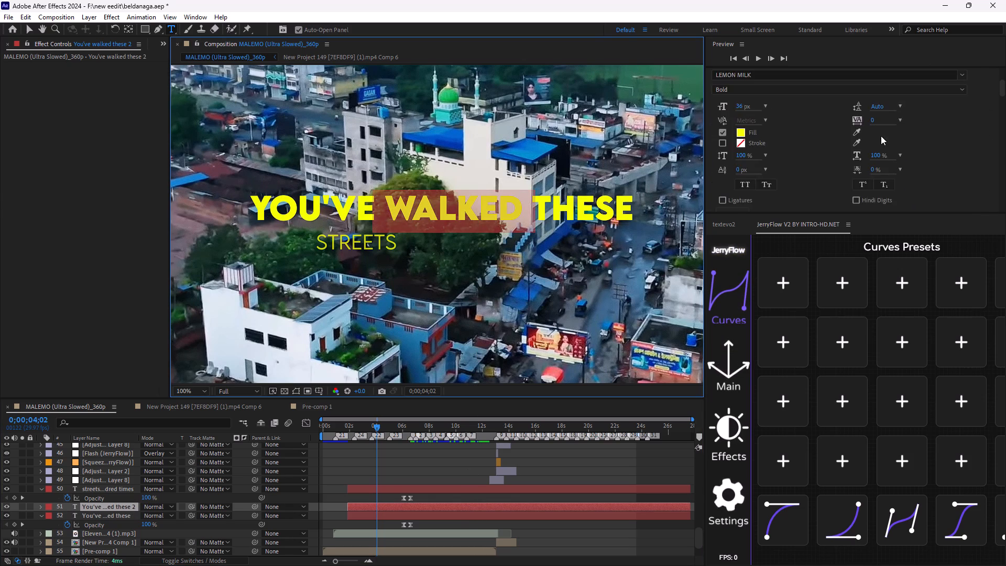
{"action": "scroll", "coordinate": [881, 136], "scroll_direction": "up", "scroll_amount": 1}
{"action": "scroll", "coordinate": [737, 172], "scroll_direction": "down", "scroll_amount": 1}
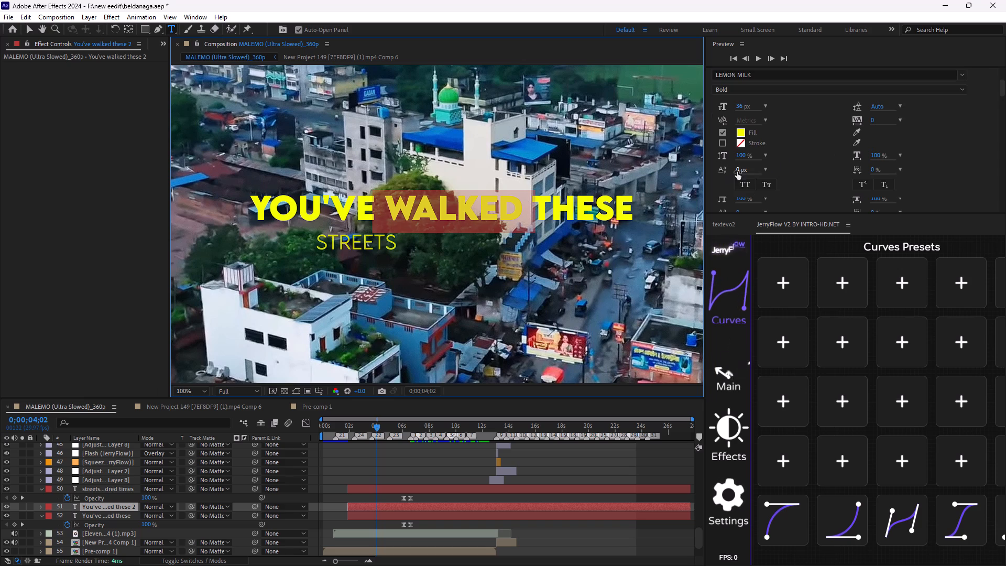
{"action": "scroll", "coordinate": [817, 158], "scroll_direction": "up", "scroll_amount": 2}
{"action": "scroll", "coordinate": [817, 158], "scroll_direction": "down", "scroll_amount": 5}
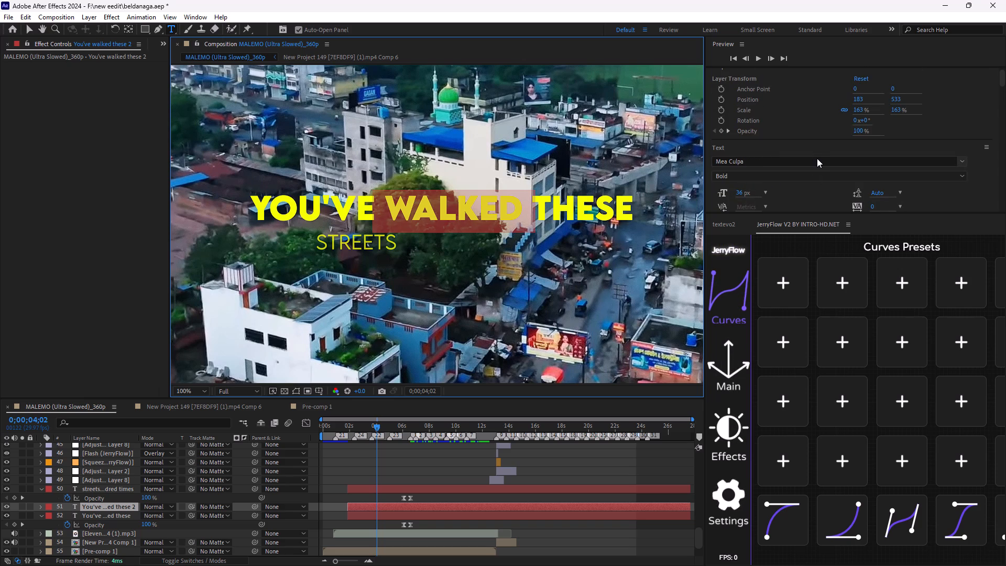
{"action": "scroll", "coordinate": [817, 158], "scroll_direction": "down", "scroll_amount": 1}
{"action": "key", "text": "ctrl+z"}
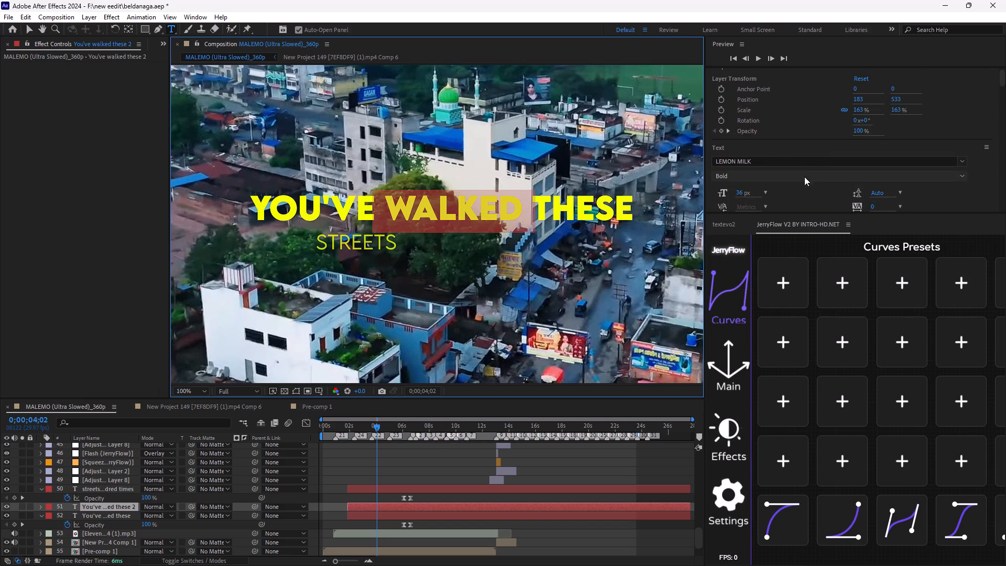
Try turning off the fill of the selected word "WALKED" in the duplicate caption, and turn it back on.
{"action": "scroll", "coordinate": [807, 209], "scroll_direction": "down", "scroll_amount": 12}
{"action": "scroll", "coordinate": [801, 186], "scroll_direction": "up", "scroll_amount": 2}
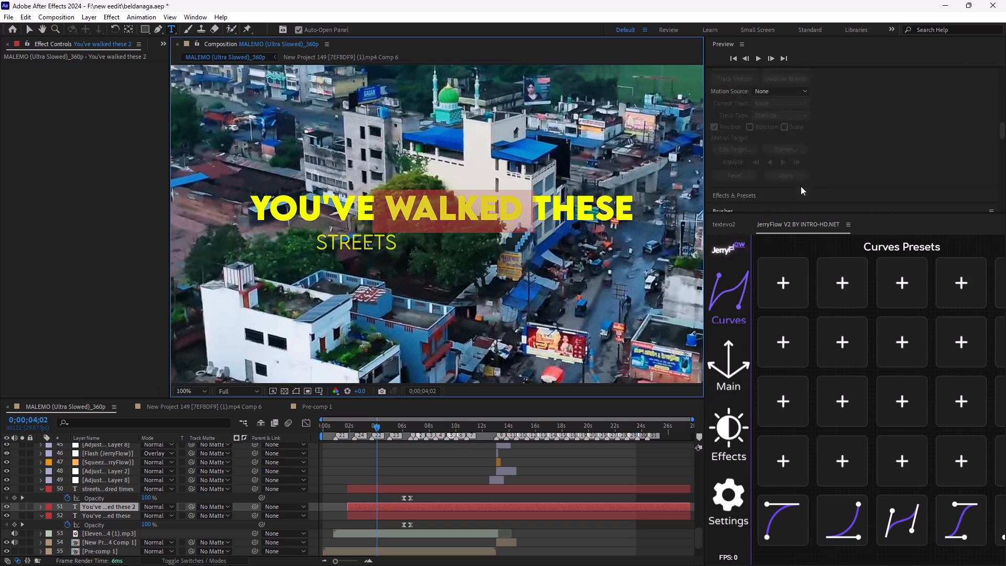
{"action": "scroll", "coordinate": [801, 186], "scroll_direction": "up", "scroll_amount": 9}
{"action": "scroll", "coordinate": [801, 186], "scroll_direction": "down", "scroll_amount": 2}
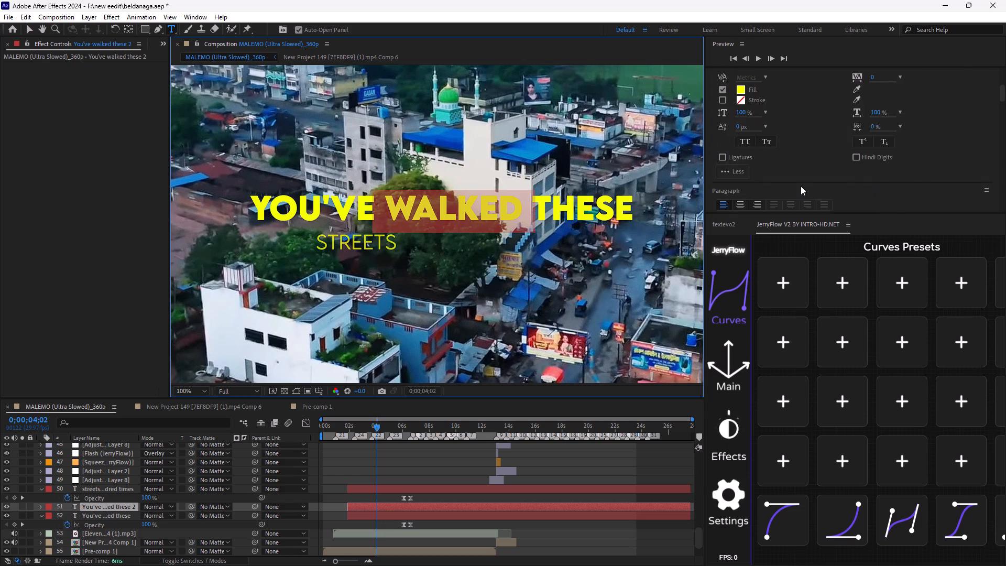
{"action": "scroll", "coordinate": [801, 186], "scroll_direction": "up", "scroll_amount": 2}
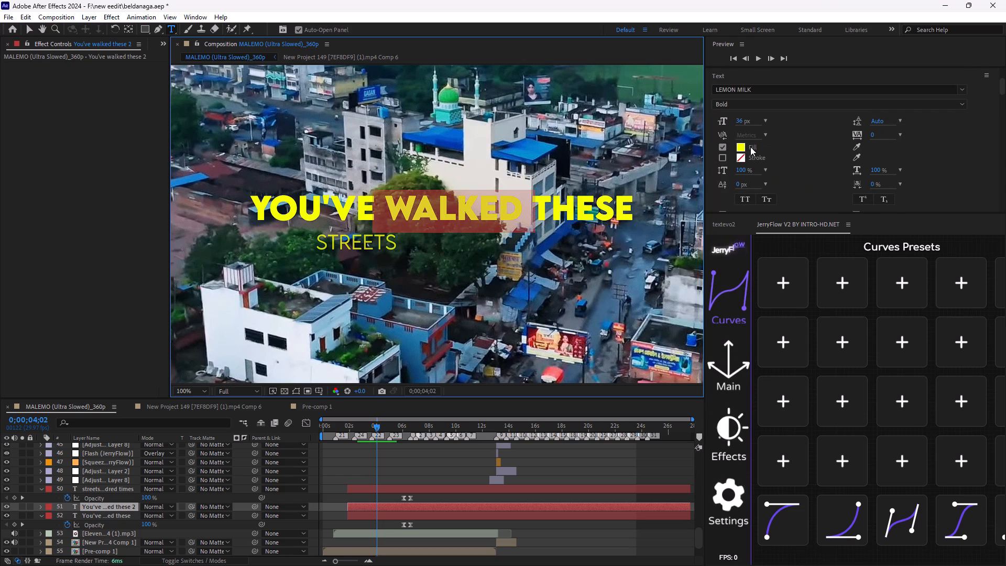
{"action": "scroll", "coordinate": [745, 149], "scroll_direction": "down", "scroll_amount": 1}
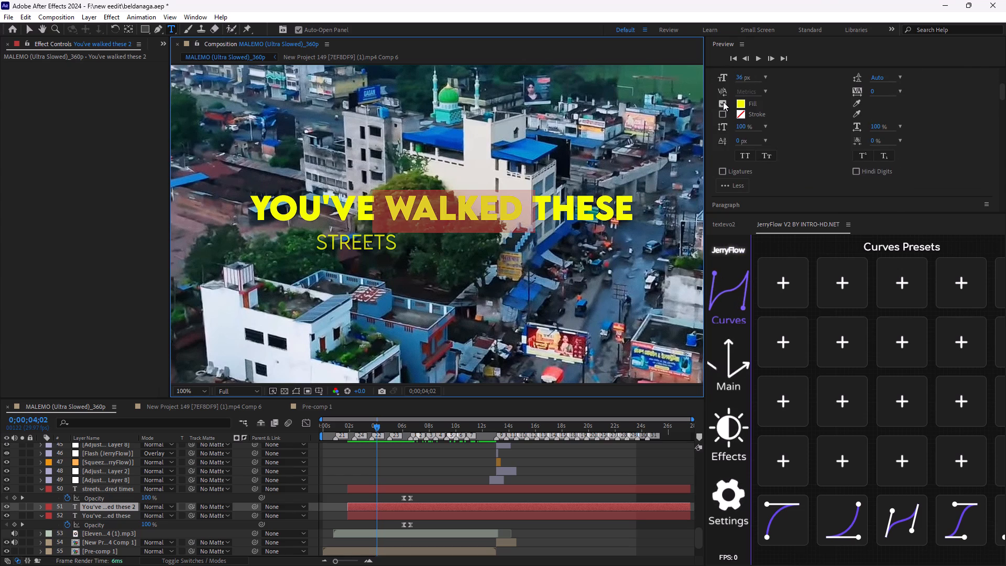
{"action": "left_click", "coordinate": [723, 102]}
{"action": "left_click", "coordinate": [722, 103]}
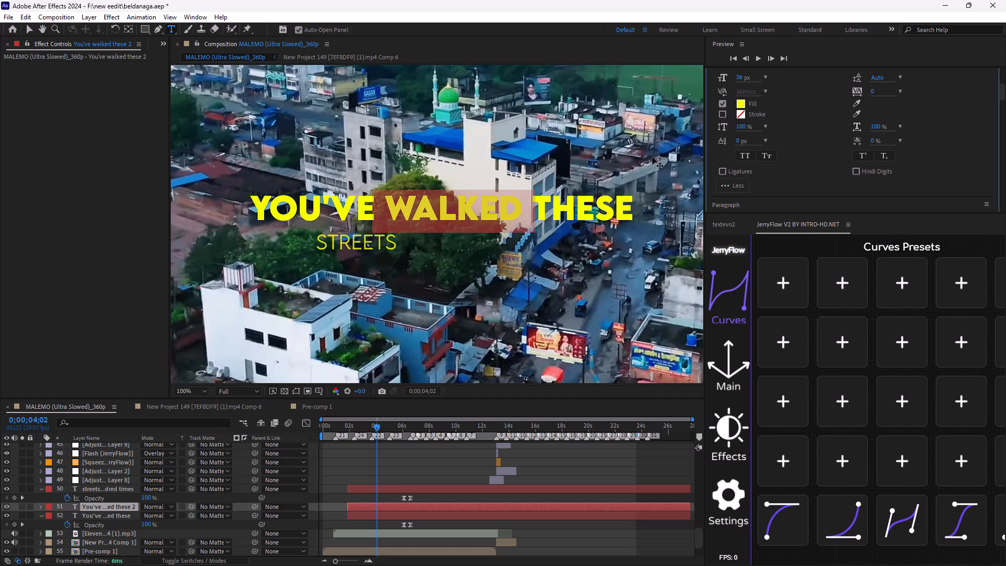
Turn off the fill of the words "THESE" and "YOU'VE" in the duplicate caption layer.
{"action": "left_click_drag", "start_coordinate": [541, 212], "coordinate": [688, 213]}
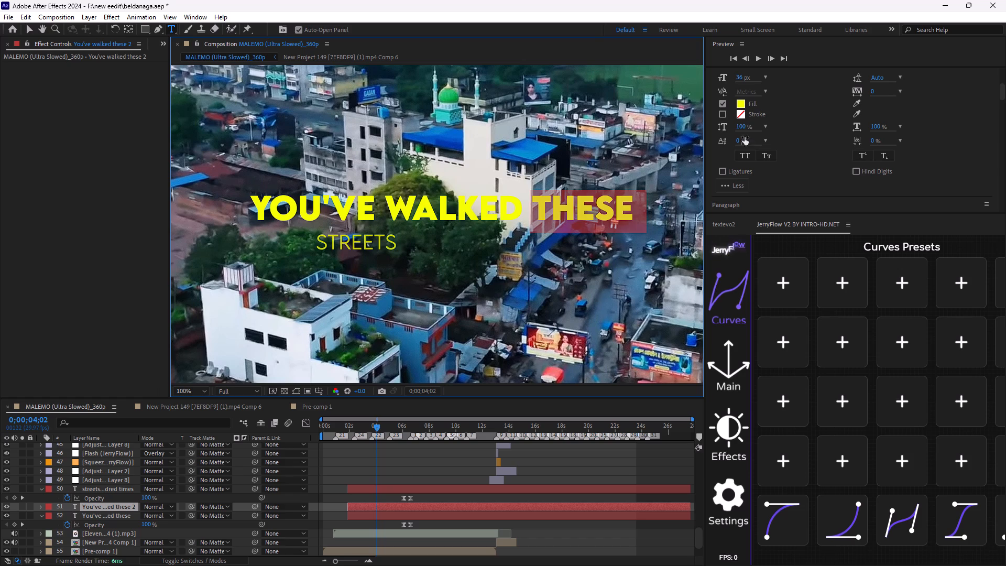
{"action": "left_click", "coordinate": [722, 105]}
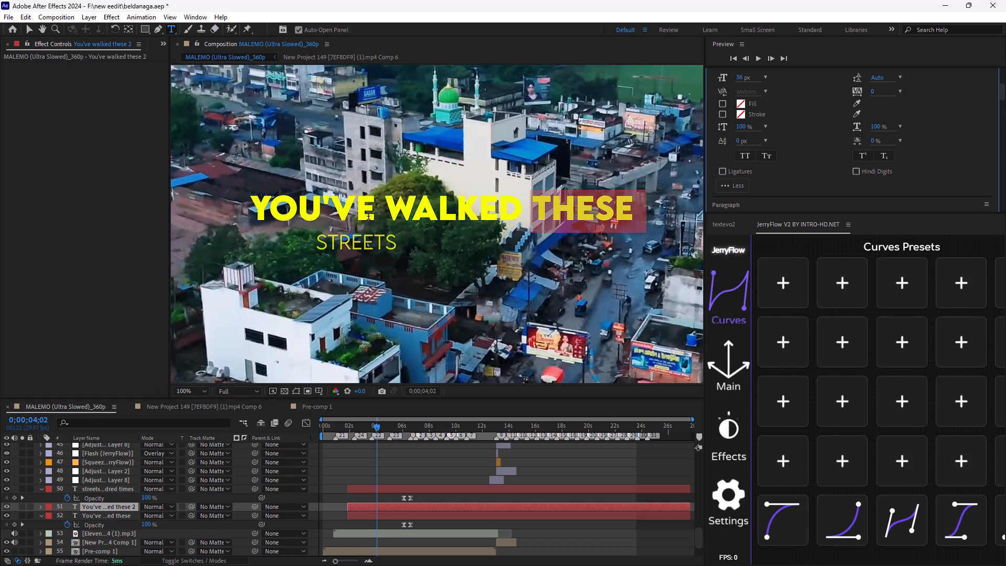
{"action": "left_click_drag", "start_coordinate": [382, 207], "coordinate": [229, 200]}
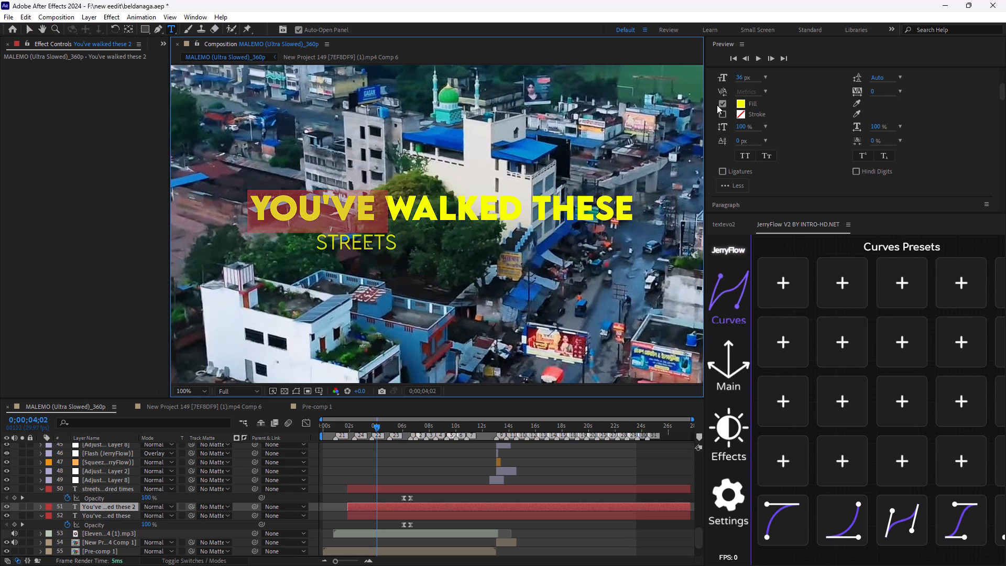
{"action": "left_click", "coordinate": [719, 103]}
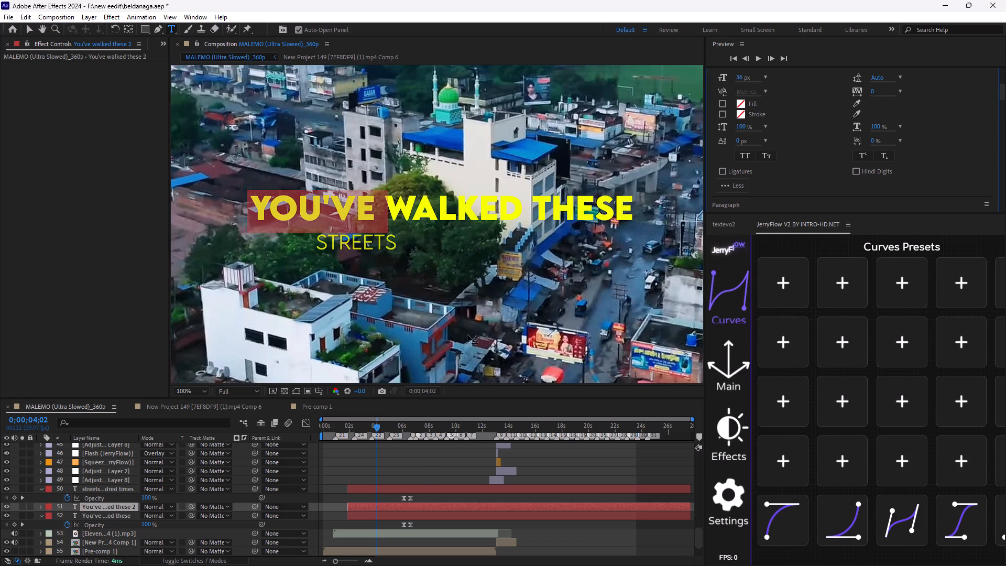
Turn off the fill of the word "WALKED" in the original "You've walked these" caption layer.
{"action": "left_click", "coordinate": [435, 515]}
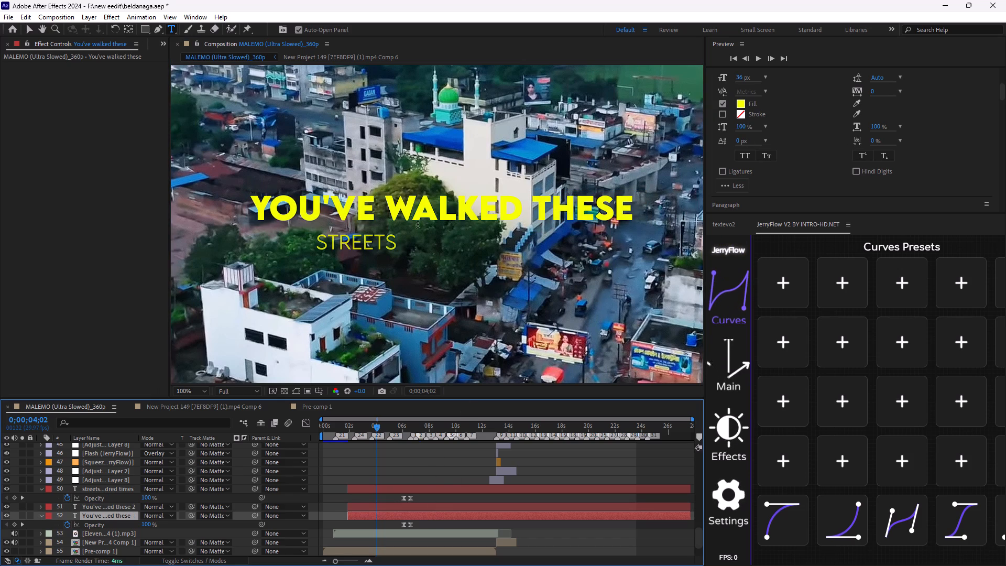
{"action": "left_click_drag", "start_coordinate": [384, 202], "coordinate": [538, 205]}
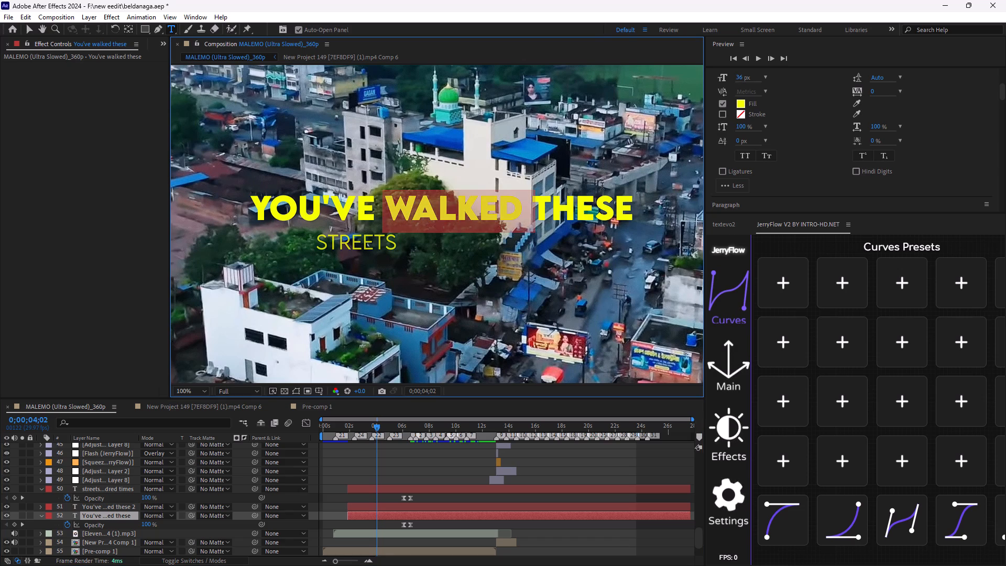
{"action": "left_click", "coordinate": [725, 103]}
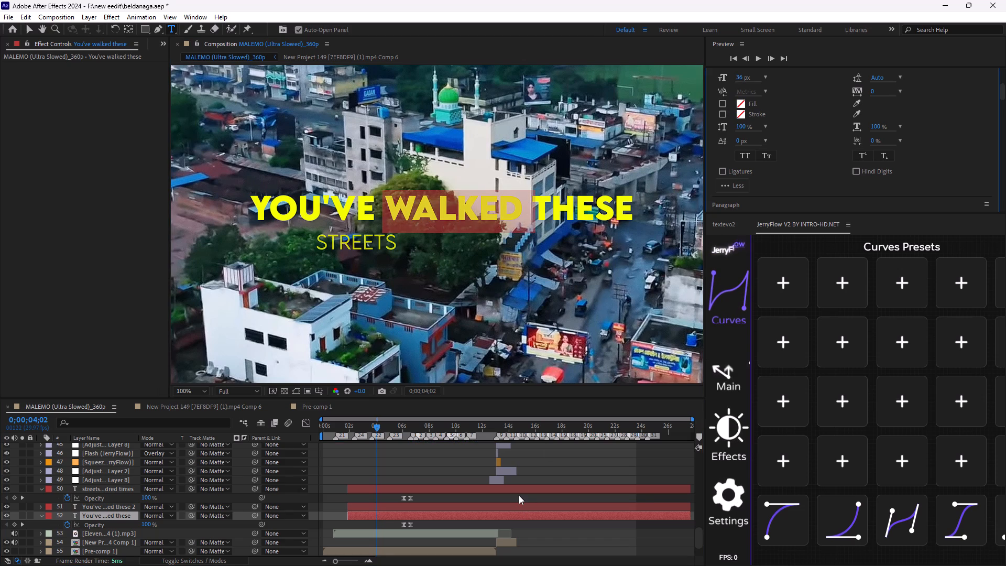
{"action": "left_click", "coordinate": [519, 495]}
Check the split caption by toggling the visibility of both caption layers and playing back its opening seconds repeatedly.
{"action": "left_click", "coordinate": [5, 513]}
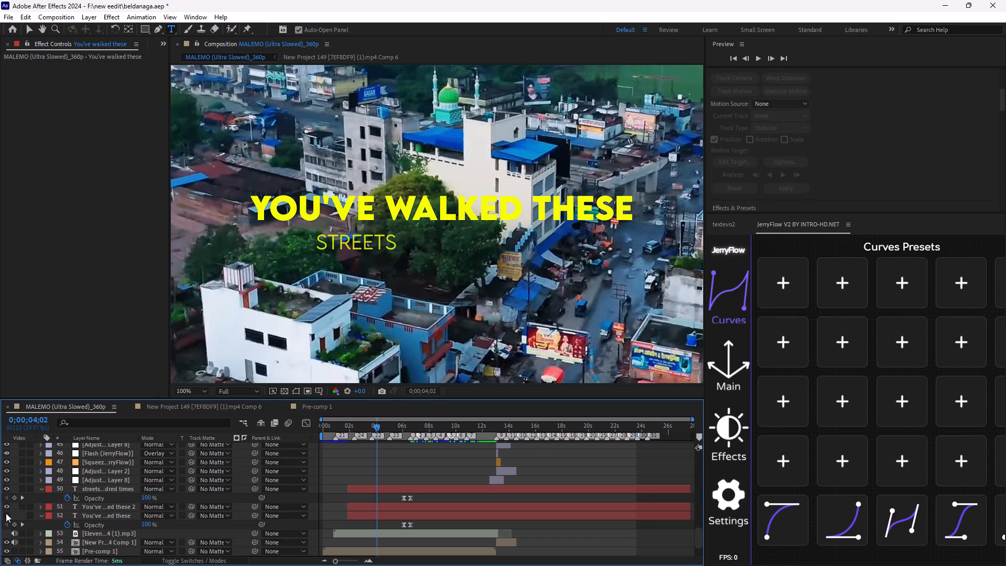
{"action": "left_click", "coordinate": [6, 513]}
{"action": "double_click", "coordinate": [8, 504]}
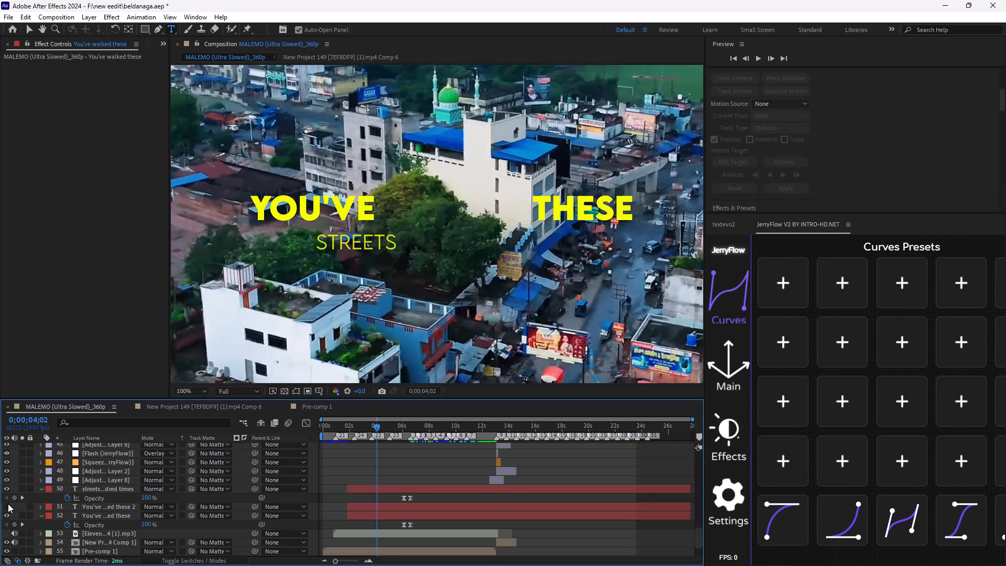
{"action": "left_click_drag", "start_coordinate": [376, 432], "coordinate": [357, 442]}
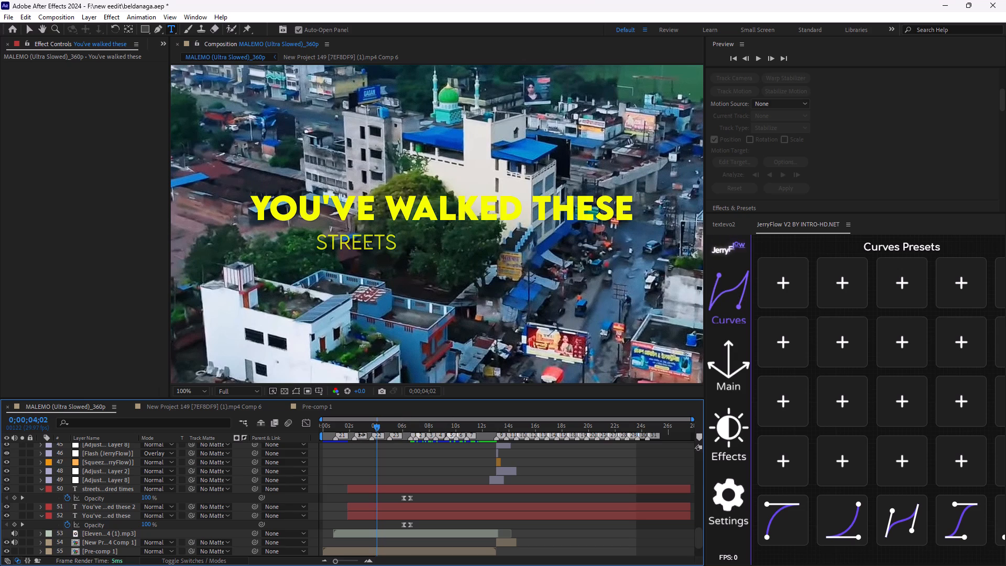
{"action": "left_click_drag", "start_coordinate": [376, 422], "coordinate": [340, 442]}
{"action": "key", "text": "space"}
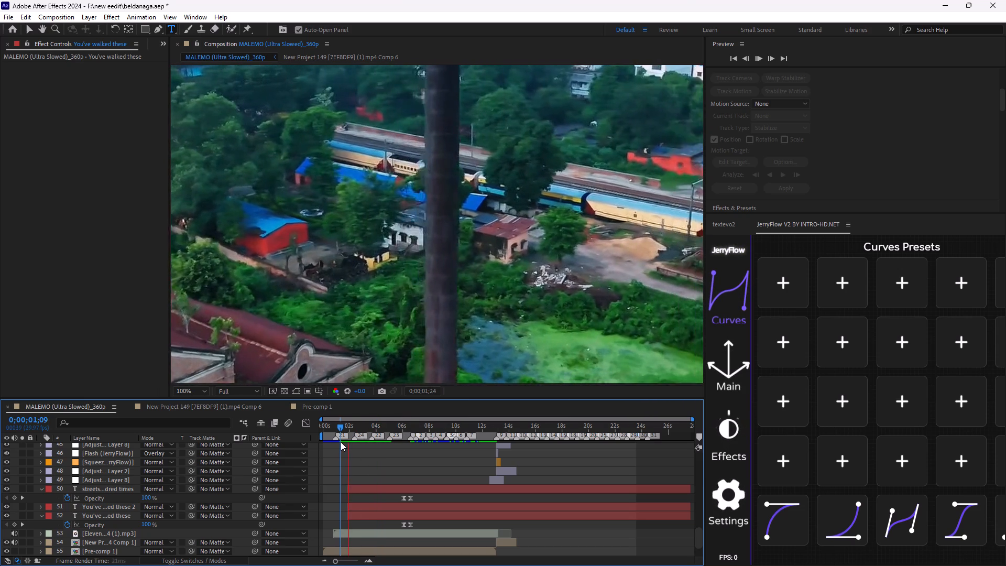
{"action": "key", "text": "space"}
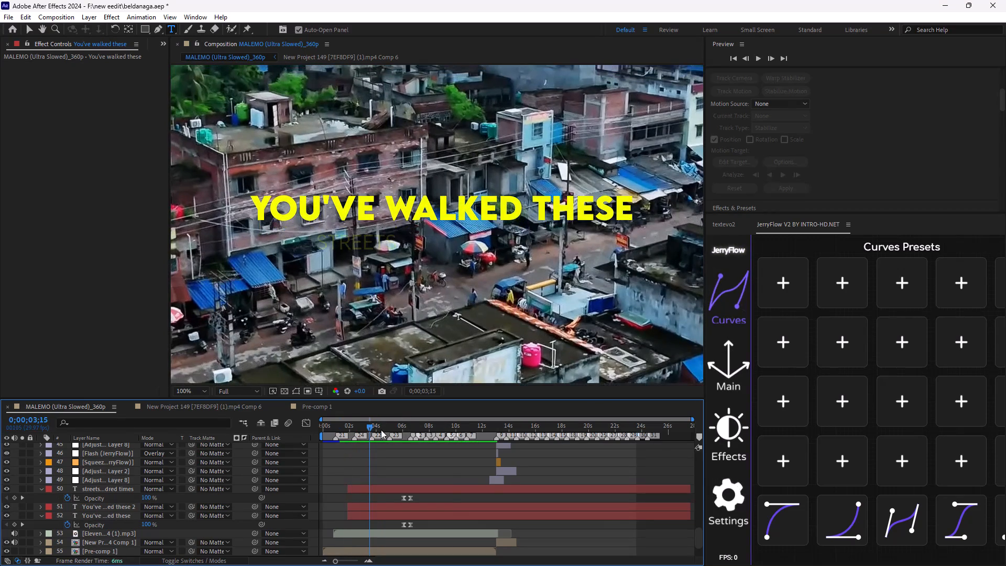
{"action": "left_click_drag", "start_coordinate": [370, 426], "coordinate": [346, 439]}
{"action": "key", "text": "space"}
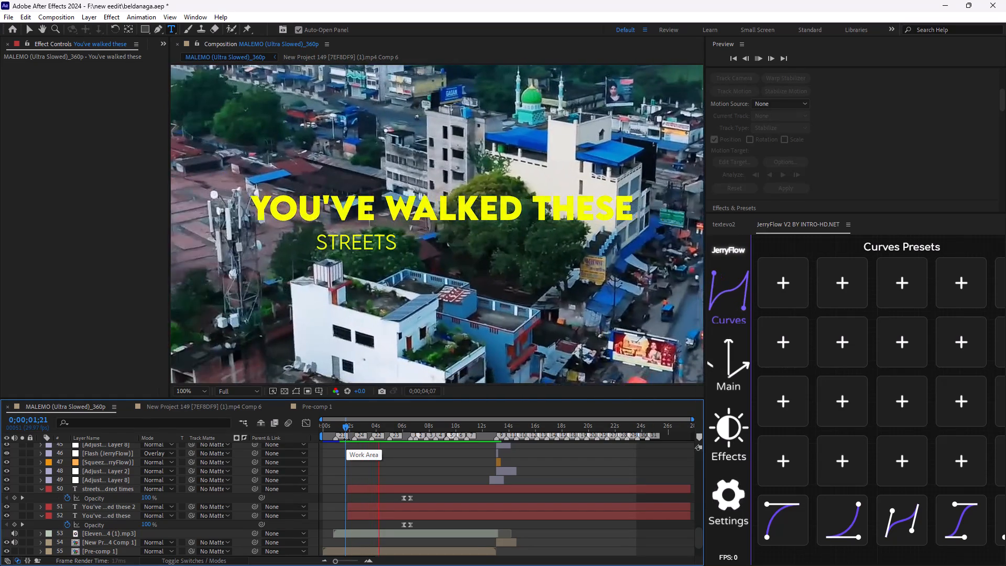
{"action": "key", "text": "space"}
{"action": "left_click_drag", "start_coordinate": [384, 425], "coordinate": [346, 445]}
{"action": "key", "text": "space"}
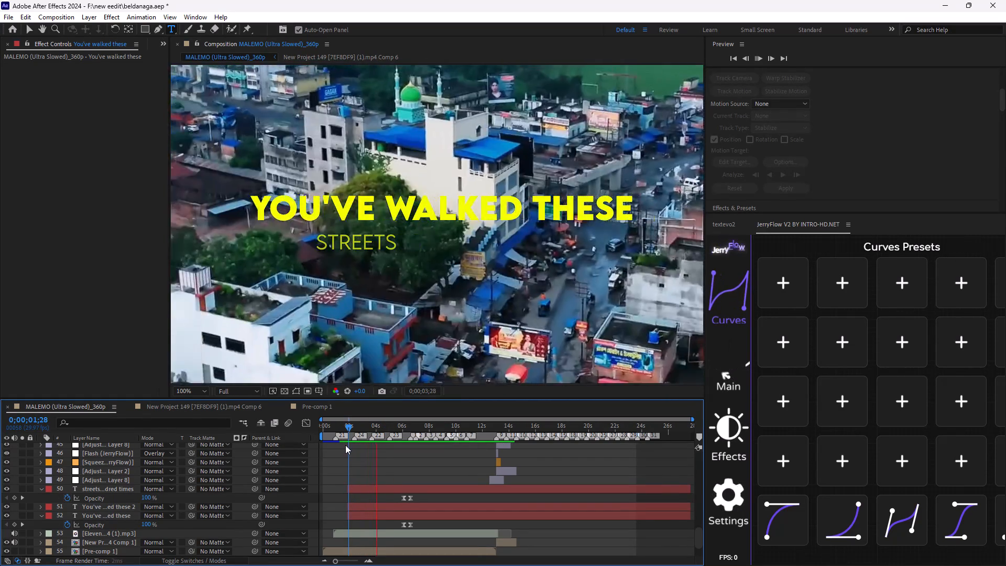
{"action": "key", "text": "space"}
{"action": "left_click_drag", "start_coordinate": [380, 430], "coordinate": [346, 449]}
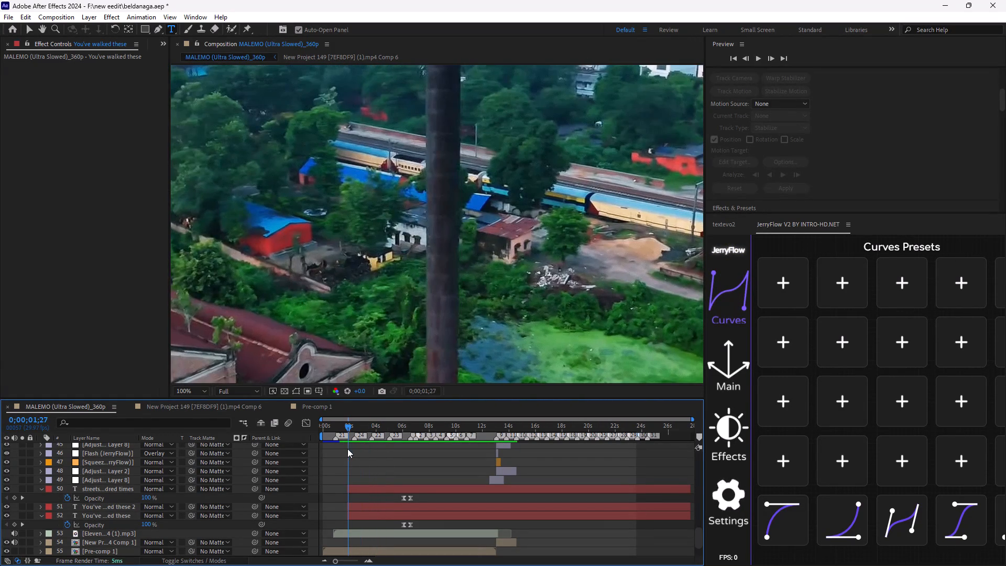
{"action": "key", "text": "space"}
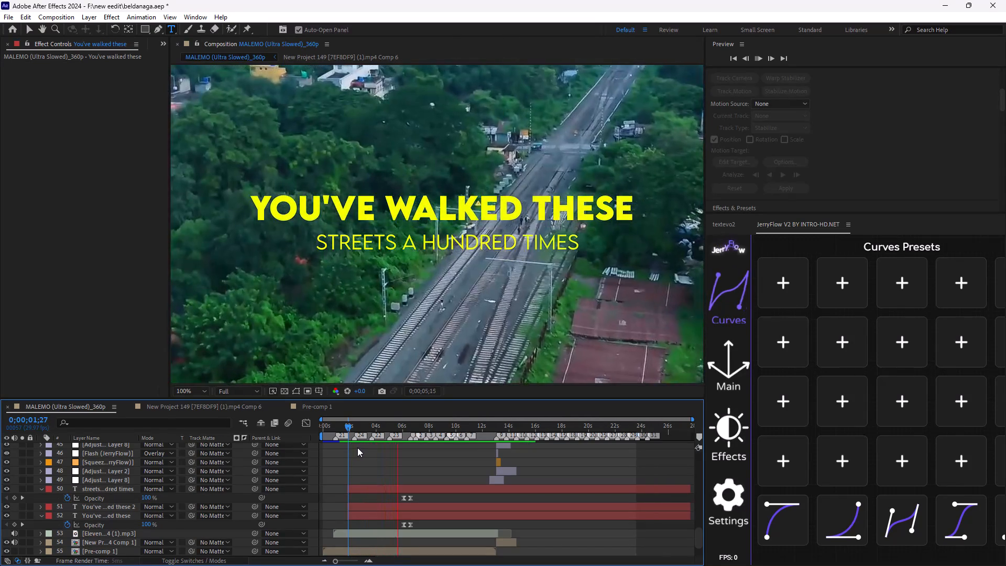
{"action": "key", "text": "space"}
{"action": "left_click_drag", "start_coordinate": [399, 427], "coordinate": [360, 446]}
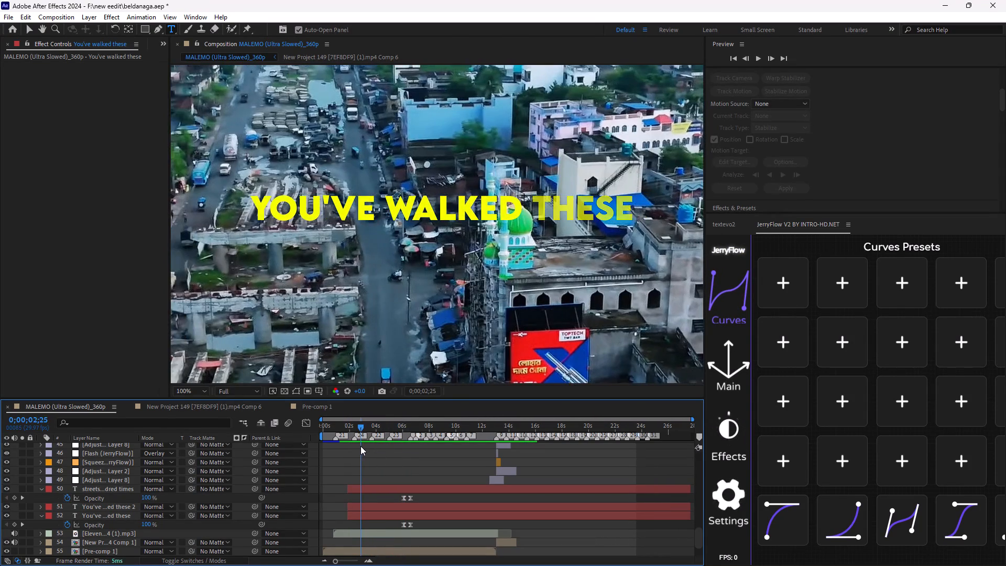
{"action": "left_click_drag", "start_coordinate": [360, 446], "coordinate": [364, 458]}
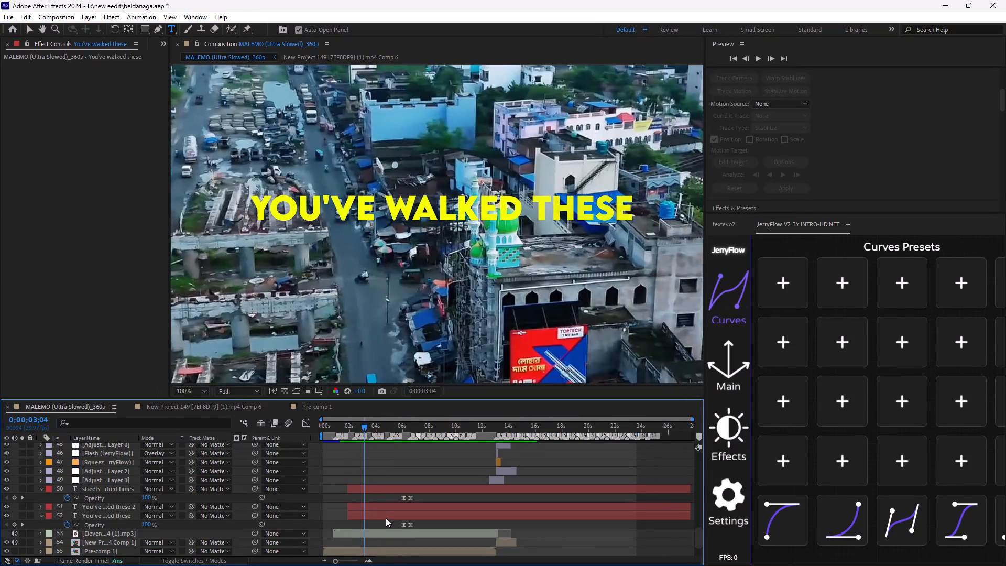
Select the duplicate caption layer and hide the original "You've walked these" layer so only "WALKED" shows.
{"action": "left_click", "coordinate": [385, 515]}
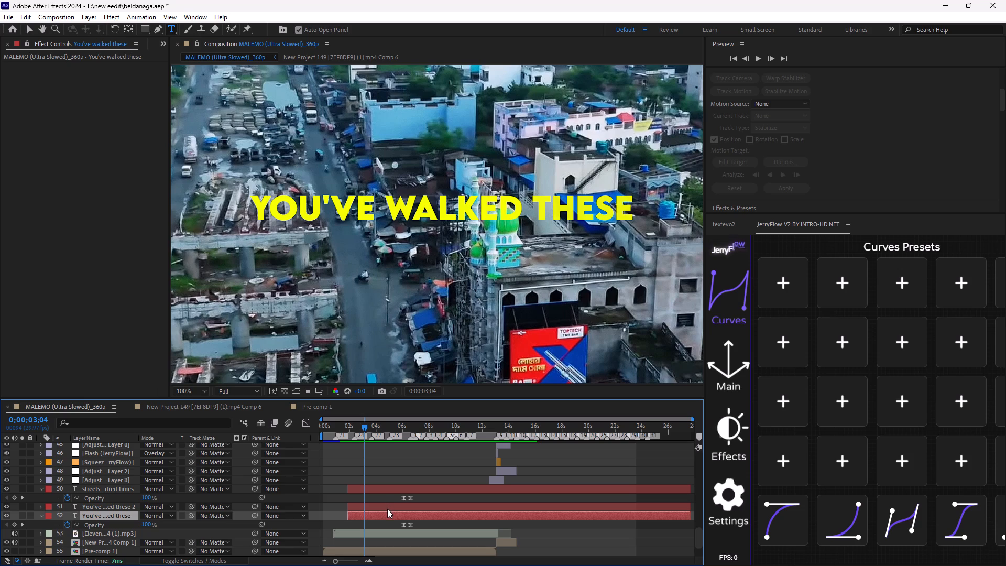
{"action": "left_click", "coordinate": [387, 509]}
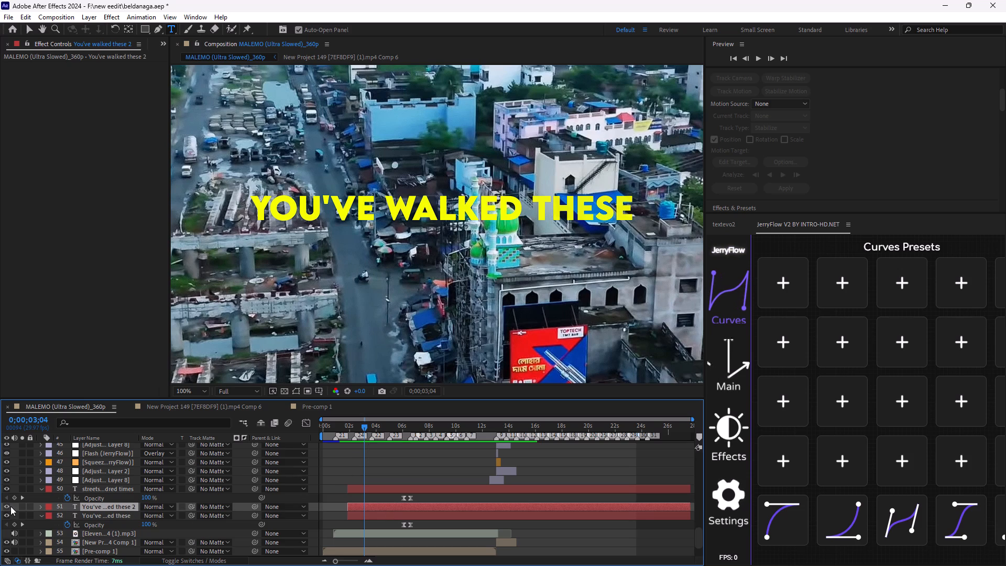
{"action": "left_click", "coordinate": [7, 506]}
{"action": "left_click", "coordinate": [7, 506]}
{"action": "left_click", "coordinate": [4, 515]}
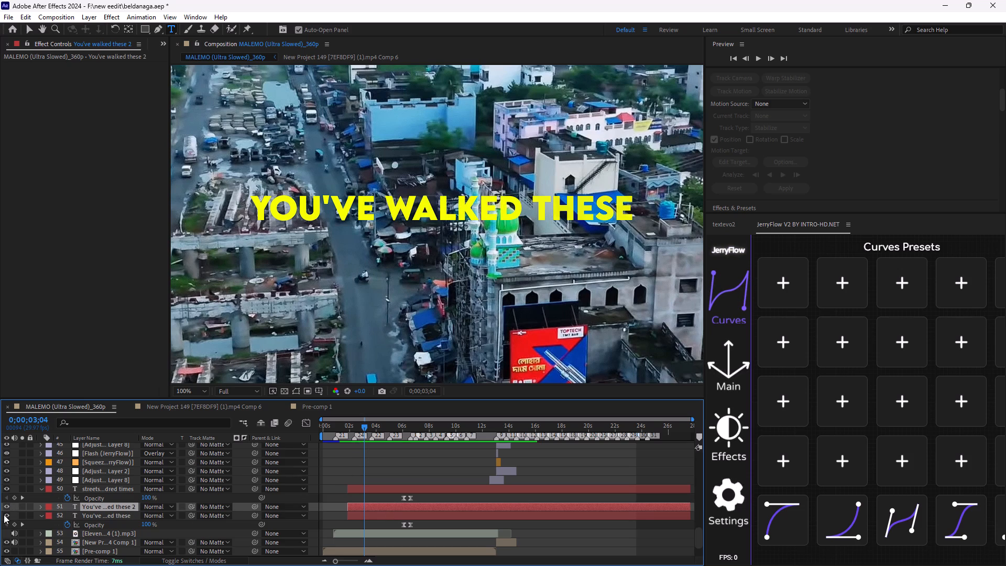
Search the effects for "flux" and apply S_TextureFlux to the duplicate caption layer.
{"action": "key", "text": "ctrl+space"}
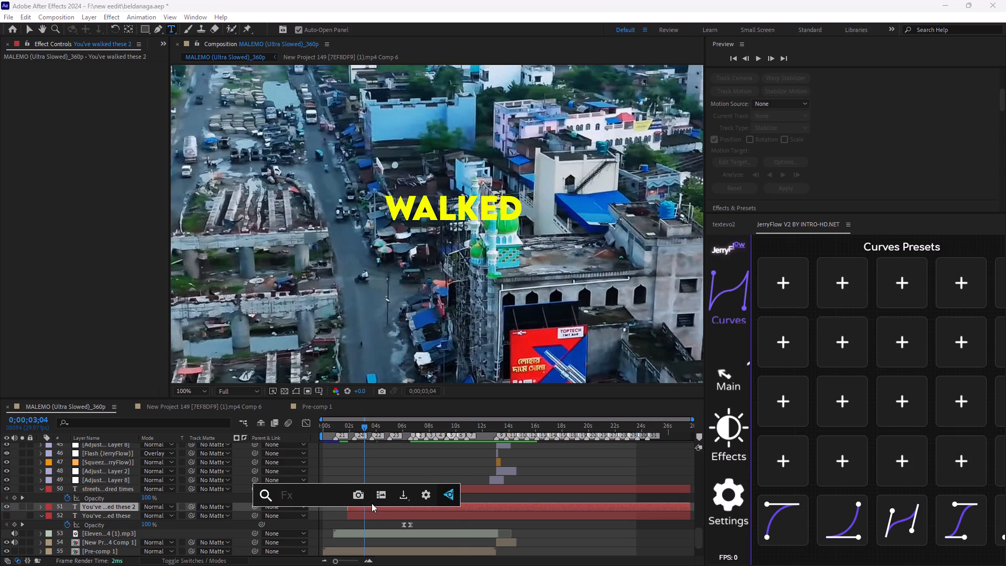
{"action": "key", "text": "s"}
{"action": "key", "text": "shift+underscore"}
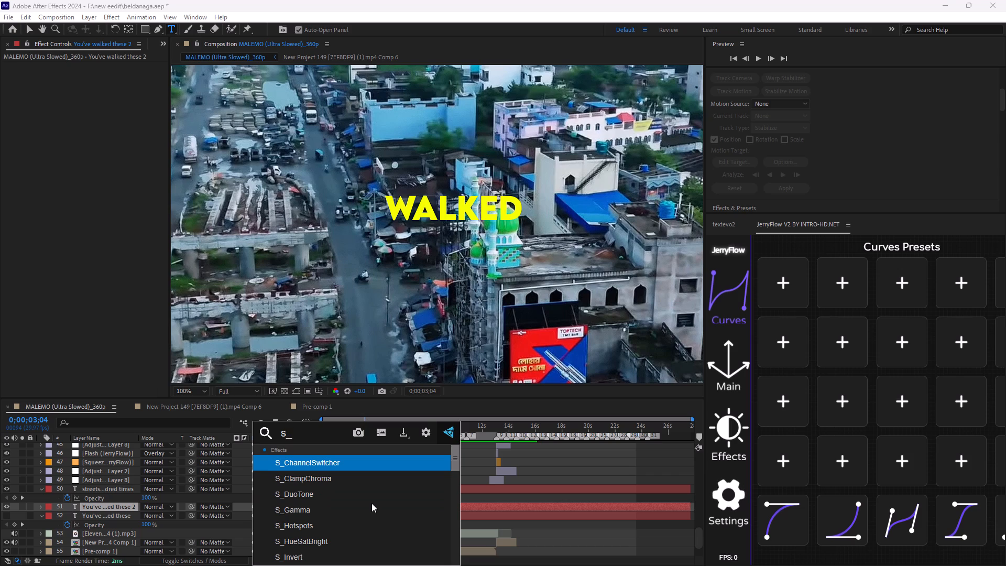
{"action": "type", "text": "flu"}
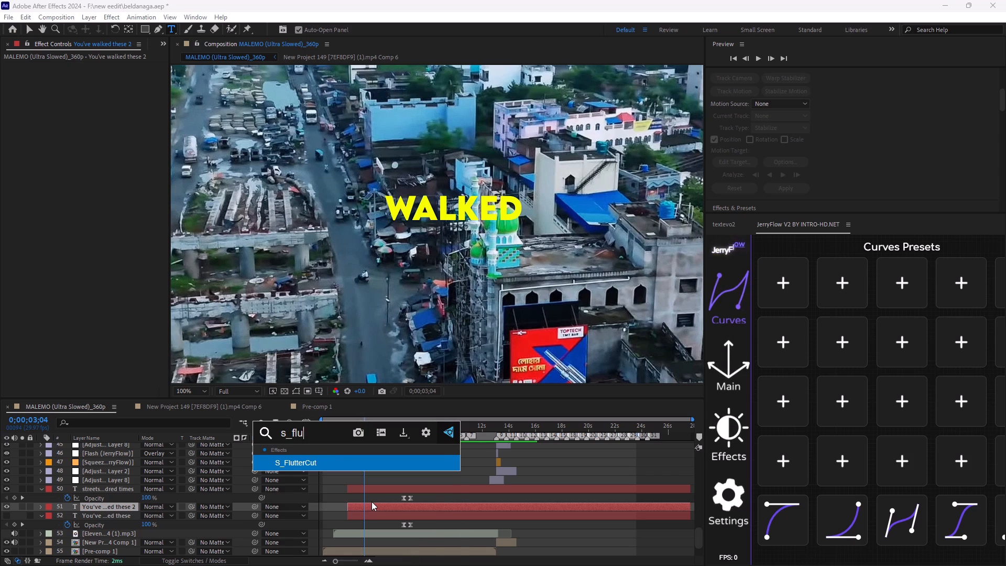
{"action": "key", "text": "BackSpace"}
{"action": "key", "text": "BackSpace"}
{"action": "key", "text": "BackSpace"}
{"action": "key", "text": "BackSpace"}
{"action": "key", "text": "BackSpace"}
{"action": "key", "text": "BackSpace"}
{"action": "type", "text": "flux"}
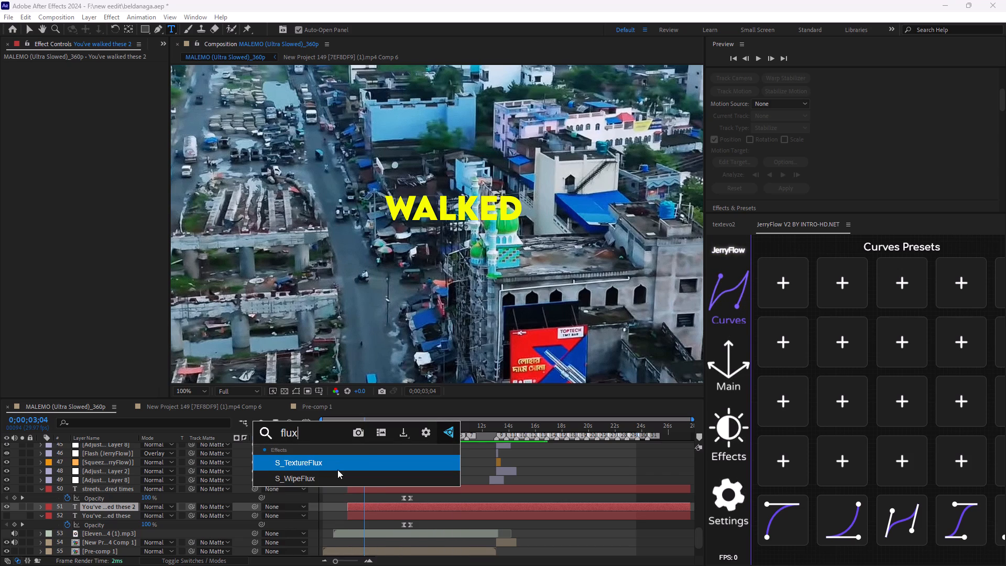
{"action": "scroll", "coordinate": [337, 471], "scroll_direction": "down", "scroll_amount": 3}
{"action": "left_click", "coordinate": [341, 463]}
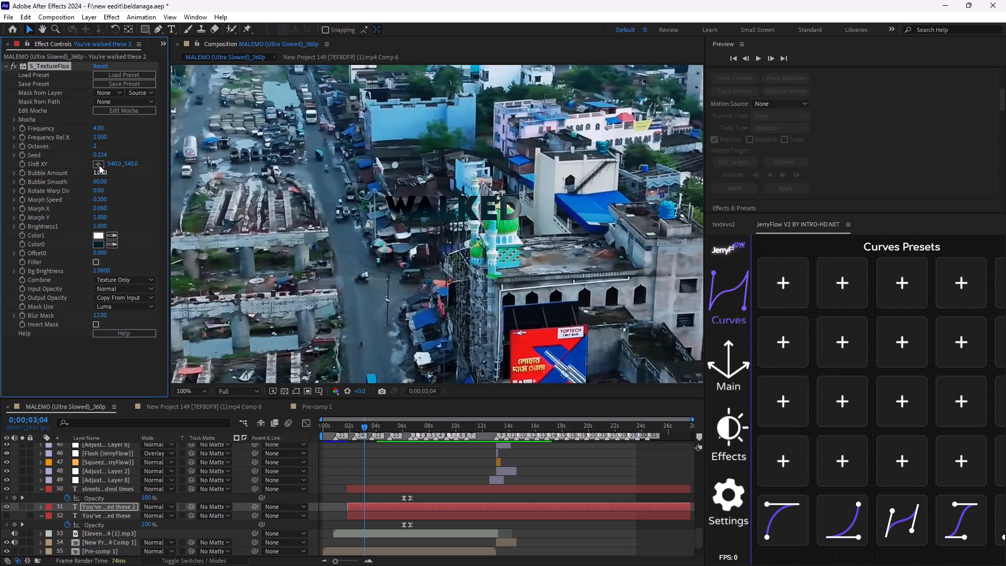
Set the S_TextureFlux Color0 to bright sky blue and Brightness1 to 1.9 on the "WALKED" layer.
{"action": "left_click", "coordinate": [95, 245]}
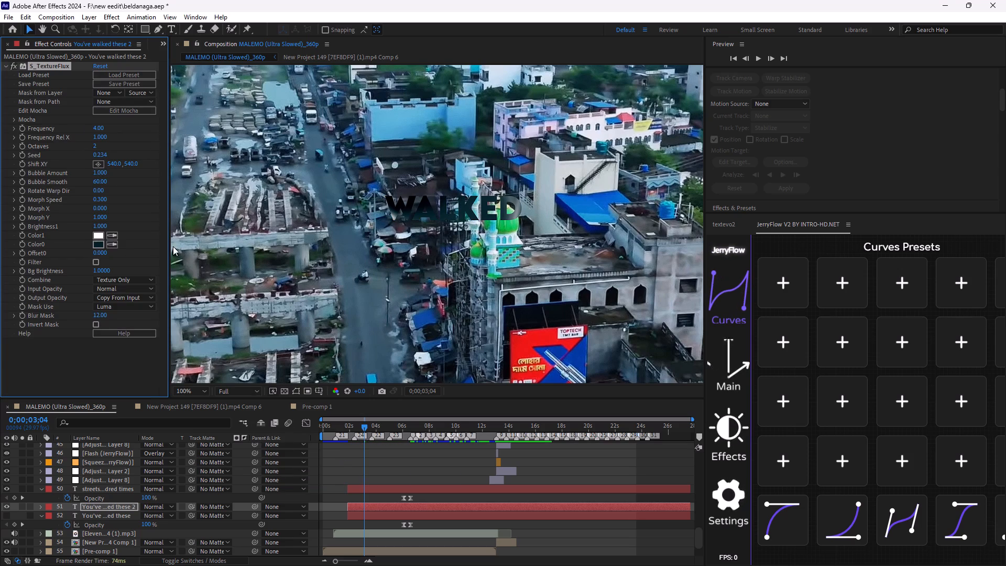
{"action": "left_click_drag", "start_coordinate": [417, 277], "coordinate": [605, 206]}
{"action": "left_click", "coordinate": [628, 219]}
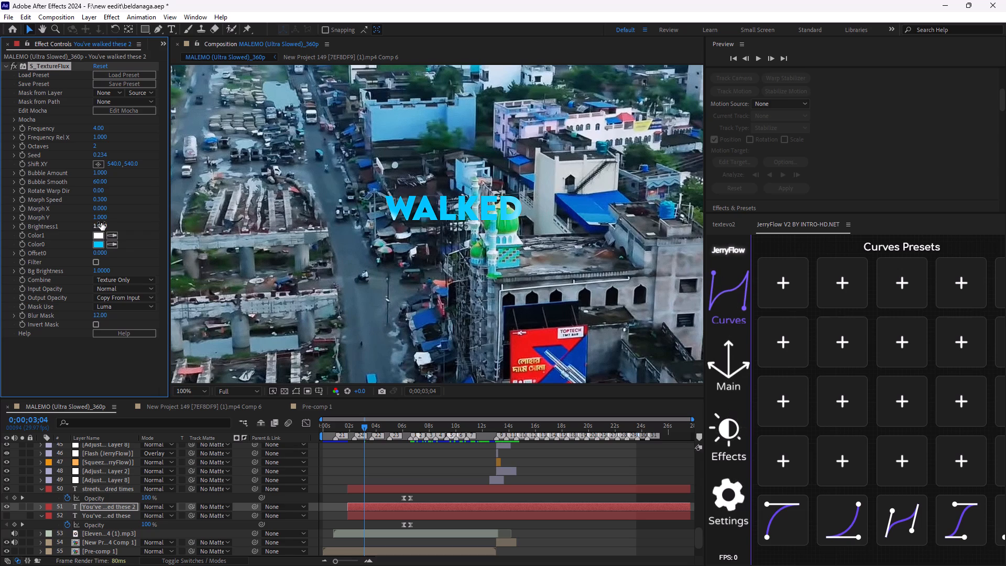
{"action": "left_click_drag", "start_coordinate": [101, 223], "coordinate": [155, 228]}
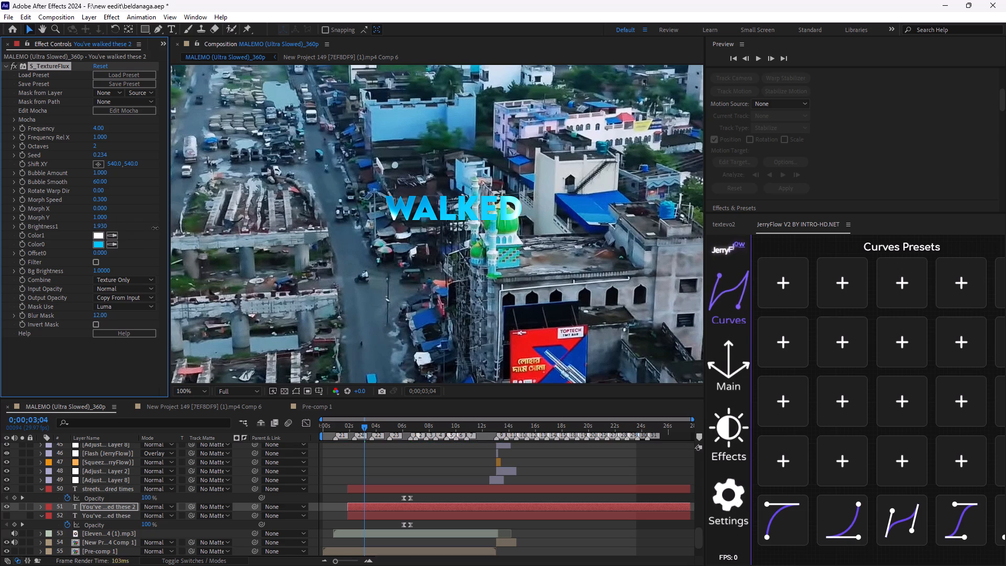
{"action": "left_click_drag", "start_coordinate": [155, 228], "coordinate": [154, 228]}
{"action": "scroll", "coordinate": [121, 235], "scroll_direction": "up", "scroll_amount": 1}
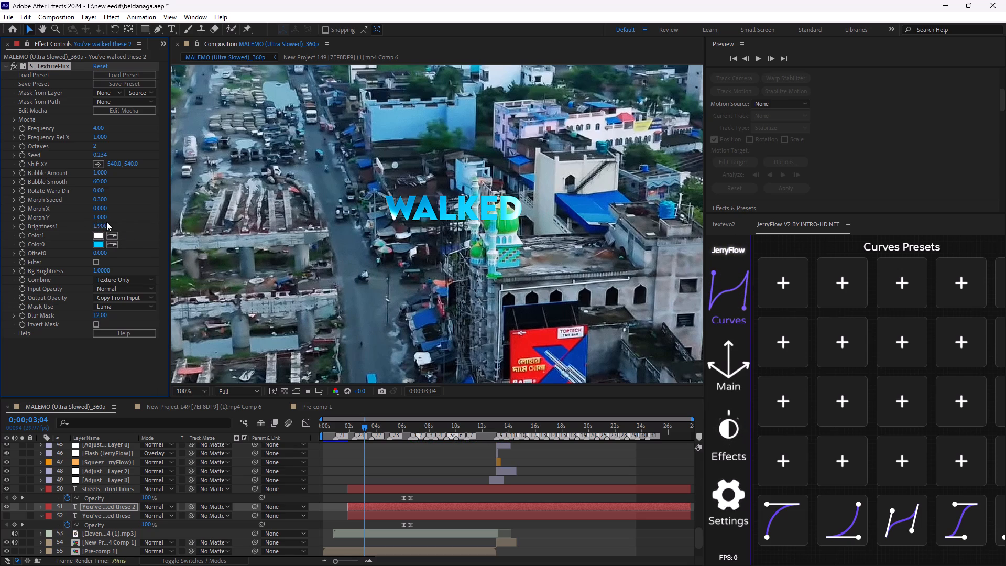
Set the S_TextureFlux Morph X to 0.08 and Frequency to 3.6.
{"action": "left_click_drag", "start_coordinate": [101, 211], "coordinate": [113, 216]}
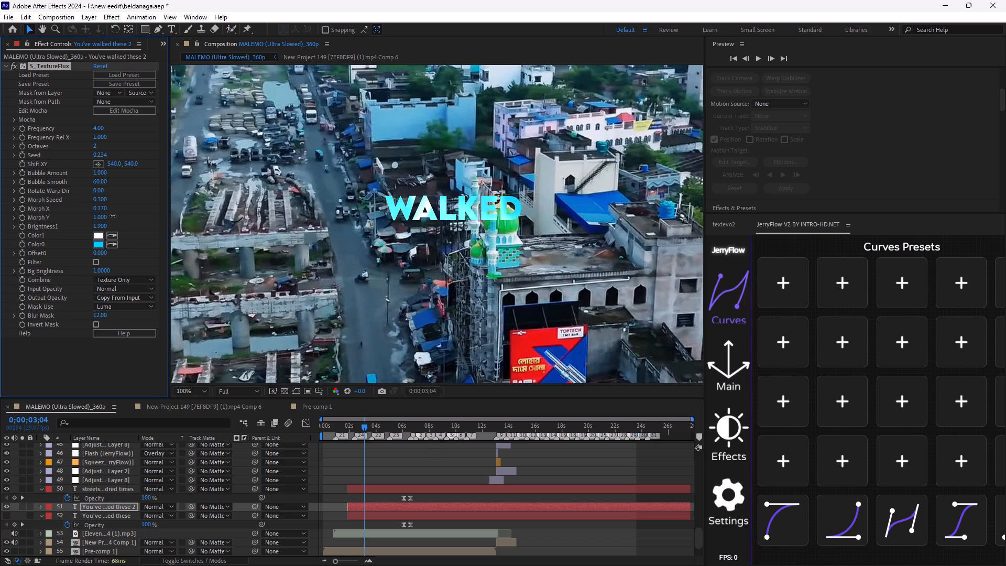
{"action": "left_click_drag", "start_coordinate": [113, 216], "coordinate": [109, 215]}
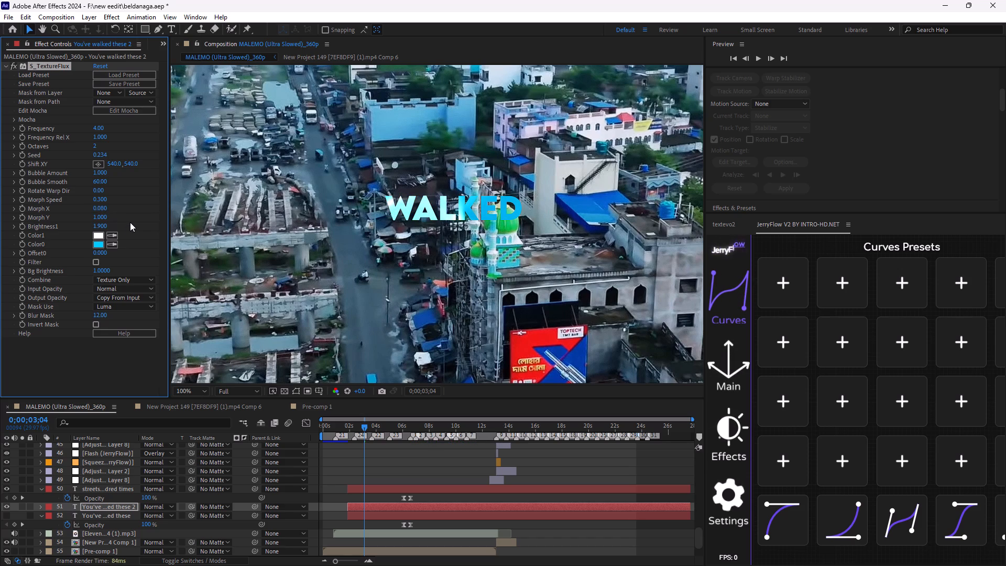
{"action": "left_click", "coordinate": [95, 132]}
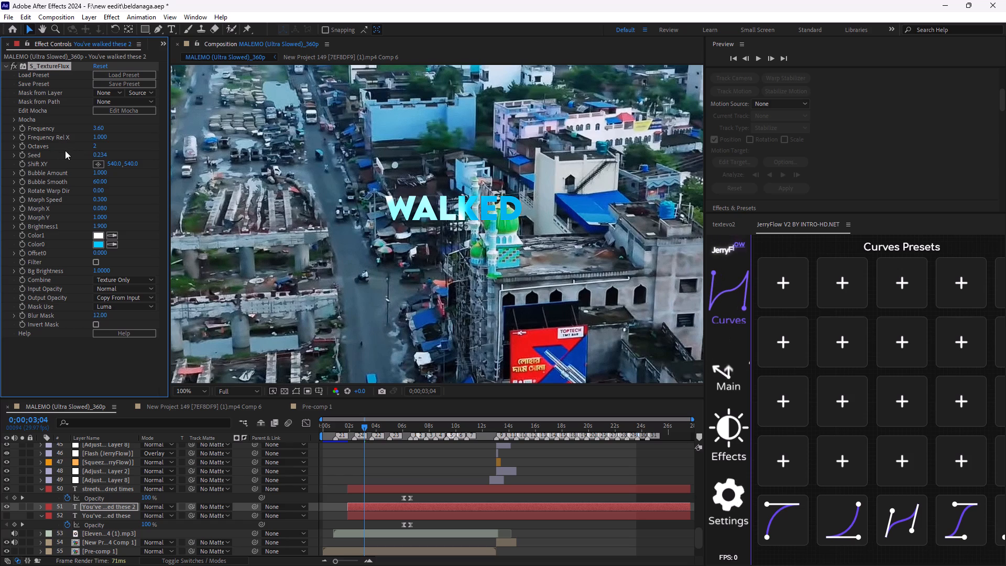
Open the S_TextureFlux preset browser and look through its default, favourite and custom presets.
{"action": "left_click", "coordinate": [124, 77]}
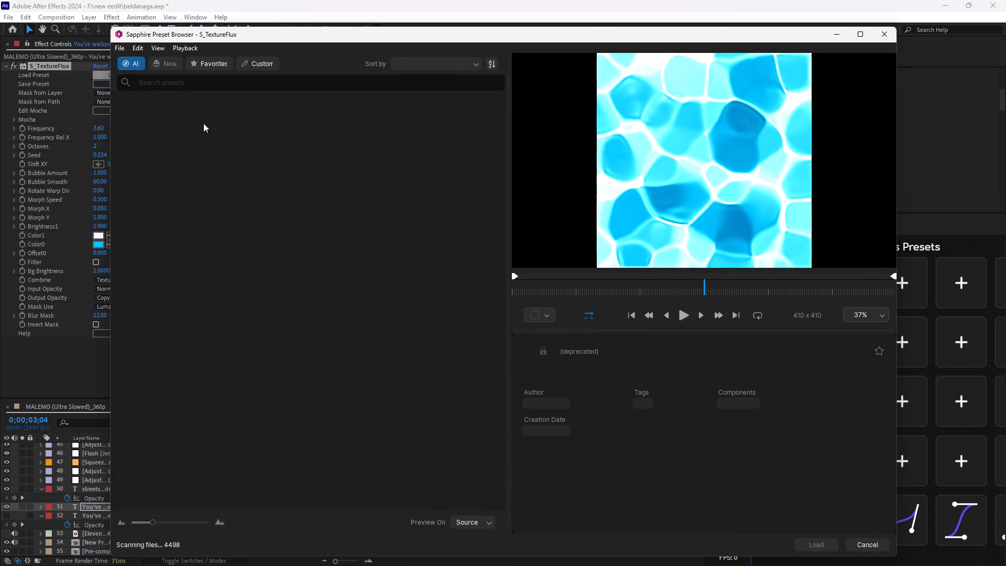
{"action": "left_click", "coordinate": [137, 46]}
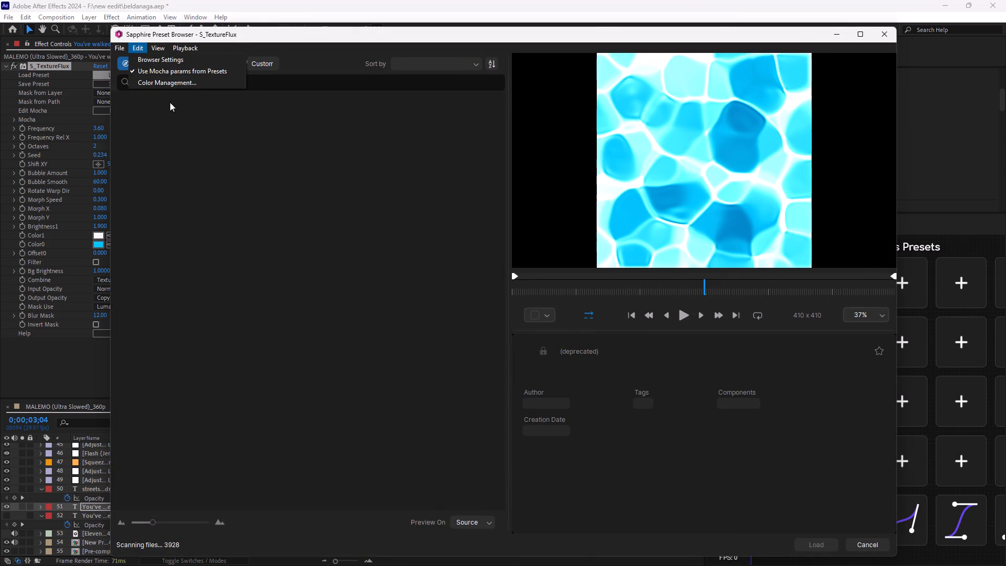
{"action": "left_click", "coordinate": [172, 117]}
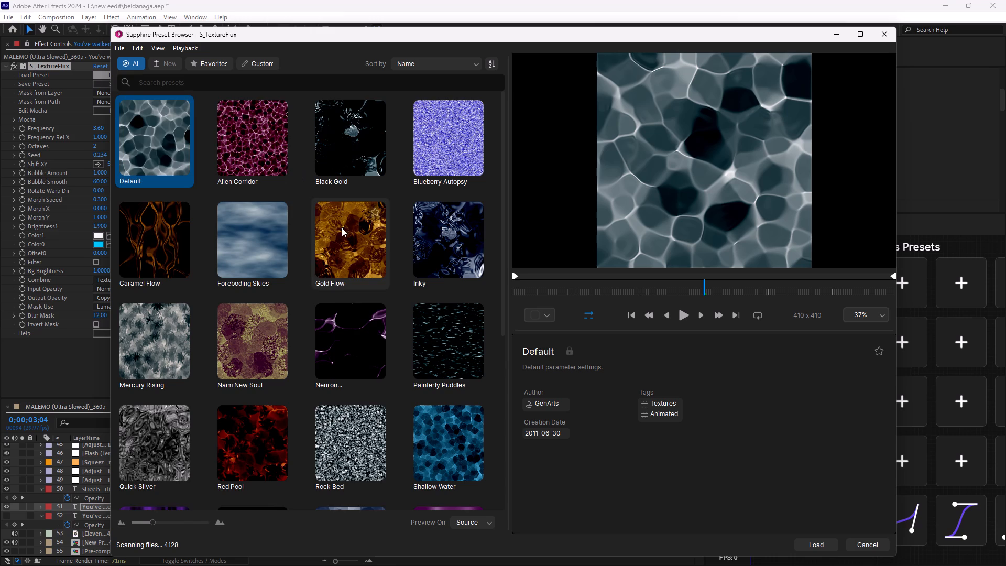
{"action": "scroll", "coordinate": [342, 227], "scroll_direction": "down", "scroll_amount": 5}
{"action": "scroll", "coordinate": [348, 290], "scroll_direction": "down", "scroll_amount": 12}
{"action": "scroll", "coordinate": [351, 343], "scroll_direction": "up", "scroll_amount": 9}
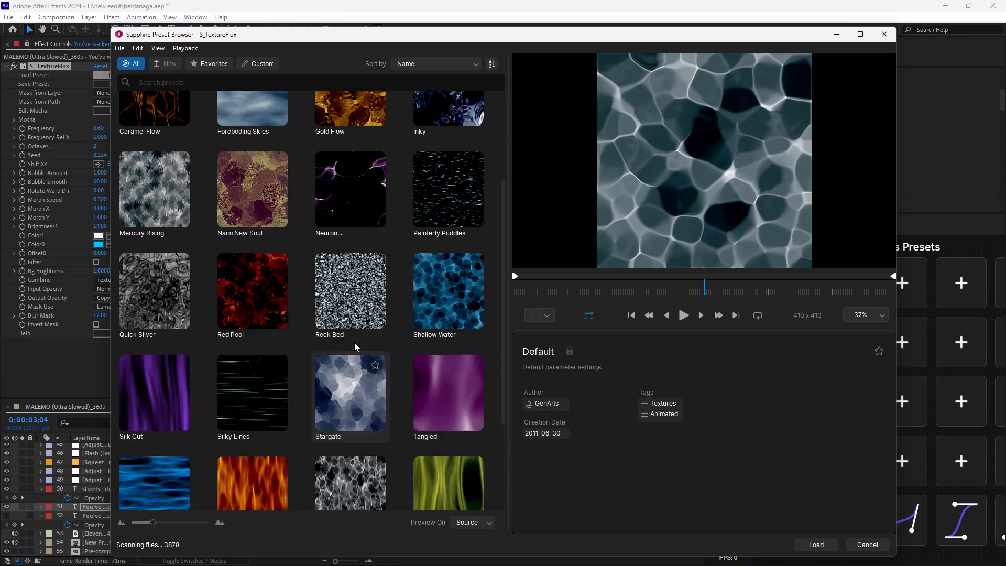
{"action": "scroll", "coordinate": [354, 341], "scroll_direction": "up", "scroll_amount": 16}
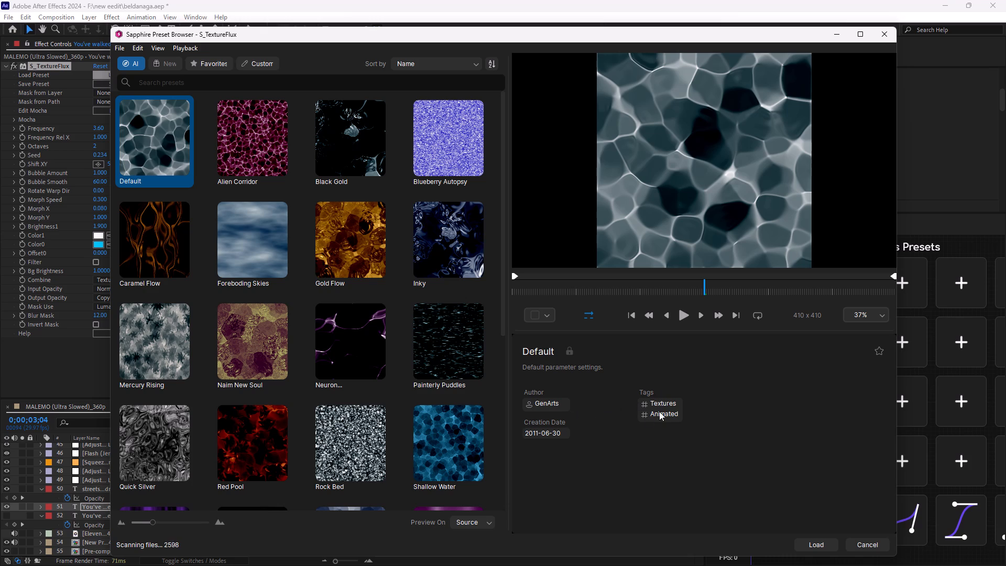
{"action": "left_click", "coordinate": [174, 68]}
{"action": "left_click", "coordinate": [195, 63]}
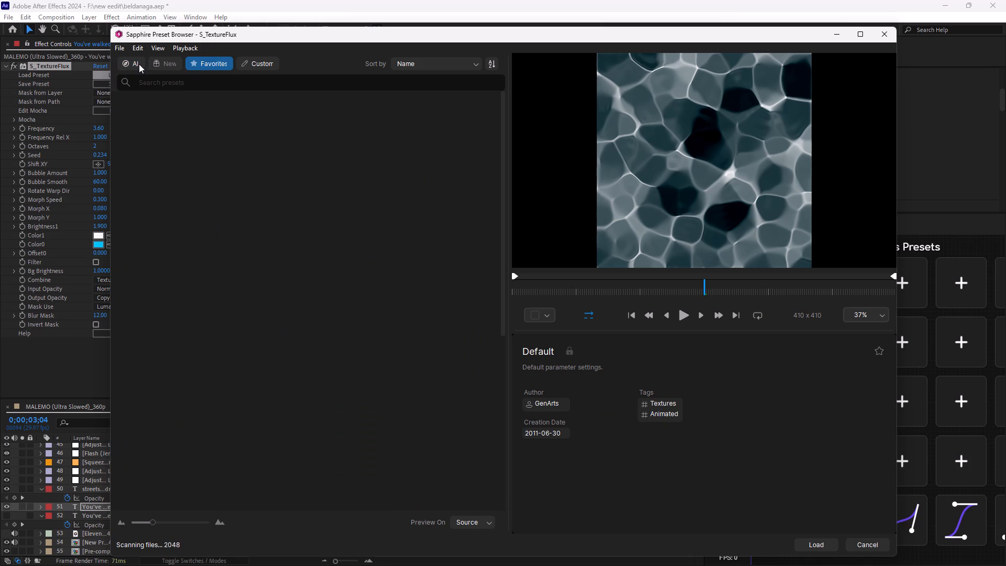
{"action": "left_click", "coordinate": [139, 64]}
{"action": "left_click", "coordinate": [174, 70]}
{"action": "left_click", "coordinate": [174, 69]}
{"action": "left_click", "coordinate": [239, 63]}
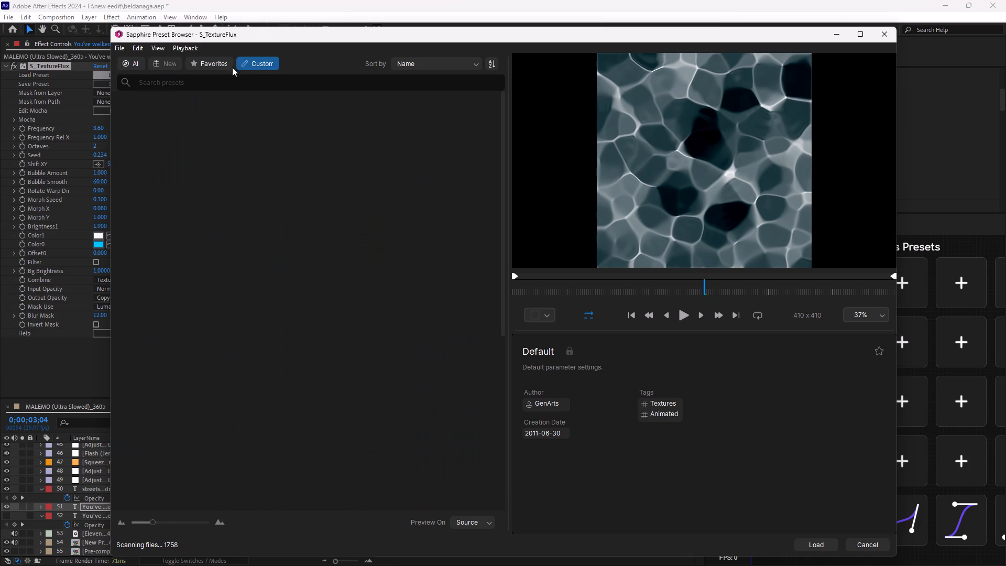
{"action": "left_click", "coordinate": [130, 64]}
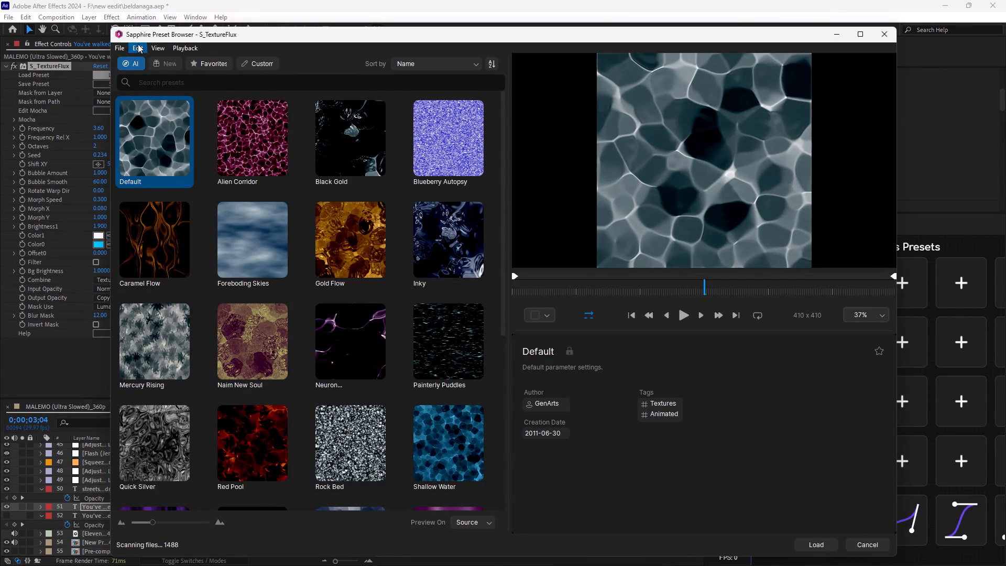
{"action": "left_click", "coordinate": [160, 45]}
{"action": "left_click", "coordinate": [129, 57]}
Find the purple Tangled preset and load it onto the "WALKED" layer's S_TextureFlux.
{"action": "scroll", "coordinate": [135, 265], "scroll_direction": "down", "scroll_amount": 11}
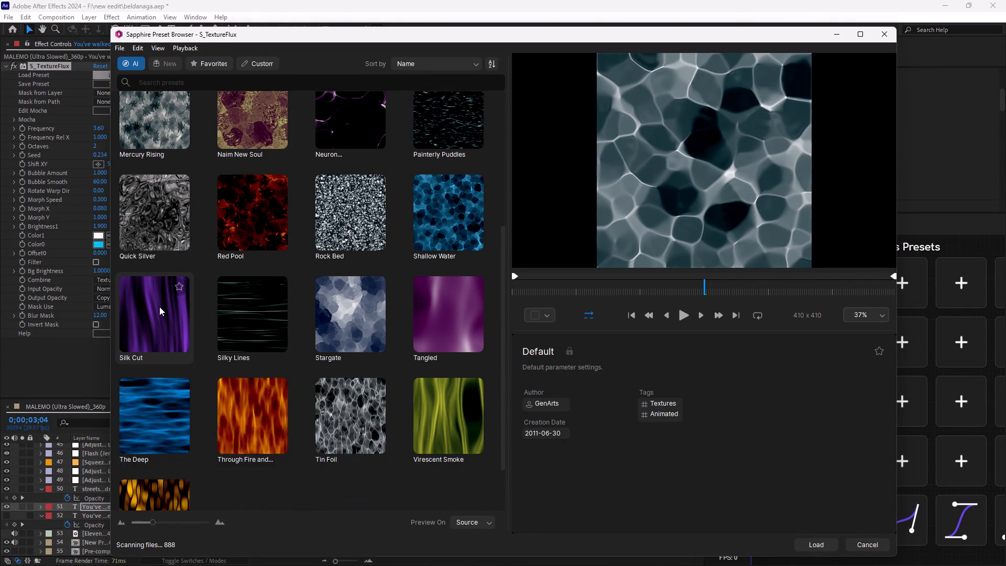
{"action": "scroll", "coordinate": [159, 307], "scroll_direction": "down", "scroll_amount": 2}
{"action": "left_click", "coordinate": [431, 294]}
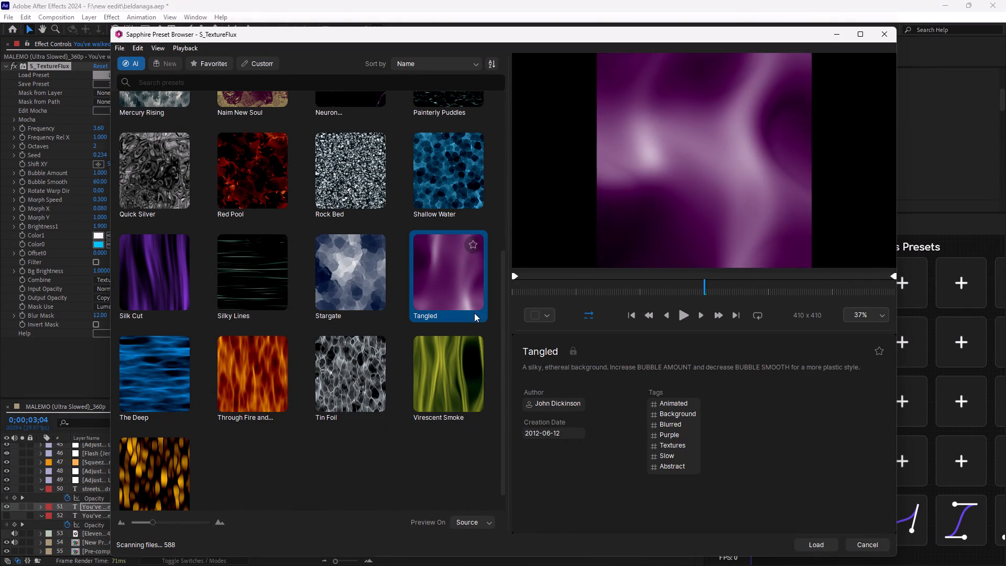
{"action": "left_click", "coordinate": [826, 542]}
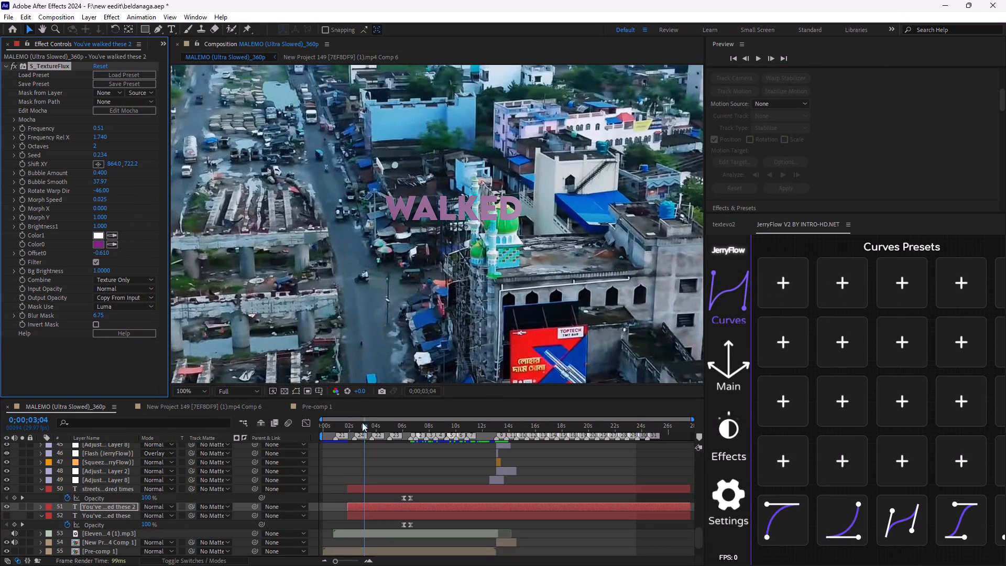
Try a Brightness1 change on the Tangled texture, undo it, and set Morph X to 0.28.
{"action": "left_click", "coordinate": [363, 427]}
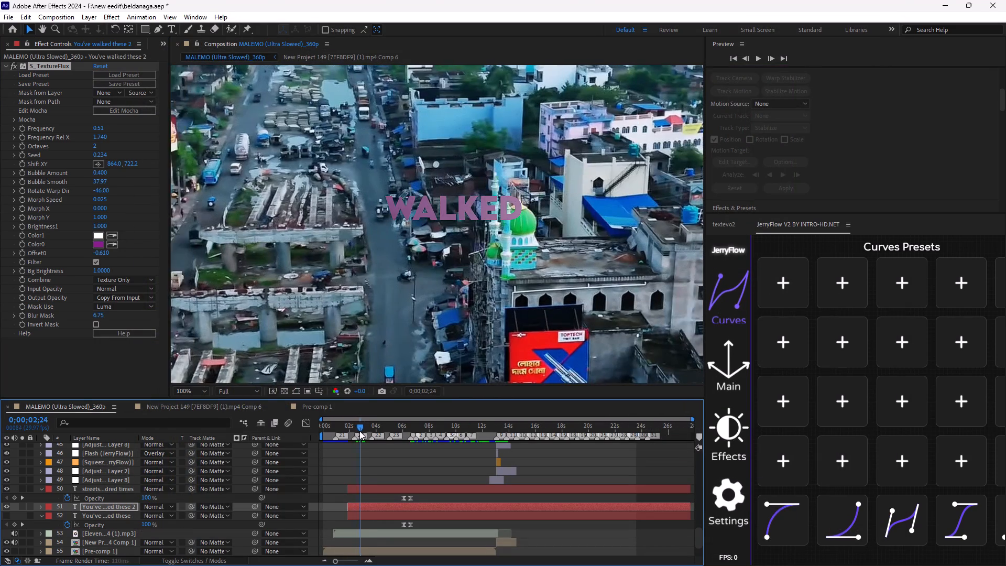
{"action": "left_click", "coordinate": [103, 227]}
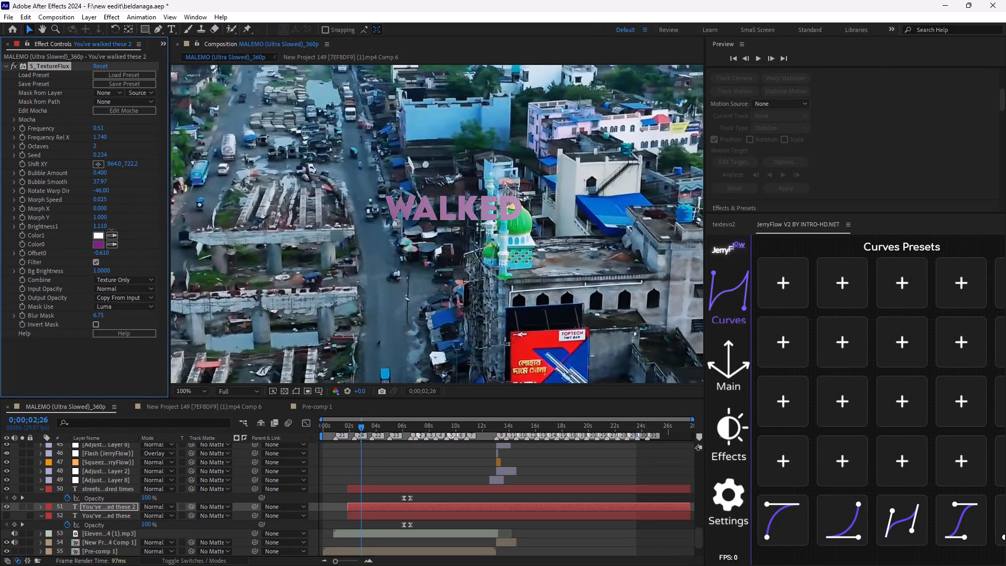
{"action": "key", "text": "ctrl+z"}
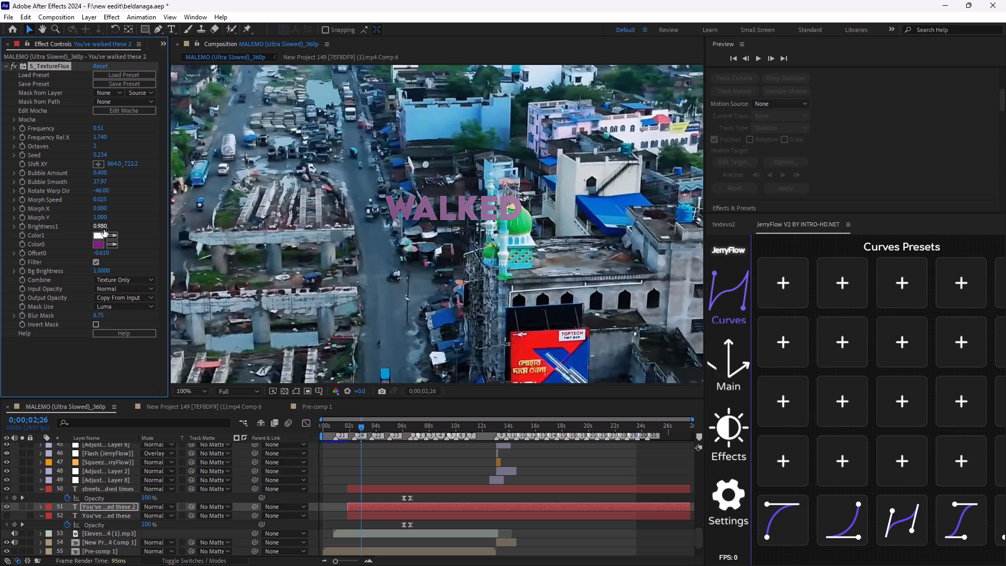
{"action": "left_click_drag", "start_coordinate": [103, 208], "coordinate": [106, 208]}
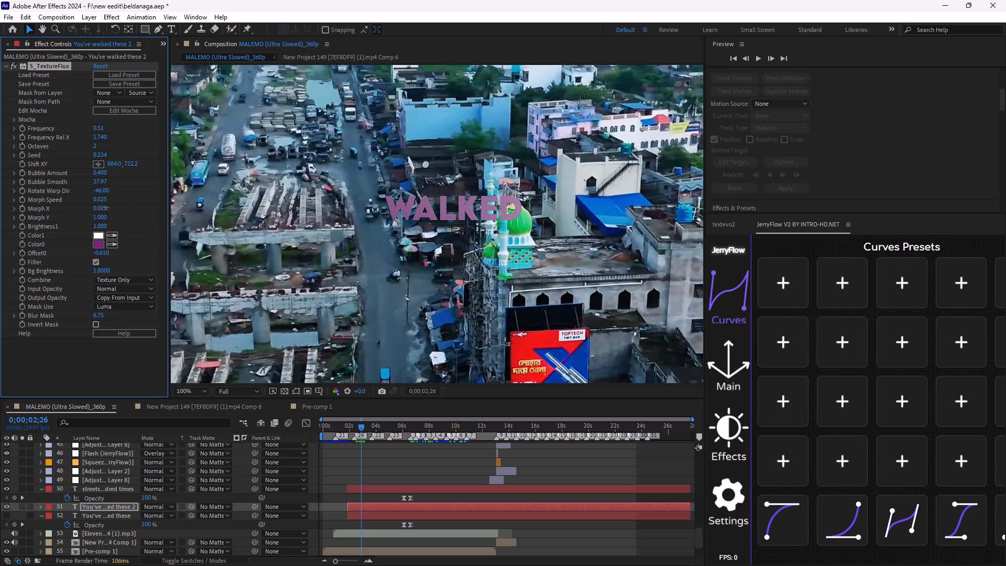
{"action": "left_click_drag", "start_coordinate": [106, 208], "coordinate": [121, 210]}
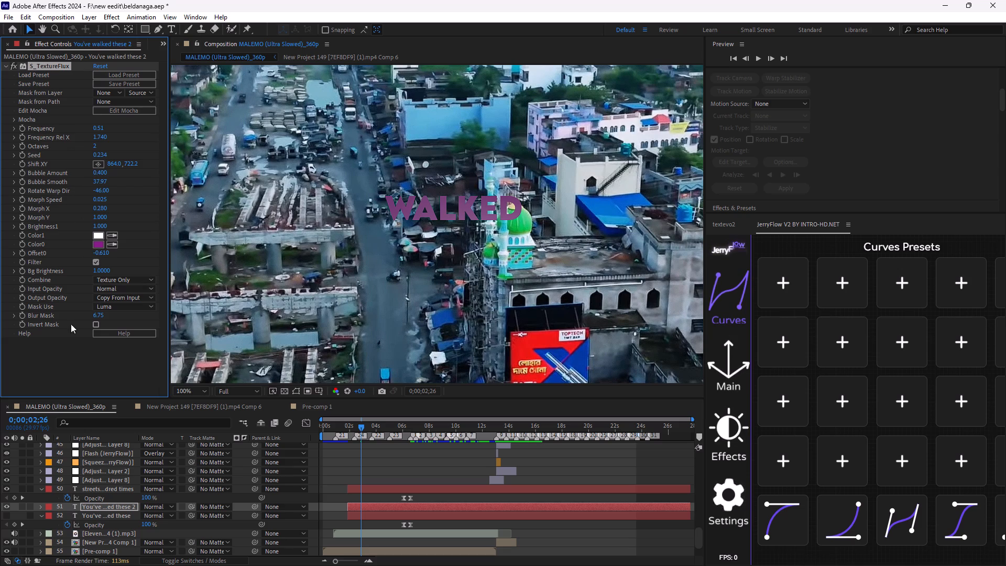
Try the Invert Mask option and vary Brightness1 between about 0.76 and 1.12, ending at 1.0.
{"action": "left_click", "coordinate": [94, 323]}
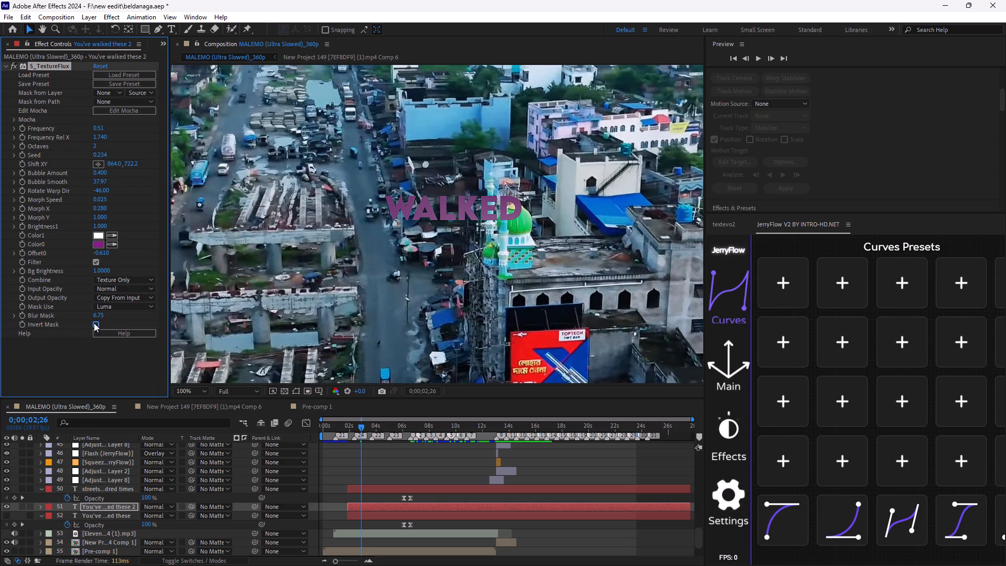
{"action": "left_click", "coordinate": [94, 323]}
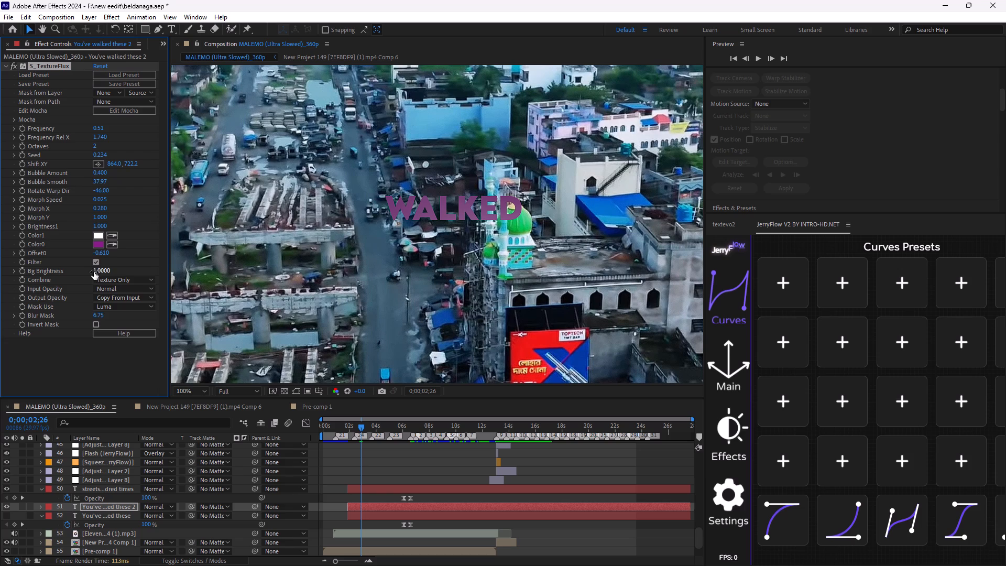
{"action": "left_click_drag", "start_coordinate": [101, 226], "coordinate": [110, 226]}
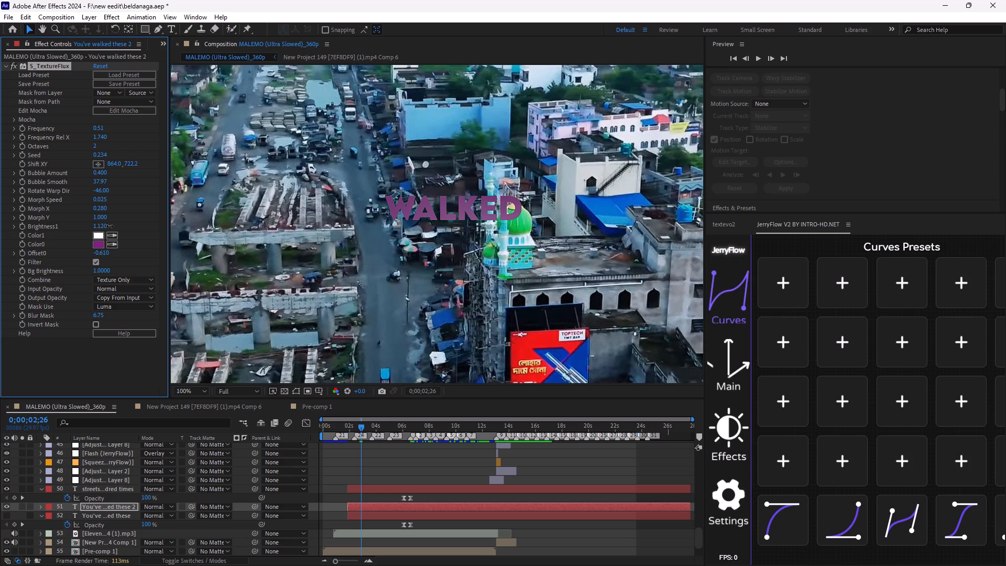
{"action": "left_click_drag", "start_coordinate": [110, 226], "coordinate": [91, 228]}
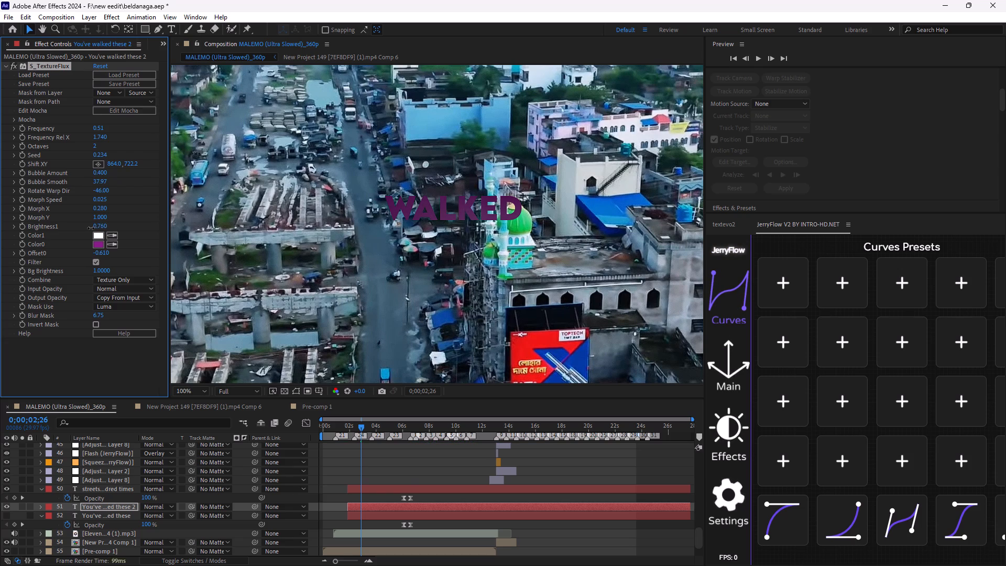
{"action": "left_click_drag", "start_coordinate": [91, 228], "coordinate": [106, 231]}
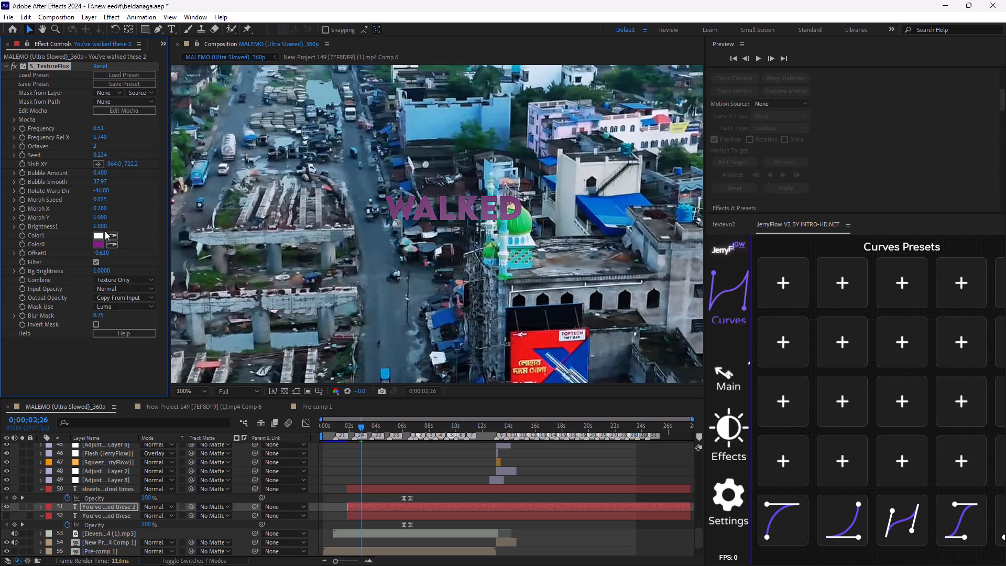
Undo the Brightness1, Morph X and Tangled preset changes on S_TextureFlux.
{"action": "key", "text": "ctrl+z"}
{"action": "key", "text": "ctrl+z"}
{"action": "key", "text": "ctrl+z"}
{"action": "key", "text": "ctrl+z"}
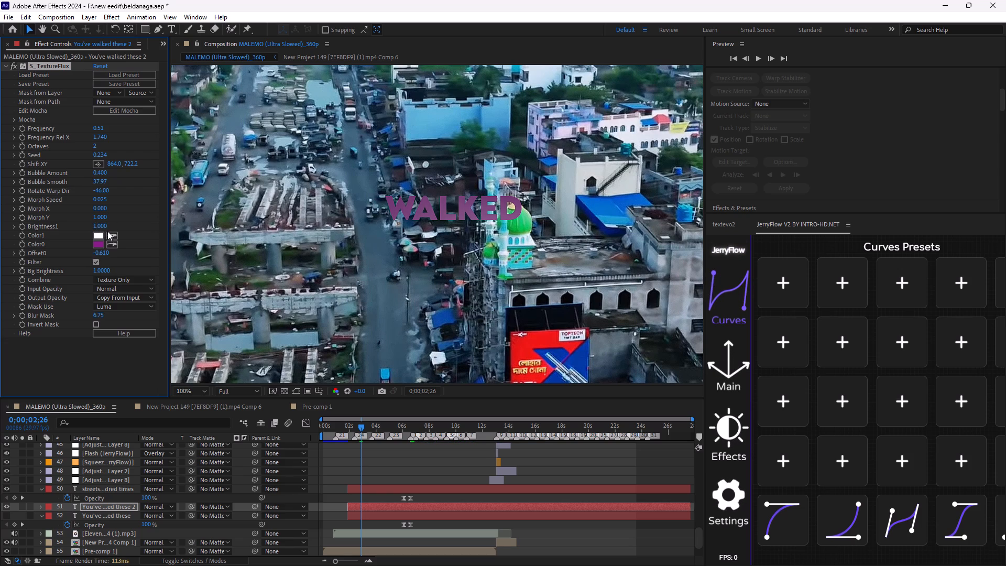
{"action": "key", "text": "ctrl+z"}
Preview the animated blue texture on "WALKED" from about 3 seconds.
{"action": "key", "text": "space"}
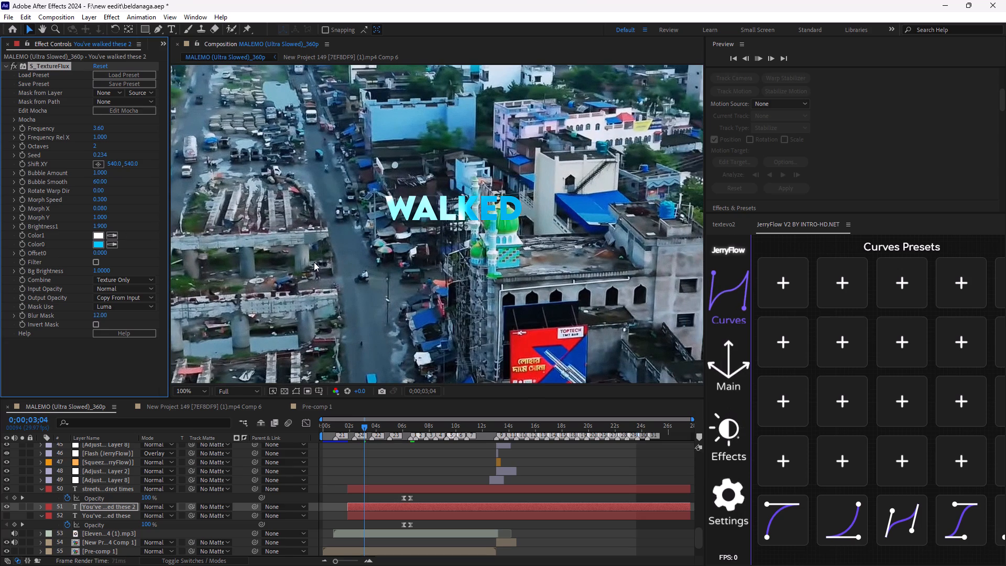
{"action": "key", "text": "space"}
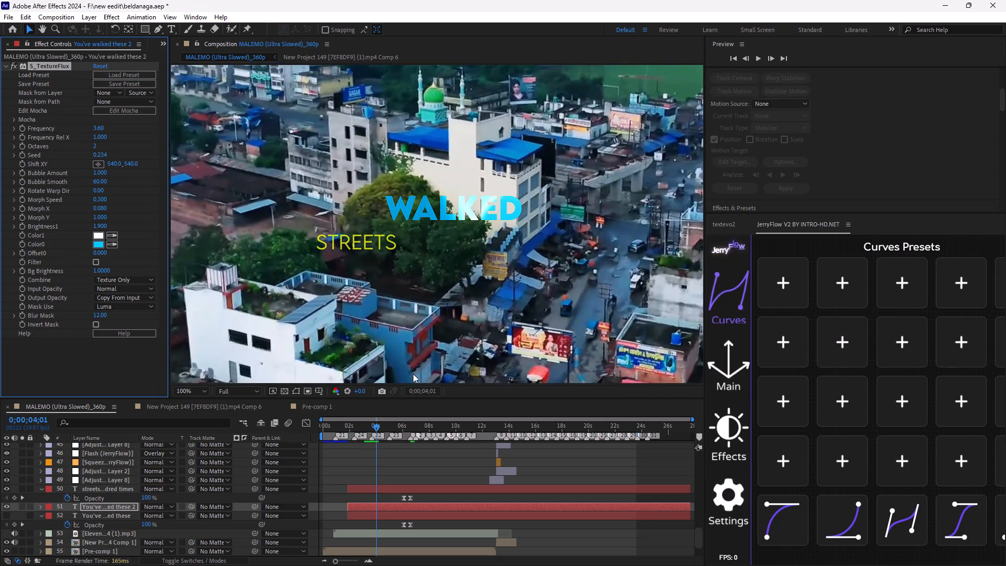
{"action": "left_click_drag", "start_coordinate": [379, 426], "coordinate": [366, 436]}
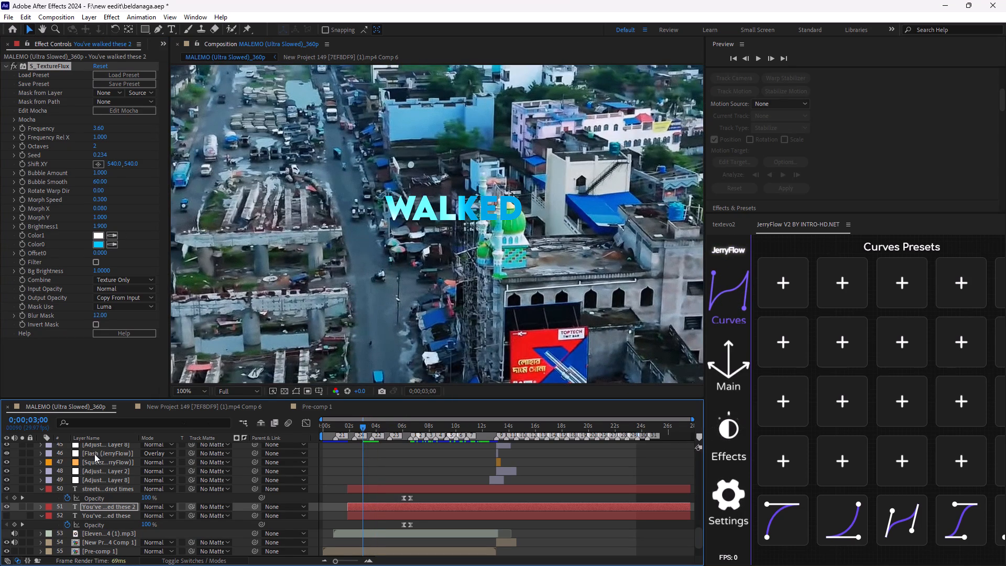
Unhide the original "You've walked these" caption layer beneath the "WALKED" duplicate.
{"action": "left_click", "coordinate": [4, 516]}
Play back and scrub the full caption between about 1 and 6 seconds to check the textured word.
{"action": "key", "text": "space"}
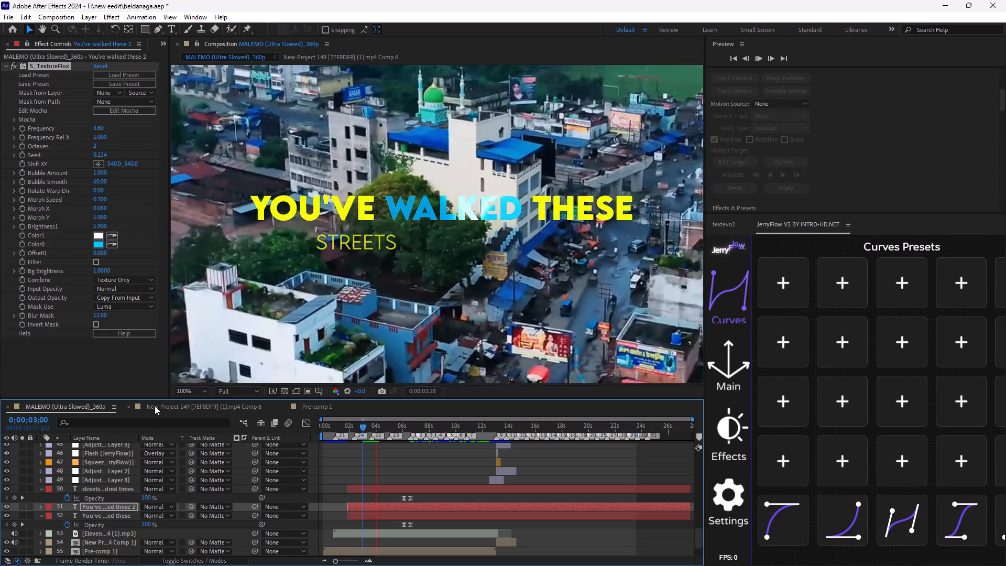
{"action": "key", "text": "space"}
{"action": "left_click_drag", "start_coordinate": [381, 426], "coordinate": [380, 428]}
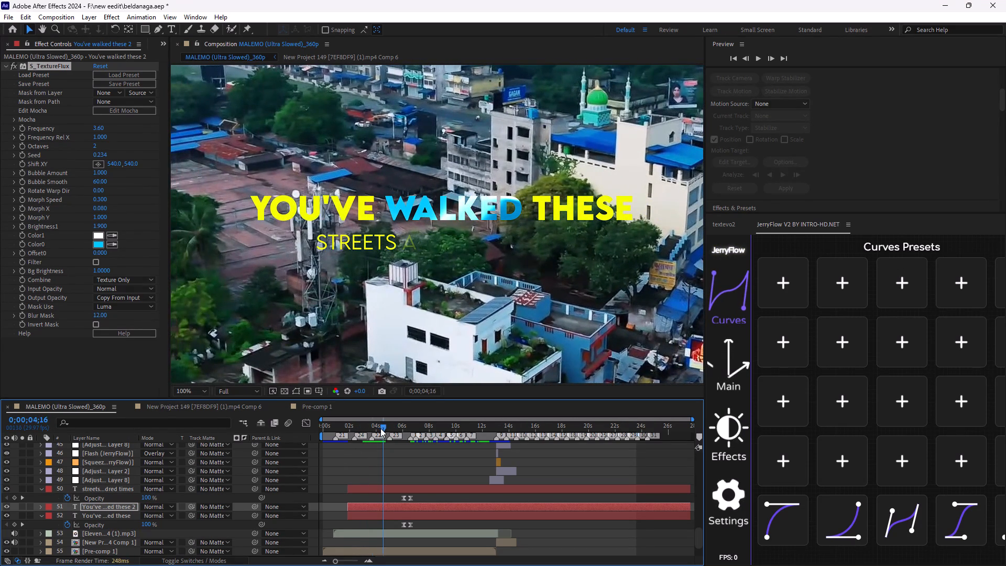
{"action": "left_click_drag", "start_coordinate": [380, 428], "coordinate": [337, 445]}
{"action": "key", "text": "space"}
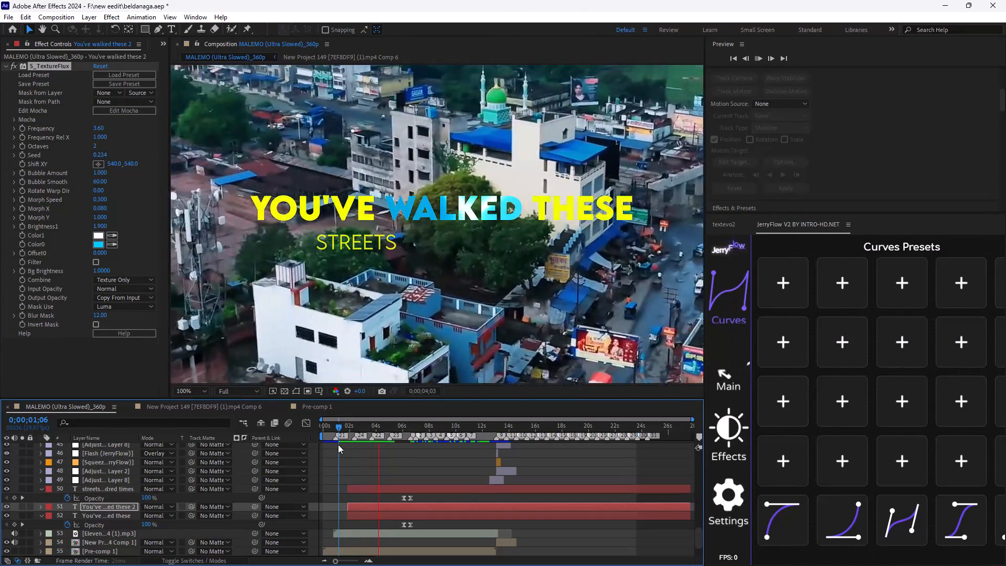
{"action": "key", "text": "space"}
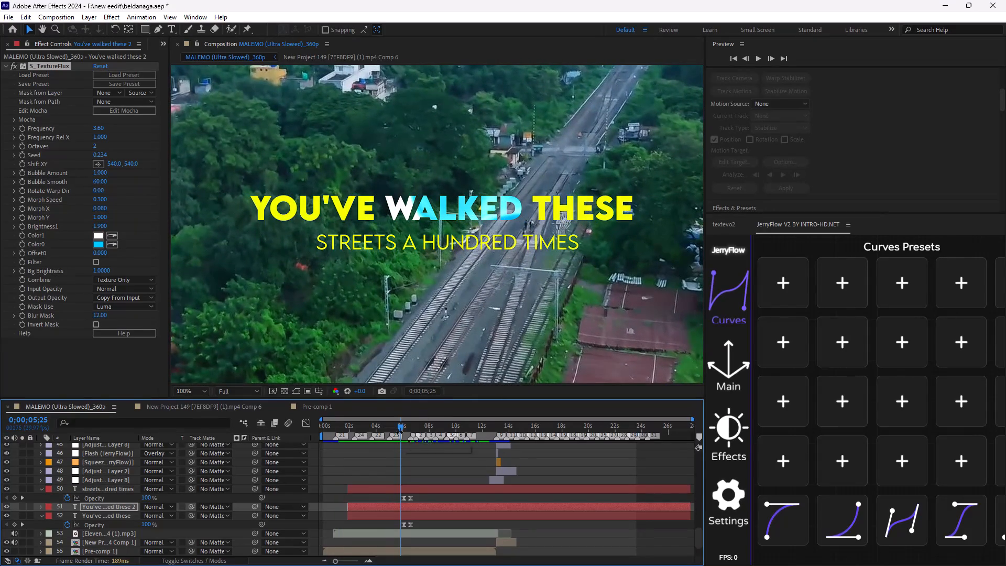
{"action": "left_click_drag", "start_coordinate": [398, 428], "coordinate": [370, 448]}
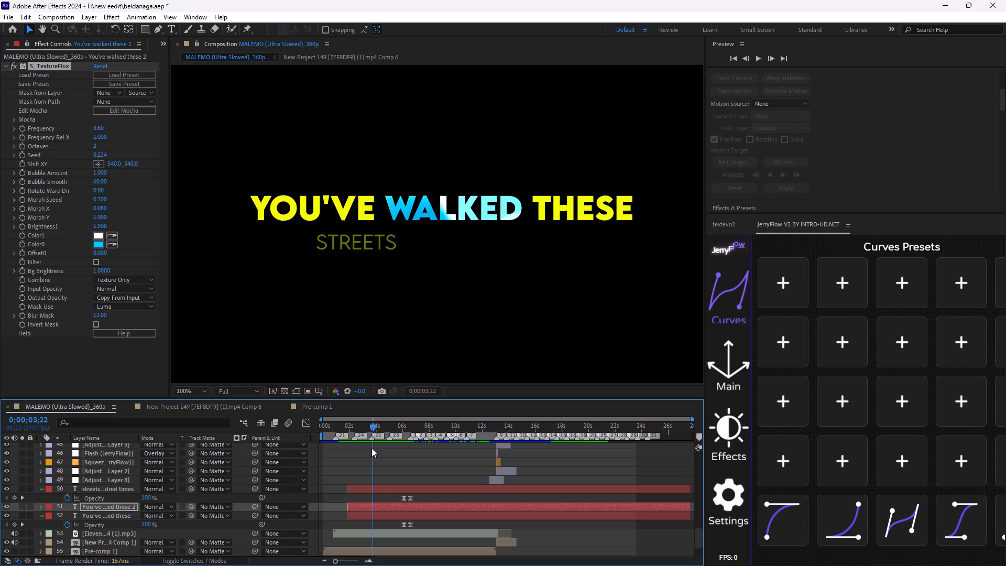
{"action": "left_click_drag", "start_coordinate": [371, 430], "coordinate": [369, 432]}
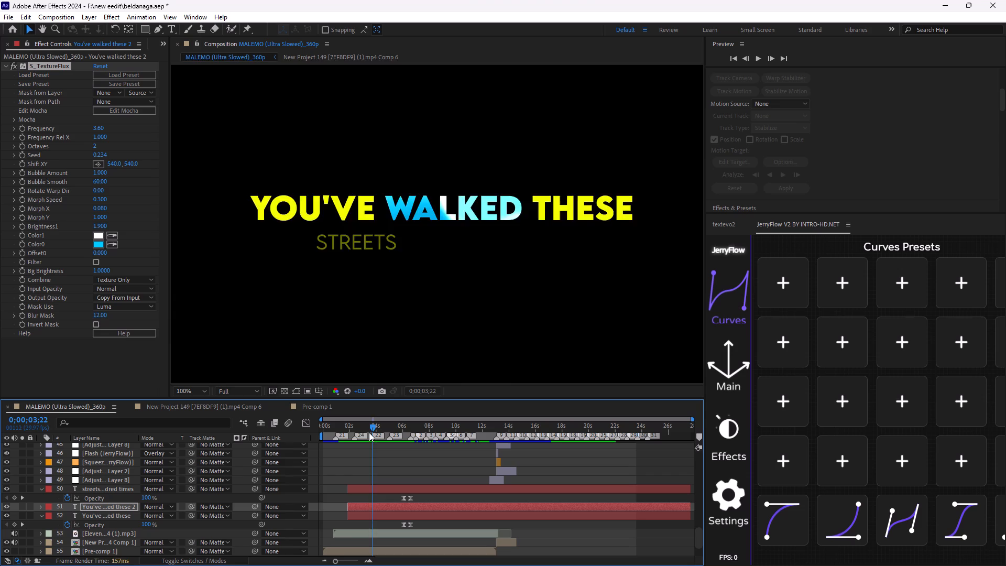
{"action": "left_click_drag", "start_coordinate": [369, 432], "coordinate": [374, 447]}
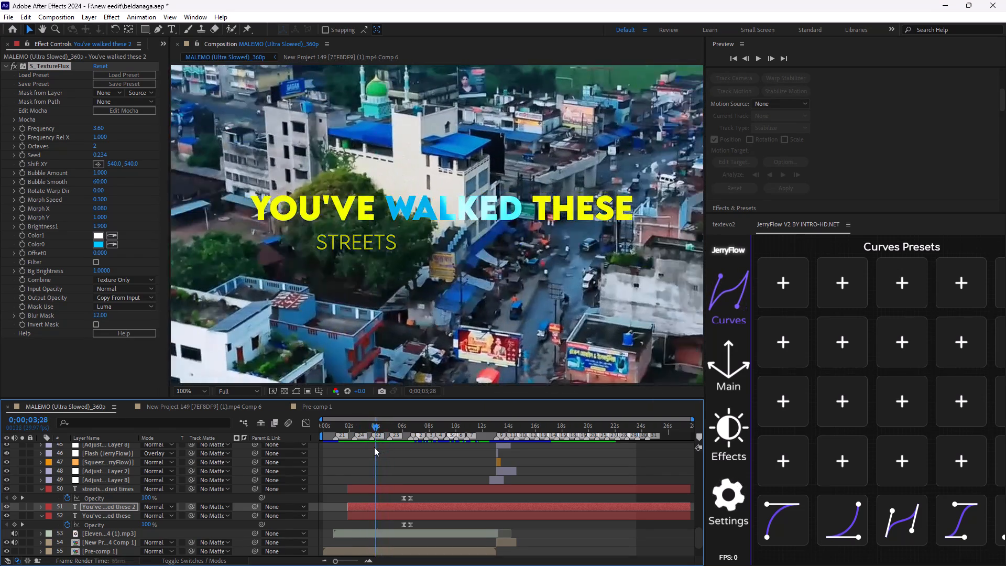
{"action": "left_click_drag", "start_coordinate": [374, 447], "coordinate": [378, 448]}
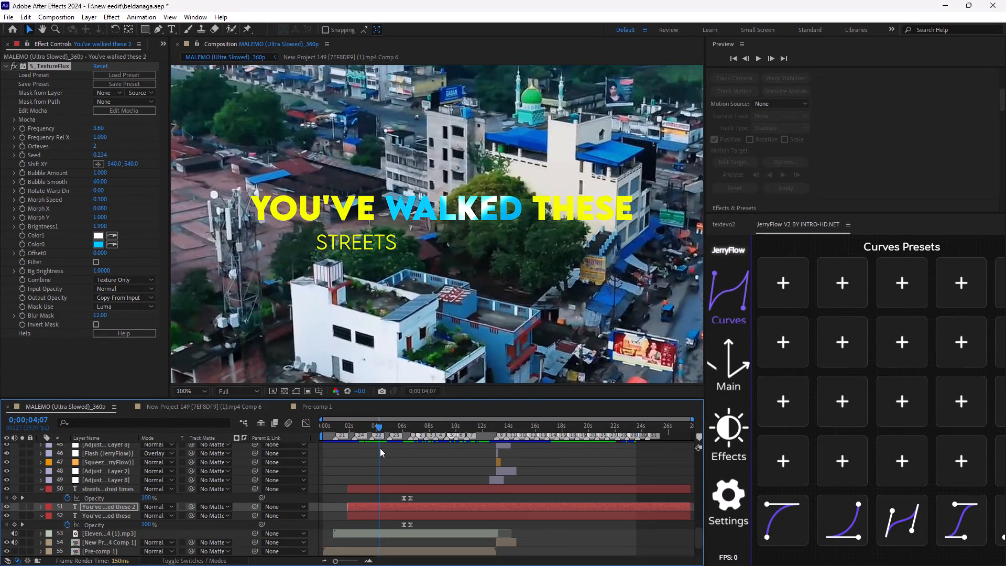
Set the S_TextureFlux Frequency to 4, Frequency Rel X to 2 and Seed to 2 on the "WALKED" layer.
{"action": "left_click", "coordinate": [100, 130]}
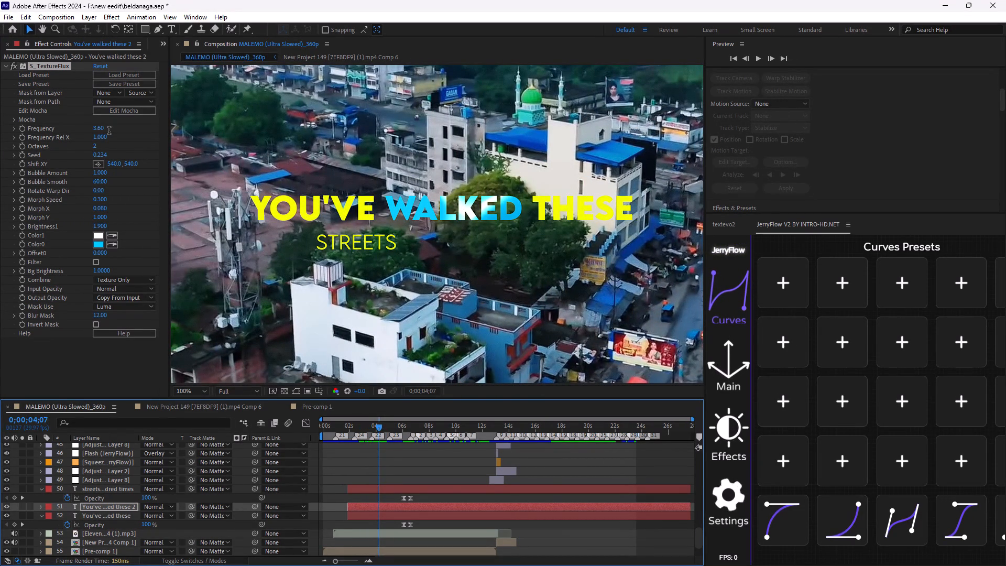
{"action": "key", "text": "BackSpace"}
{"action": "key", "text": "4"}
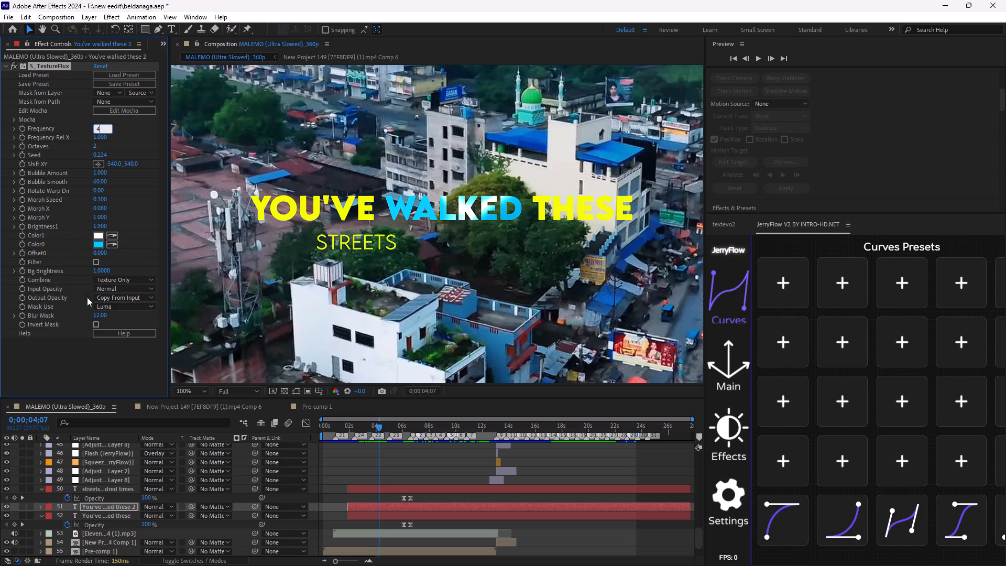
{"action": "left_click", "coordinate": [91, 363]}
{"action": "left_click", "coordinate": [102, 134]}
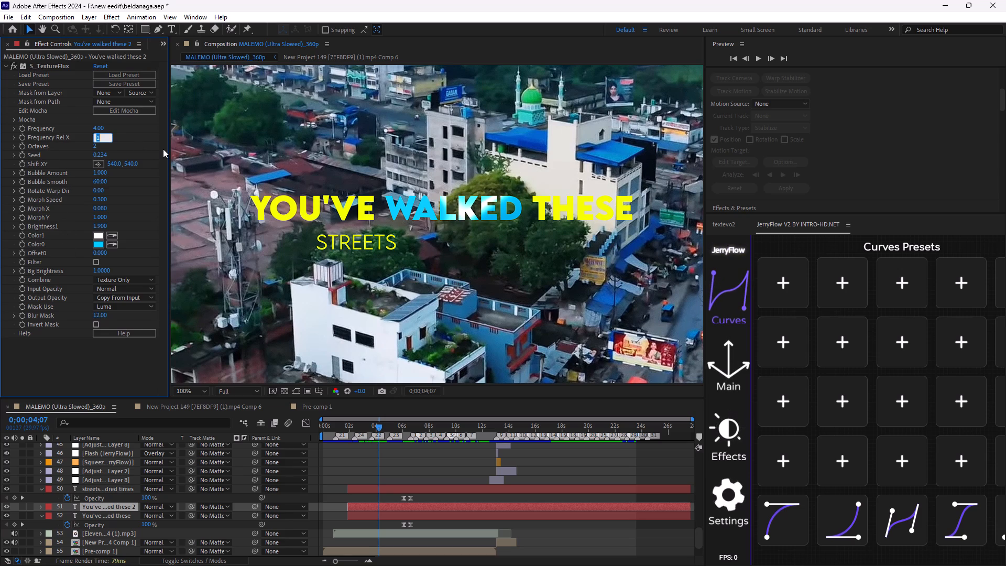
{"action": "key", "text": "BackSpace"}
{"action": "key", "text": "2"}
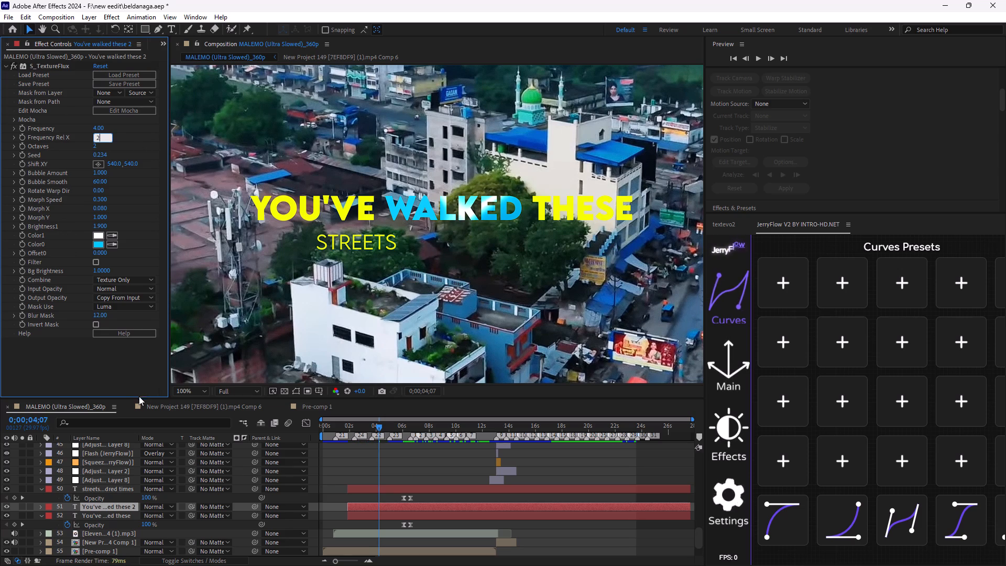
{"action": "left_click", "coordinate": [127, 361]}
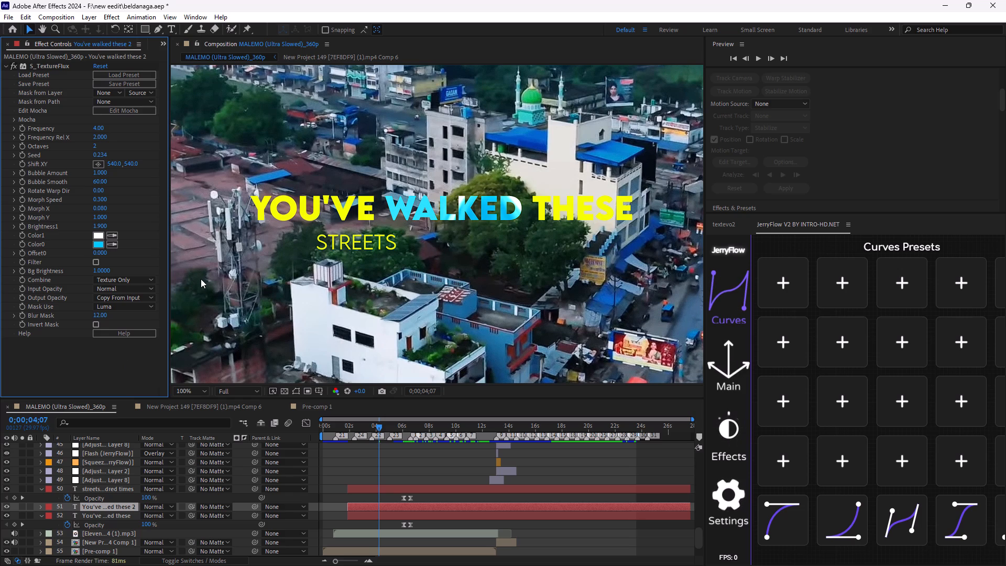
{"action": "left_click", "coordinate": [103, 151]}
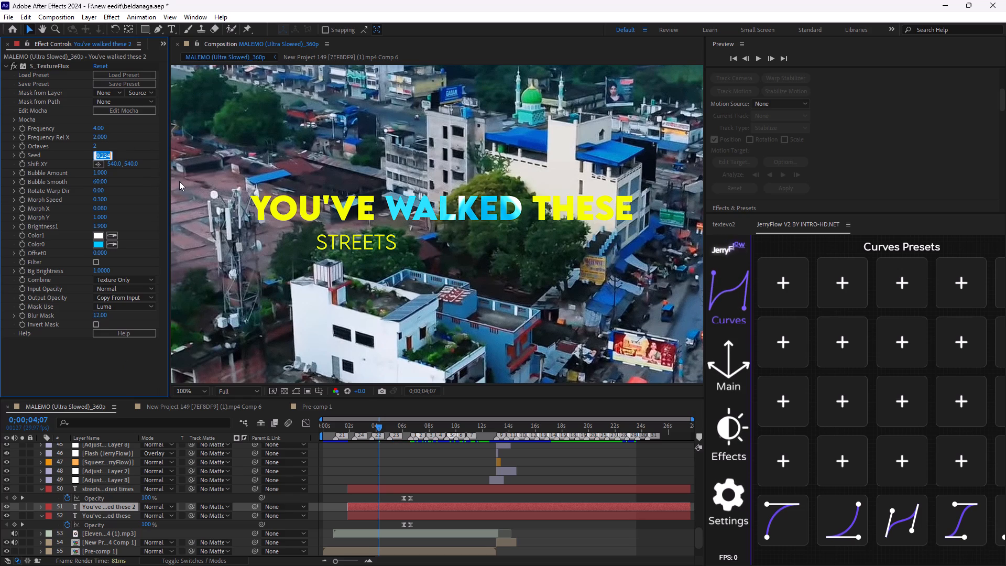
{"action": "key", "text": "BackSpace"}
{"action": "key", "text": "2"}
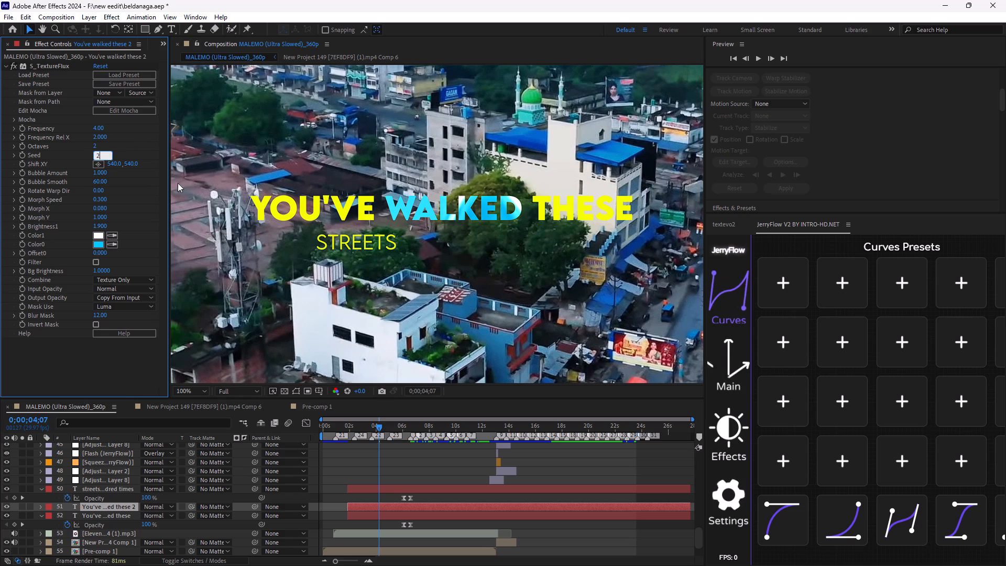
{"action": "left_click", "coordinate": [99, 366]}
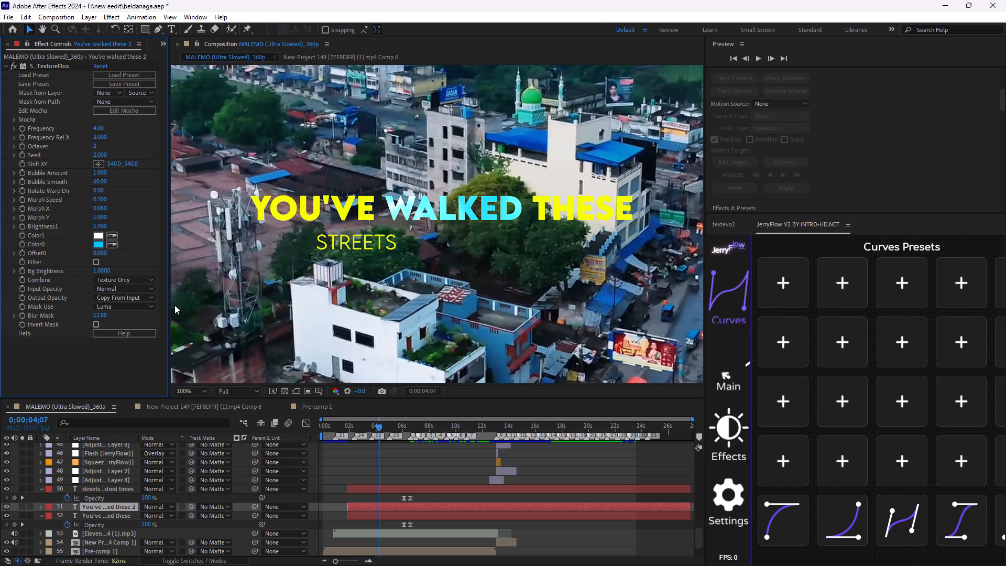
Set the S_TextureFlux Morph X to 0 and Brightness1 to 1.
{"action": "left_click", "coordinate": [105, 210]}
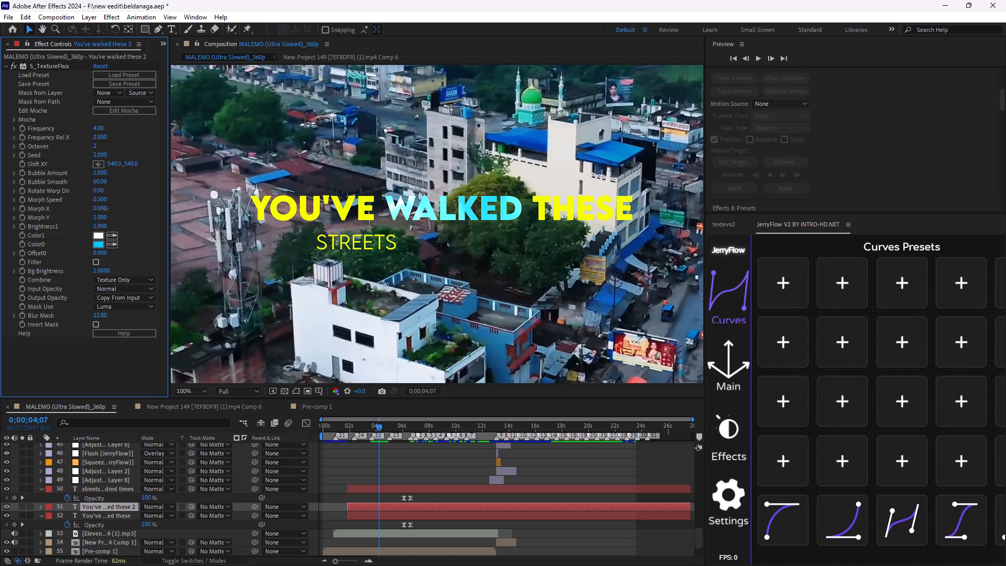
{"action": "key", "text": "BackSpace"}
{"action": "key", "text": "0"}
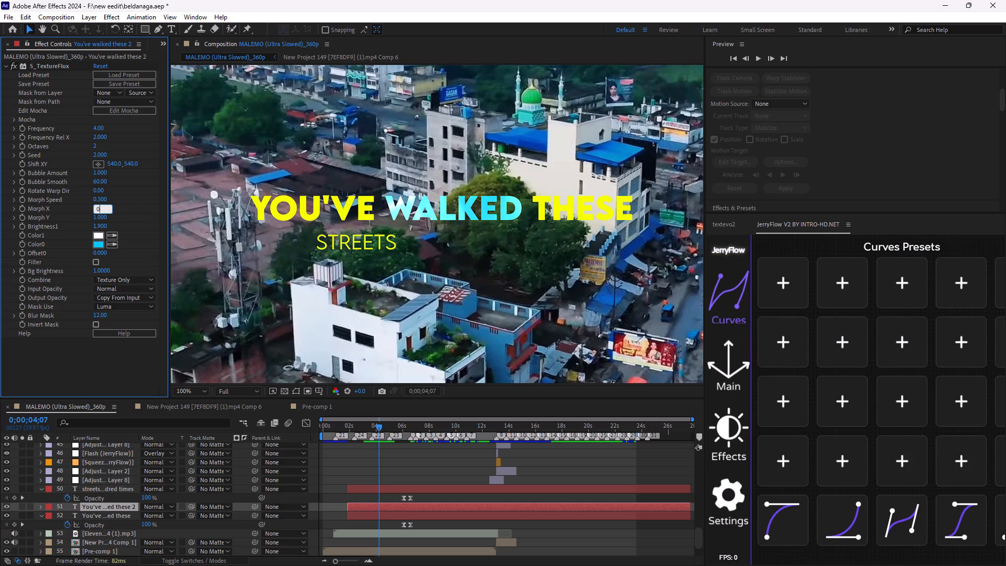
{"action": "key", "text": "Return"}
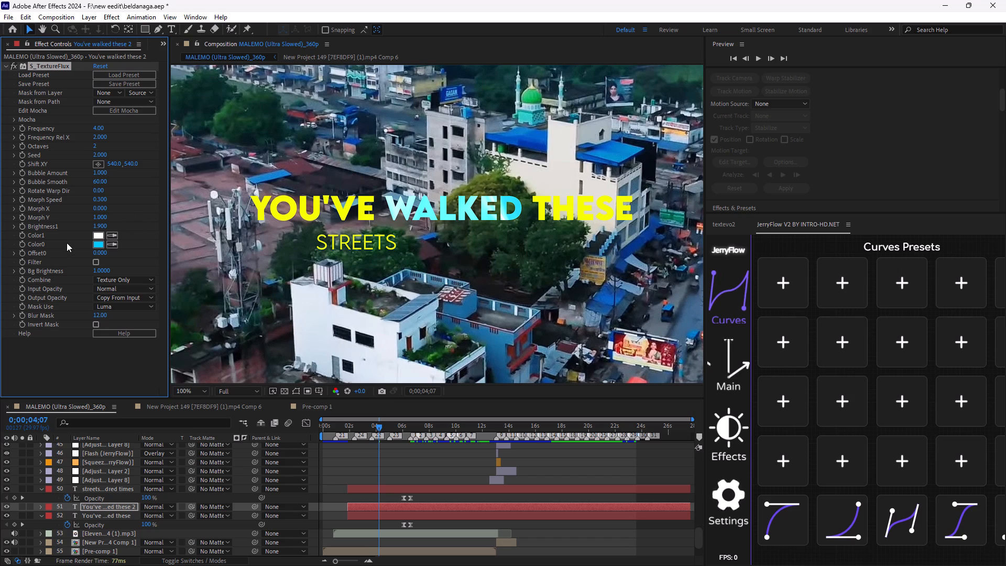
{"action": "left_click", "coordinate": [101, 223]}
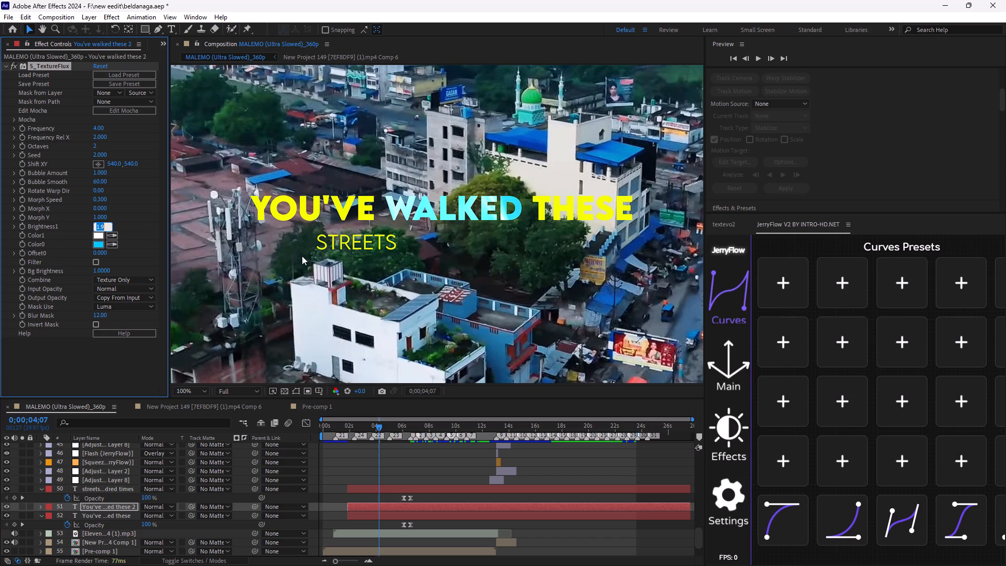
{"action": "key", "text": "BackSpace"}
{"action": "key", "text": "1"}
{"action": "key", "text": "Pause"}
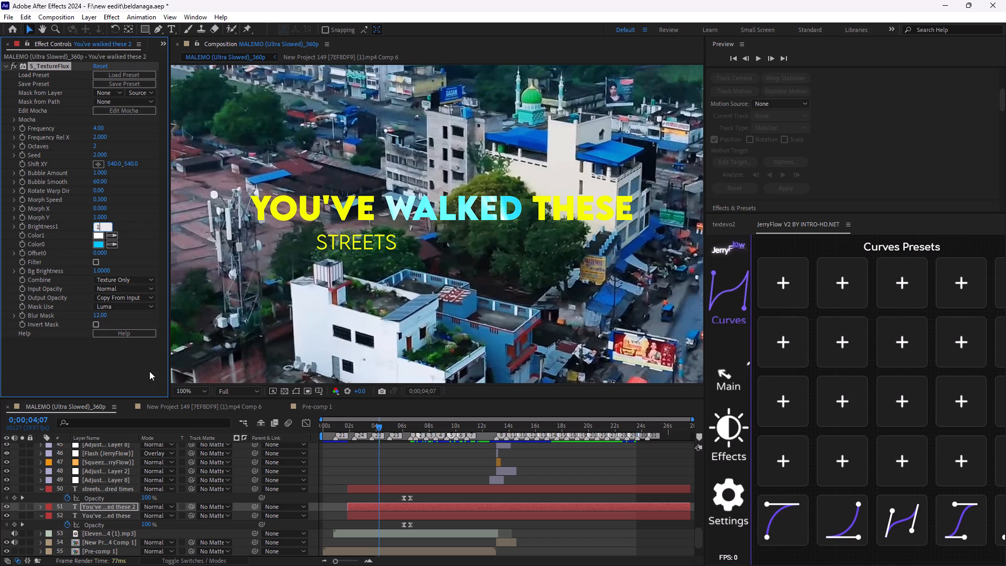
{"action": "left_click", "coordinate": [146, 371]}
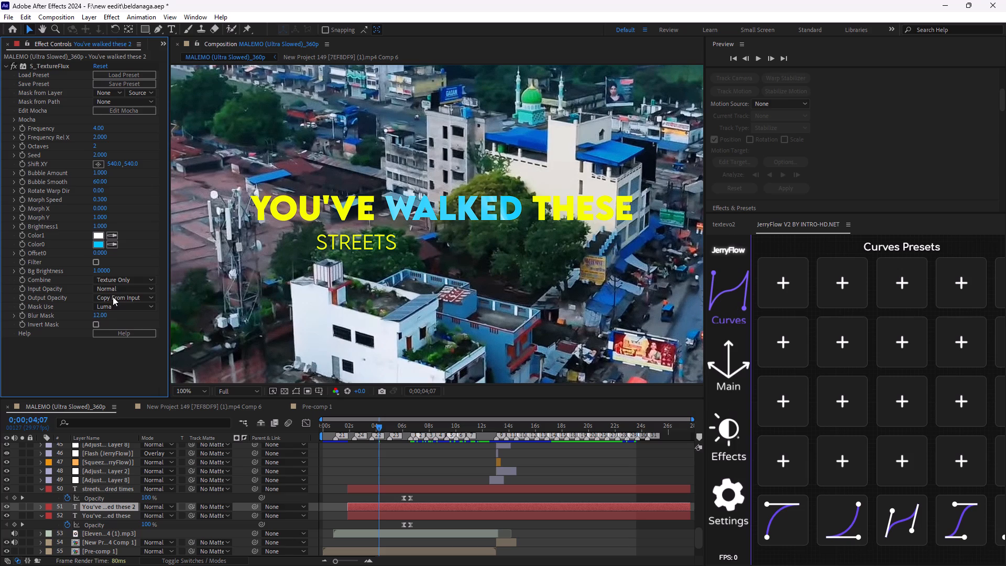
Preview the retuned "WALKED" texture from about 4 seconds, and bring the playhead back to 0;00;04;29.
{"action": "scroll", "coordinate": [122, 353], "scroll_direction": "down", "scroll_amount": 2}
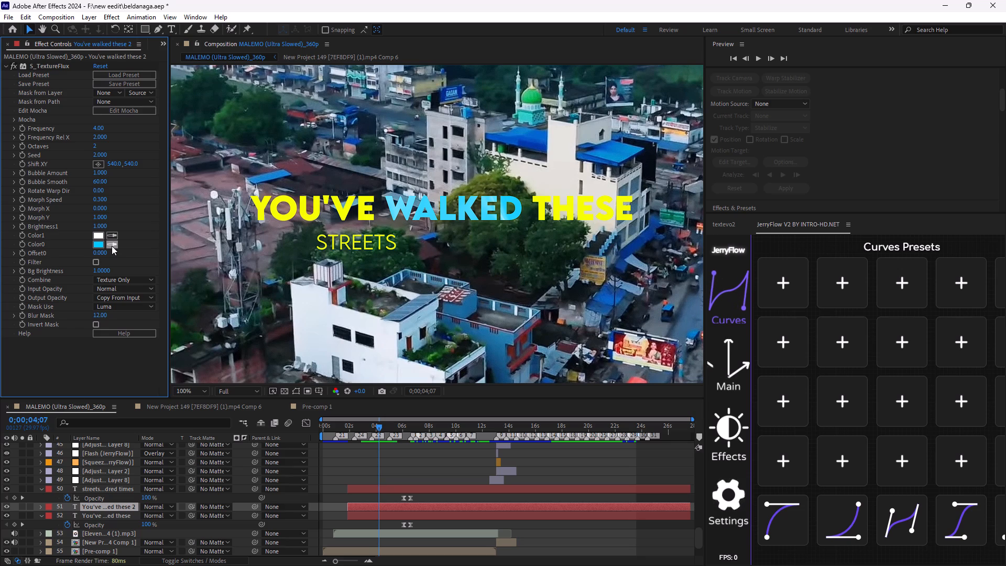
{"action": "scroll", "coordinate": [202, 319], "scroll_direction": "down", "scroll_amount": 1}
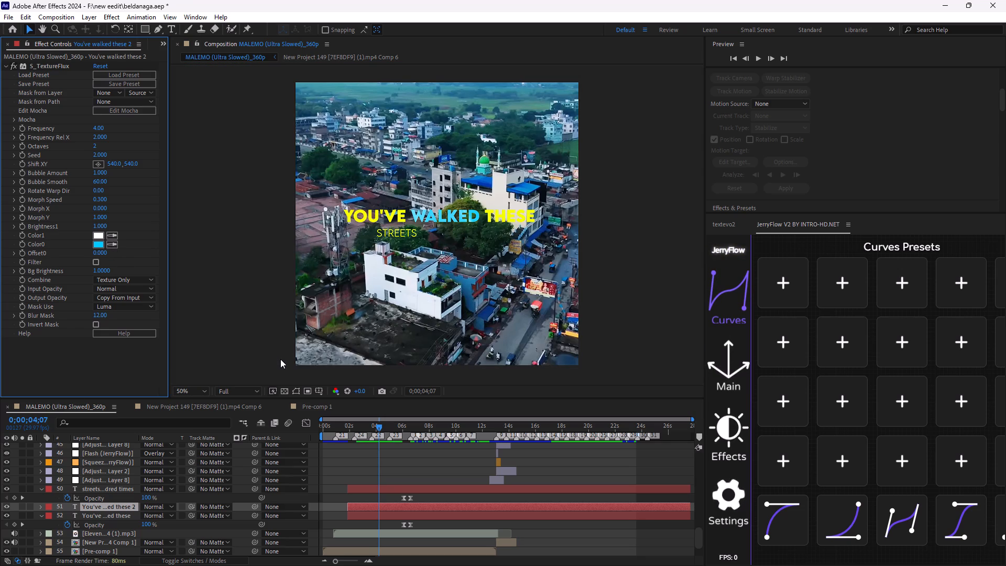
{"action": "key", "text": "space"}
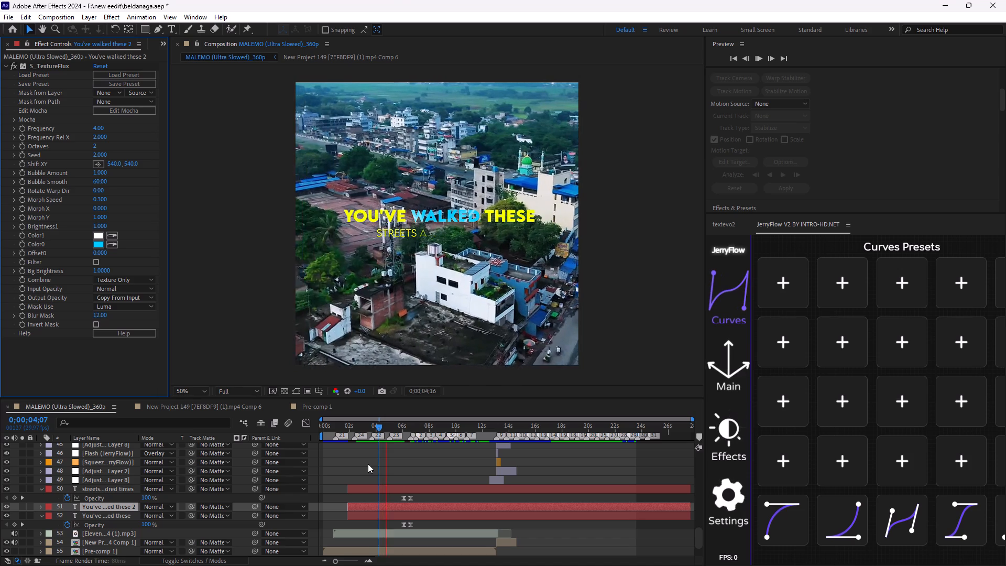
{"action": "key", "text": "space"}
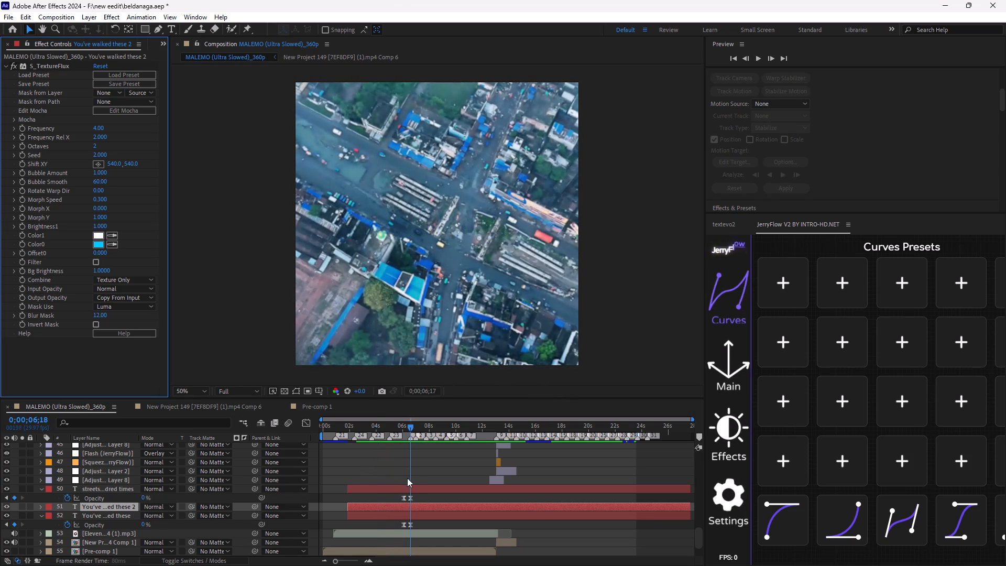
{"action": "left_click_drag", "start_coordinate": [411, 424], "coordinate": [389, 430]}
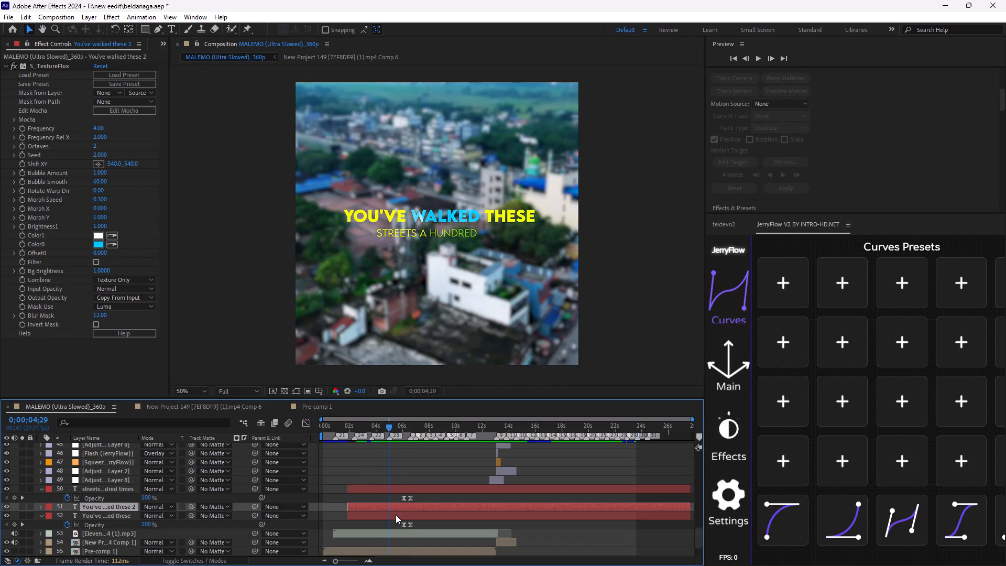
Search the effects for "alpha" and apply Bevel Alpha to the "You've walked these 2" layer.
{"action": "key", "text": "ctrl+space"}
{"action": "key", "text": "s"}
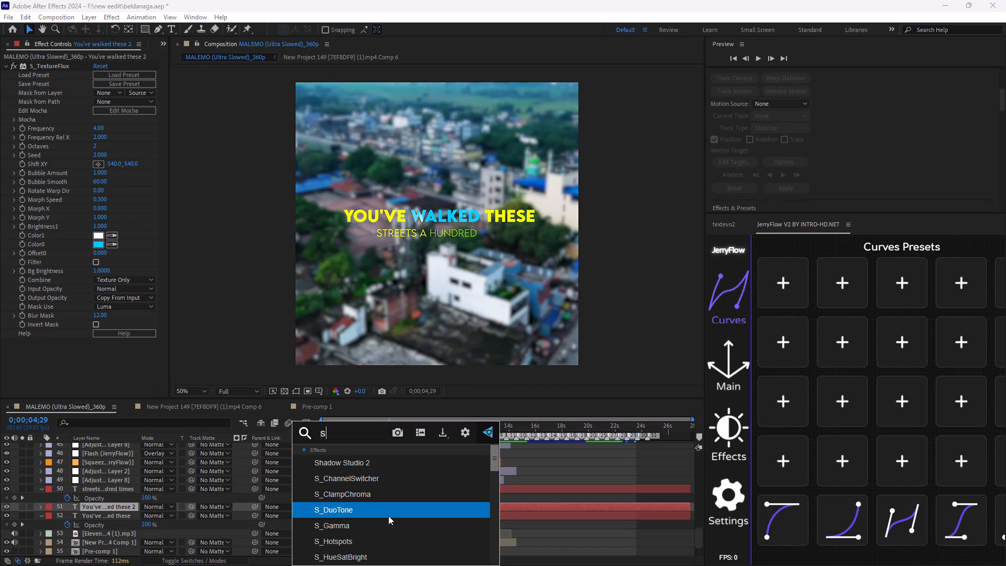
{"action": "key", "text": "BackSpace"}
{"action": "type", "text": "bla"}
{"action": "key", "text": "BackSpace"}
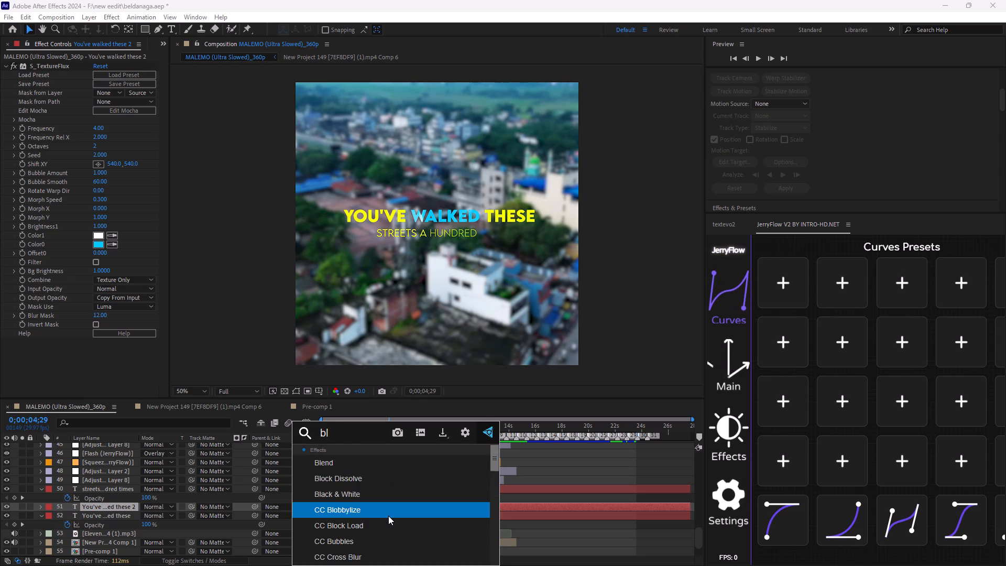
{"action": "key", "text": "BackSpace"}
{"action": "key", "text": "BackSpace"}
{"action": "key", "text": "BackSpace"}
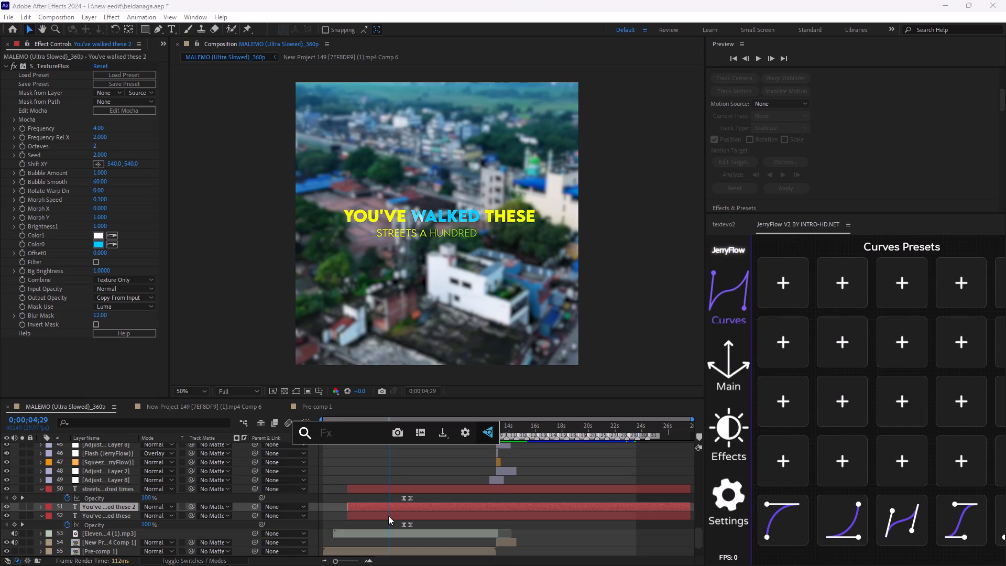
{"action": "key", "text": "a"}
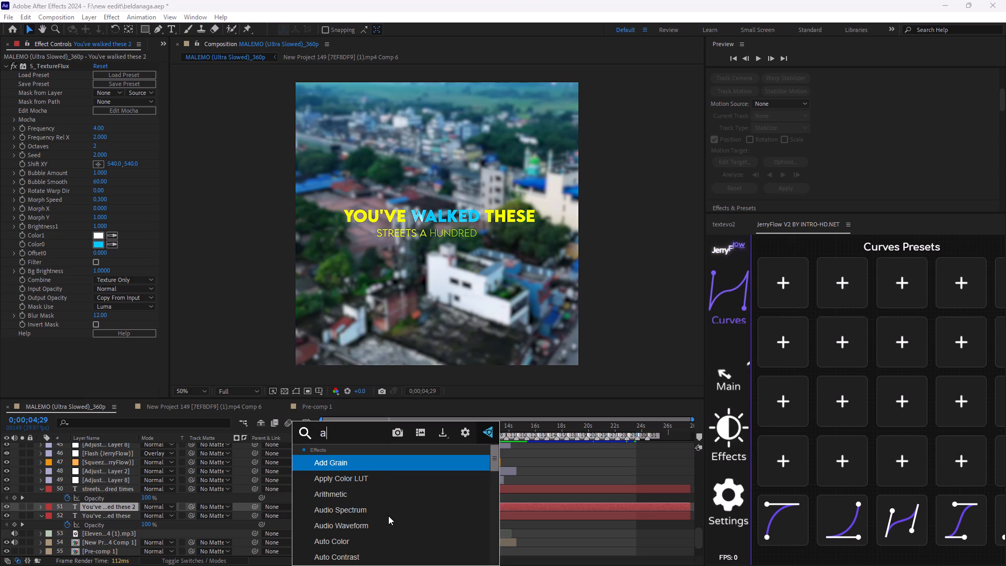
{"action": "type", "text": "lpha"}
{"action": "scroll", "coordinate": [371, 476], "scroll_direction": "down", "scroll_amount": 1}
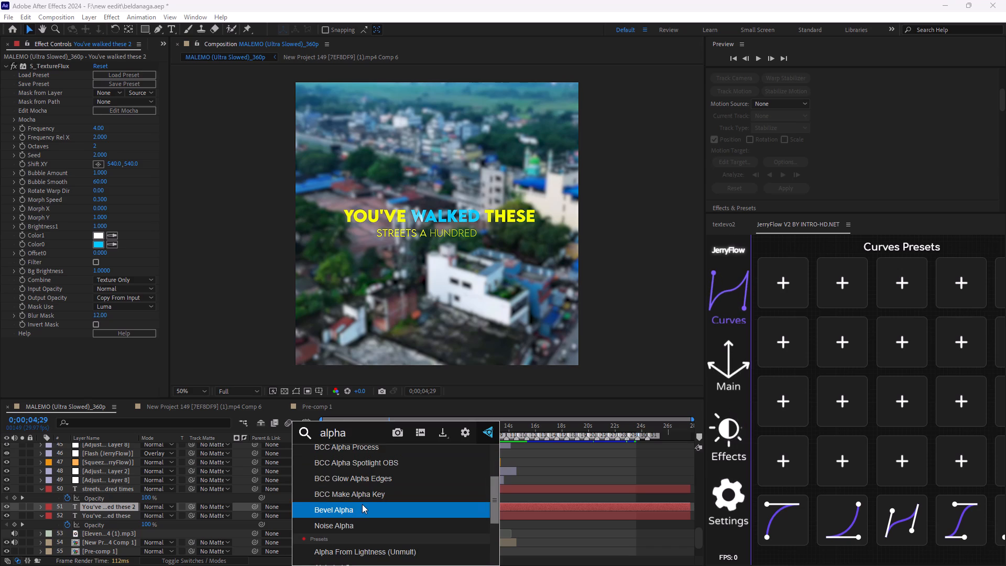
{"action": "left_click", "coordinate": [361, 504]}
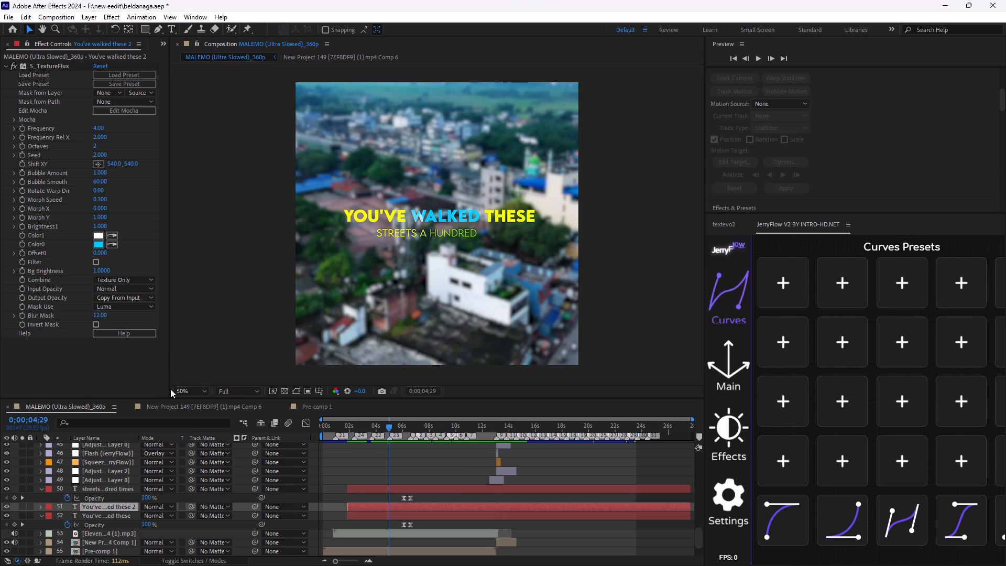
Change the Bevel Alpha light color to the dark grey 7A7070.
{"action": "scroll", "coordinate": [413, 237], "scroll_direction": "up", "scroll_amount": 2}
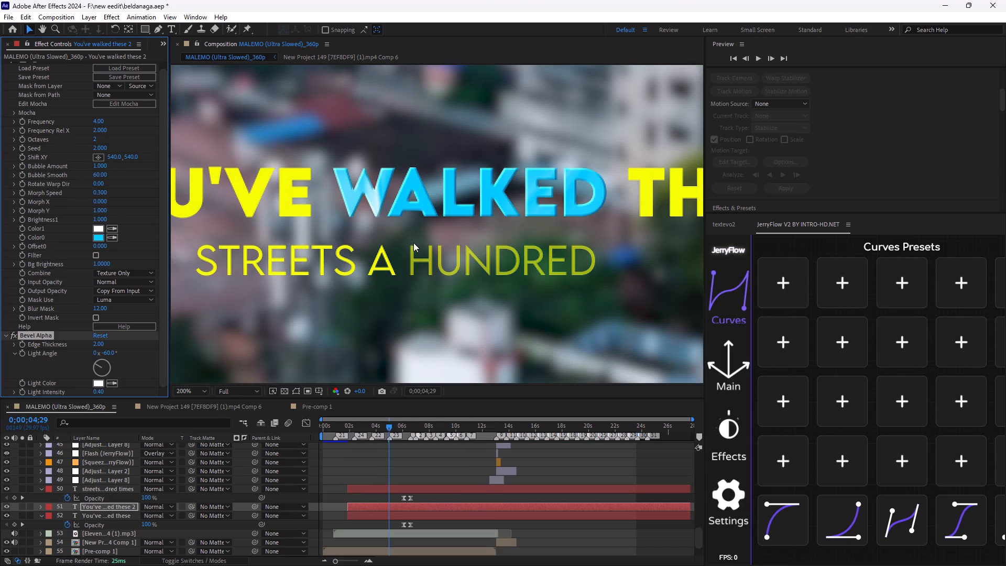
{"action": "scroll", "coordinate": [90, 344], "scroll_direction": "down", "scroll_amount": 1}
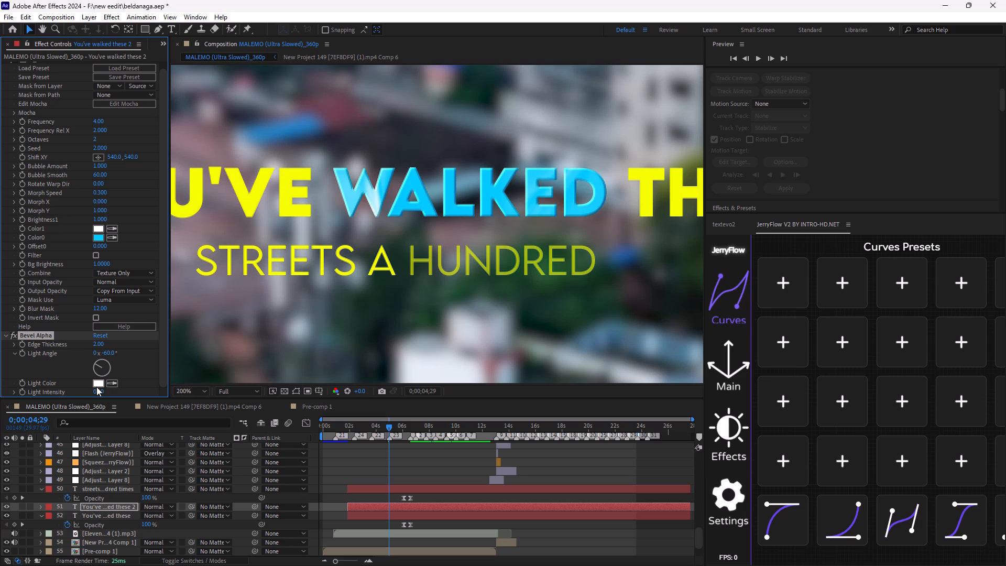
{"action": "left_click", "coordinate": [96, 387]}
{"action": "left_click_drag", "start_coordinate": [394, 256], "coordinate": [395, 270]}
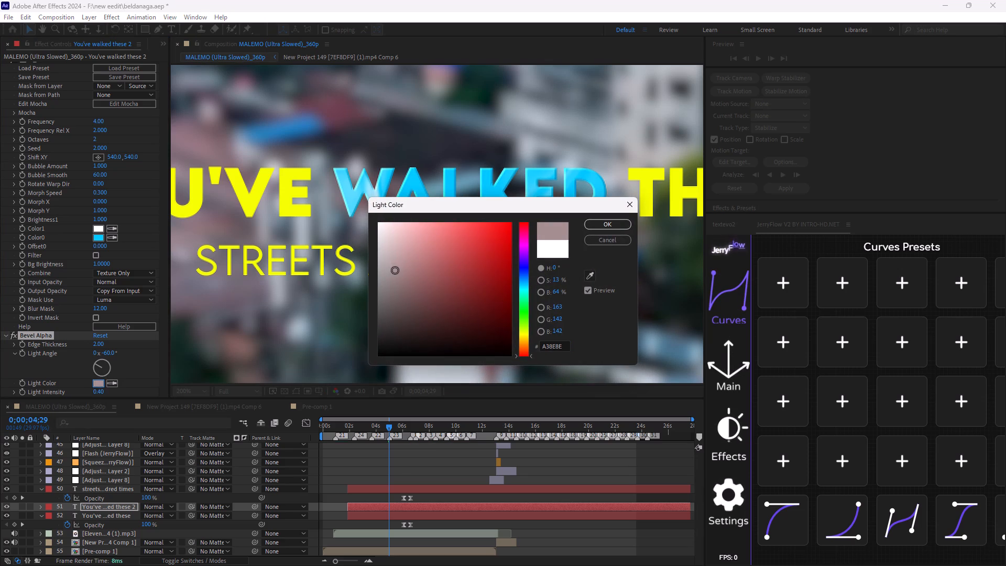
{"action": "left_click_drag", "start_coordinate": [395, 270], "coordinate": [340, 270]}
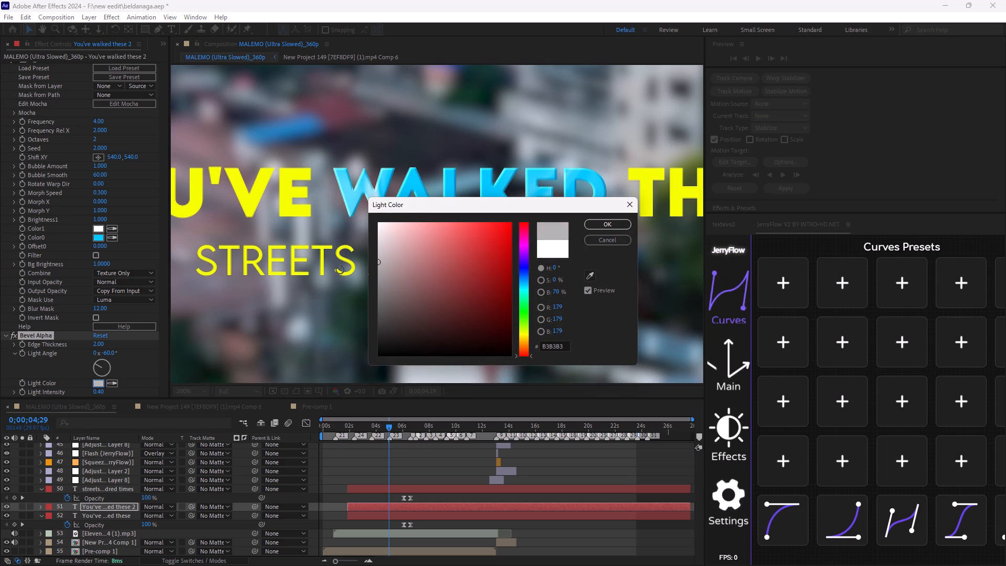
{"action": "left_click_drag", "start_coordinate": [340, 270], "coordinate": [389, 292]}
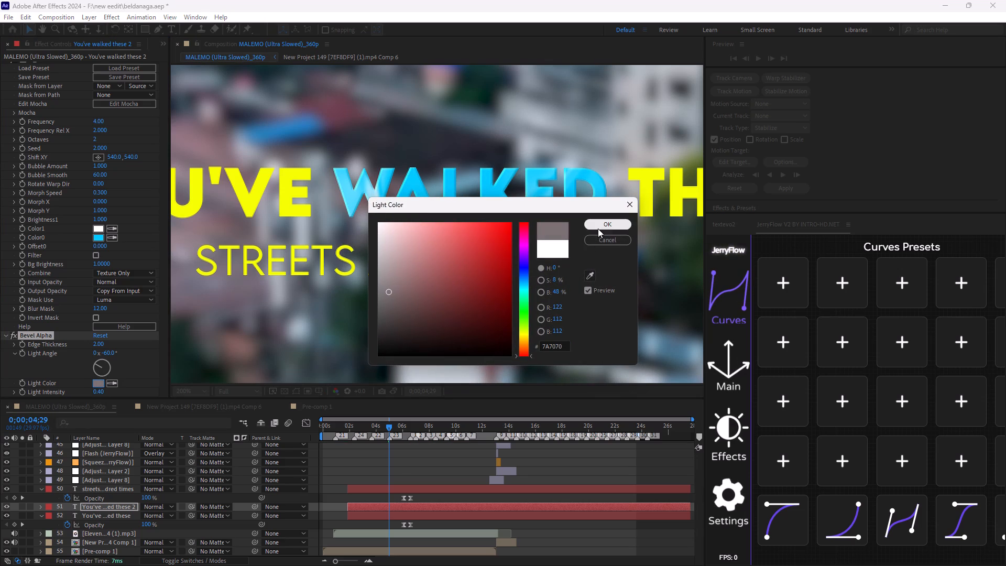
{"action": "left_click", "coordinate": [598, 227]}
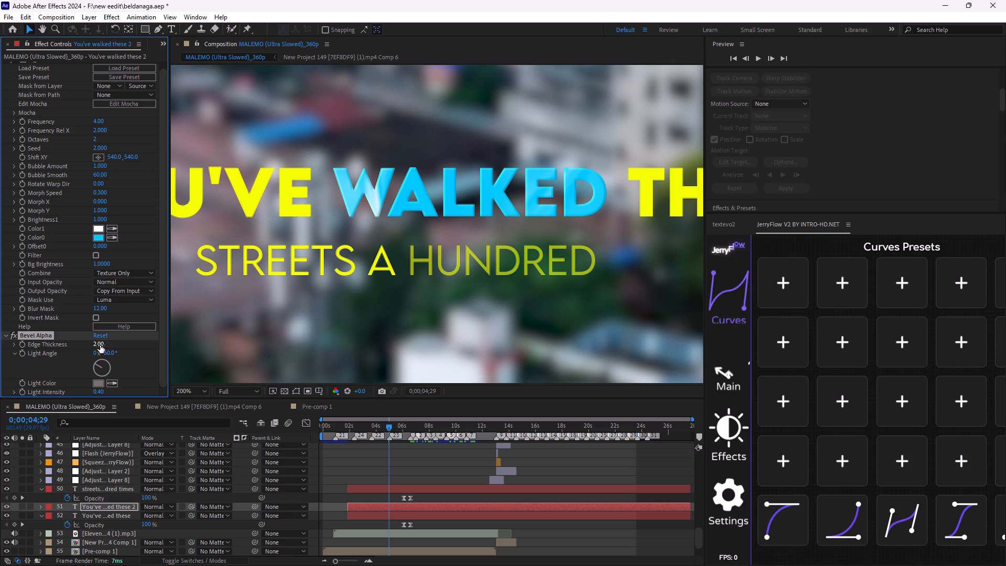
Raise the Bevel Alpha edge thickness to 3.50 and its light intensity to 0.68.
{"action": "left_click_drag", "start_coordinate": [100, 345], "coordinate": [106, 352]}
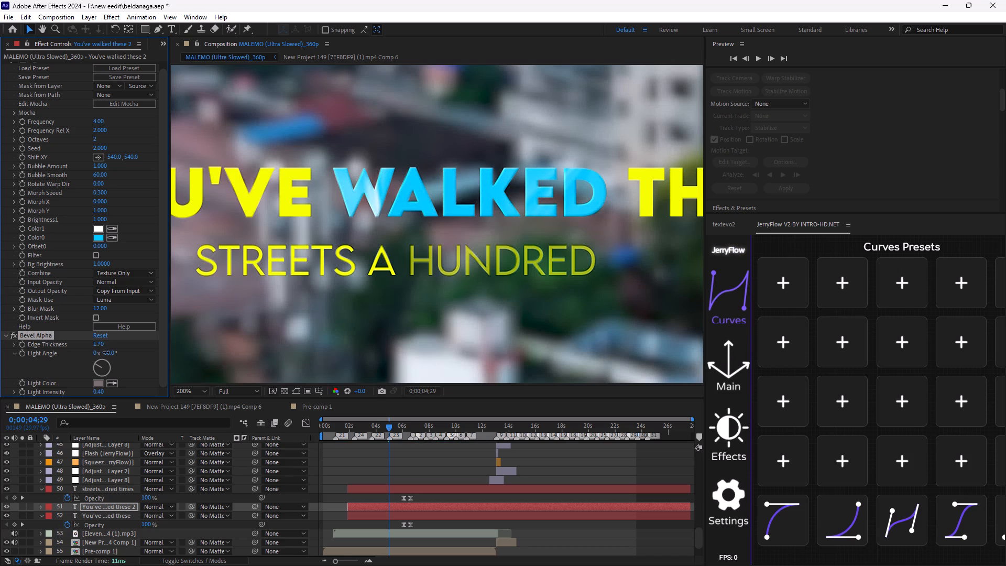
{"action": "left_click_drag", "start_coordinate": [106, 352], "coordinate": [118, 356]}
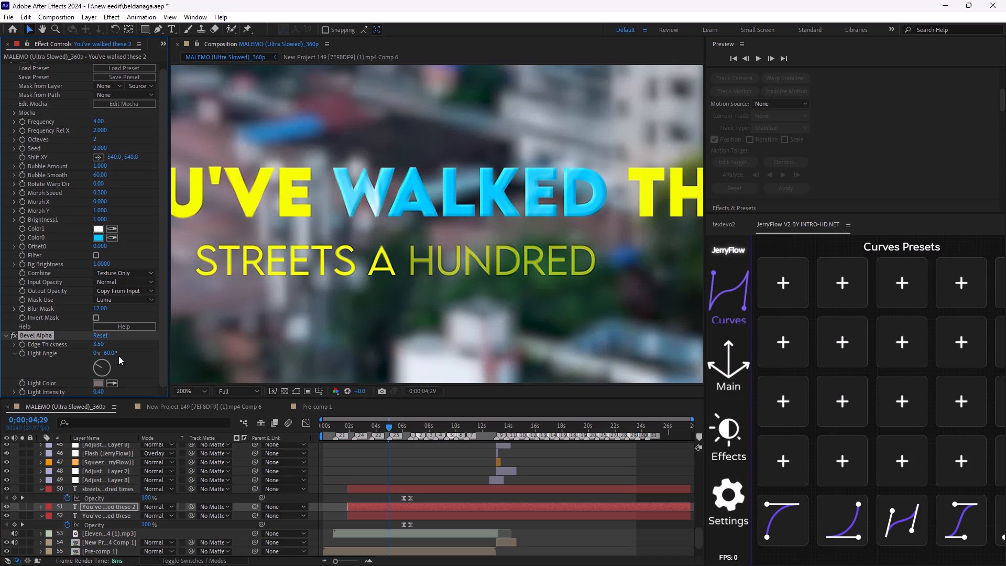
{"action": "scroll", "coordinate": [117, 369], "scroll_direction": "down", "scroll_amount": 2}
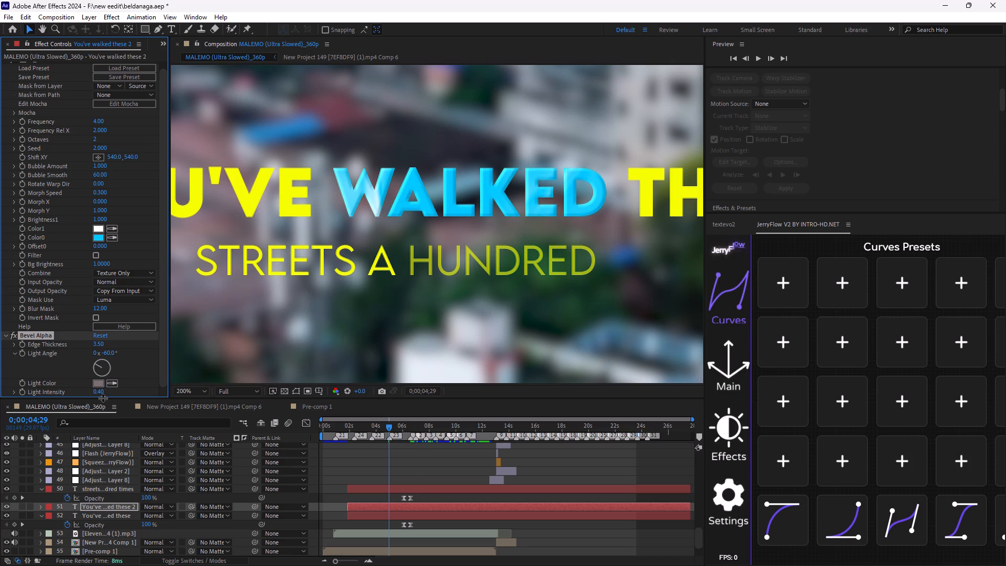
{"action": "left_click_drag", "start_coordinate": [103, 393], "coordinate": [118, 394]}
{"action": "scroll", "coordinate": [486, 315], "scroll_direction": "down", "scroll_amount": 2}
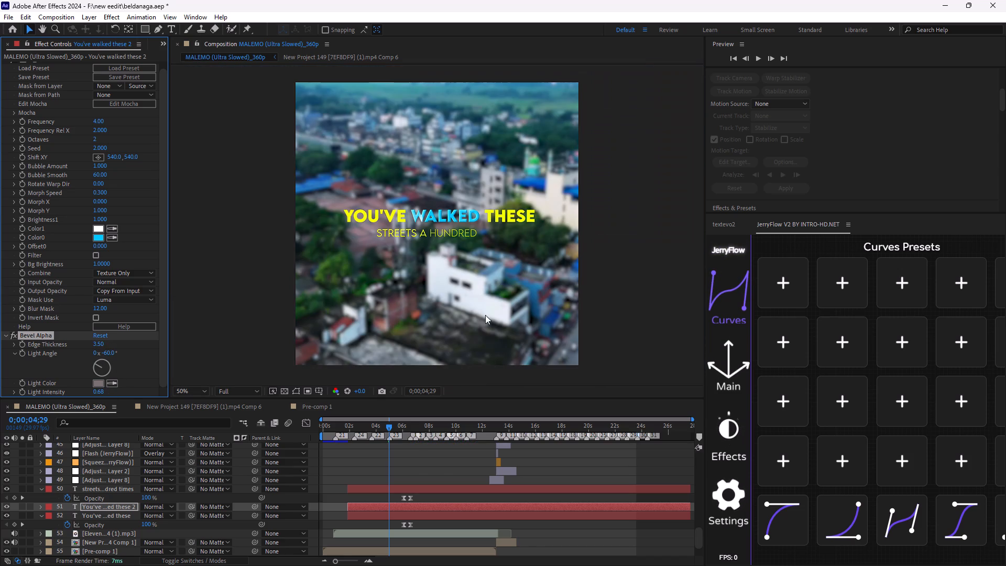
Preview the beveled caption in the main composition from 0;00;04;29.
{"action": "left_click", "coordinate": [553, 490]}
{"action": "key", "text": "space"}
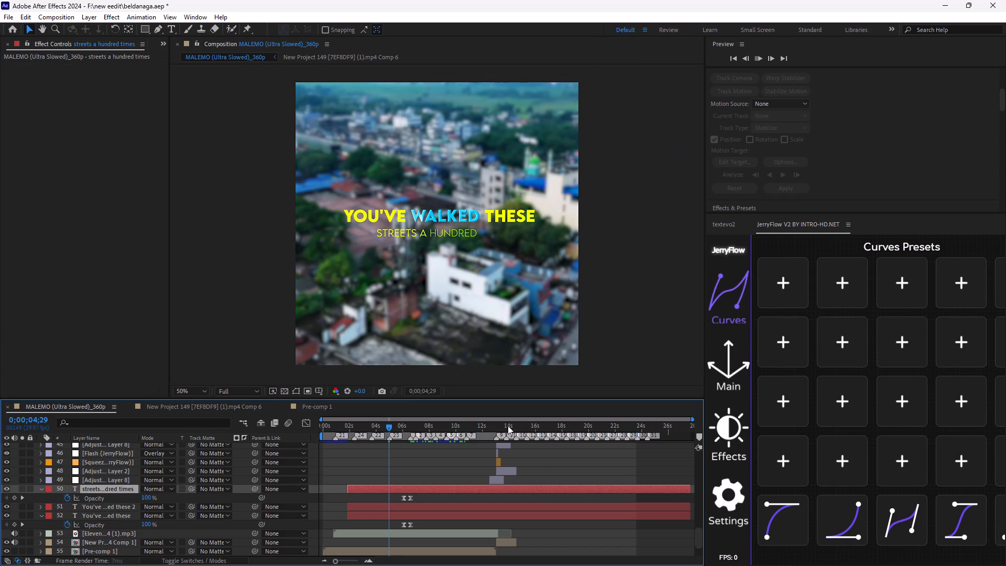
{"action": "key", "text": "space"}
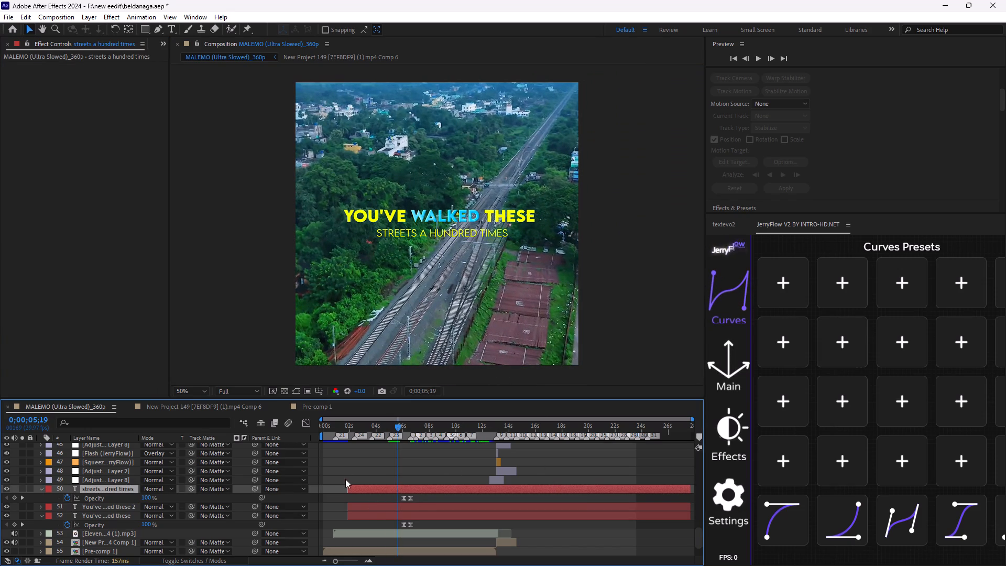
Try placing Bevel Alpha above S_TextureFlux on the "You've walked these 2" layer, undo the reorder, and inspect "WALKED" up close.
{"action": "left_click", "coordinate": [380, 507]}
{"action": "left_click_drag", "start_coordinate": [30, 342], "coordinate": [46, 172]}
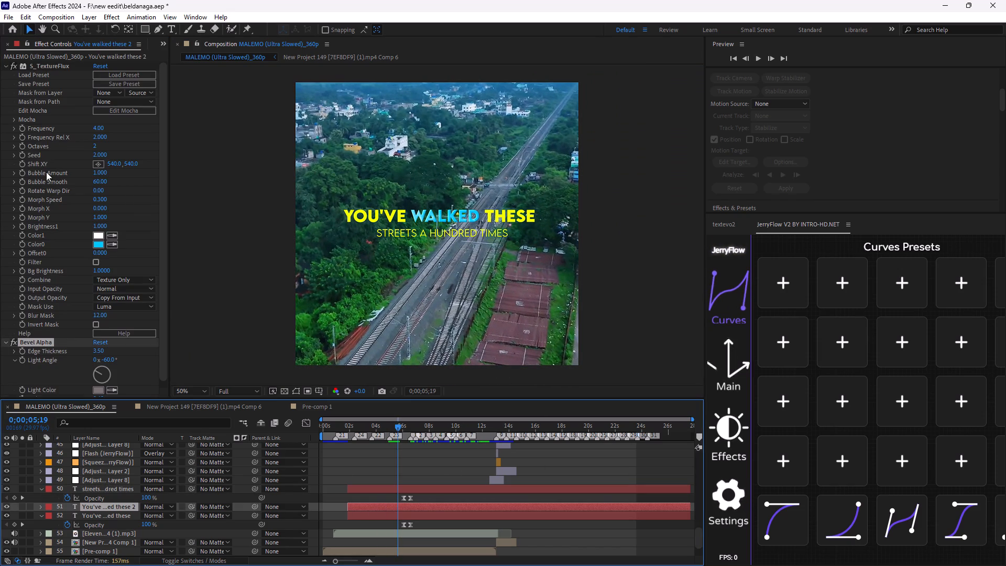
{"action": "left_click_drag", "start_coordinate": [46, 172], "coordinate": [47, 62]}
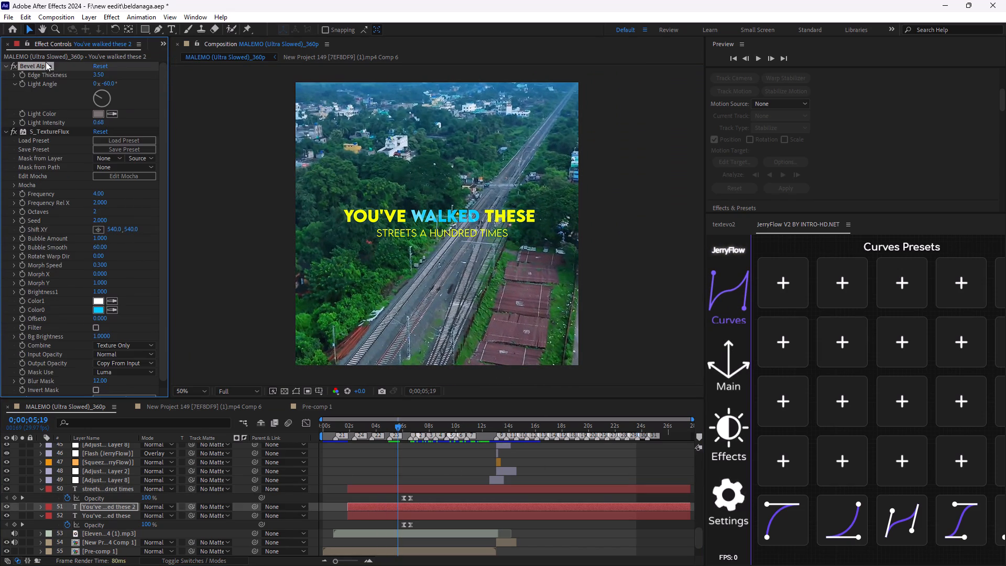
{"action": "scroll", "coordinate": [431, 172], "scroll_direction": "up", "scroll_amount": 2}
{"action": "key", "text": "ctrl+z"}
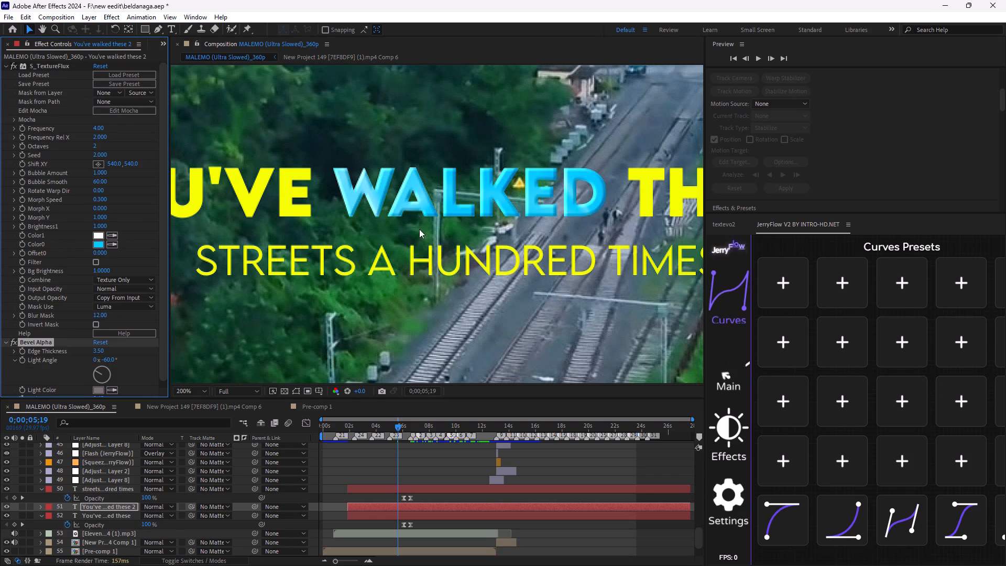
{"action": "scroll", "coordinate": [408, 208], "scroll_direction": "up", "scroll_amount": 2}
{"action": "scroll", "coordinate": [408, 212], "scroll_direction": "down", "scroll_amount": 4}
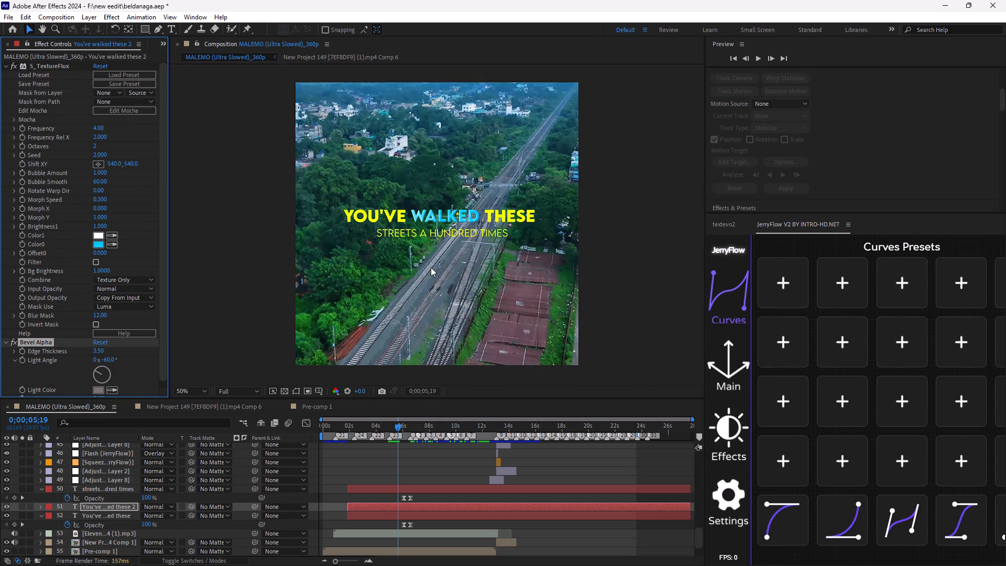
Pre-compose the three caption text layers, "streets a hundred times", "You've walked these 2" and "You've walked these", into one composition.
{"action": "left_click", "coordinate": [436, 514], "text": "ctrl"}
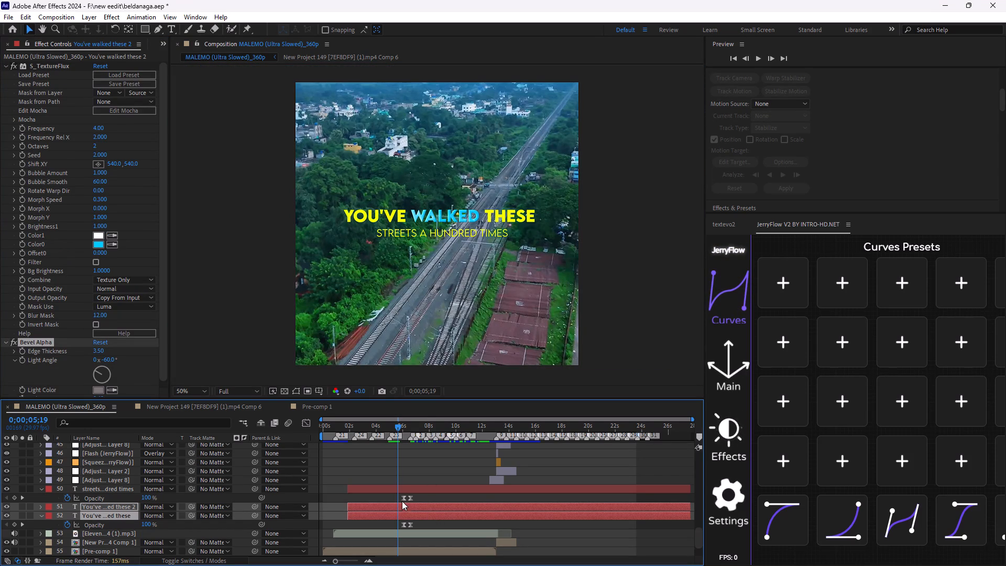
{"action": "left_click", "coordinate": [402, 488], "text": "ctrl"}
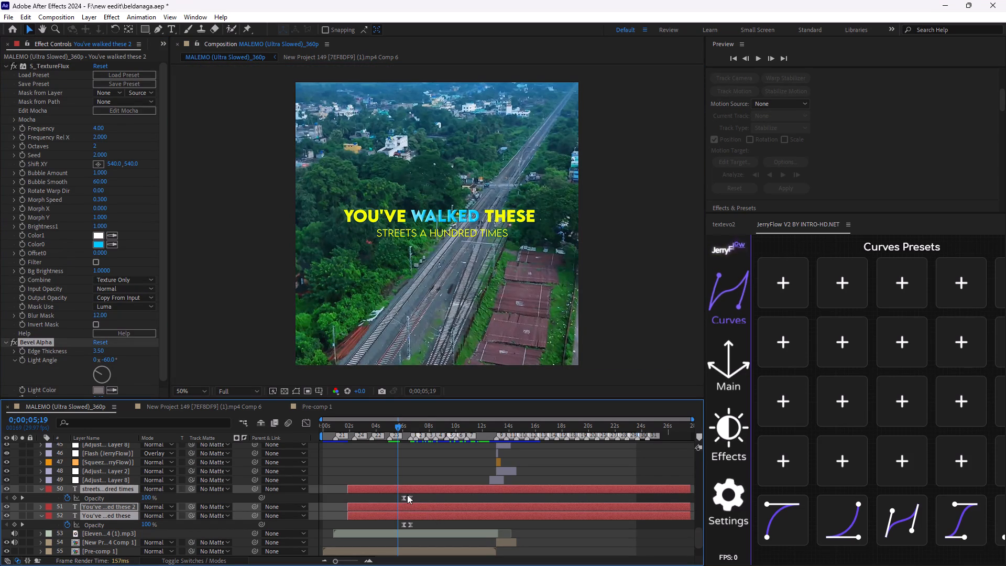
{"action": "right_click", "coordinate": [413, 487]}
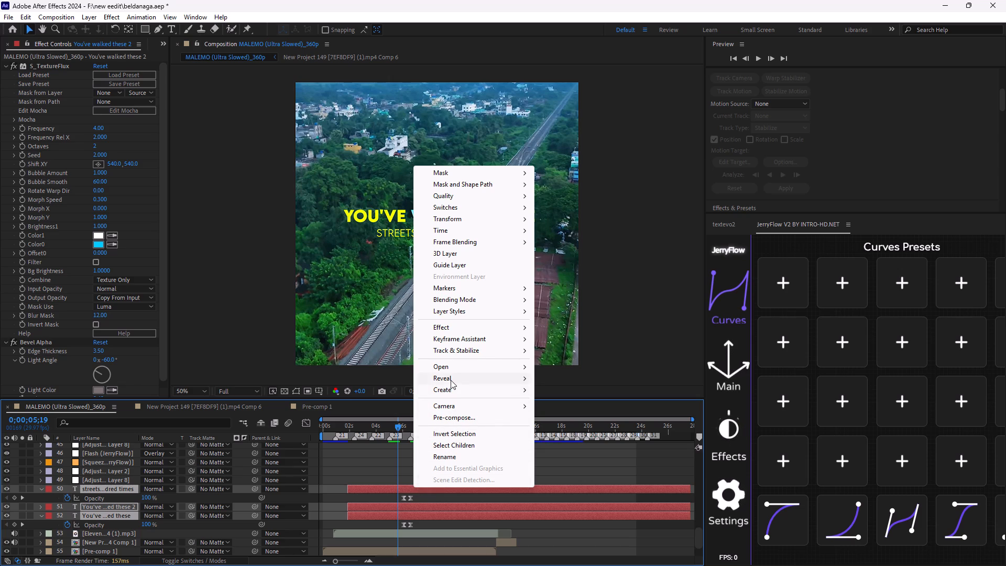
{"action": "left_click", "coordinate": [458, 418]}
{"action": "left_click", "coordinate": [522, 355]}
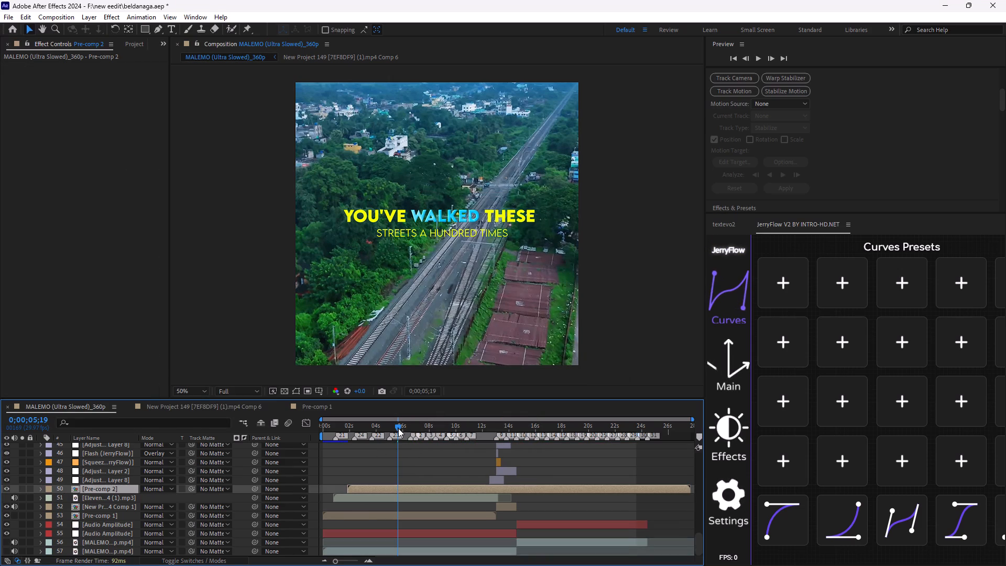
Preview the pre-composed caption over the footage from about 1.5 seconds until it fades out after 6 seconds.
{"action": "left_click_drag", "start_coordinate": [398, 426], "coordinate": [342, 449]}
{"action": "key", "text": "space"}
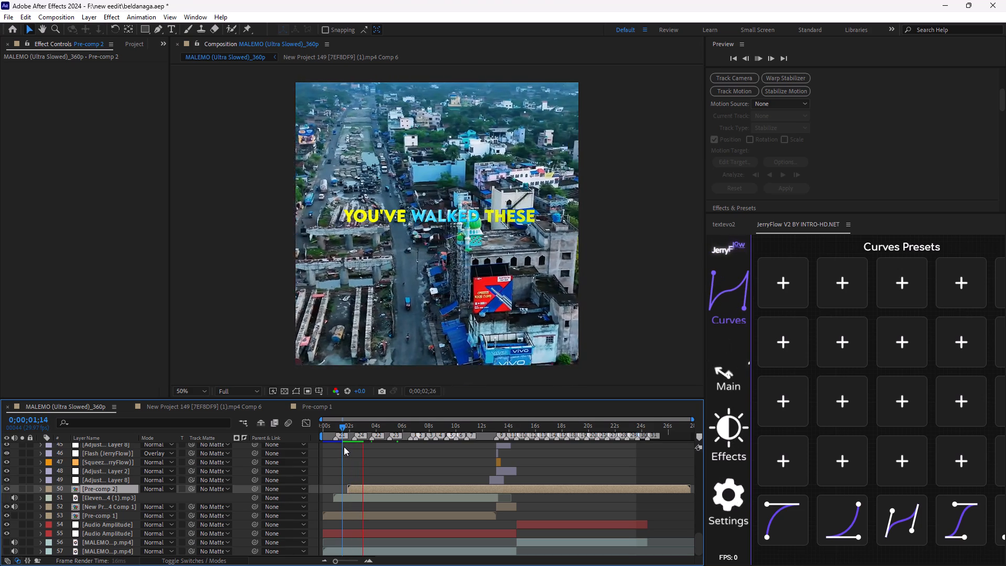
{"action": "key", "text": "space"}
{"action": "left_click_drag", "start_coordinate": [371, 427], "coordinate": [357, 434]}
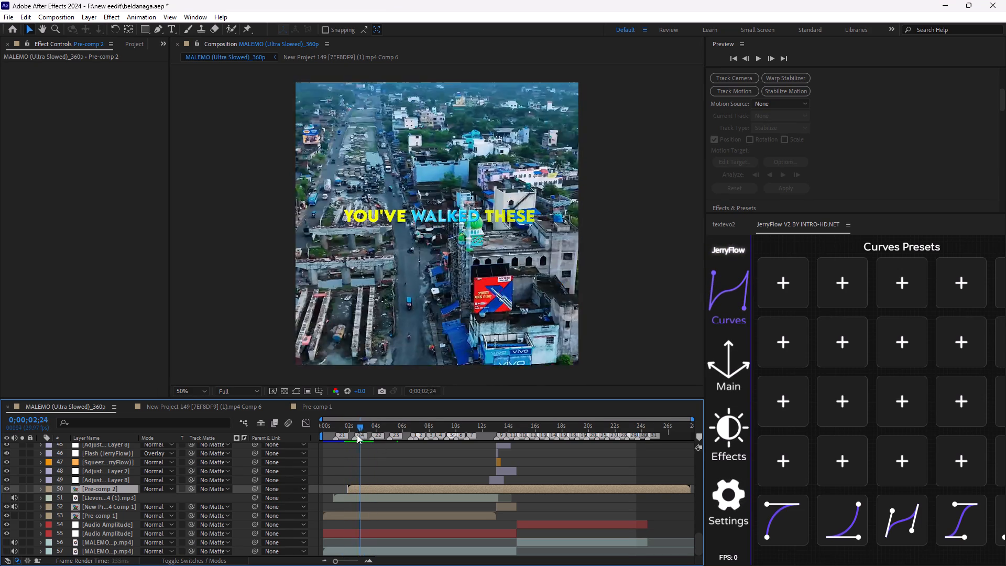
{"action": "left_click_drag", "start_coordinate": [357, 434], "coordinate": [344, 436]}
{"action": "key", "text": "space"}
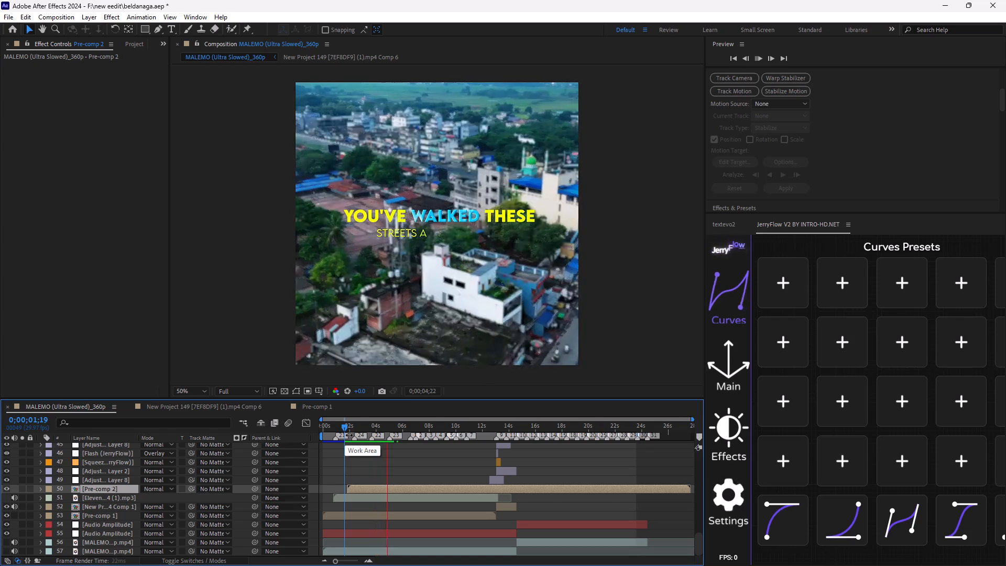
{"action": "key", "text": "space"}
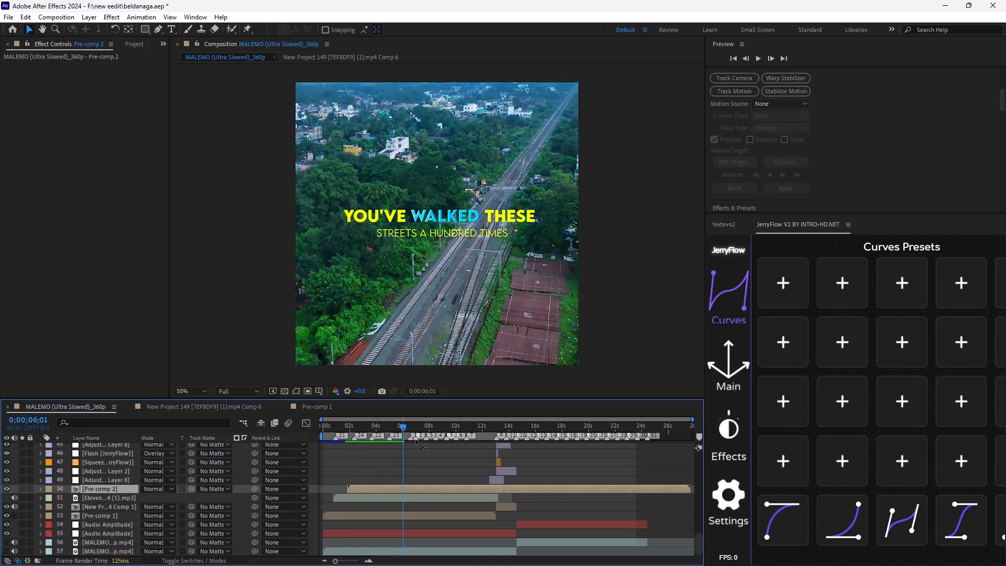
{"action": "key", "text": "space"}
{"action": "key", "text": "space"}
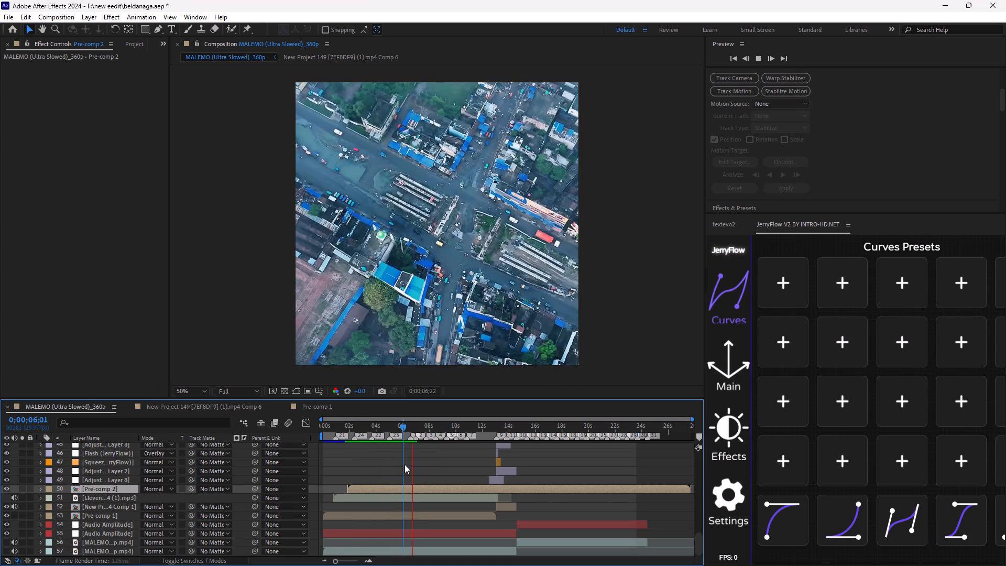
Open the caption pre-comp and play its text animation from 0;00;02;00 through the fade-out.
{"action": "double_click", "coordinate": [412, 486]}
{"action": "left_click", "coordinate": [417, 488]}
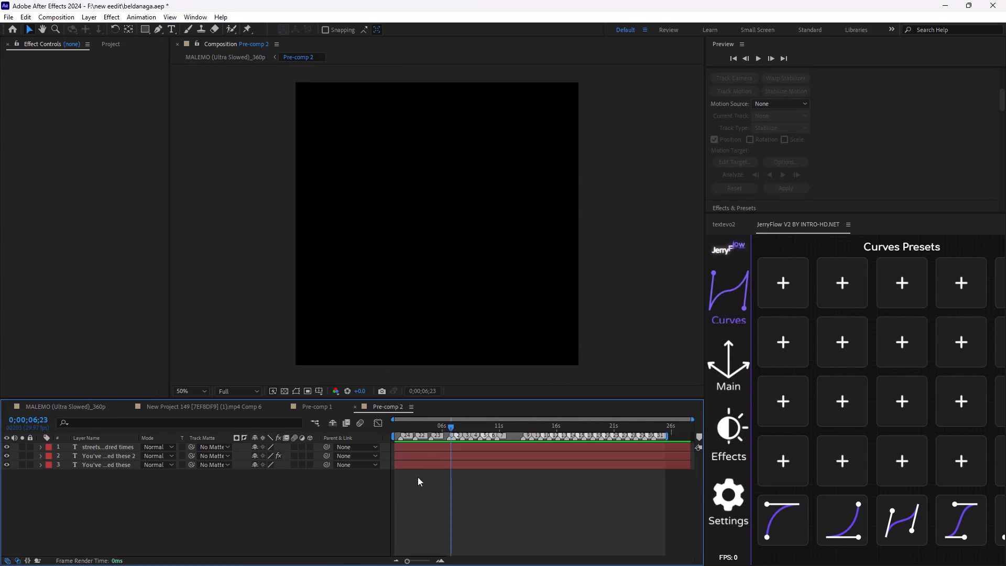
{"action": "left_click_drag", "start_coordinate": [454, 426], "coordinate": [399, 444]}
{"action": "key", "text": "space"}
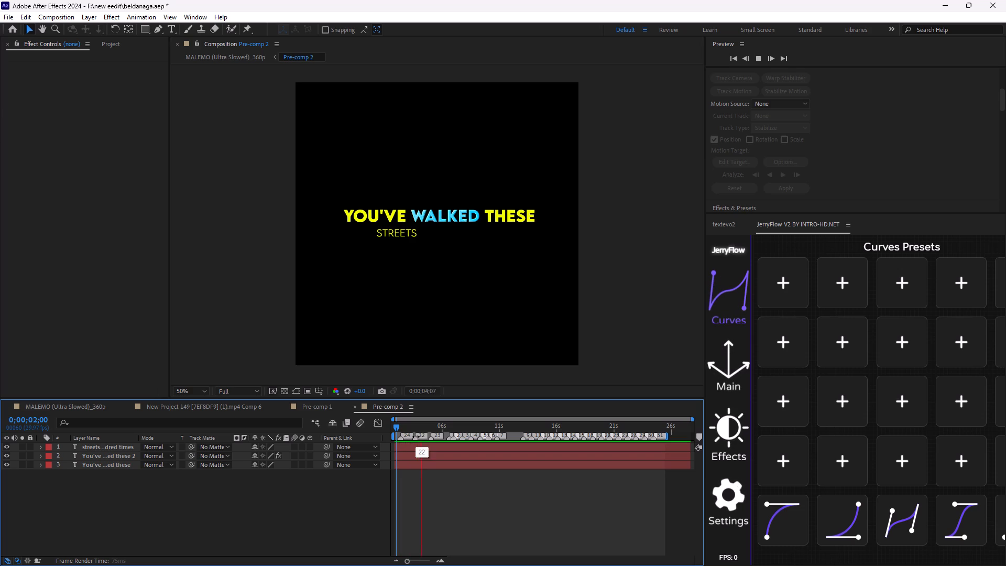
{"action": "key", "text": "space"}
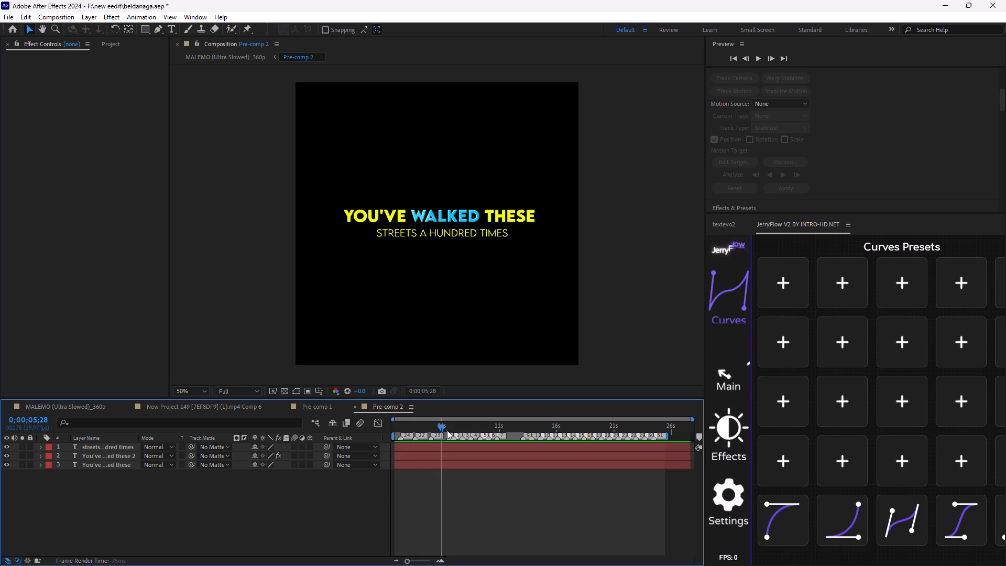
{"action": "key", "text": "space"}
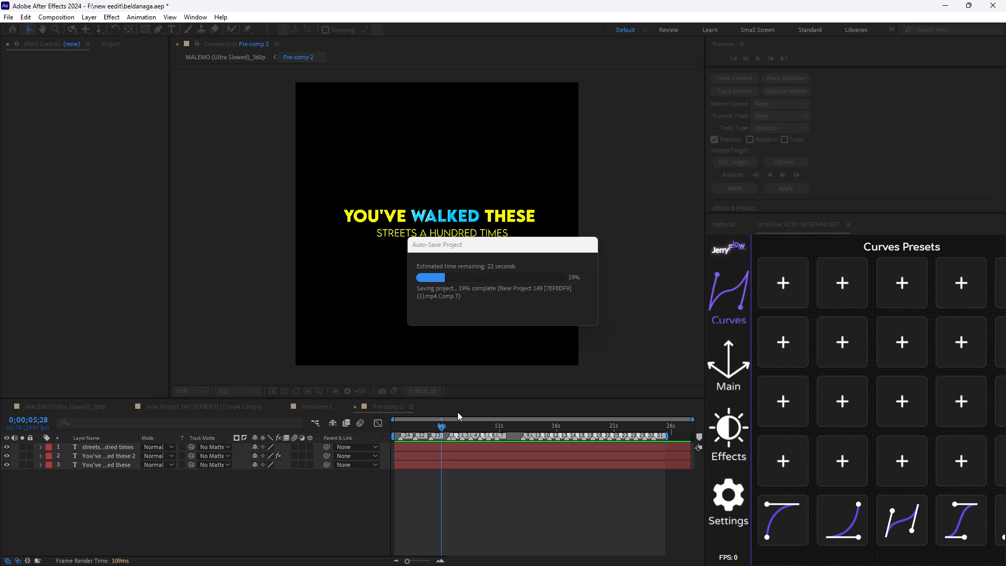
{"action": "key", "text": "space"}
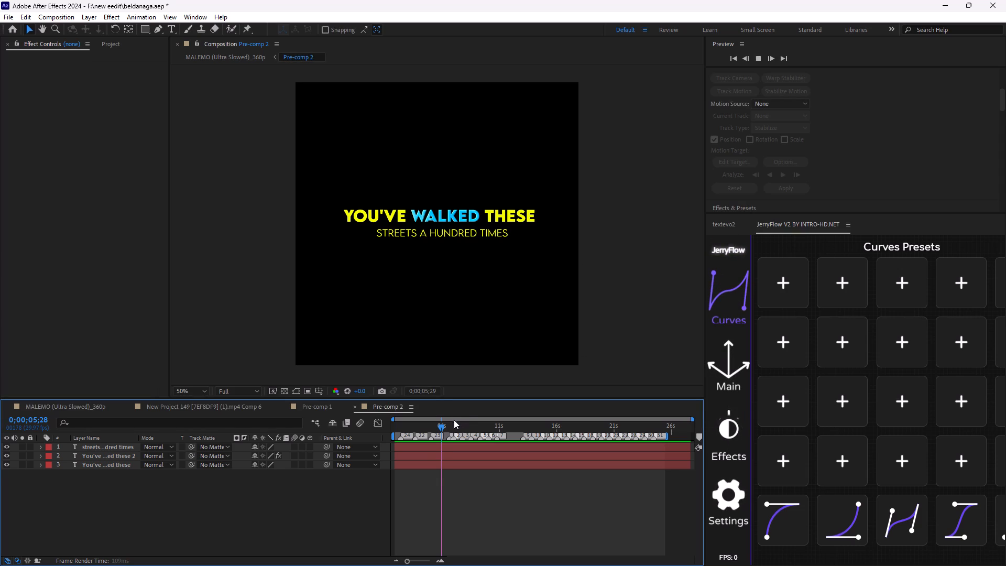
{"action": "key", "text": "space"}
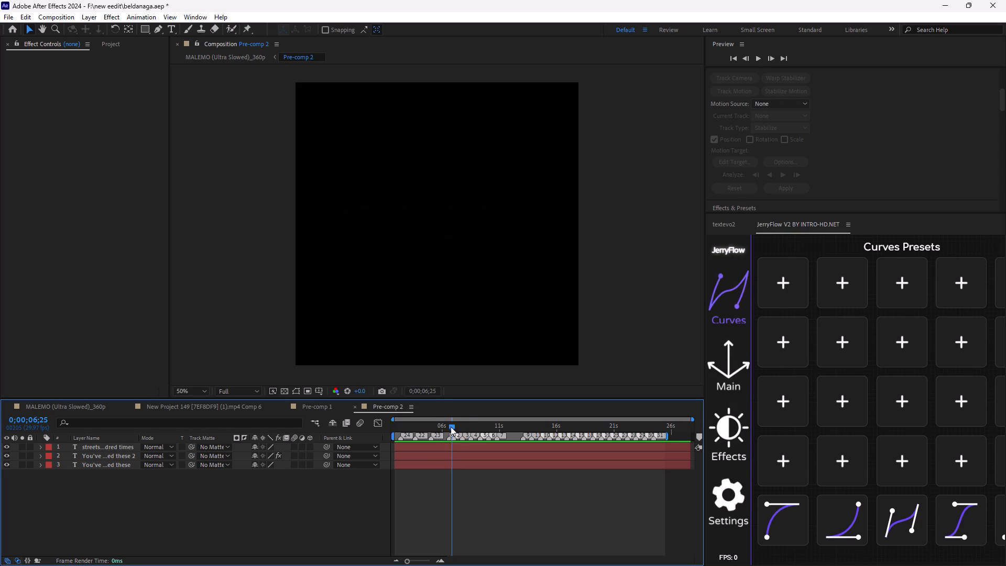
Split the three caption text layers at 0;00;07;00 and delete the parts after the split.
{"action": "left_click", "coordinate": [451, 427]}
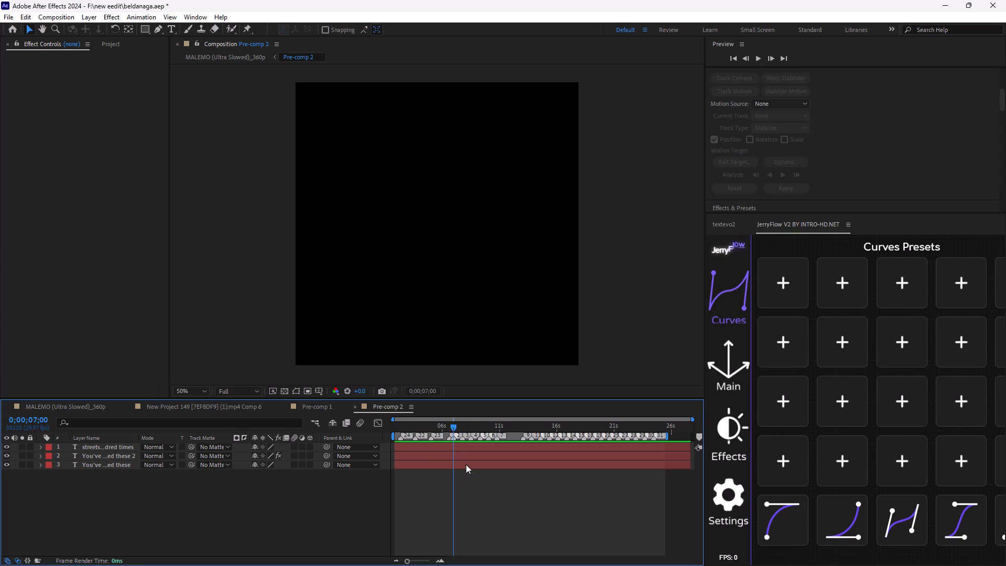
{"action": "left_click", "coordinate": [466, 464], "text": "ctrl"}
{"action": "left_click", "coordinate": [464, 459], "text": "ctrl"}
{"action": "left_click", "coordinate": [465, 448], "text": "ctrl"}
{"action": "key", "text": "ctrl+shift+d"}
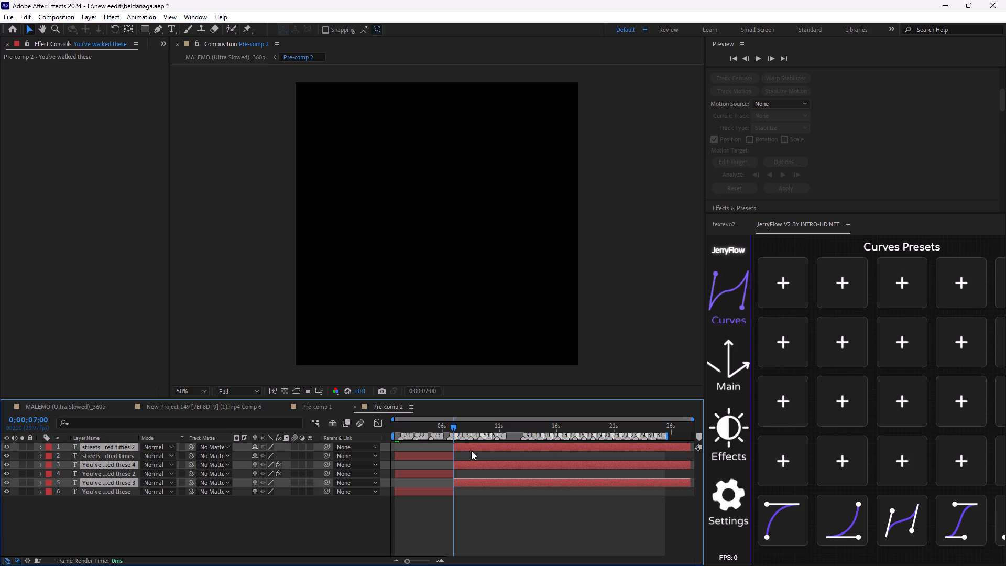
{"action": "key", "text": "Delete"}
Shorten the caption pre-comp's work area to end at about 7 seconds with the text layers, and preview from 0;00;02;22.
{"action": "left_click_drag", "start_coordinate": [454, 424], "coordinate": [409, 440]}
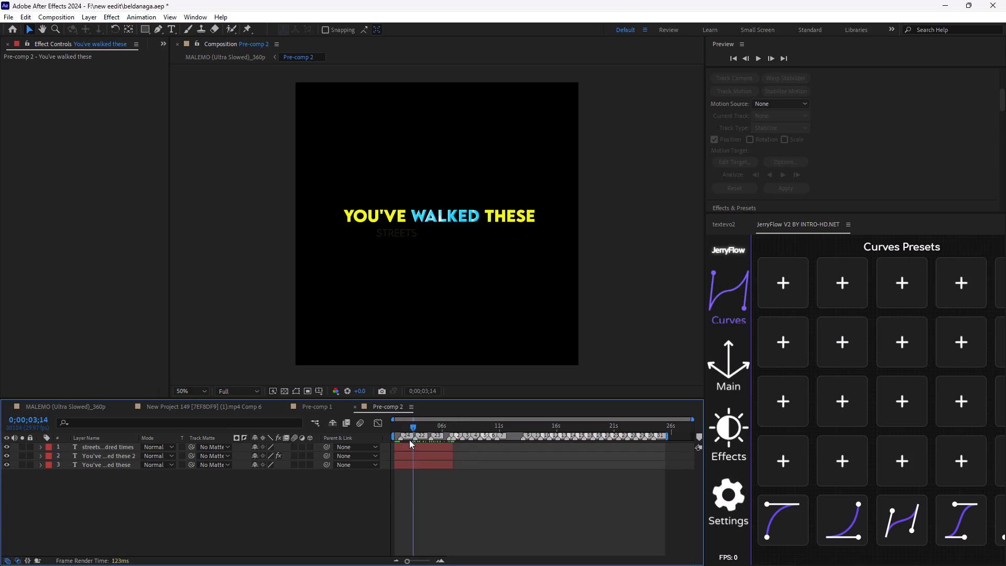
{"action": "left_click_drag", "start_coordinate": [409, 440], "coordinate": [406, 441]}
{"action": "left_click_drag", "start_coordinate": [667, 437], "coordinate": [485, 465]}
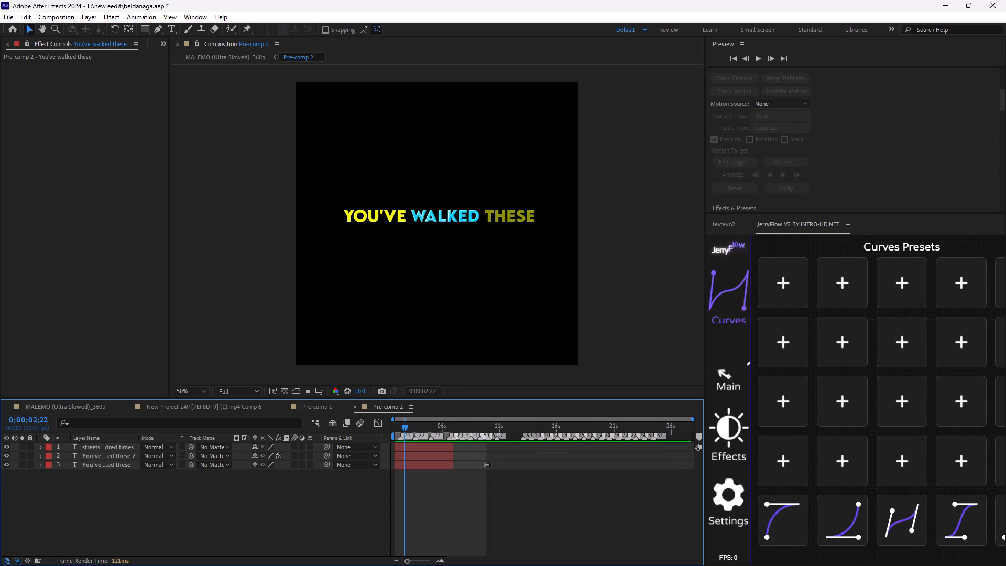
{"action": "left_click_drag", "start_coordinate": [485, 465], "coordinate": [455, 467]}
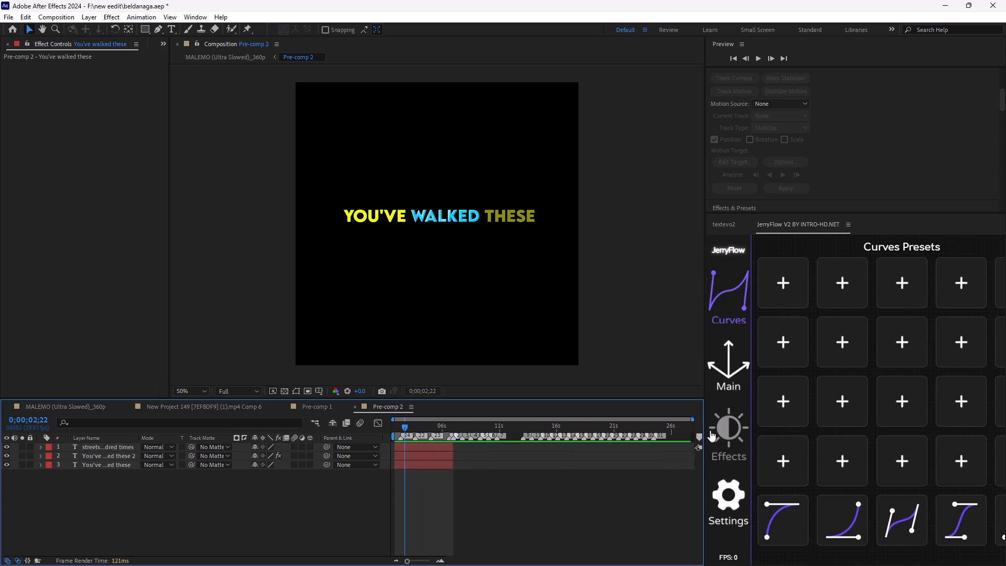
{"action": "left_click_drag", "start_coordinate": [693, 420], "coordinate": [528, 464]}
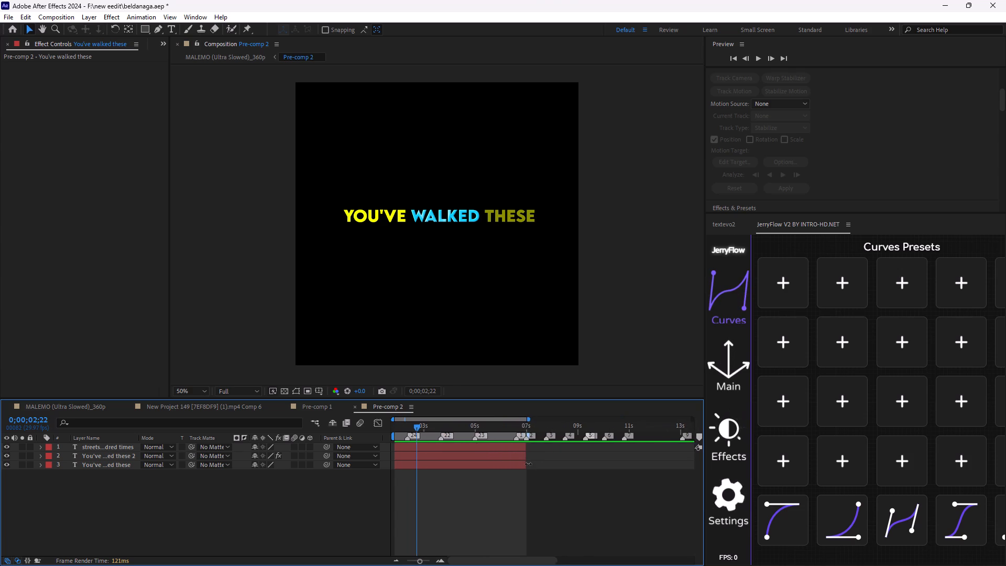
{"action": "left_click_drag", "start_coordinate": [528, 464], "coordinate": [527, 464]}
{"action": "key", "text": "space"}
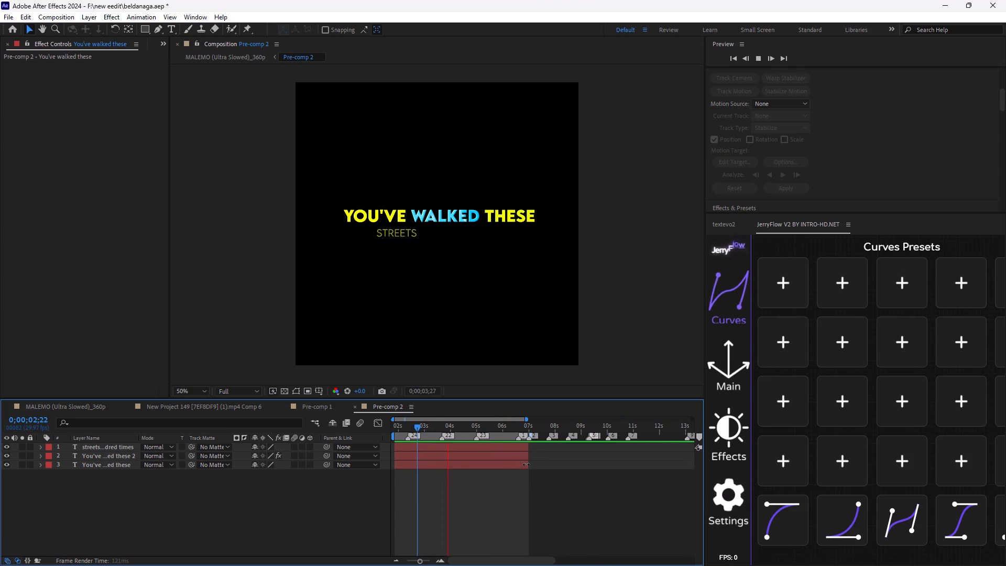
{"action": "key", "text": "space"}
Look through the Pre-comp 1 layers, return to the MALEMO (Ultra Slowed)_360p composition, and preview the caption there.
{"action": "left_click", "coordinate": [306, 411]}
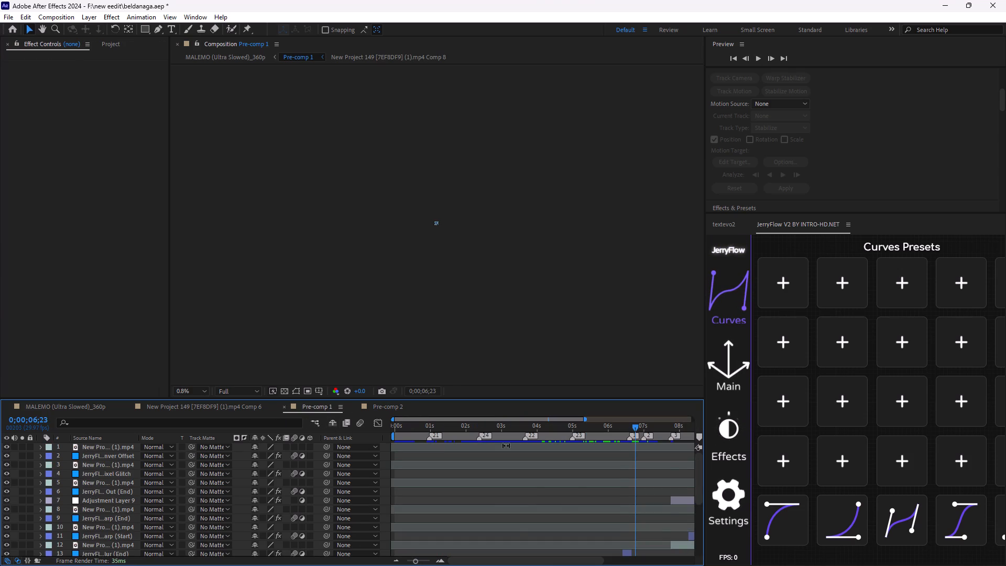
{"action": "scroll", "coordinate": [577, 479], "scroll_direction": "down", "scroll_amount": 18}
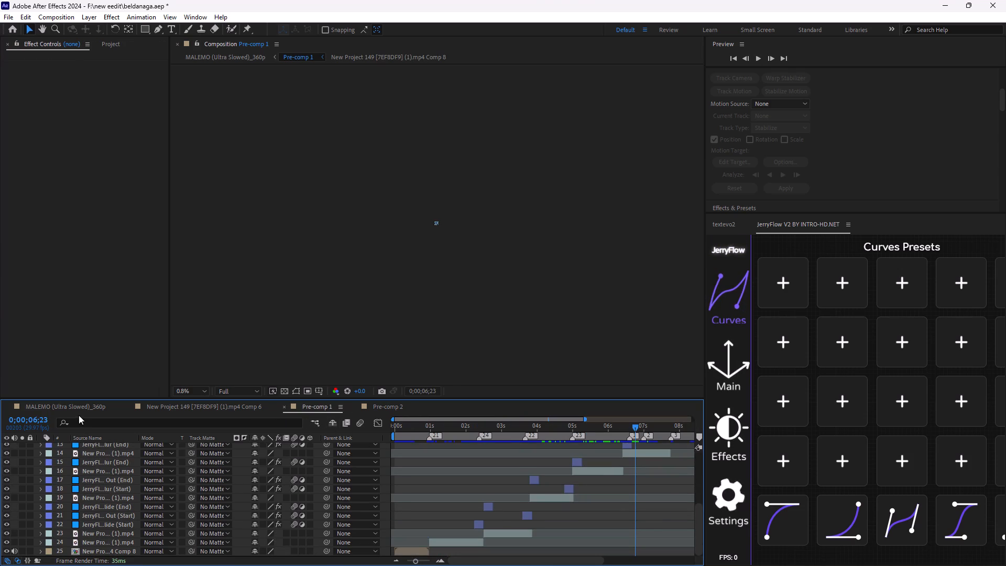
{"action": "left_click", "coordinate": [79, 415]}
{"action": "left_click", "coordinate": [89, 411]}
{"action": "key", "text": "space"}
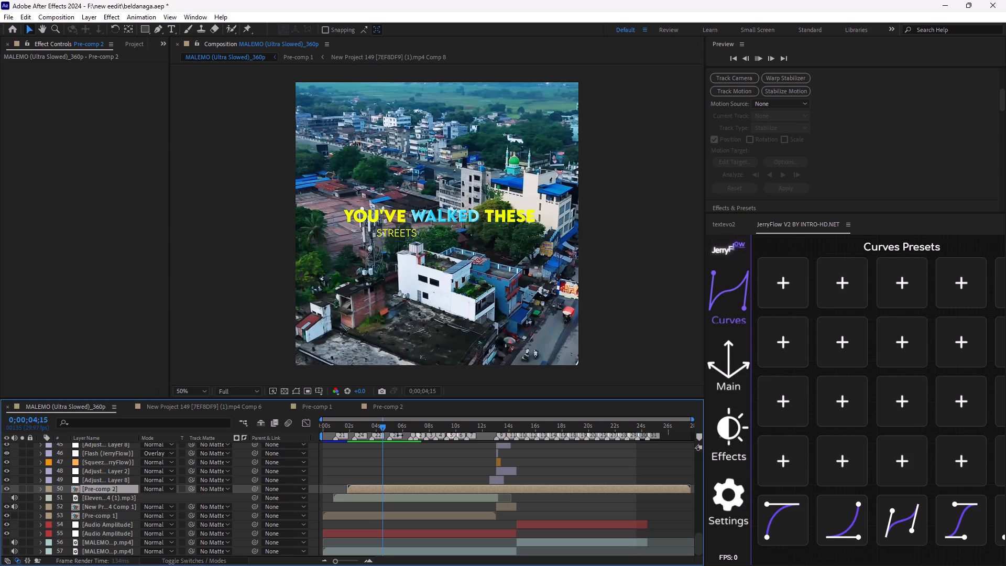
{"action": "key", "text": "space"}
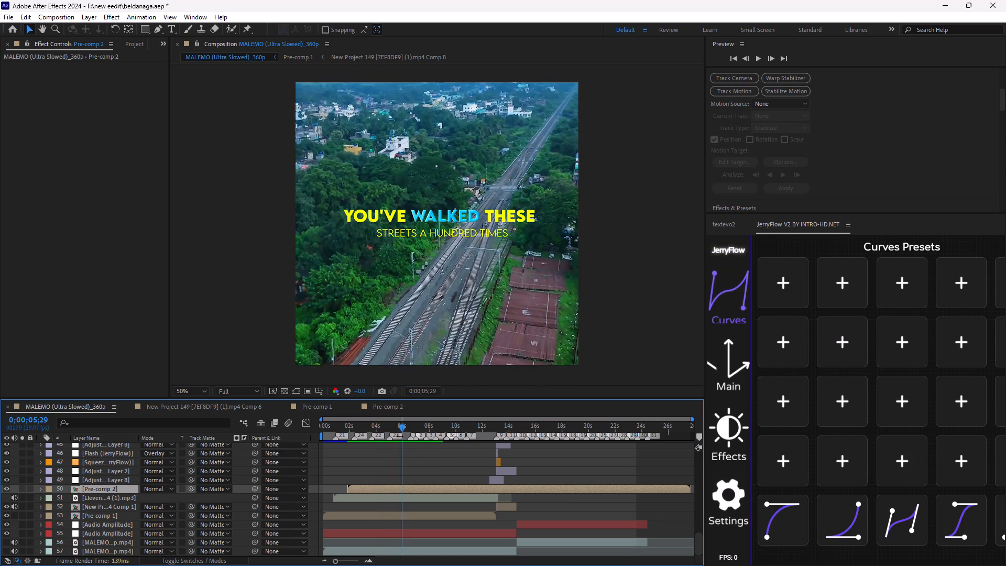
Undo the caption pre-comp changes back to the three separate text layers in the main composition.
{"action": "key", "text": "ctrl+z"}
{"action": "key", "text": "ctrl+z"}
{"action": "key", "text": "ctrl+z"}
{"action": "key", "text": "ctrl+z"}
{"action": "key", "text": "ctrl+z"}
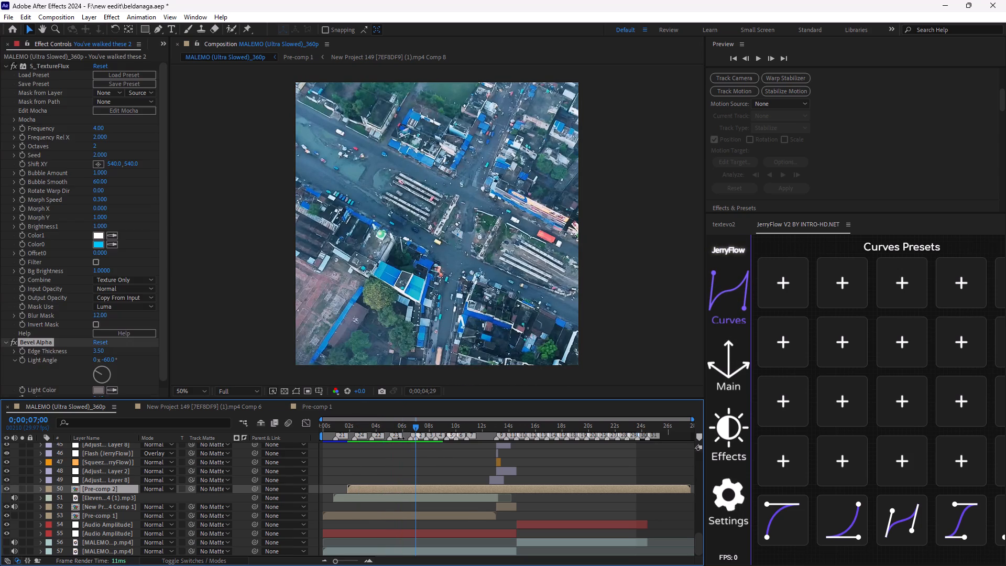
Preview the main composition from about 7 seconds, just after the caption fades out.
{"action": "left_click_drag", "start_coordinate": [389, 425], "coordinate": [408, 438]}
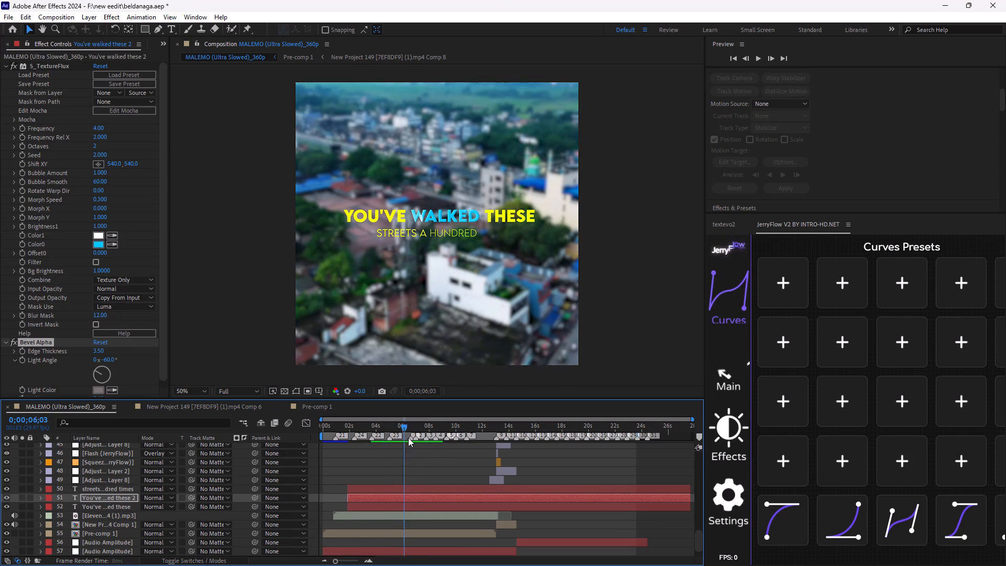
{"action": "left_click_drag", "start_coordinate": [408, 438], "coordinate": [419, 449]}
{"action": "key", "text": "space"}
{"action": "key", "text": "space"}
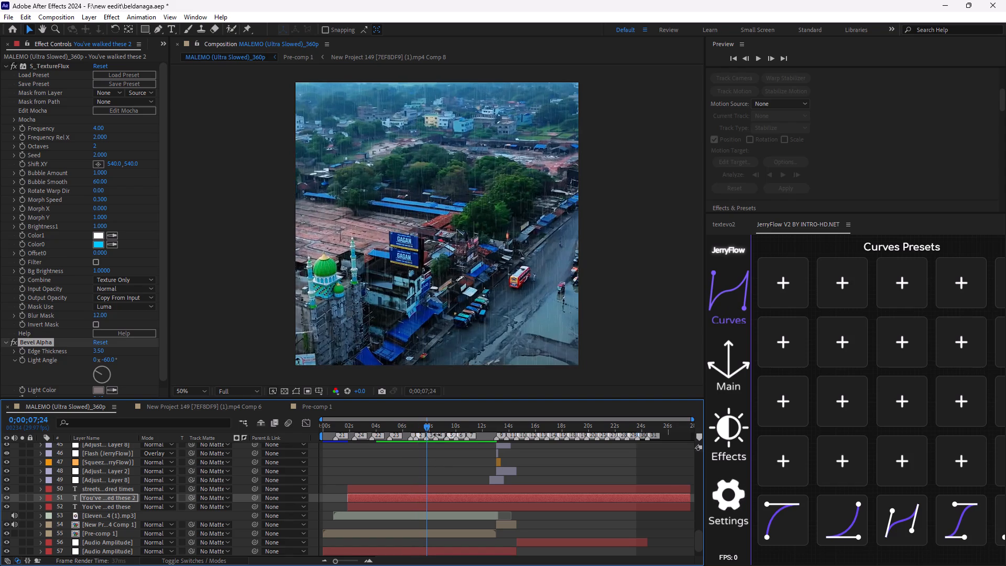
Split the three caption text layers at 0;00;06;19 and delete the portions after that time.
{"action": "left_click_drag", "start_coordinate": [425, 424], "coordinate": [410, 434]}
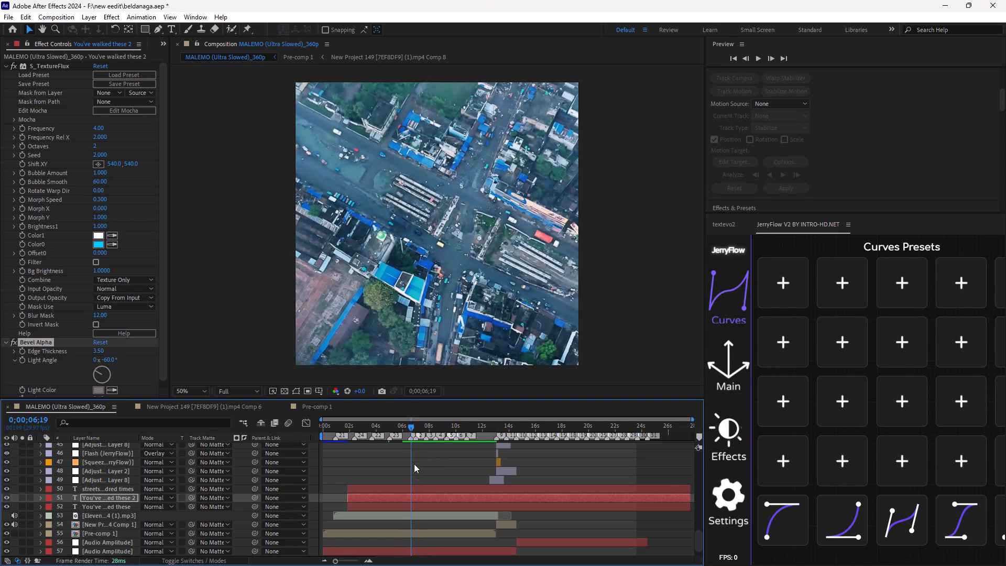
{"action": "left_click", "coordinate": [420, 489], "text": "ctrl"}
{"action": "left_click", "coordinate": [429, 504], "text": "ctrl"}
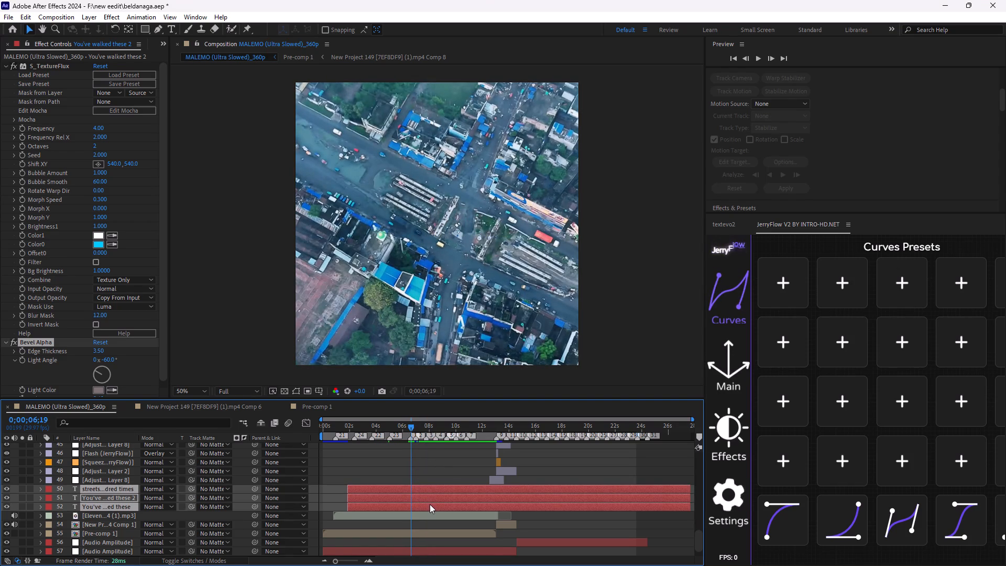
{"action": "key", "text": "ctrl+shift+d"}
{"action": "key", "text": "Delete"}
Pre-compose the three trimmed caption text layers into a new composition with the default name.
{"action": "left_click", "coordinate": [409, 508]}
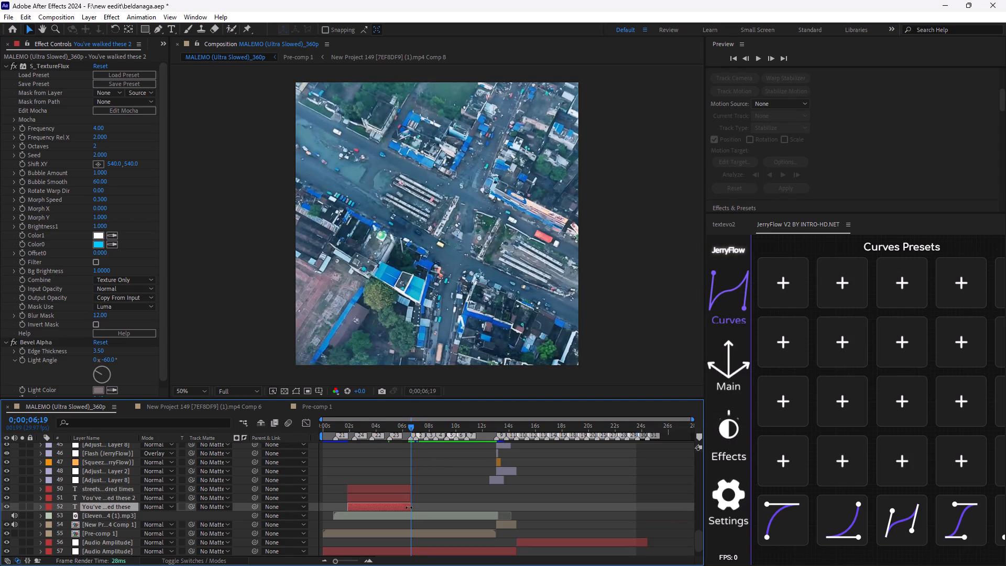
{"action": "left_click", "coordinate": [402, 497], "text": "ctrl"}
{"action": "left_click", "coordinate": [400, 490], "text": "ctrl"}
{"action": "right_click", "coordinate": [401, 491]}
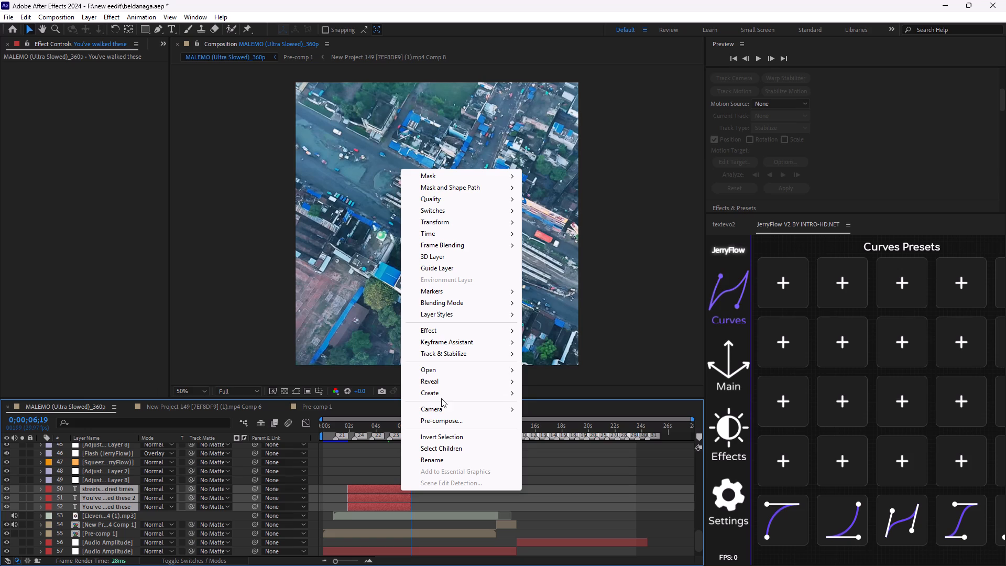
{"action": "left_click", "coordinate": [462, 420]}
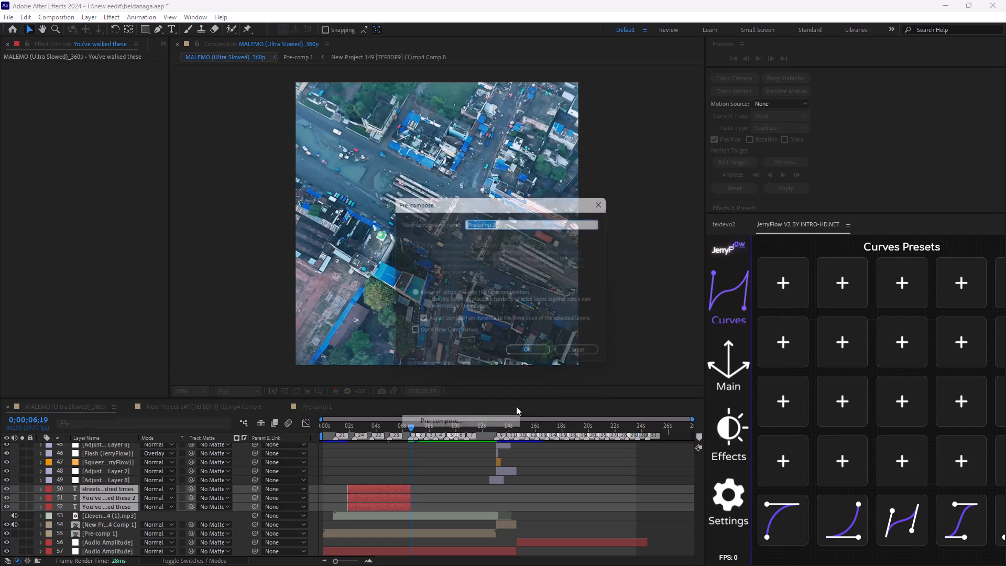
{"action": "left_click", "coordinate": [531, 360]}
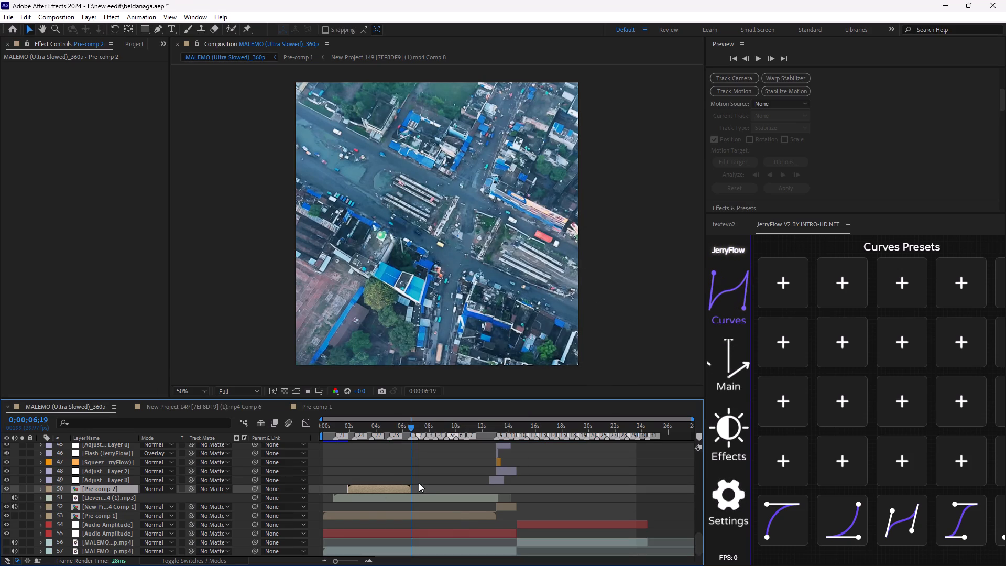
Open the new caption pre-comp, preview it from the start, and examine how "YOU'VE" and "WALKED" fade in around 0;00;02;05 to 0;00;02;11.
{"action": "double_click", "coordinate": [405, 487]}
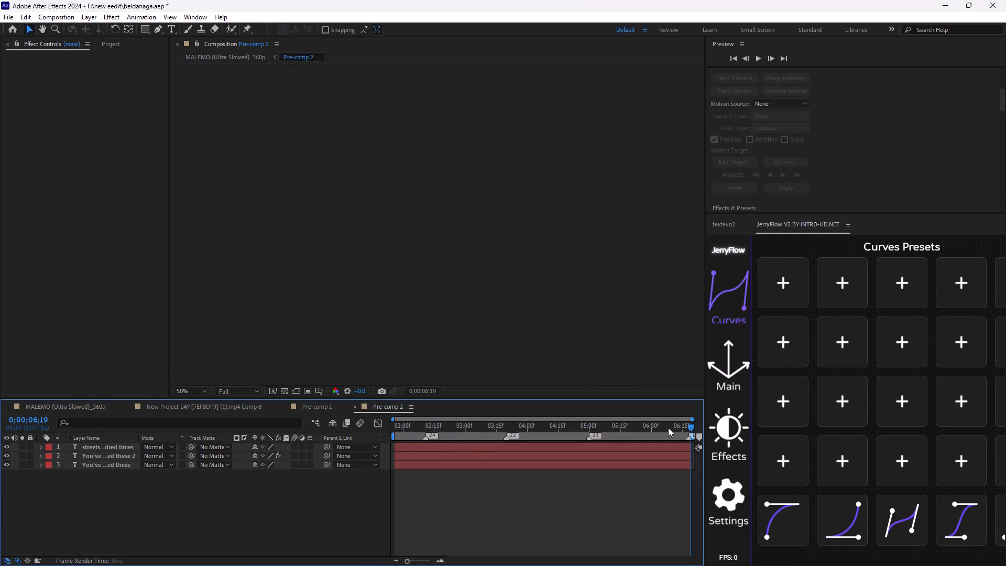
{"action": "left_click_drag", "start_coordinate": [687, 427], "coordinate": [312, 464]}
{"action": "key", "text": "space"}
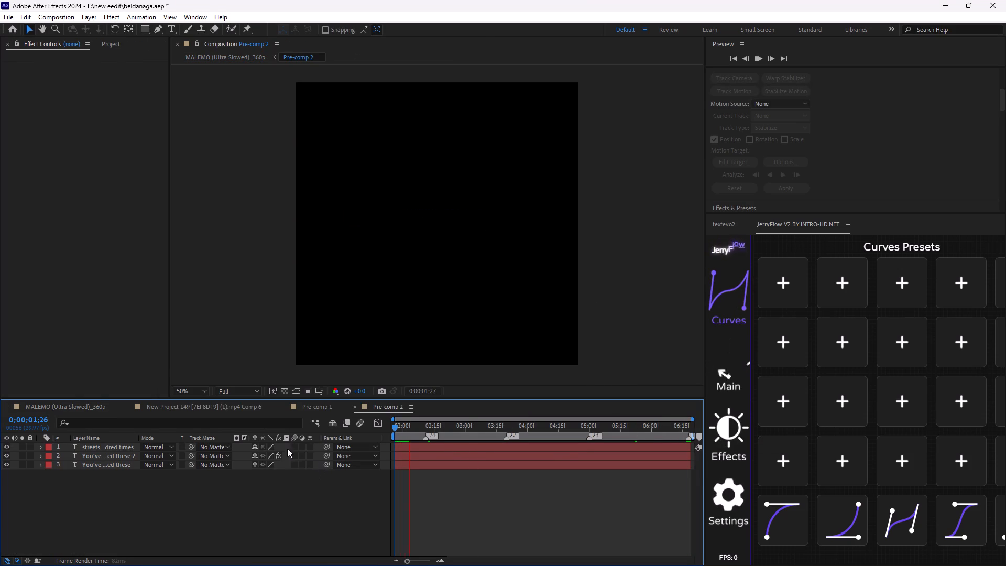
{"action": "key", "text": "space"}
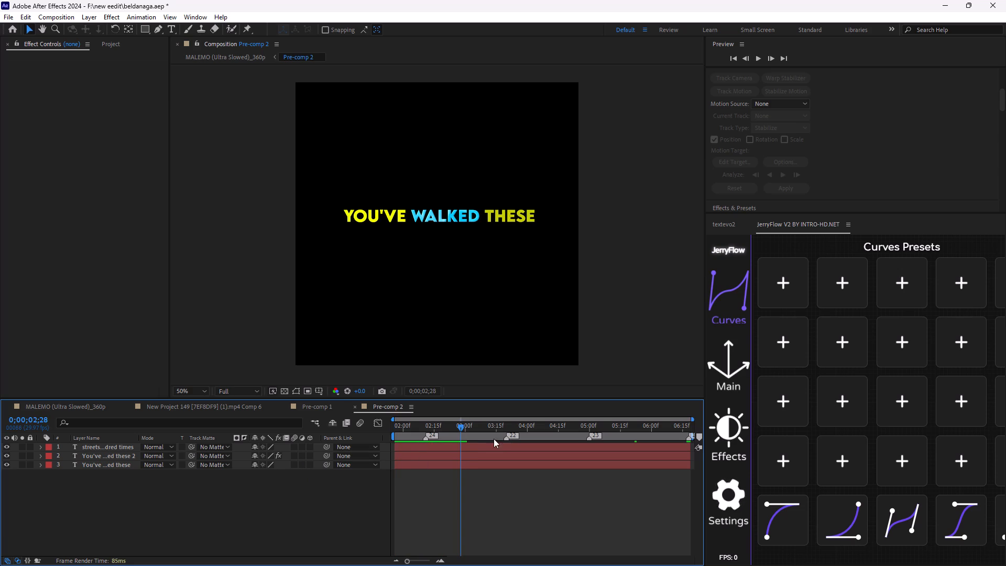
{"action": "left_click_drag", "start_coordinate": [461, 423], "coordinate": [425, 456]}
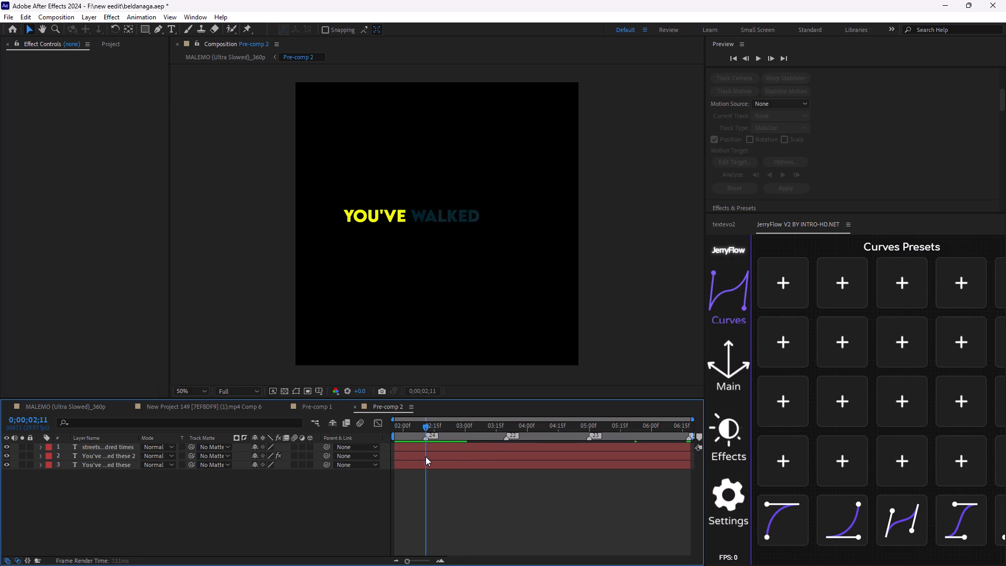
{"action": "left_click_drag", "start_coordinate": [425, 456], "coordinate": [422, 458]}
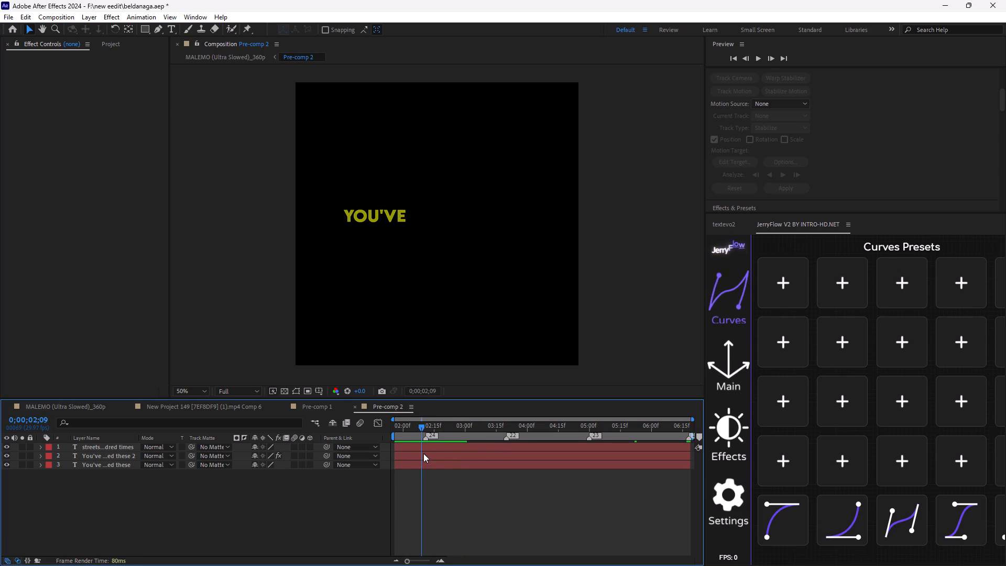
{"action": "left_click", "coordinate": [425, 443]}
{"action": "left_click_drag", "start_coordinate": [418, 420], "coordinate": [413, 427]}
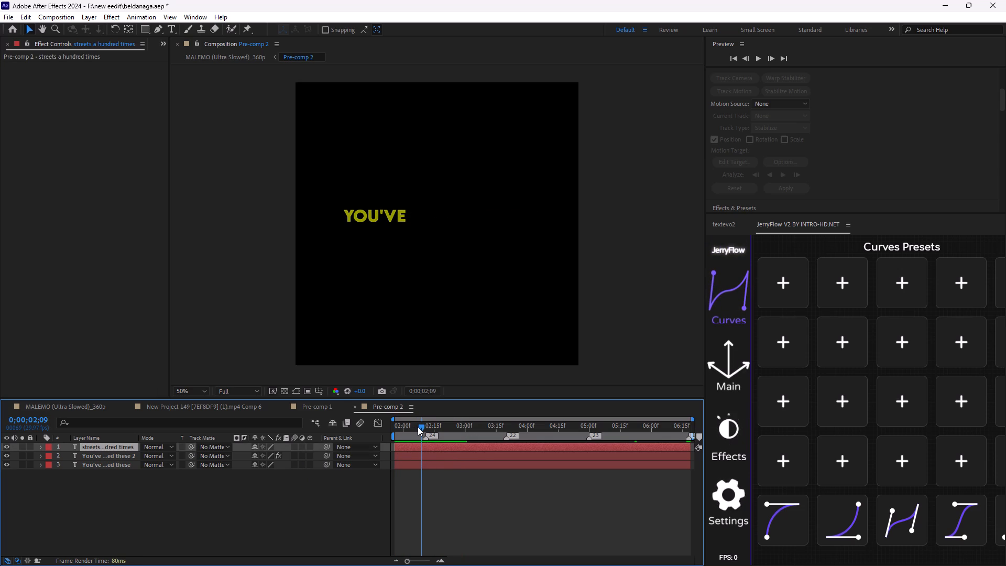
{"action": "left_click_drag", "start_coordinate": [418, 427], "coordinate": [413, 438]}
{"action": "double_click", "coordinate": [431, 449]}
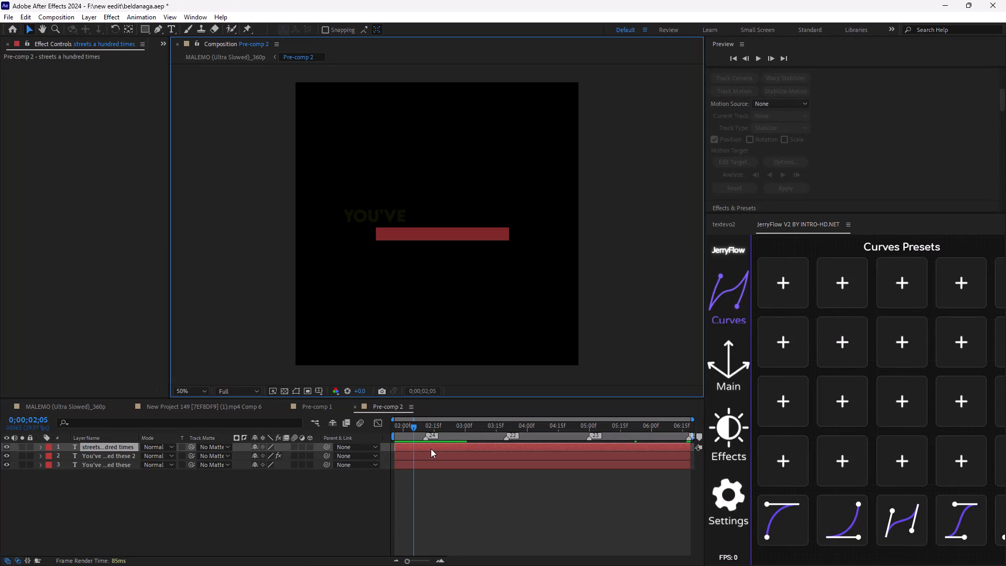
{"action": "left_click", "coordinate": [443, 483]}
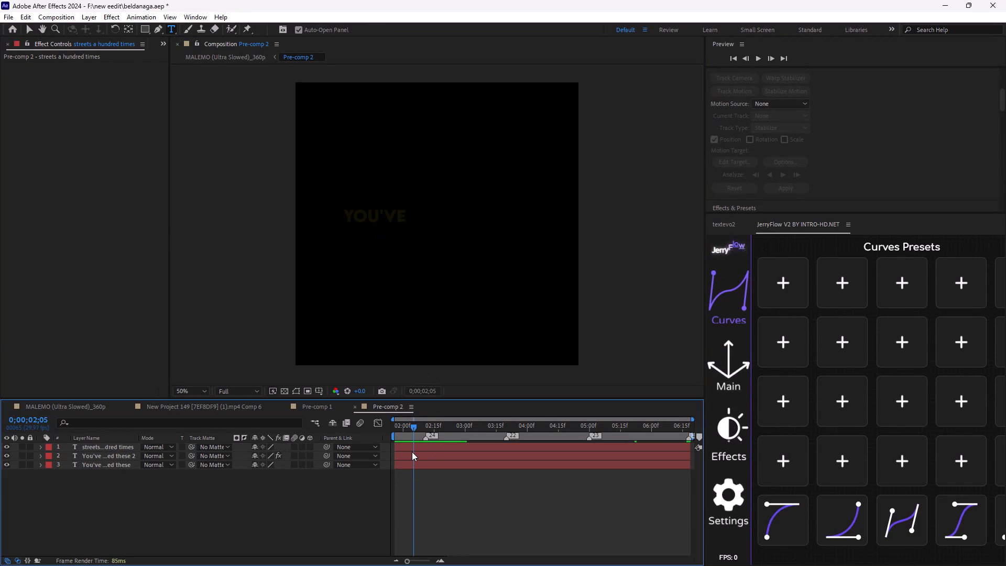
On both "You've walked these" layers, delay the second Range Selector Start keyframe to about 0;00;03;17.
{"action": "left_click", "coordinate": [412, 453]}
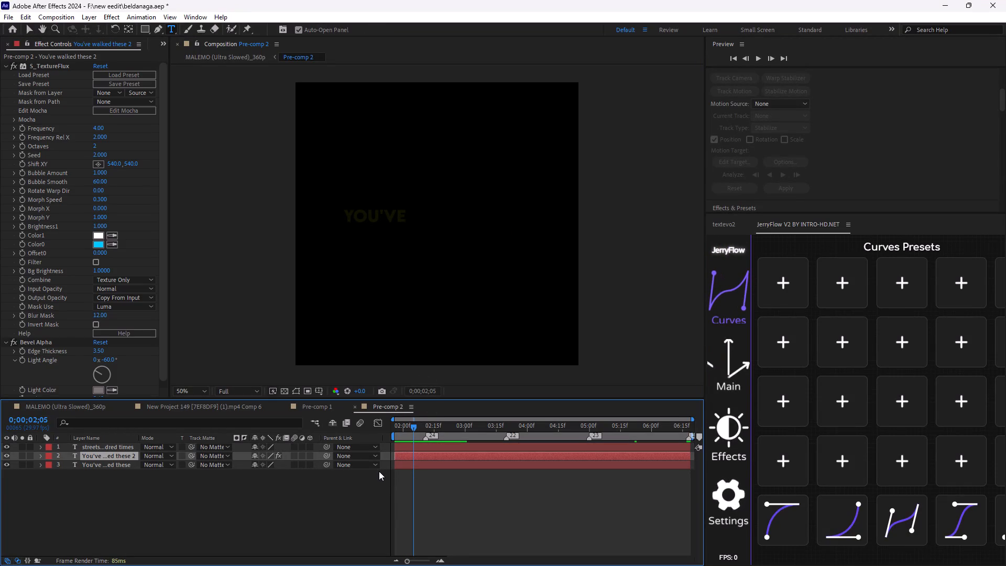
{"action": "key", "text": "u"}
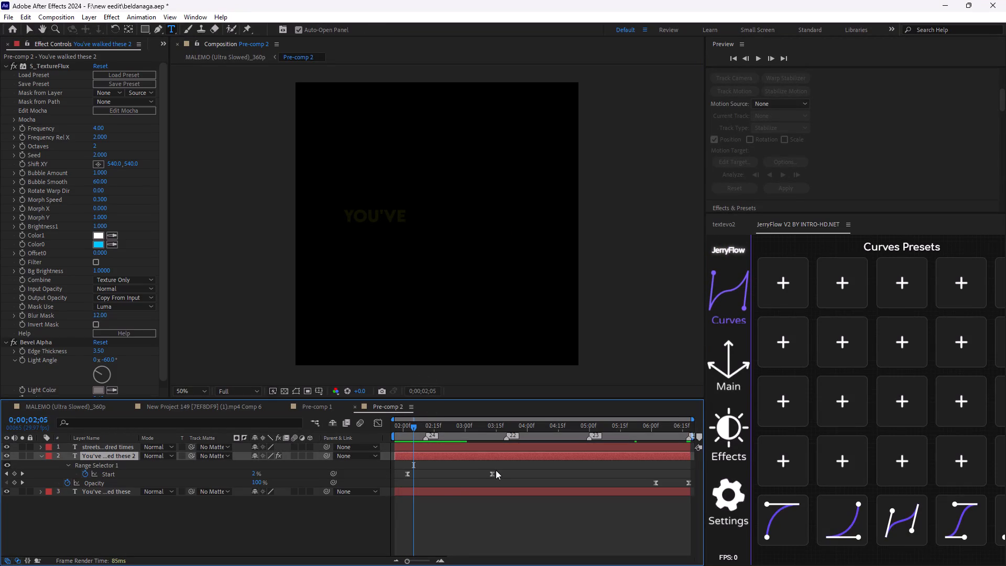
{"action": "left_click_drag", "start_coordinate": [492, 472], "coordinate": [500, 473]}
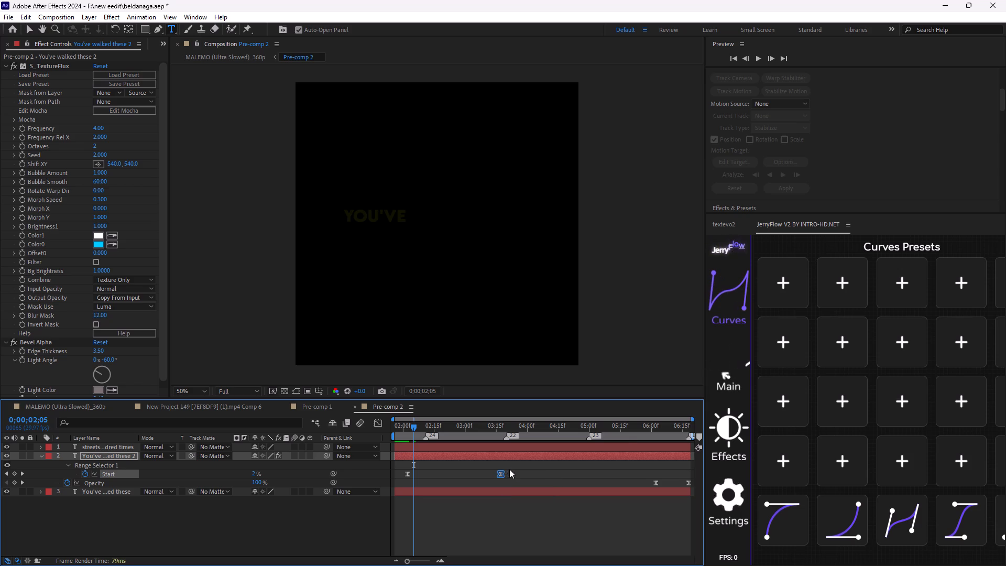
{"action": "left_click_drag", "start_coordinate": [509, 469], "coordinate": [371, 480]}
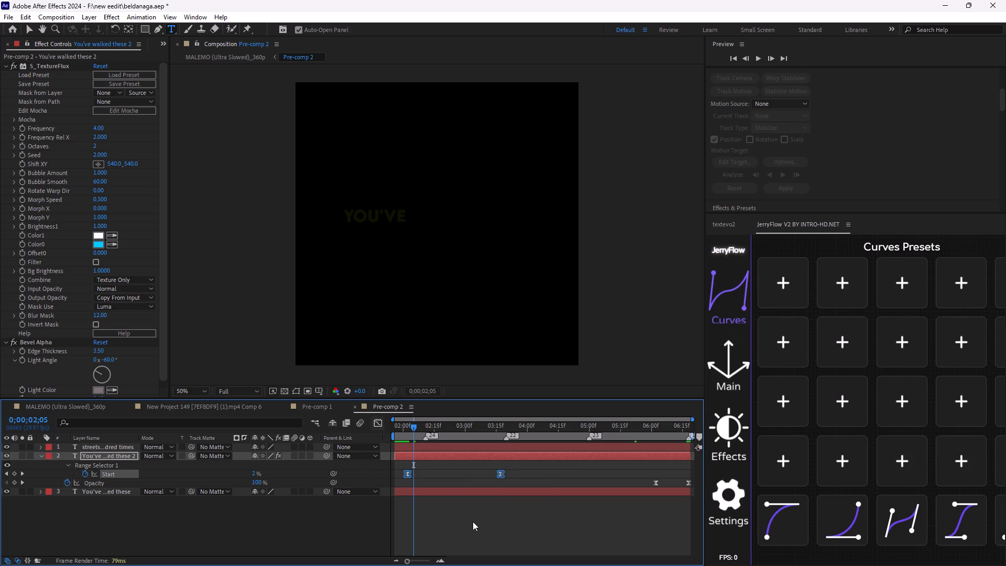
{"action": "left_click", "coordinate": [473, 521]}
{"action": "left_click", "coordinate": [463, 487]}
{"action": "left_click", "coordinate": [463, 492]}
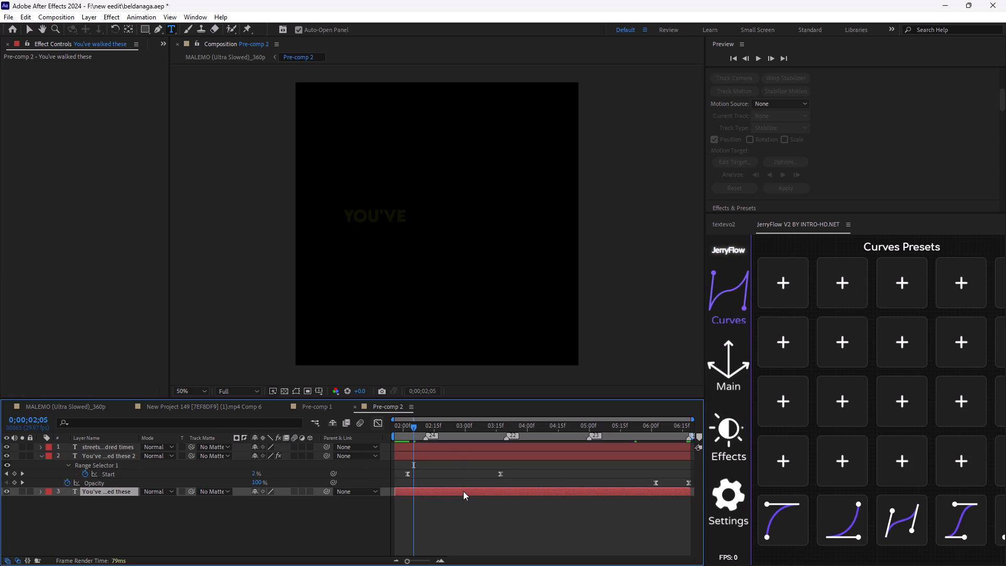
{"action": "key", "text": "u"}
{"action": "left_click_drag", "start_coordinate": [491, 510], "coordinate": [492, 510]}
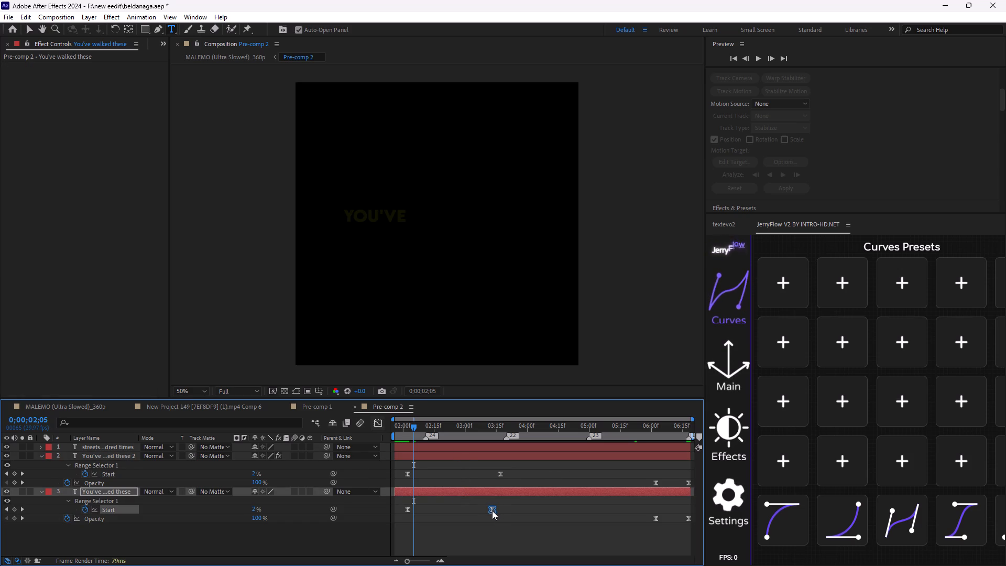
{"action": "left_click_drag", "start_coordinate": [492, 510], "coordinate": [497, 514]}
Preview the retimed first caption line from 0;00;02;05.
{"action": "key", "text": "space"}
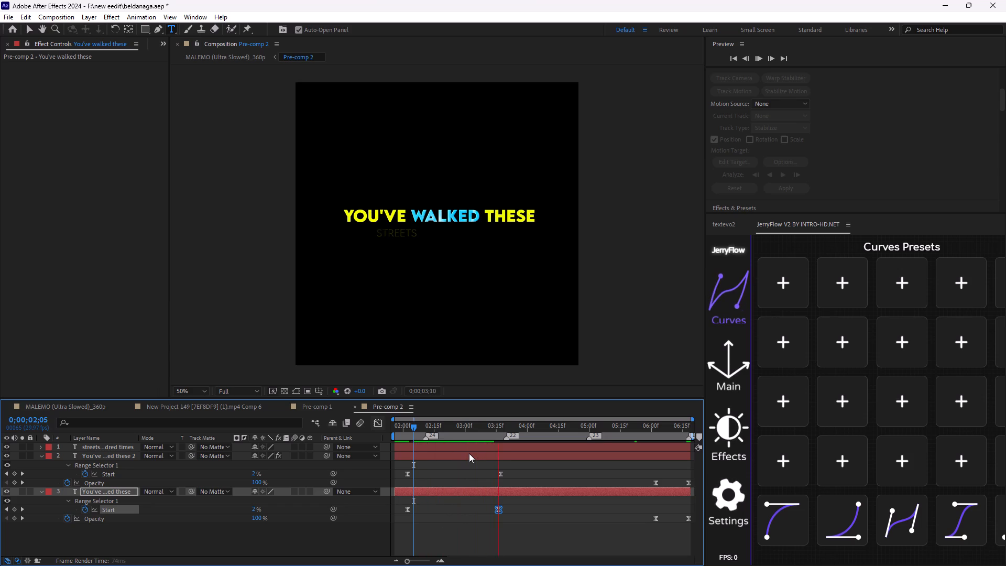
{"action": "key", "text": "space"}
{"action": "scroll", "coordinate": [560, 489], "scroll_direction": "up", "scroll_amount": 1}
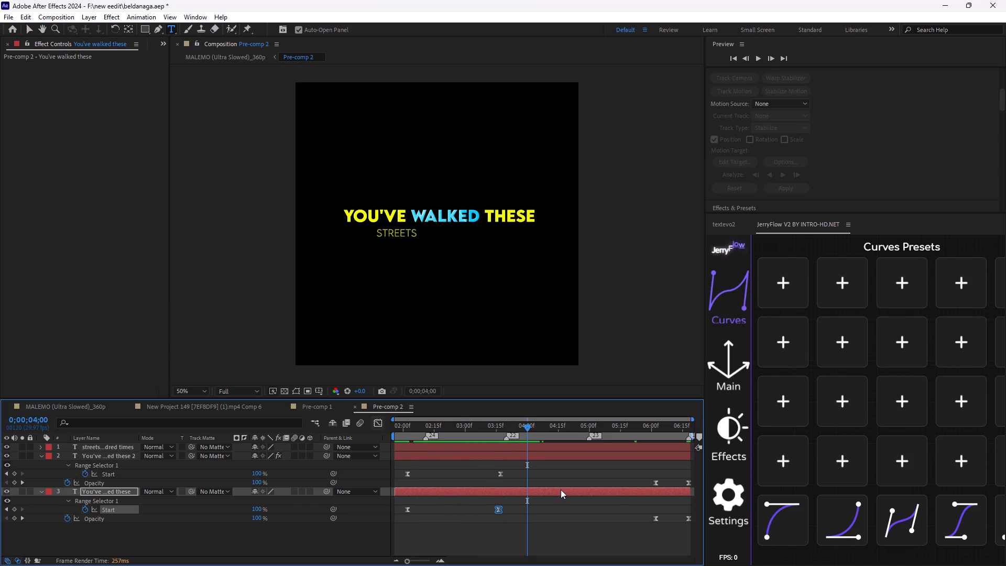
{"action": "scroll", "coordinate": [561, 489], "scroll_direction": "up", "scroll_amount": 3}
On the "streets a hundred times" layer, move the second Range Selector Start keyframe earlier, to about 0;00;04;07.
{"action": "left_click", "coordinate": [576, 453]}
{"action": "left_click", "coordinate": [580, 450]}
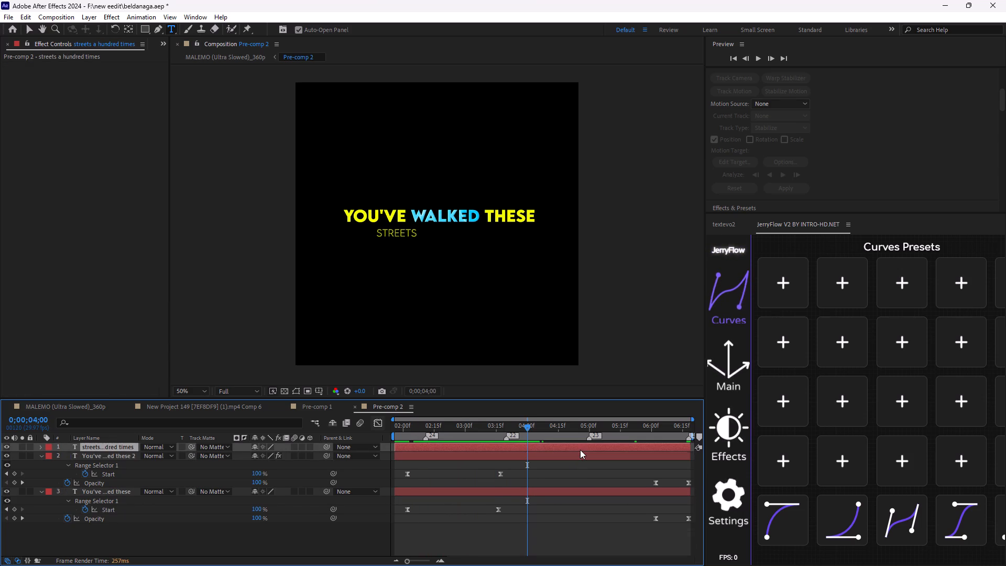
{"action": "key", "text": "u"}
{"action": "left_click_drag", "start_coordinate": [526, 427], "coordinate": [472, 450]}
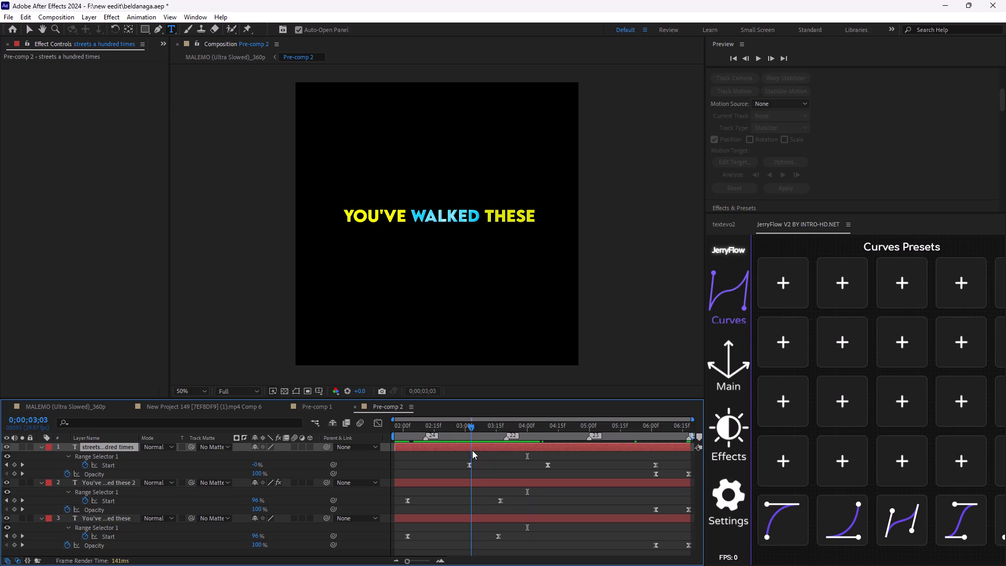
{"action": "left_click_drag", "start_coordinate": [472, 450], "coordinate": [499, 459]}
{"action": "left_click_drag", "start_coordinate": [546, 467], "coordinate": [543, 468]}
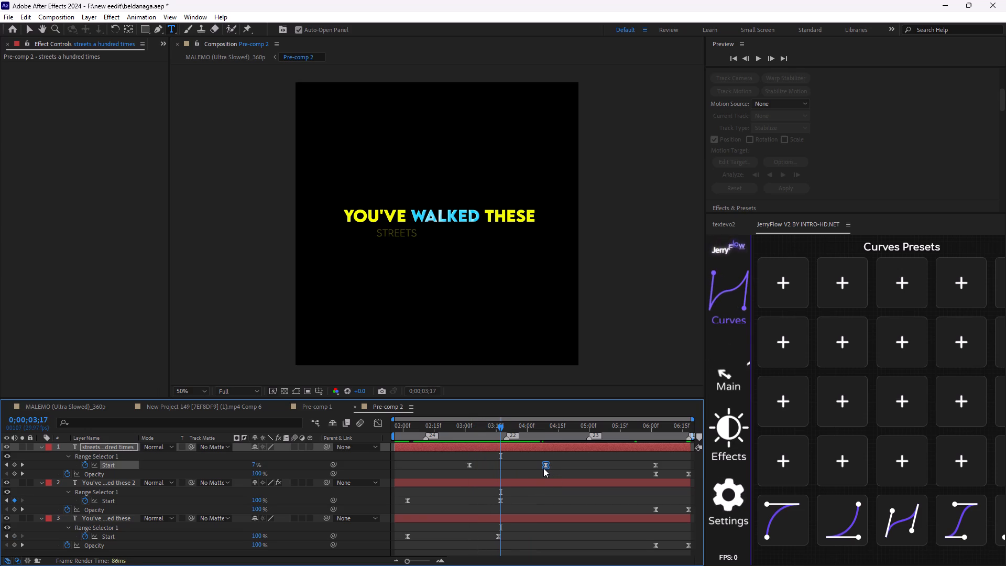
{"action": "left_click_drag", "start_coordinate": [543, 468], "coordinate": [540, 468]}
Apply Easy Ease to the first two Start keyframes of the "streets a hundred times" layer and show their curve in the Graph Editor.
{"action": "left_click_drag", "start_coordinate": [558, 465], "coordinate": [454, 474]}
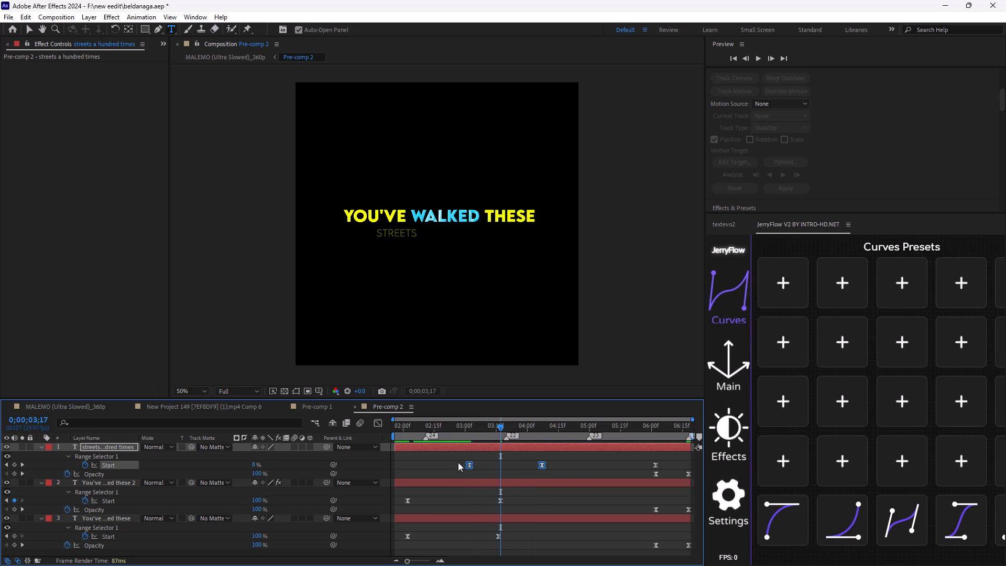
{"action": "key", "text": "F9"}
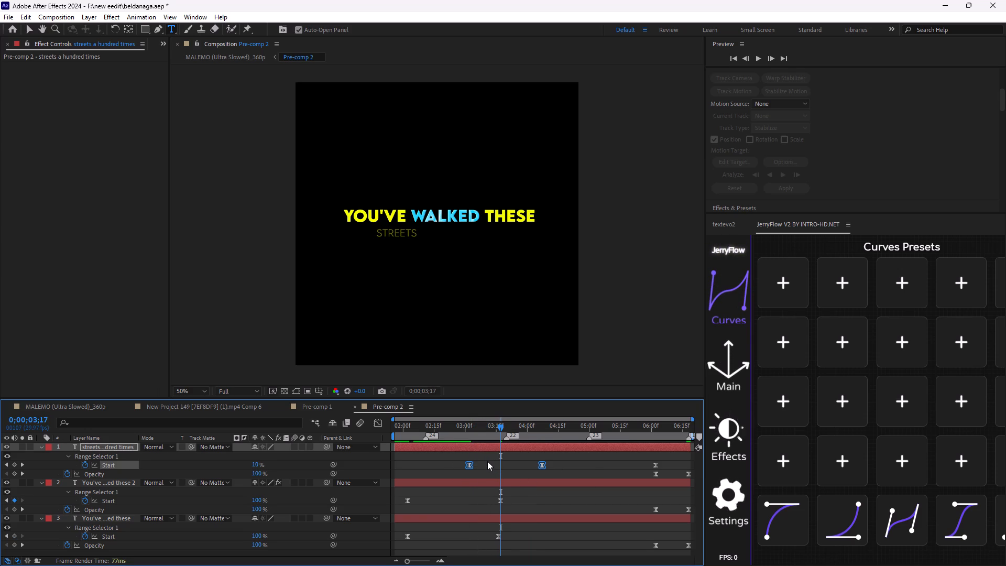
{"action": "left_click", "coordinate": [381, 422]}
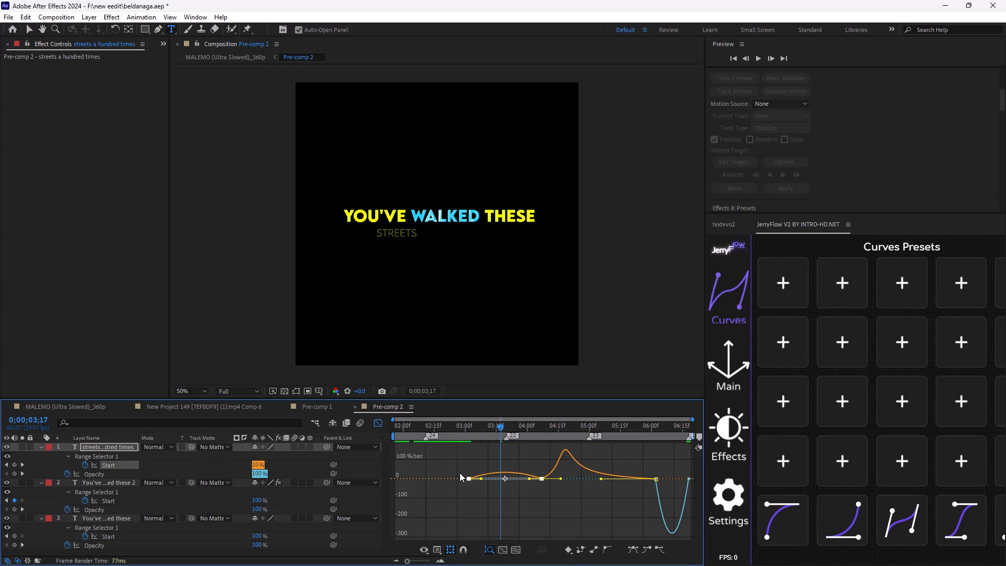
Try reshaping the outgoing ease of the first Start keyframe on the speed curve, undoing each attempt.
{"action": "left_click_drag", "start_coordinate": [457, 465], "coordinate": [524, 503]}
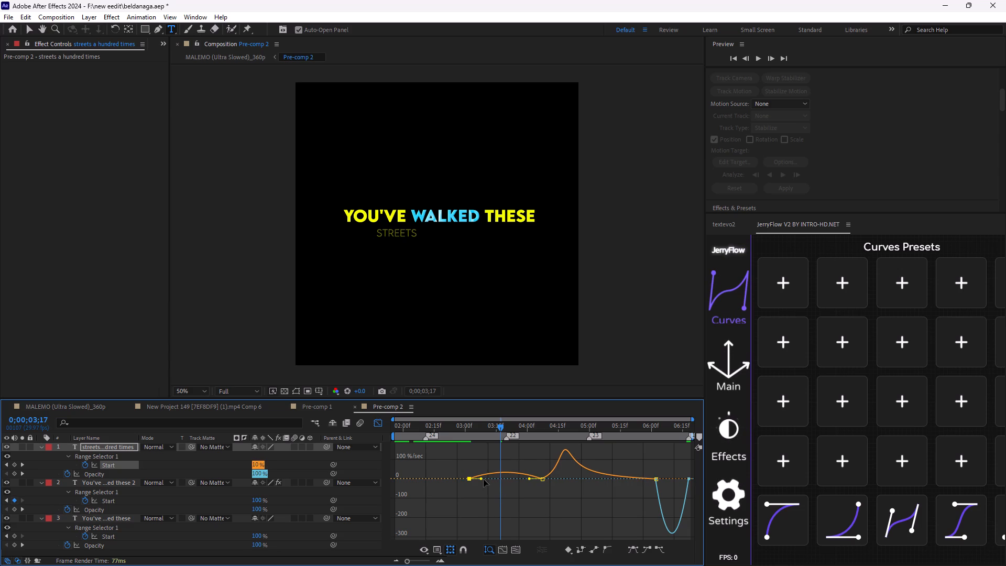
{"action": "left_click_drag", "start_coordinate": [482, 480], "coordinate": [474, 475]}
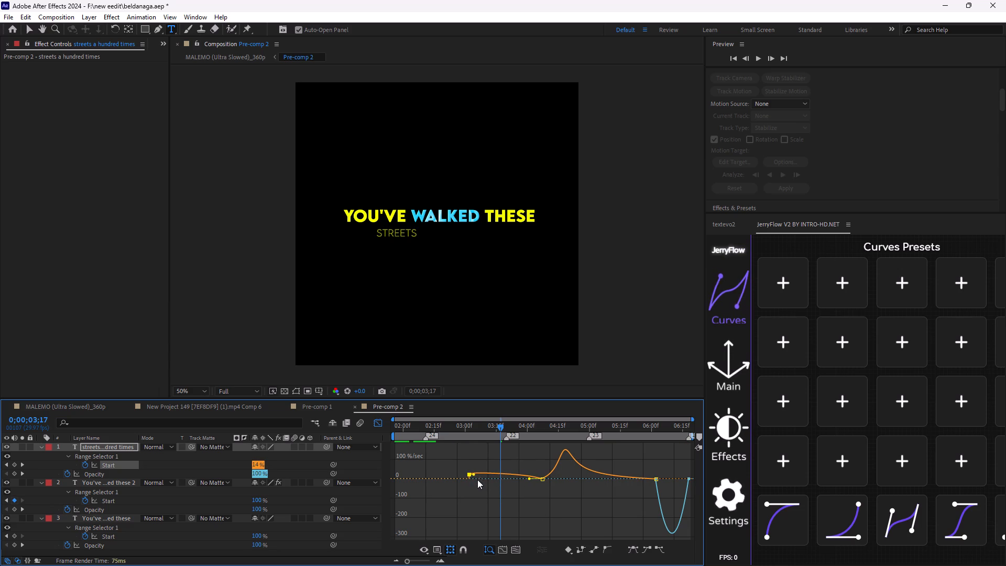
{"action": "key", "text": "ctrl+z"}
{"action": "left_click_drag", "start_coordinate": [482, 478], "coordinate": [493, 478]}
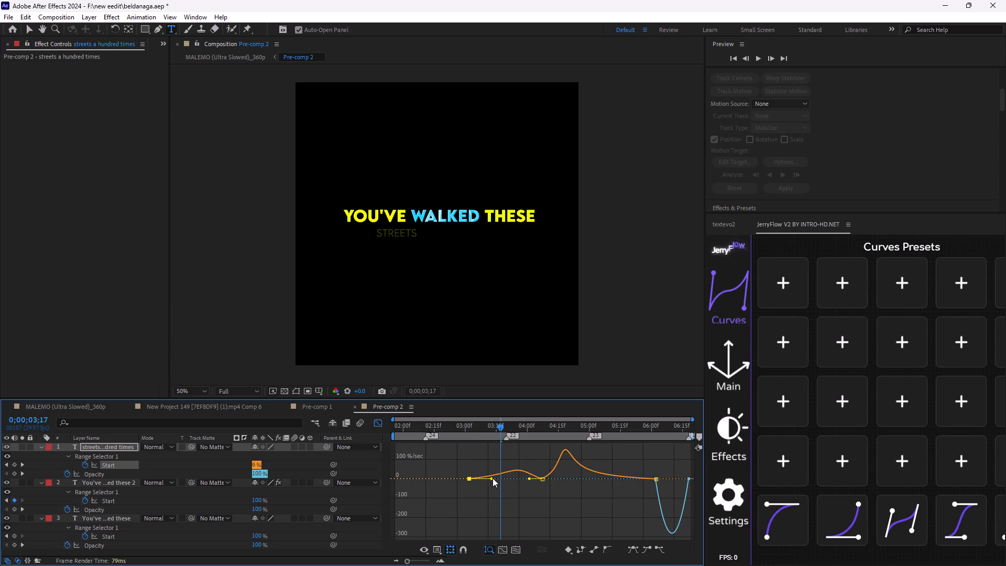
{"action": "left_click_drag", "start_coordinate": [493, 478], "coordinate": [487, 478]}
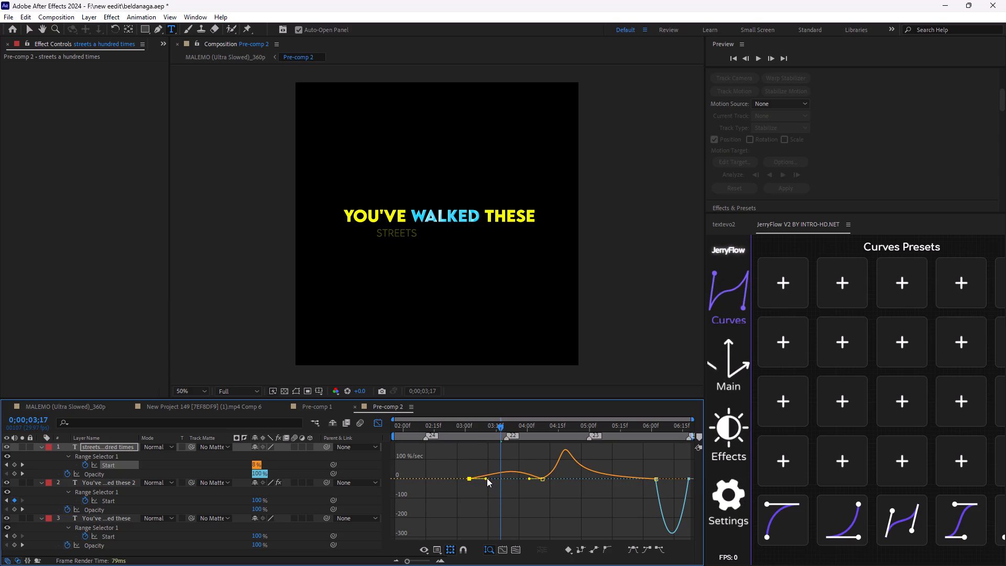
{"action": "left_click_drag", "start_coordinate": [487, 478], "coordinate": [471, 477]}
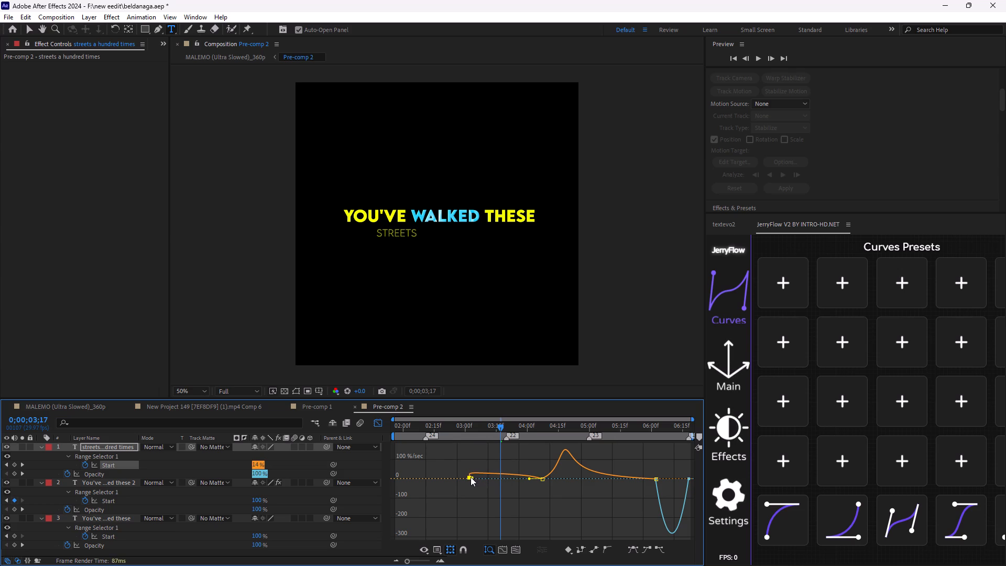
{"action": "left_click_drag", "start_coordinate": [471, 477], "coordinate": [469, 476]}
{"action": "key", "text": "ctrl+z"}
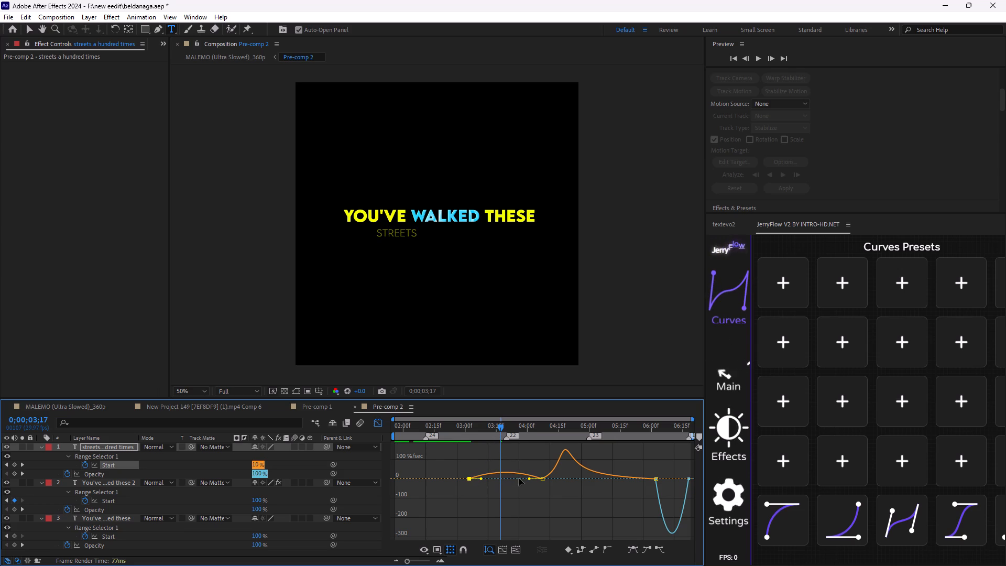
Raise the incoming speed handle of the second Start keyframe above zero and save the project.
{"action": "left_click_drag", "start_coordinate": [528, 480], "coordinate": [530, 471]}
{"action": "key", "text": "ctrl+s"}
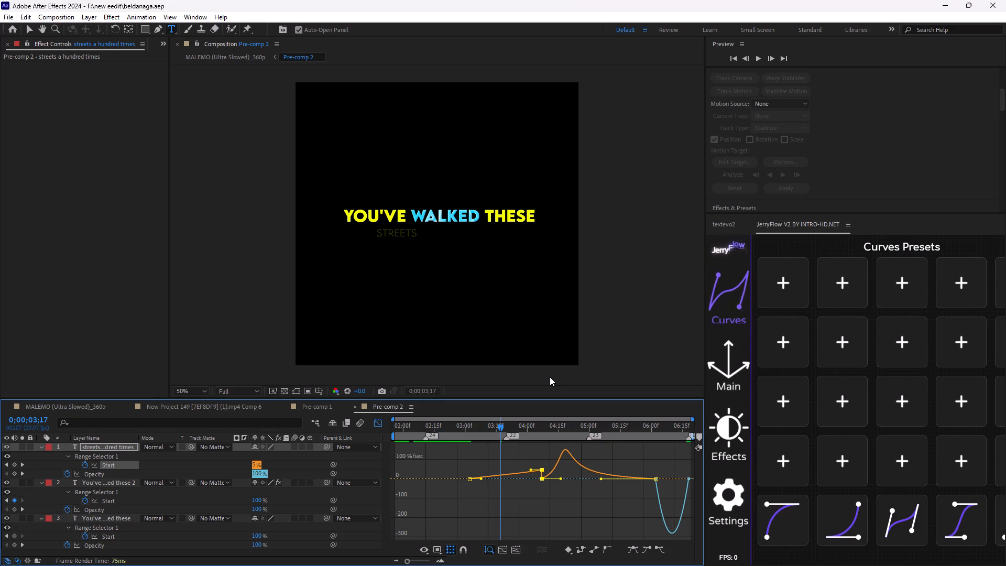
Undo the last speed-handle change, lengthen the second Start keyframe's incoming ease on "streets a hundred times" with speed near zero, and preview the fade-in.
{"action": "key", "text": "ctrl+z"}
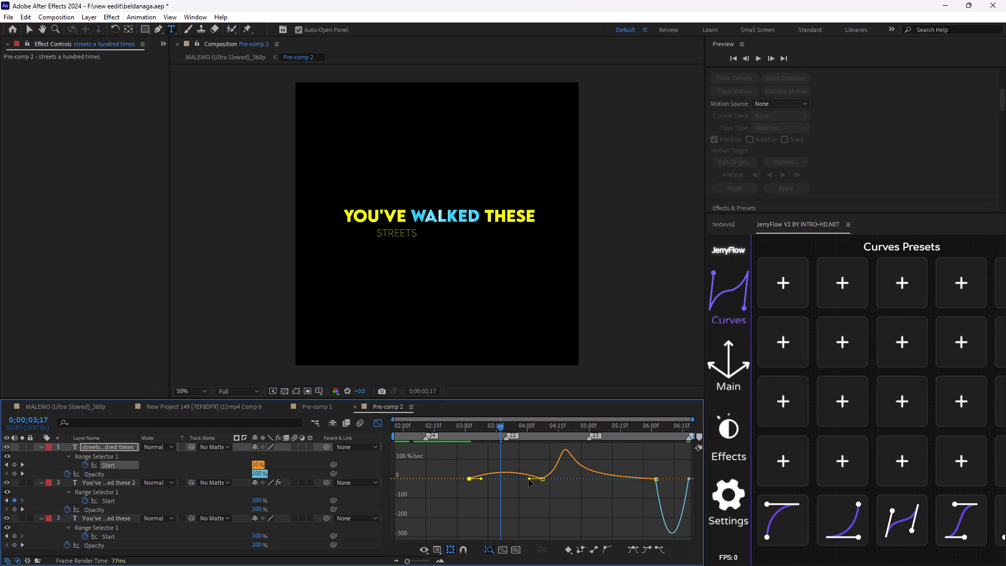
{"action": "left_click_drag", "start_coordinate": [529, 480], "coordinate": [514, 479]}
{"action": "left_click", "coordinate": [479, 478]}
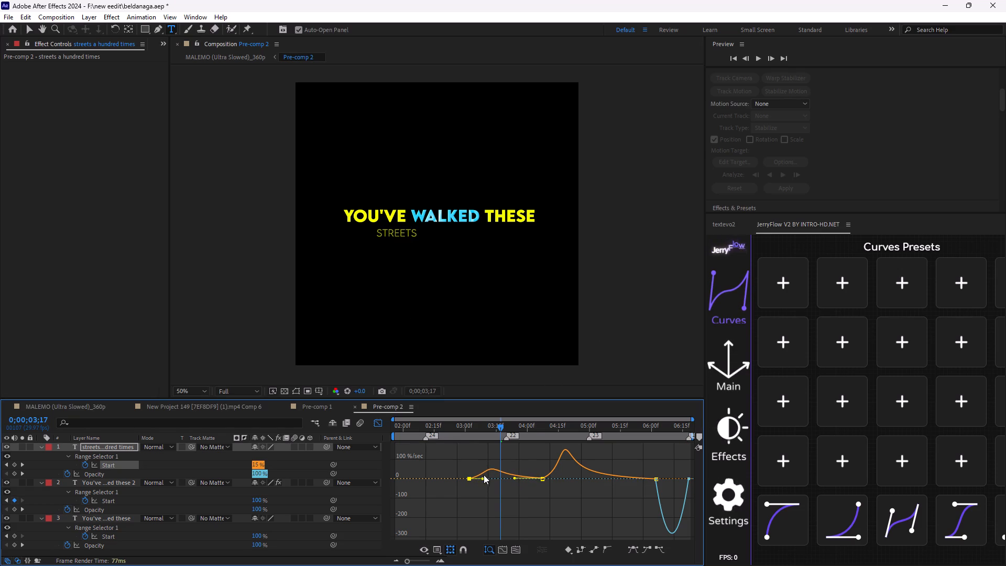
{"action": "left_click_drag", "start_coordinate": [500, 431], "coordinate": [470, 437]}
{"action": "key", "text": "space"}
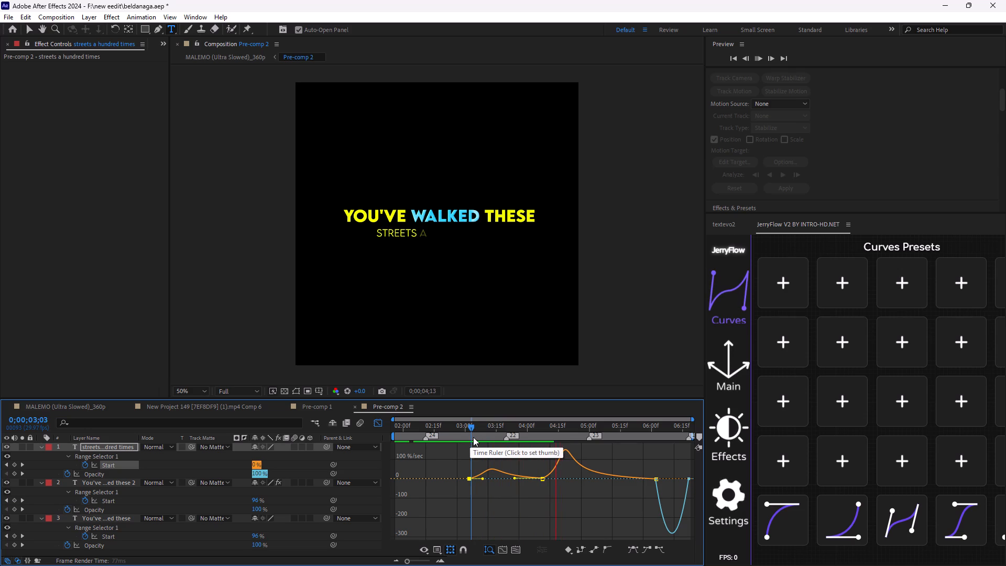
{"action": "key", "text": "space"}
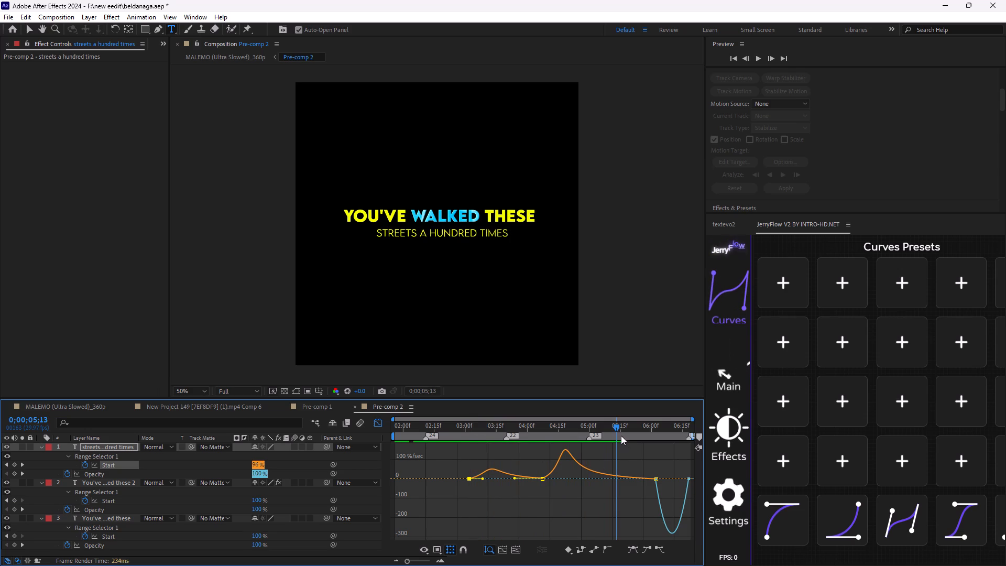
{"action": "left_click_drag", "start_coordinate": [616, 427], "coordinate": [543, 443]}
{"action": "key", "text": "space"}
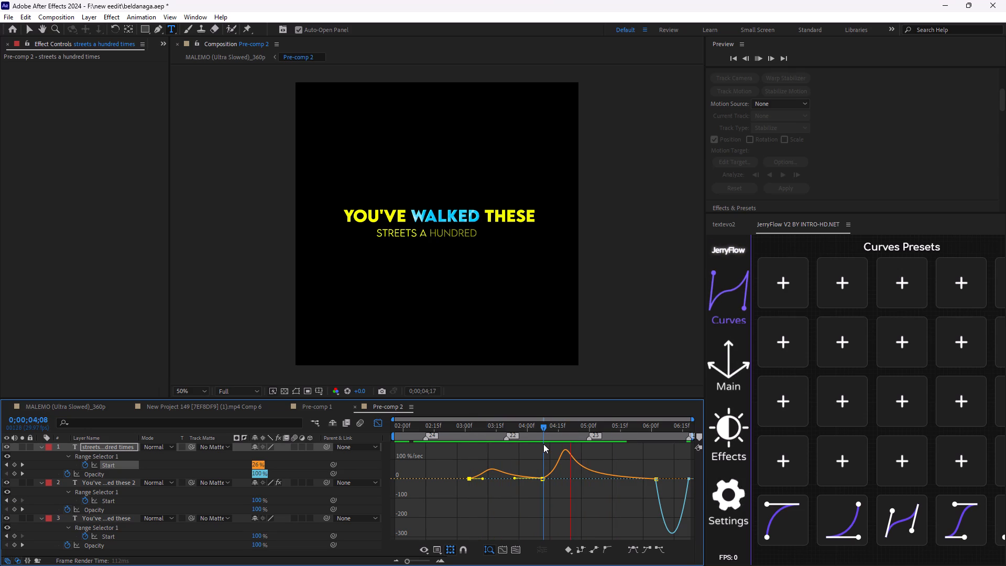
{"action": "key", "text": "space"}
Lengthen the outgoing ease of the second Start keyframe slightly on the speed curve and preview the second line's word fade.
{"action": "left_click_drag", "start_coordinate": [522, 460], "coordinate": [525, 461]}
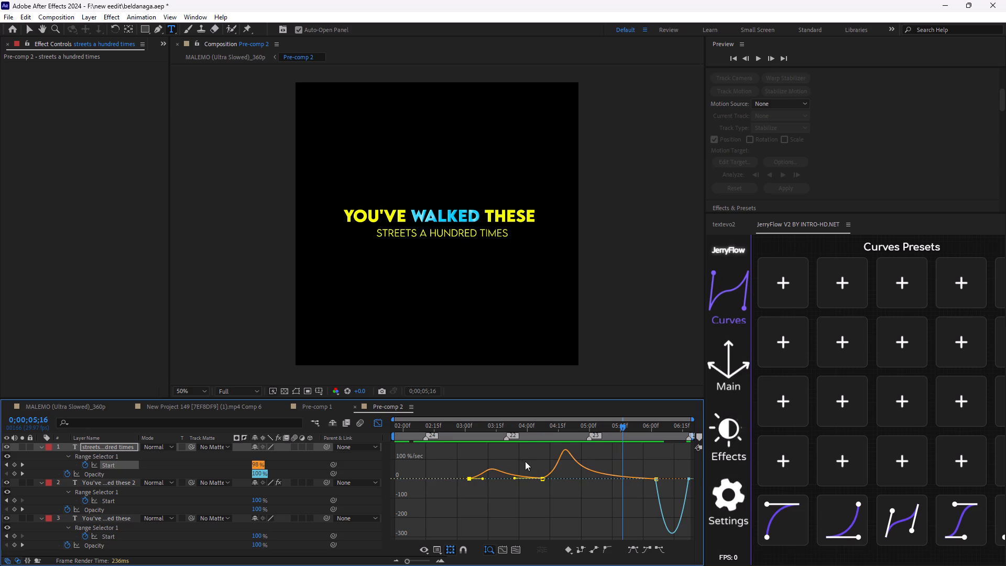
{"action": "left_click_drag", "start_coordinate": [525, 461], "coordinate": [556, 495]}
{"action": "left_click_drag", "start_coordinate": [561, 478], "coordinate": [568, 479]}
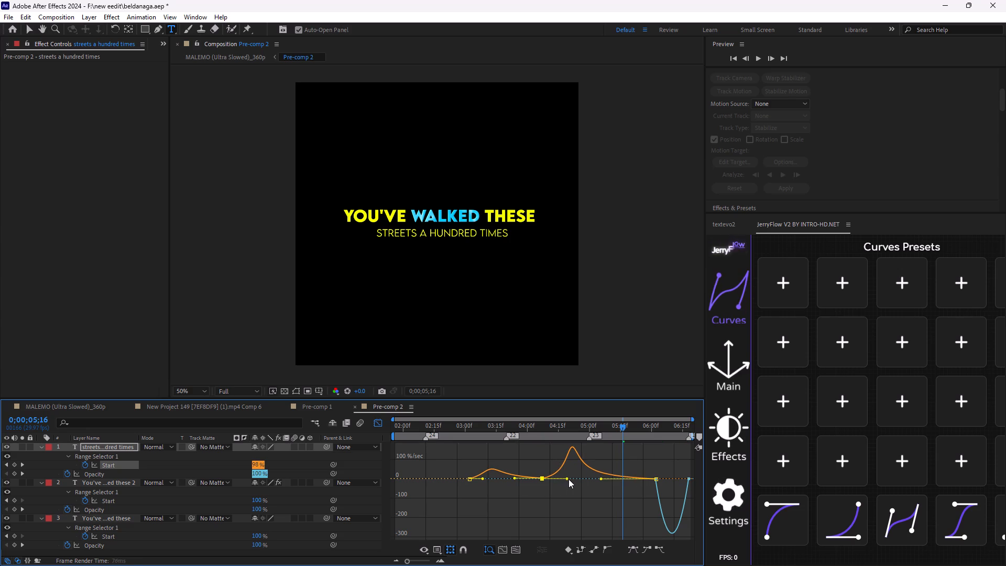
{"action": "left_click_drag", "start_coordinate": [568, 479], "coordinate": [570, 479]}
{"action": "left_click_drag", "start_coordinate": [621, 425], "coordinate": [553, 445]}
{"action": "key", "text": "space"}
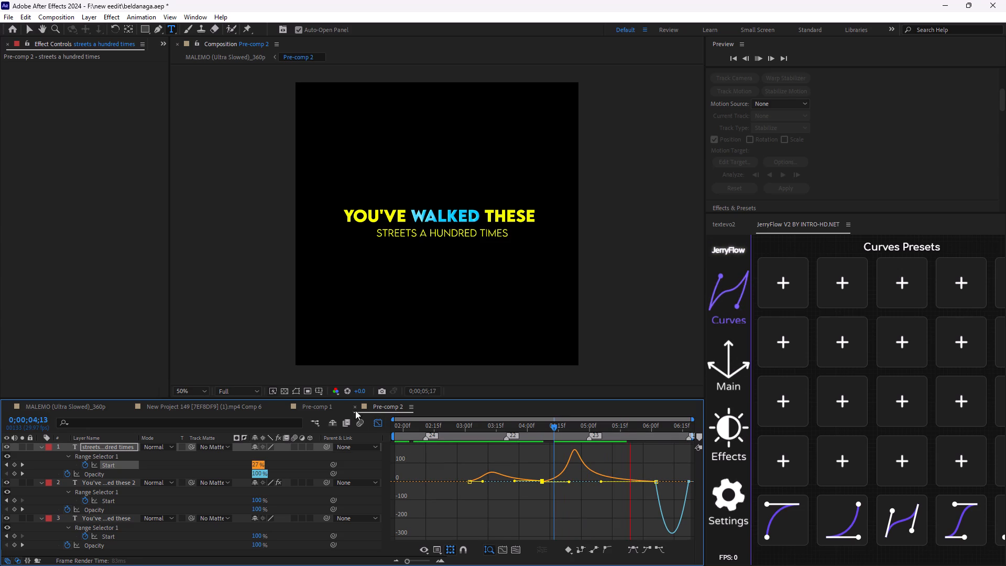
Play back the caption over the footage in the MALEMO (Ultra Slowed)_360p composition and review the following shots.
{"action": "left_click", "coordinate": [59, 409]}
{"action": "key", "text": "space"}
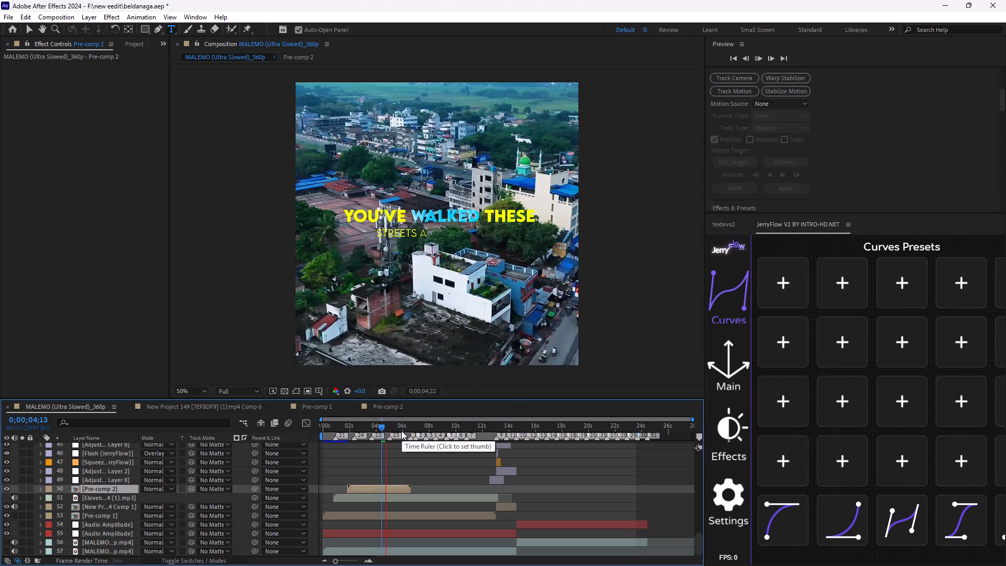
{"action": "key", "text": "space"}
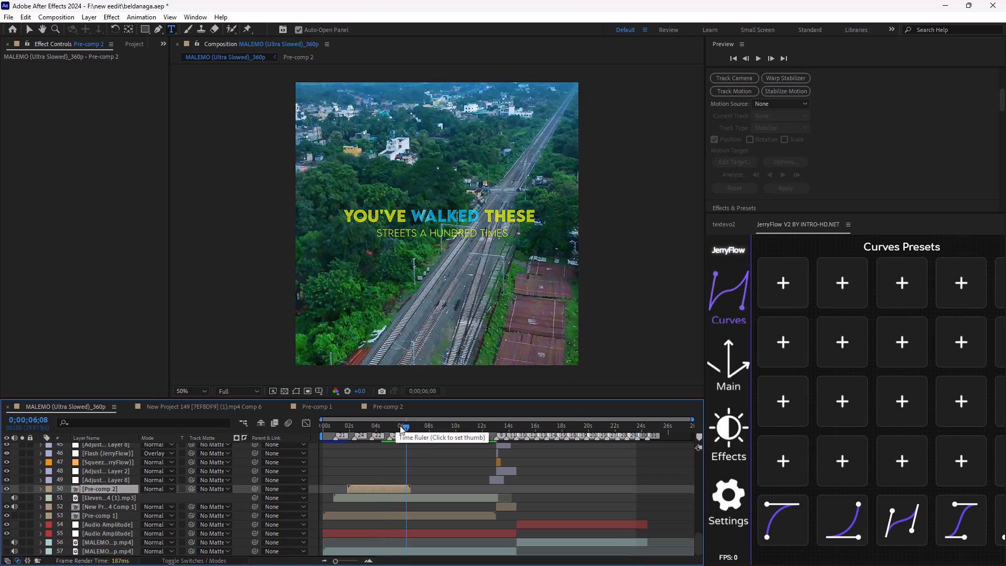
{"action": "left_click_drag", "start_coordinate": [400, 426], "coordinate": [342, 450]}
{"action": "key", "text": "space"}
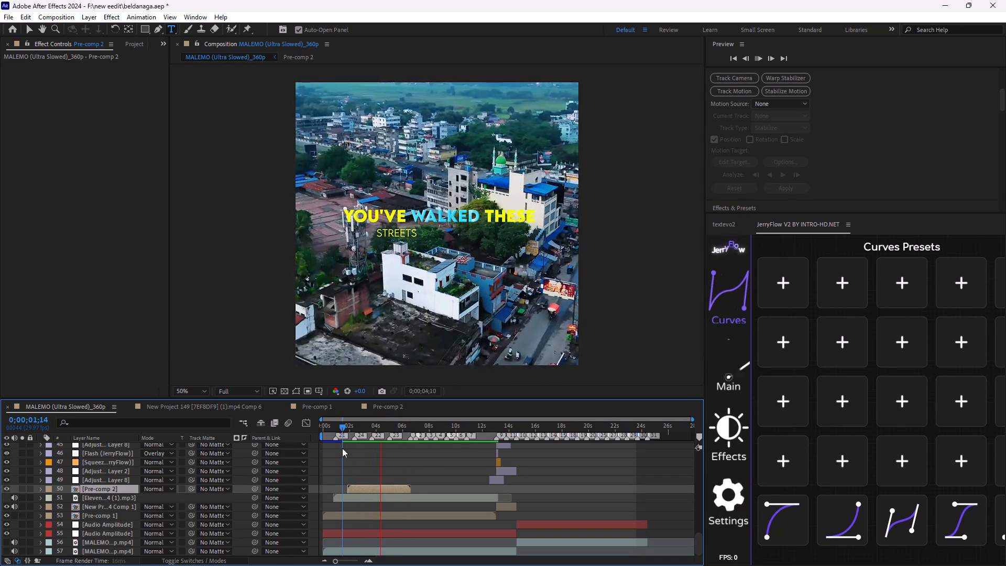
{"action": "key", "text": "space"}
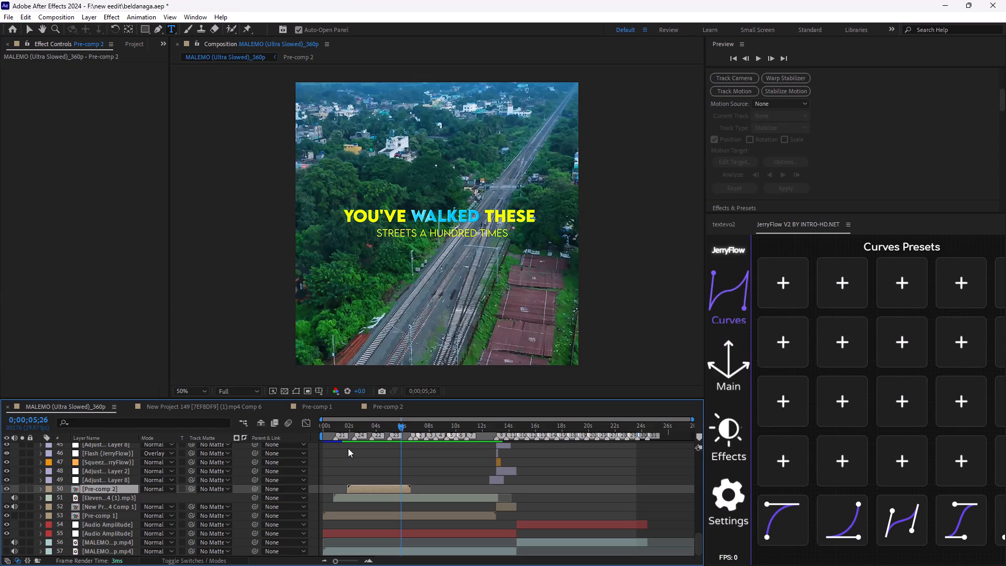
{"action": "key", "text": "space"}
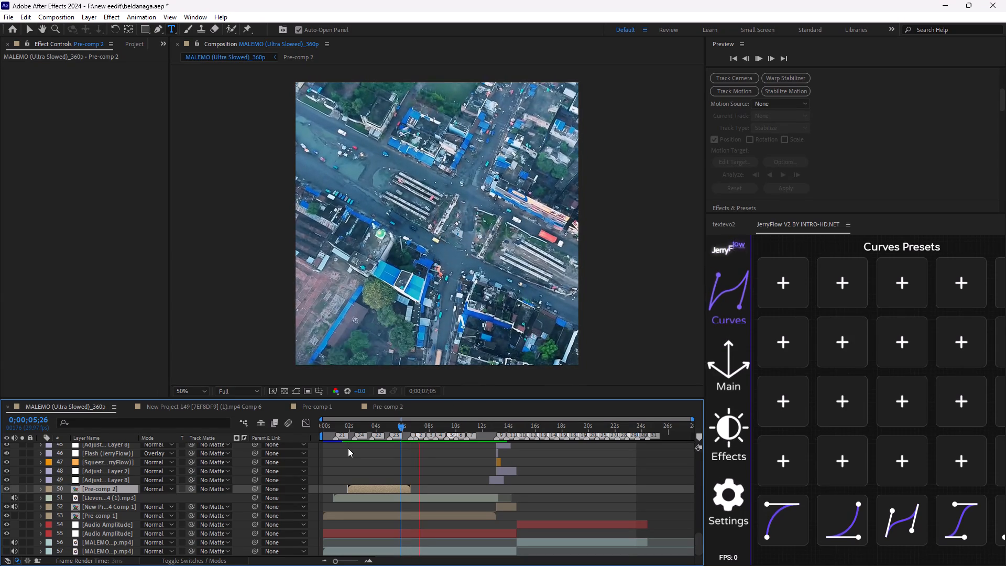
{"action": "key", "text": "space"}
{"action": "key", "text": "space"}
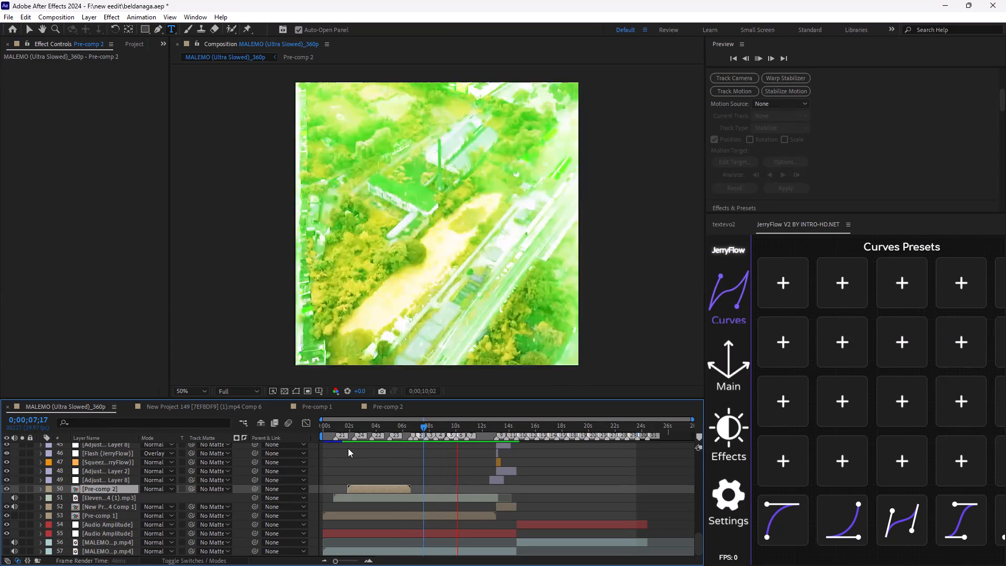
{"action": "key", "text": "space"}
{"action": "key", "text": "space"}
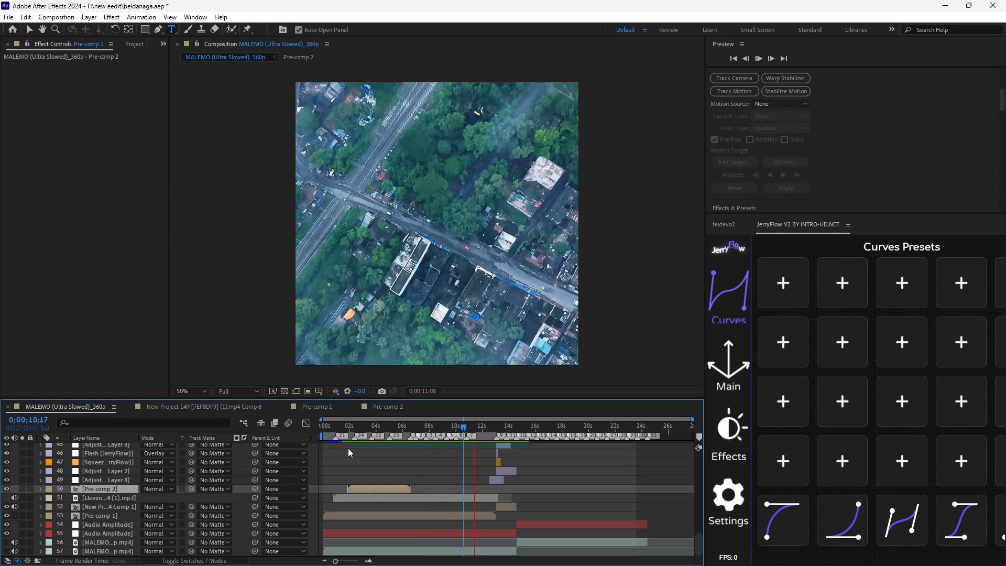
{"action": "key", "text": "space"}
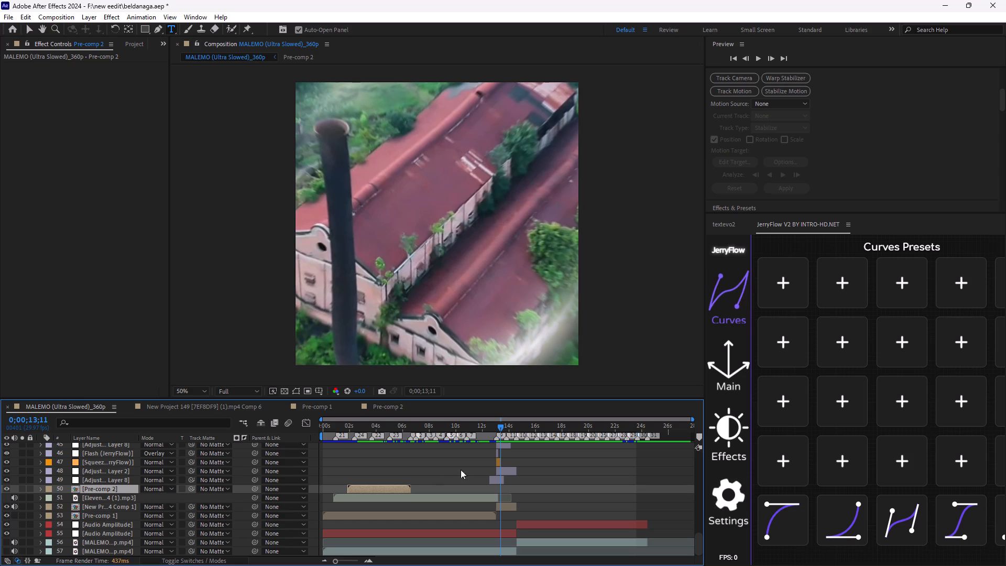
Apply the Deep Glow effect to the Pre-comp 2 caption layer in the main composition, viewing the frame at about 0;00;02;25.
{"action": "left_click_drag", "start_coordinate": [497, 427], "coordinate": [360, 467]}
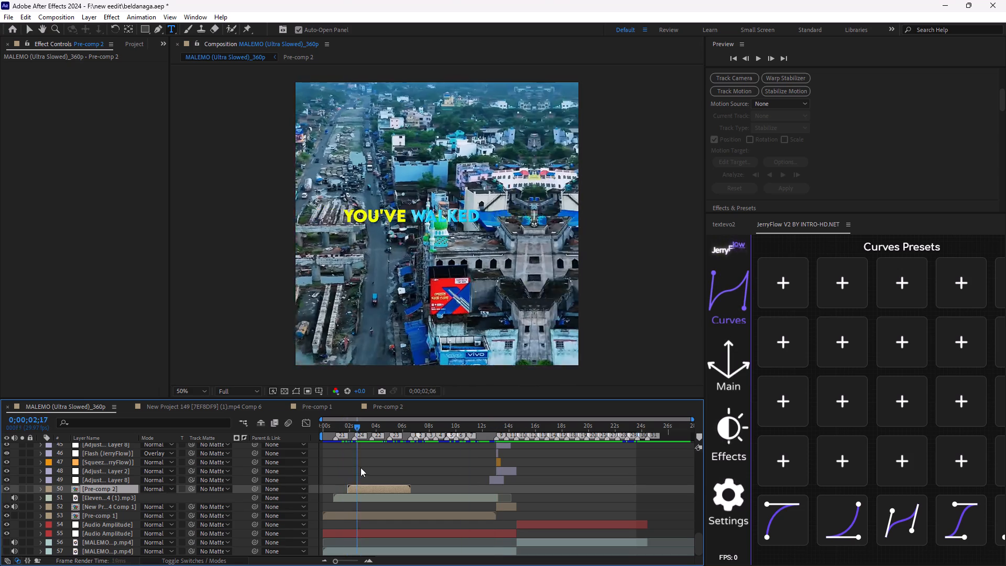
{"action": "left_click_drag", "start_coordinate": [360, 467], "coordinate": [360, 469]}
{"action": "key", "text": "ctrl+space"}
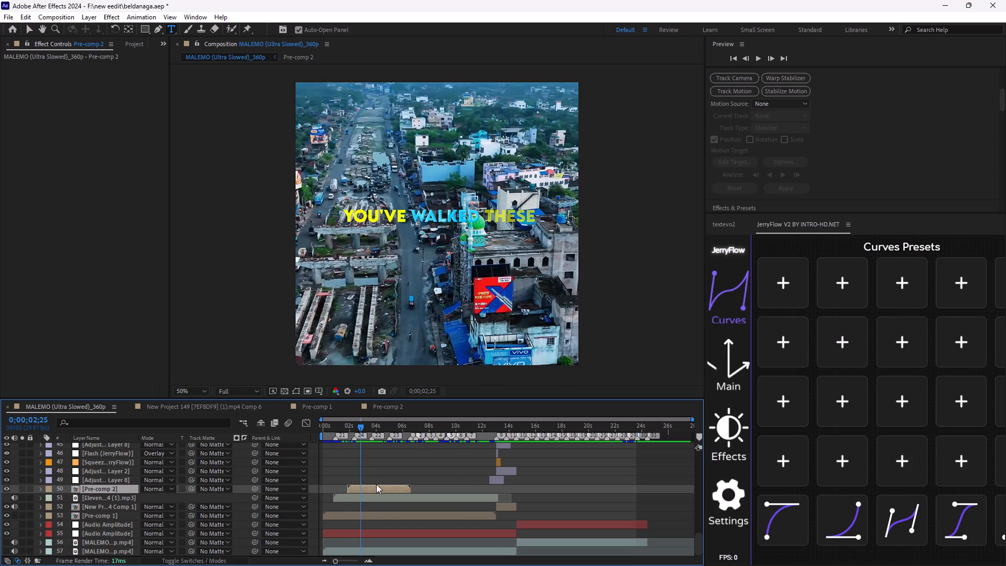
{"action": "key", "text": "ctrl+space"}
{"action": "type", "text": "deep"}
{"action": "left_click", "coordinate": [379, 468]}
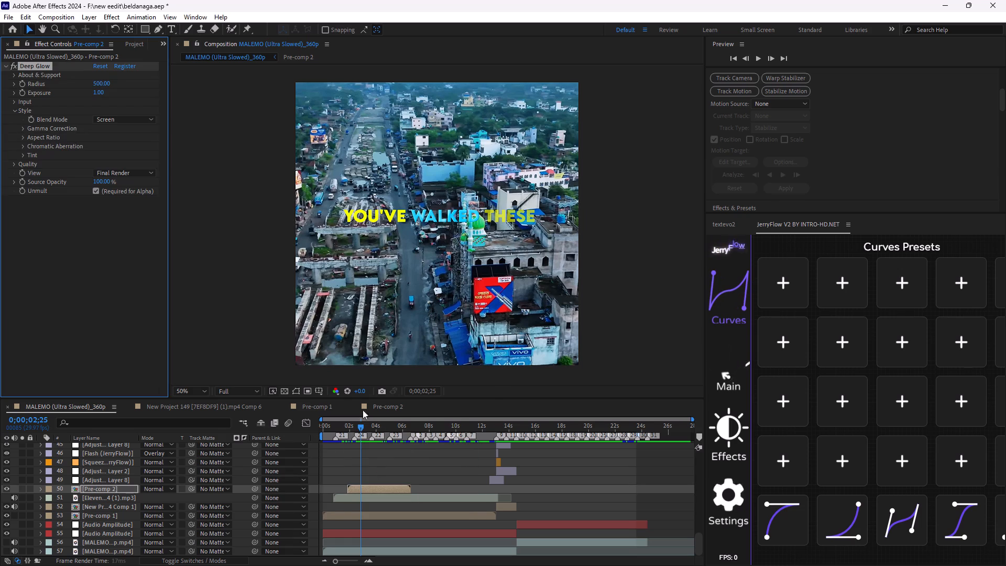
Set Deep Glow's Radius to 200 and Exposure to 0.2, and check the glow on the caption up close and in playback.
{"action": "left_click", "coordinate": [105, 82]}
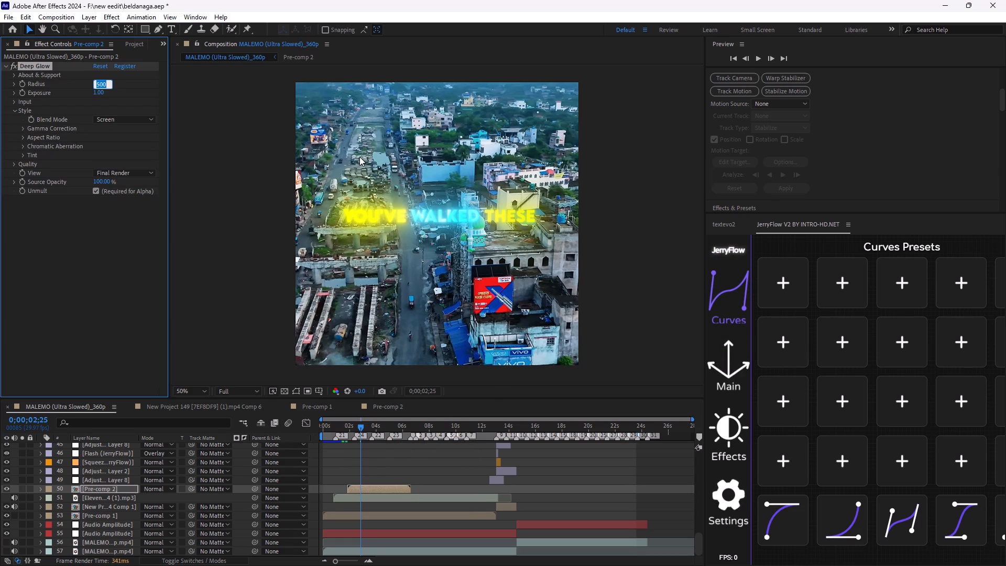
{"action": "key", "text": "BackSpace"}
{"action": "type", "text": "200"}
{"action": "key", "text": "BackSpace"}
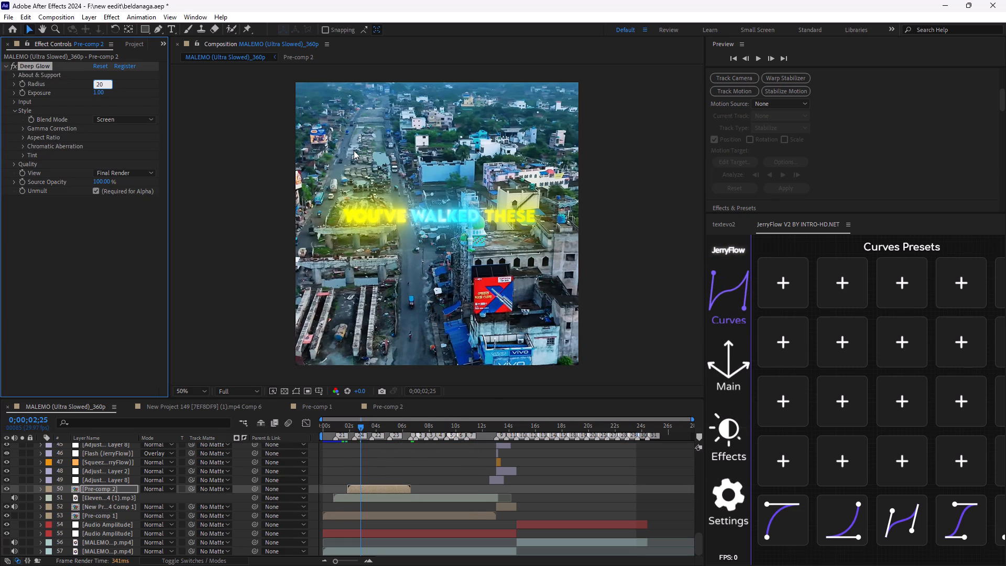
{"action": "key", "text": "0"}
{"action": "key", "text": "Return"}
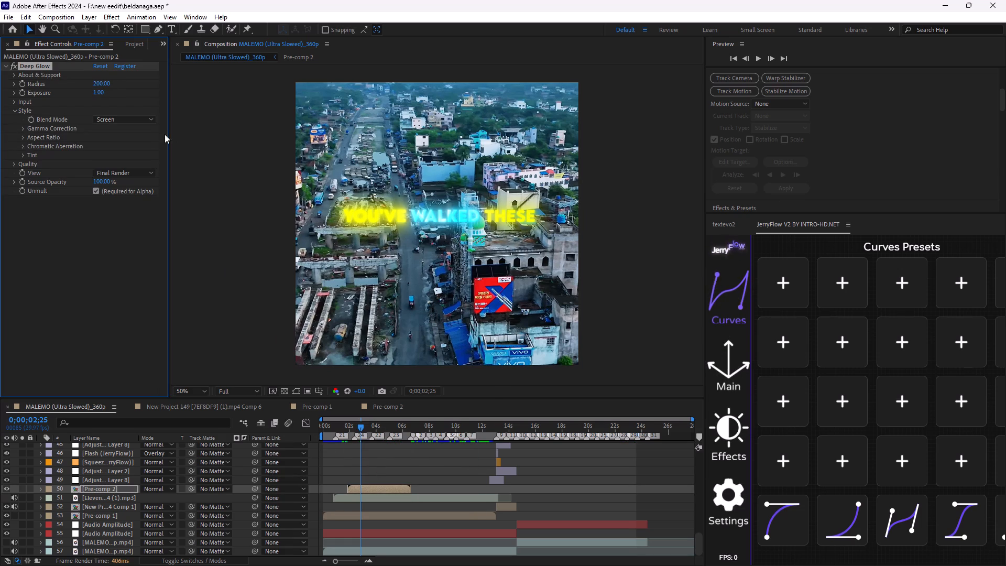
{"action": "left_click", "coordinate": [98, 96]}
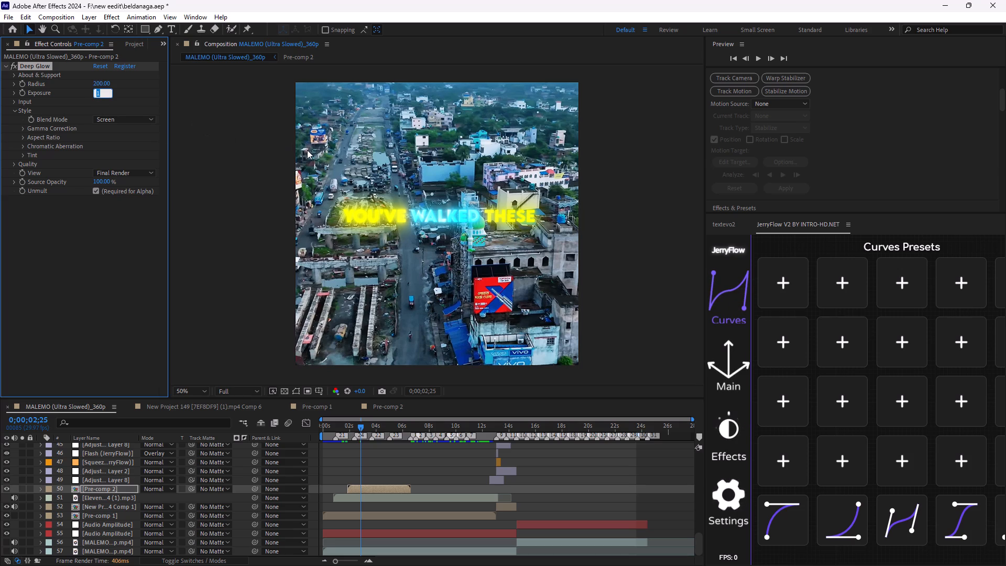
{"action": "key", "text": "BackSpace"}
{"action": "key", "text": "period"}
{"action": "key", "text": "2"}
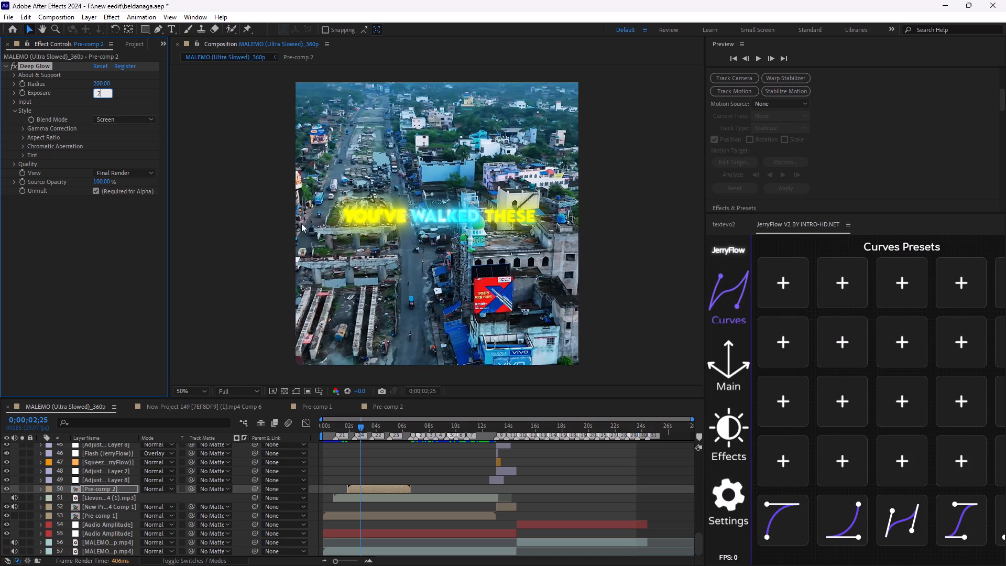
{"action": "left_click", "coordinate": [140, 282]}
{"action": "scroll", "coordinate": [487, 236], "scroll_direction": "up", "scroll_amount": 2}
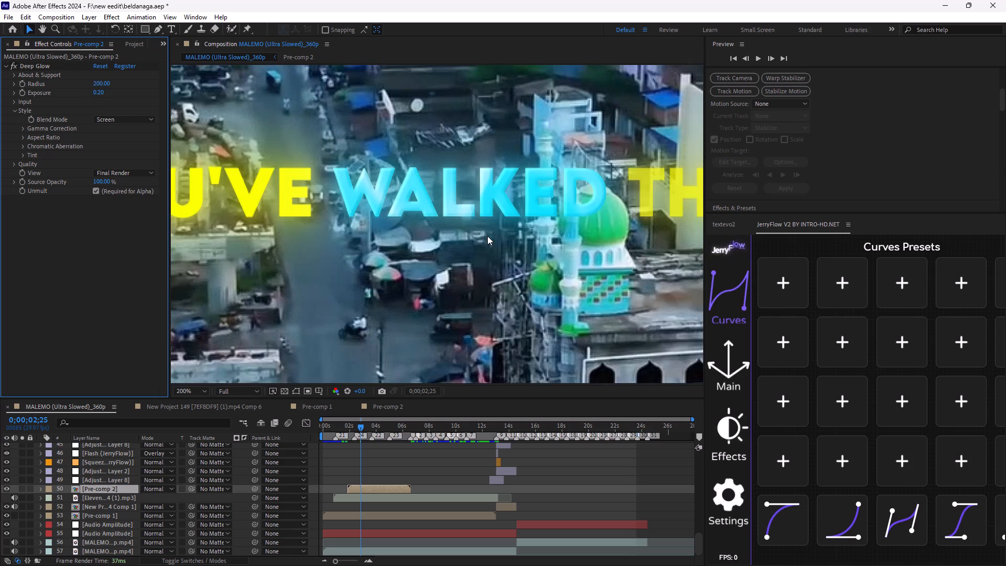
{"action": "scroll", "coordinate": [487, 237], "scroll_direction": "down", "scroll_amount": 1}
{"action": "key", "text": "space"}
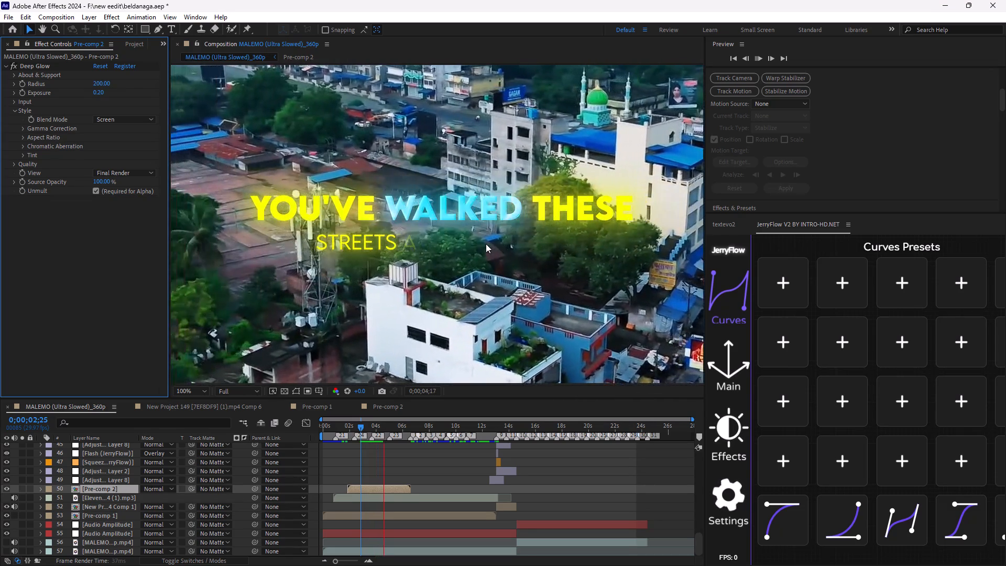
{"action": "key", "text": "space"}
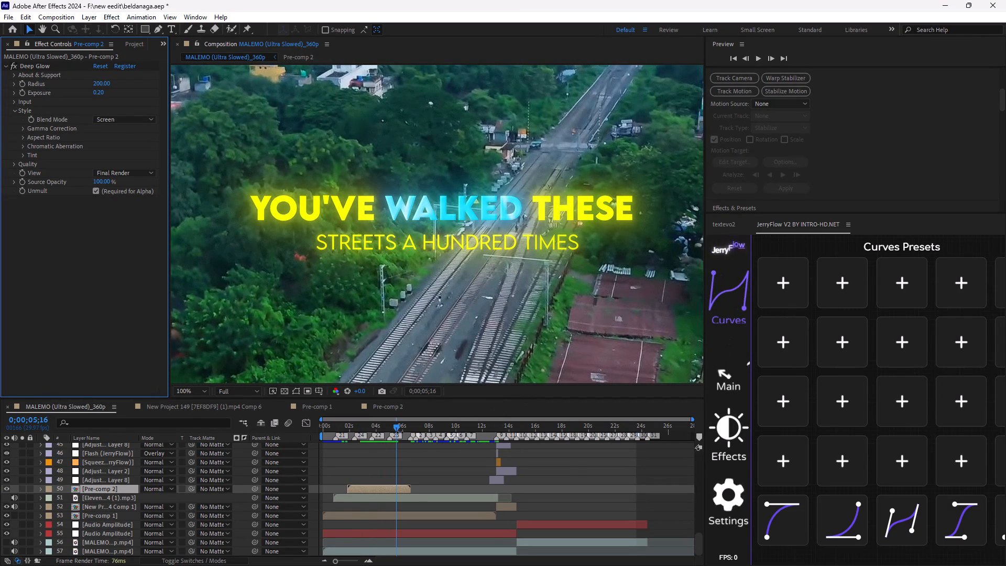
Open Pre-comp 2, switch its timeline from the Graph Editor back to layer bars, and go to about 0;00;04;02.
{"action": "double_click", "coordinate": [379, 489]}
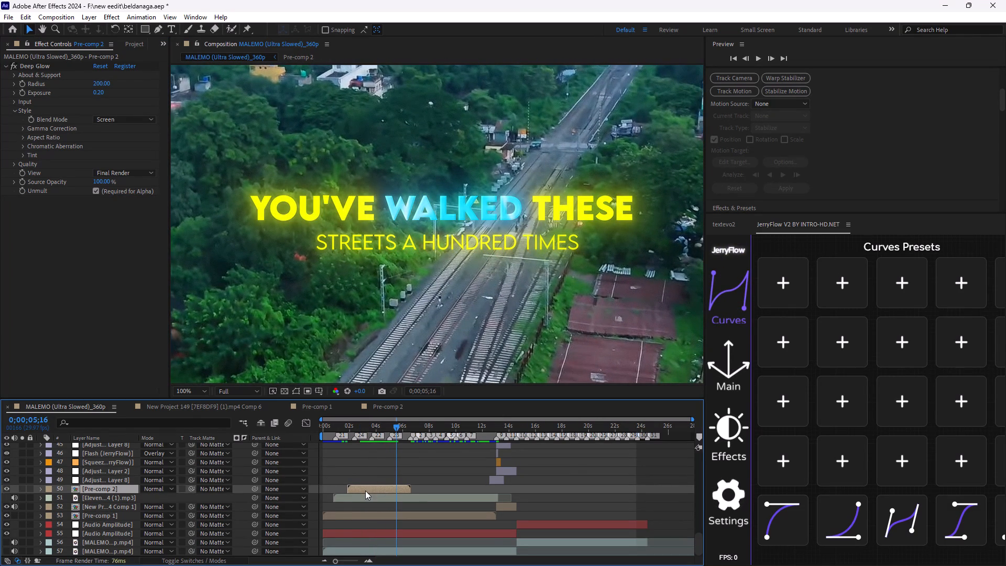
{"action": "left_click", "coordinate": [373, 411]}
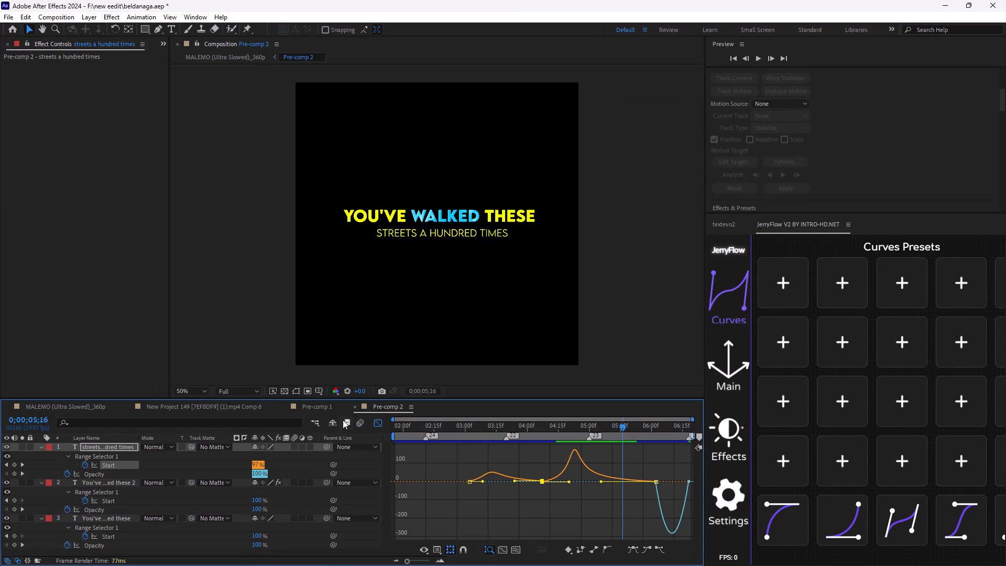
{"action": "left_click", "coordinate": [371, 426]}
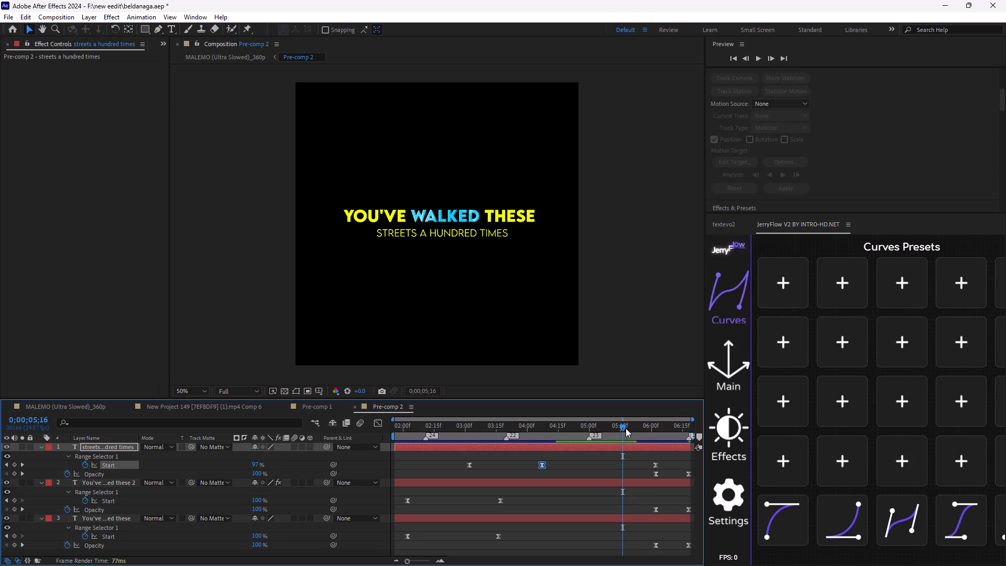
{"action": "left_click_drag", "start_coordinate": [625, 428], "coordinate": [533, 447]}
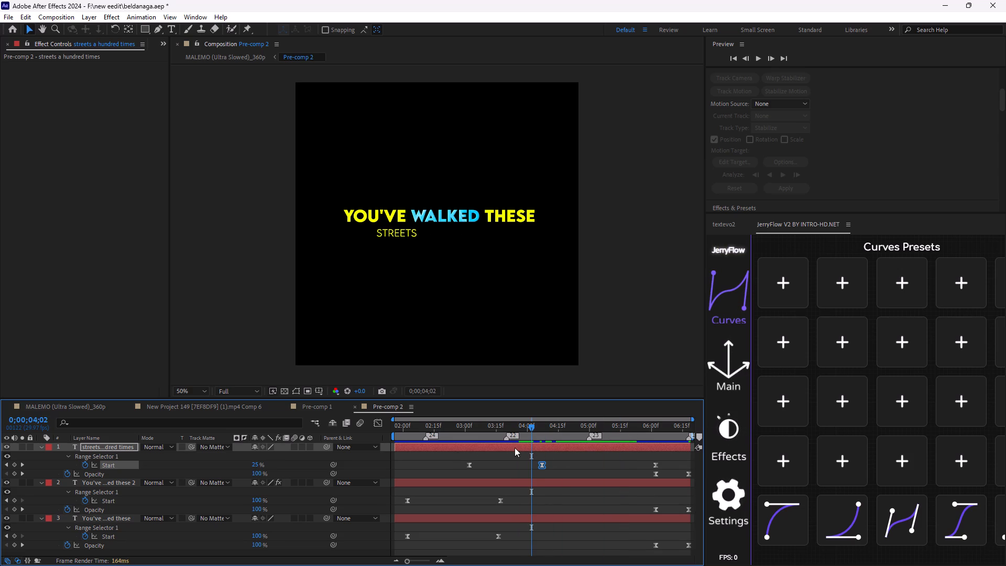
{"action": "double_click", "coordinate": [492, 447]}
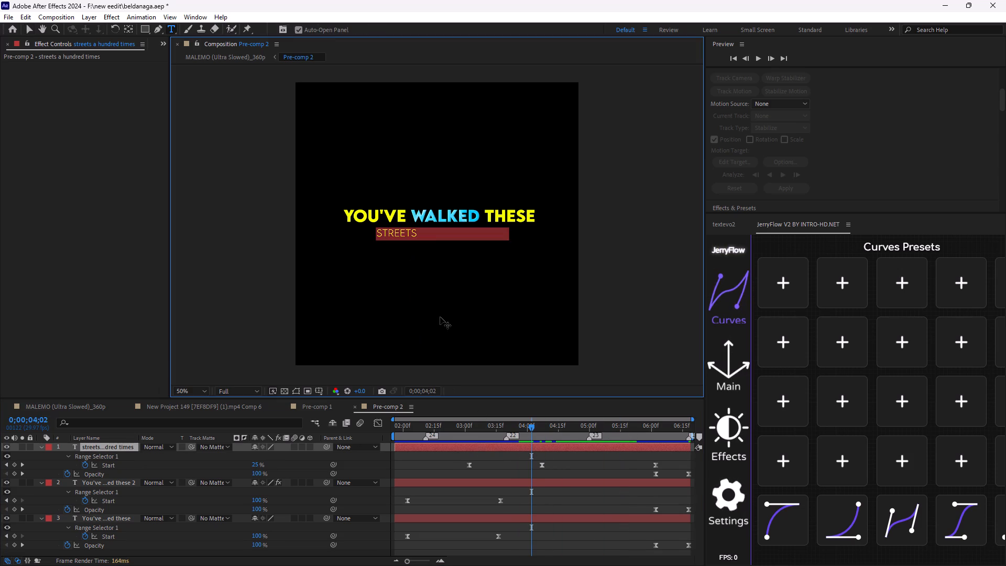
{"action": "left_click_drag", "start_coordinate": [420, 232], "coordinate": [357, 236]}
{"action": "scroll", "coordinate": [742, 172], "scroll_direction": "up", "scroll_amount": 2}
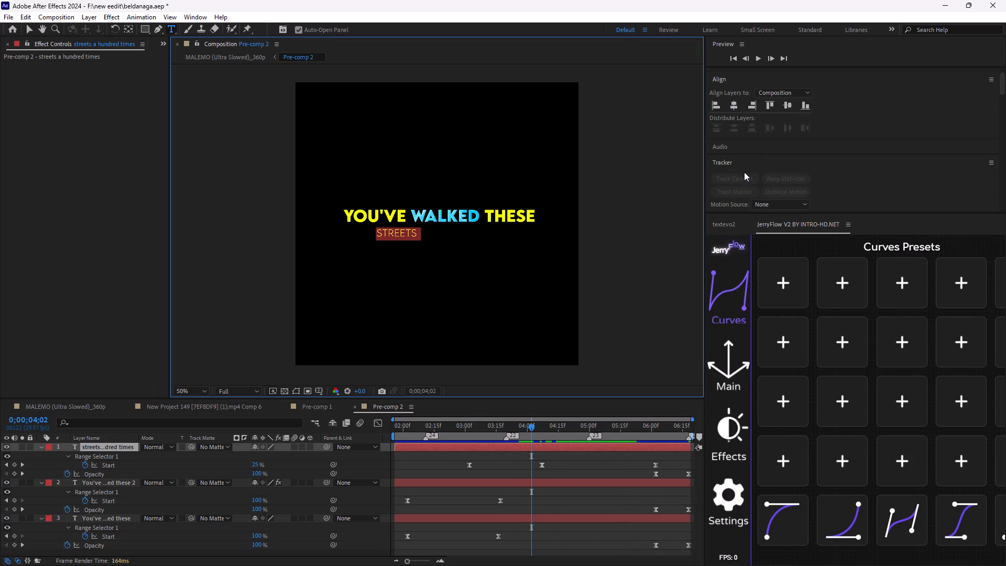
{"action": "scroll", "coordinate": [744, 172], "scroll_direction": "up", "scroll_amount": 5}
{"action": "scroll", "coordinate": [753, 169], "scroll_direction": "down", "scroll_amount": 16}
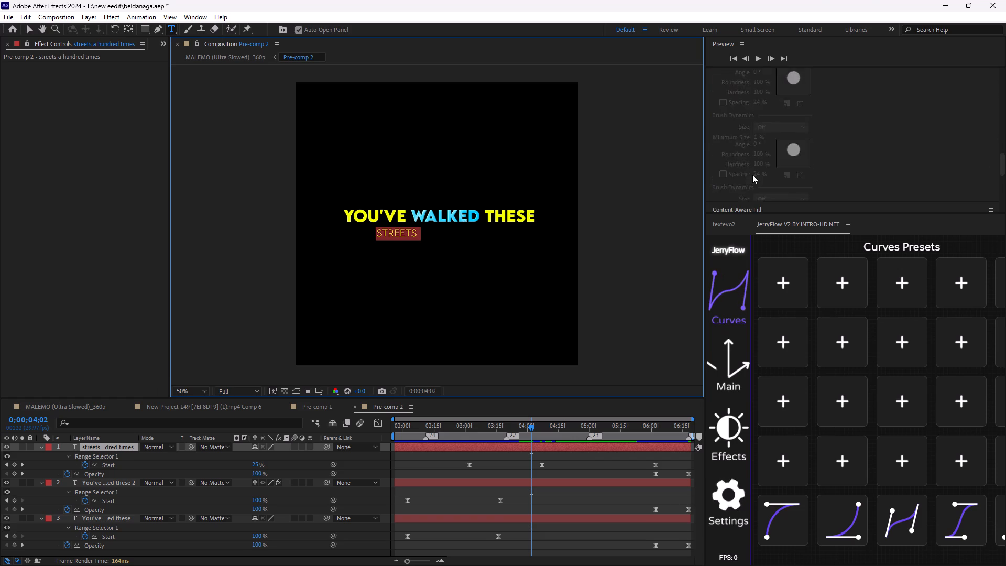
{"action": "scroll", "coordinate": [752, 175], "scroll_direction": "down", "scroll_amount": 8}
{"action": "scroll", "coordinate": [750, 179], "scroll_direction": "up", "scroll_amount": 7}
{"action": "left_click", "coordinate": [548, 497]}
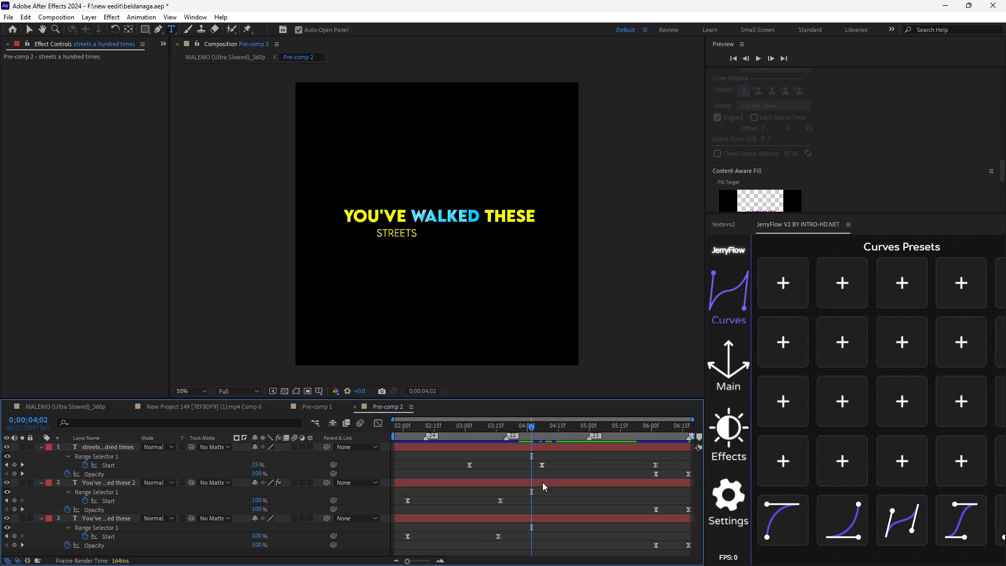
Highlight STREETS in the second caption line in Pre-comp 2 and look through the panels for its text colour settings.
{"action": "left_click", "coordinate": [550, 447]}
{"action": "scroll", "coordinate": [807, 154], "scroll_direction": "up", "scroll_amount": 6}
{"action": "scroll", "coordinate": [808, 154], "scroll_direction": "down", "scroll_amount": 2}
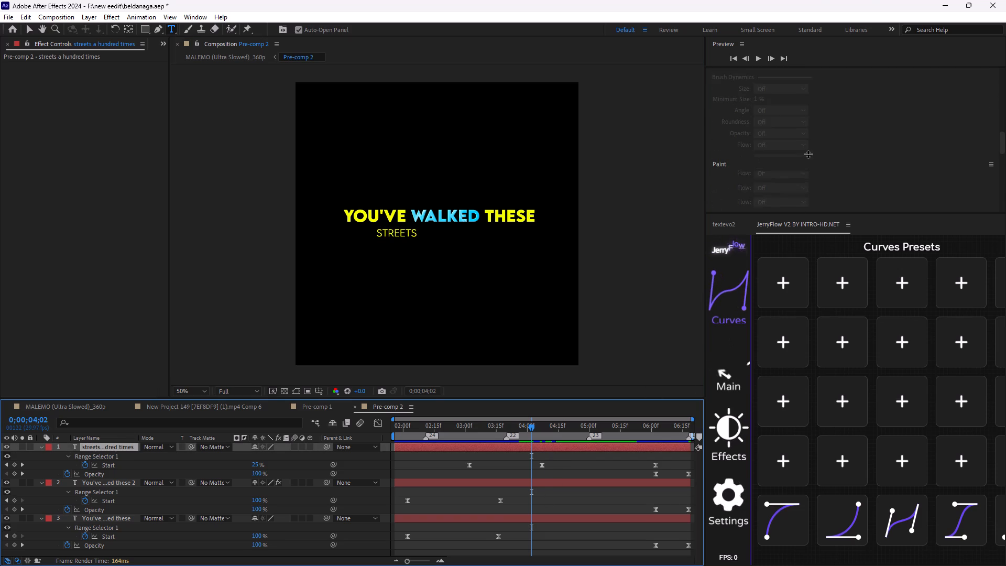
{"action": "scroll", "coordinate": [808, 160], "scroll_direction": "down", "scroll_amount": 2}
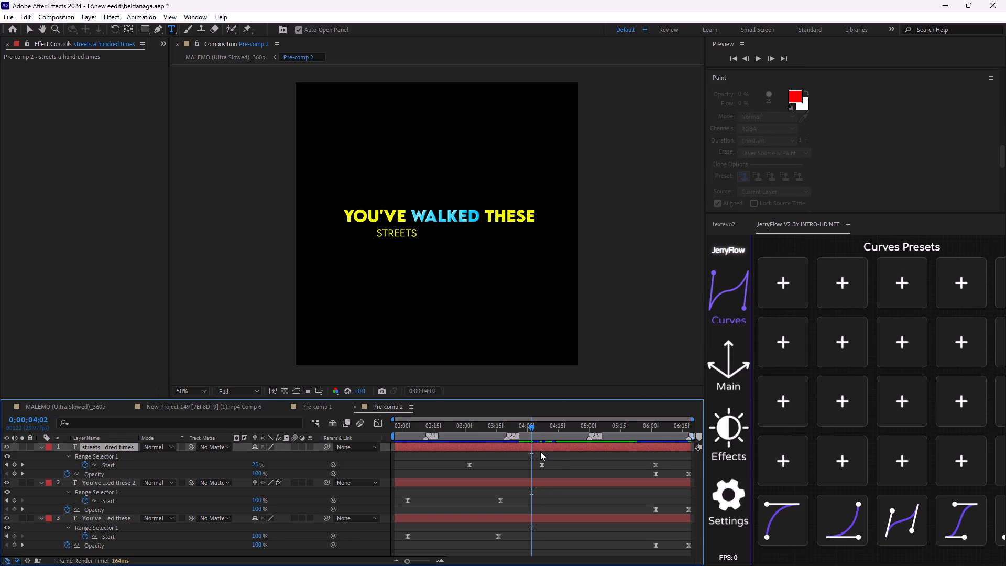
{"action": "double_click", "coordinate": [540, 448]}
{"action": "left_click_drag", "start_coordinate": [415, 234], "coordinate": [369, 236]}
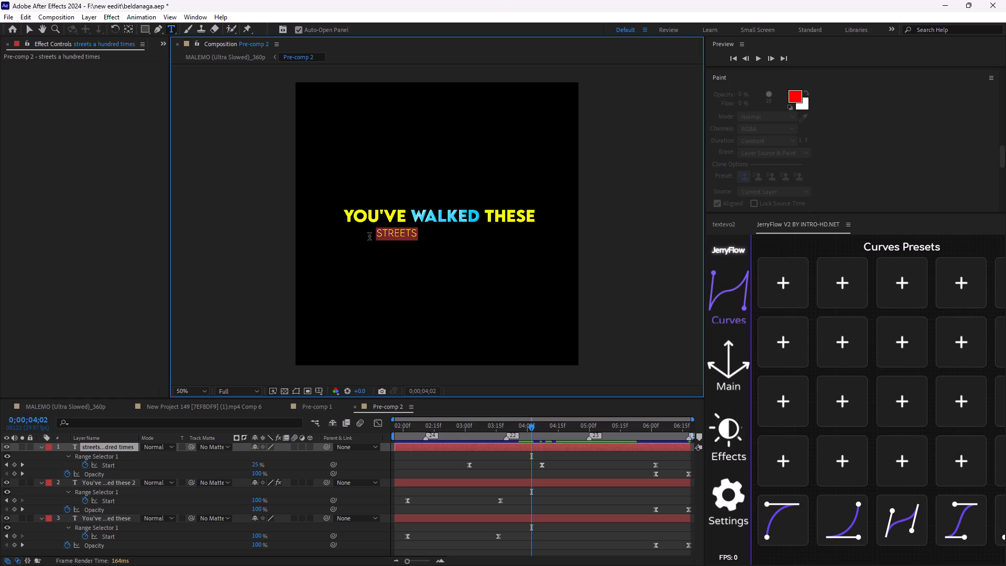
{"action": "left_click_drag", "start_coordinate": [369, 236], "coordinate": [369, 236]}
{"action": "left_click", "coordinate": [794, 92]}
{"action": "left_click", "coordinate": [793, 99]}
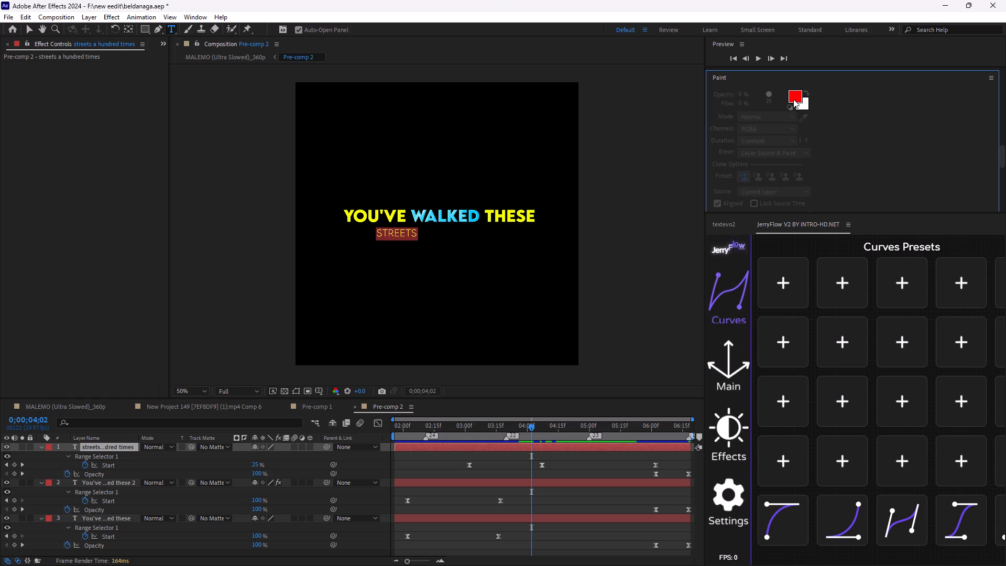
{"action": "scroll", "coordinate": [773, 151], "scroll_direction": "up", "scroll_amount": 6}
{"action": "scroll", "coordinate": [774, 150], "scroll_direction": "up", "scroll_amount": 18}
{"action": "scroll", "coordinate": [777, 166], "scroll_direction": "down", "scroll_amount": 6}
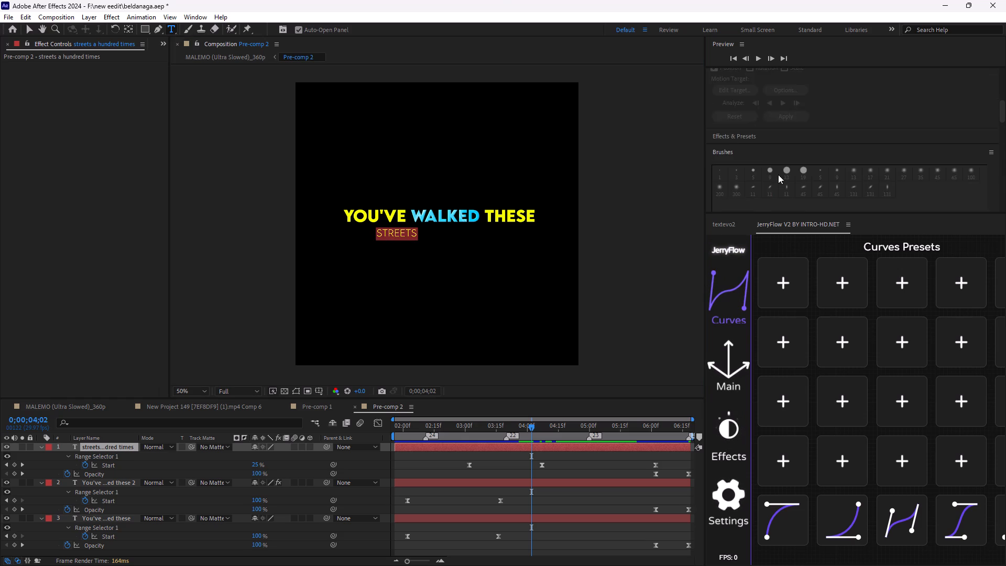
{"action": "scroll", "coordinate": [778, 175], "scroll_direction": "down", "scroll_amount": 11}
{"action": "scroll", "coordinate": [803, 176], "scroll_direction": "down", "scroll_amount": 13}
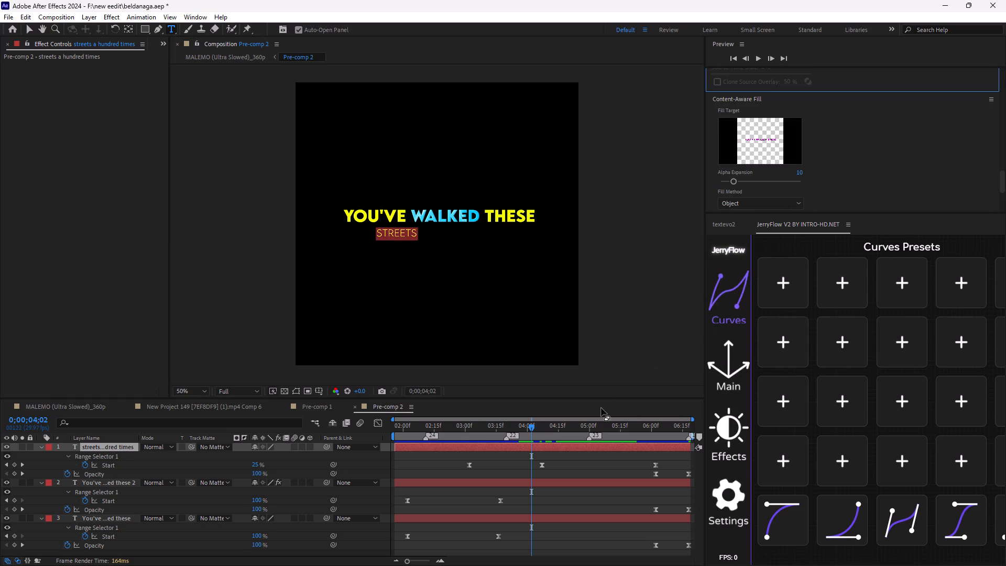
{"action": "left_click", "coordinate": [576, 456]}
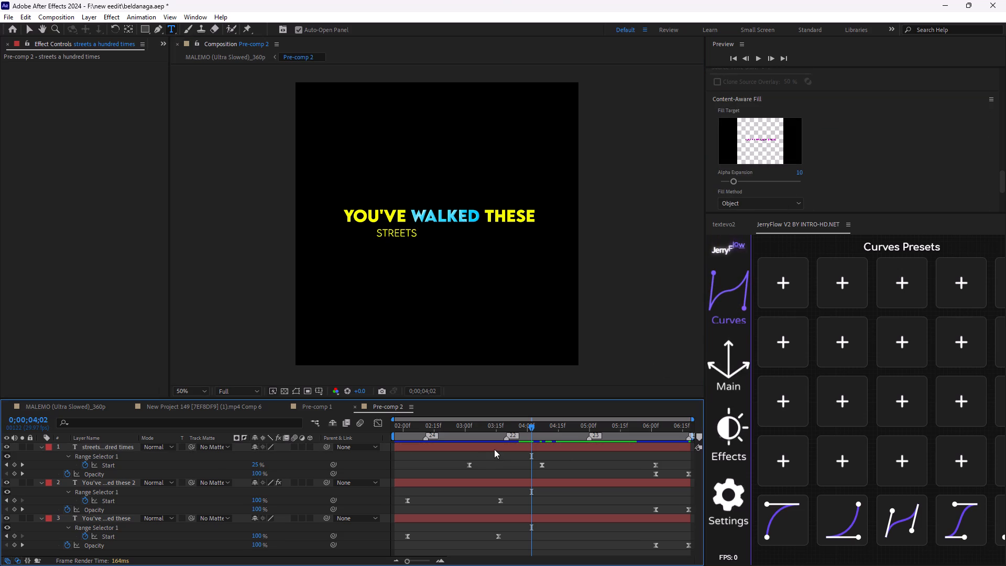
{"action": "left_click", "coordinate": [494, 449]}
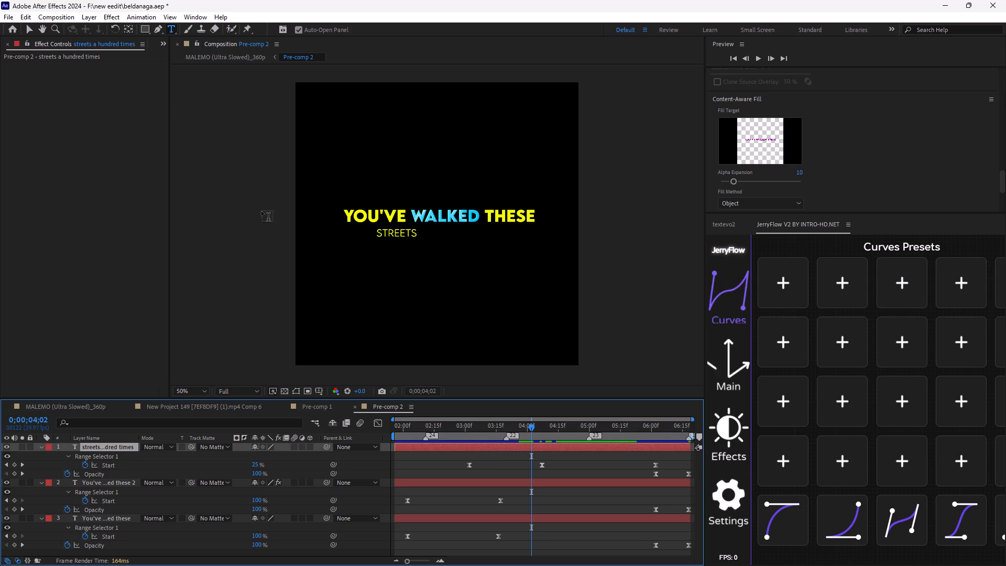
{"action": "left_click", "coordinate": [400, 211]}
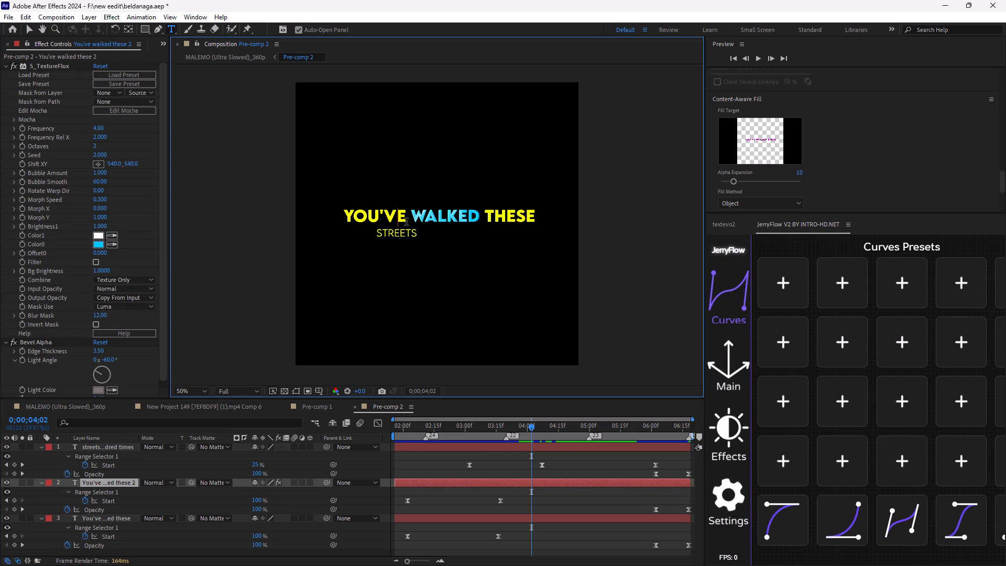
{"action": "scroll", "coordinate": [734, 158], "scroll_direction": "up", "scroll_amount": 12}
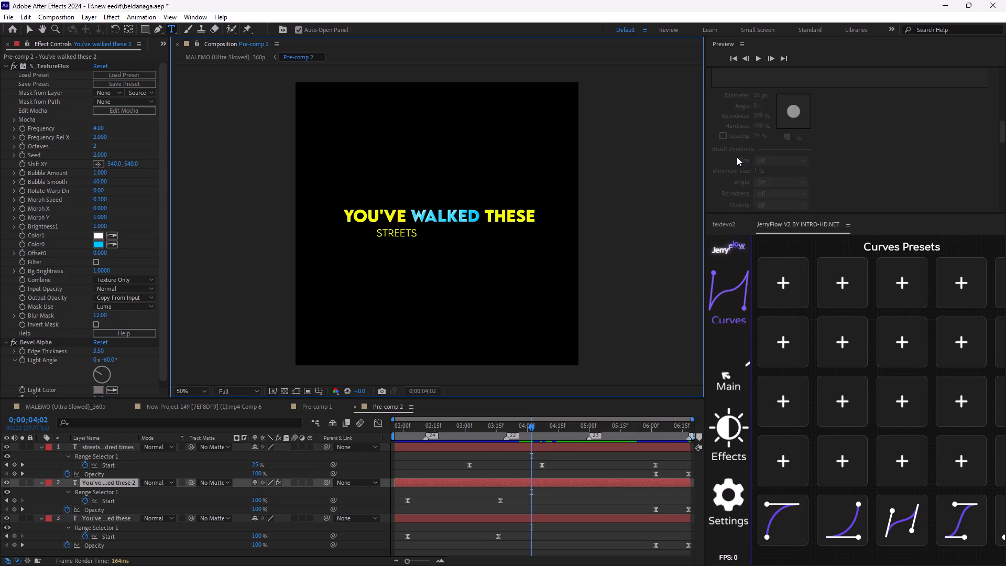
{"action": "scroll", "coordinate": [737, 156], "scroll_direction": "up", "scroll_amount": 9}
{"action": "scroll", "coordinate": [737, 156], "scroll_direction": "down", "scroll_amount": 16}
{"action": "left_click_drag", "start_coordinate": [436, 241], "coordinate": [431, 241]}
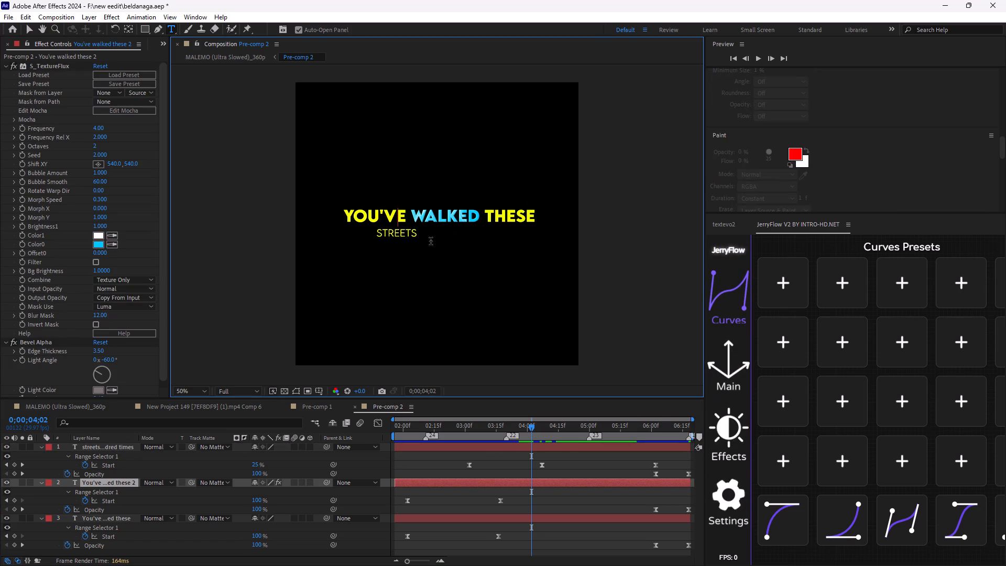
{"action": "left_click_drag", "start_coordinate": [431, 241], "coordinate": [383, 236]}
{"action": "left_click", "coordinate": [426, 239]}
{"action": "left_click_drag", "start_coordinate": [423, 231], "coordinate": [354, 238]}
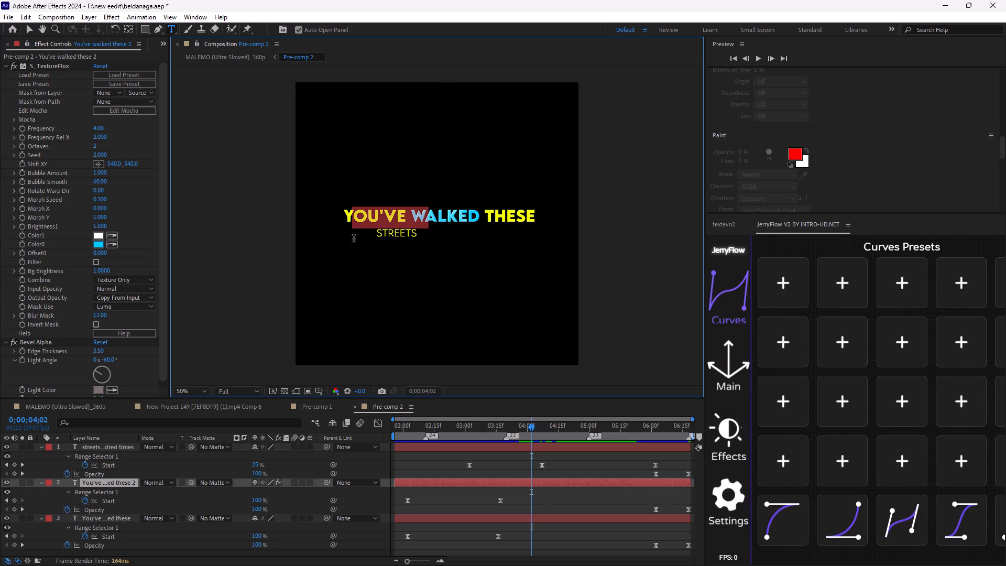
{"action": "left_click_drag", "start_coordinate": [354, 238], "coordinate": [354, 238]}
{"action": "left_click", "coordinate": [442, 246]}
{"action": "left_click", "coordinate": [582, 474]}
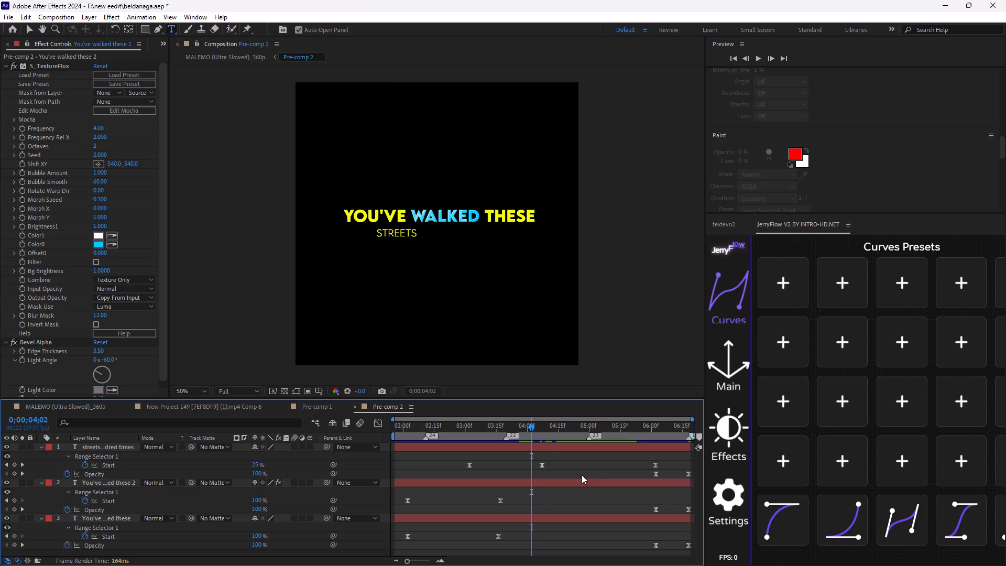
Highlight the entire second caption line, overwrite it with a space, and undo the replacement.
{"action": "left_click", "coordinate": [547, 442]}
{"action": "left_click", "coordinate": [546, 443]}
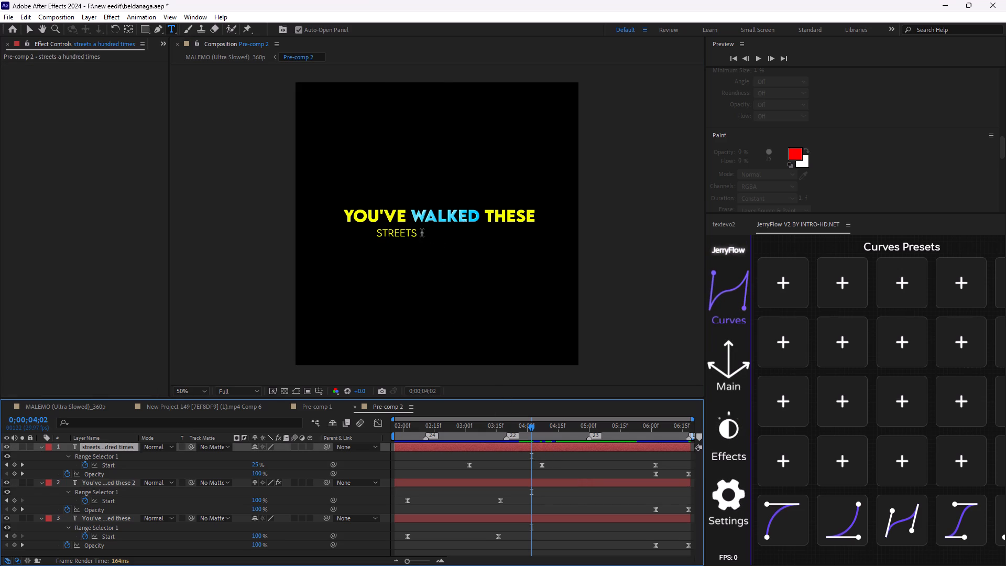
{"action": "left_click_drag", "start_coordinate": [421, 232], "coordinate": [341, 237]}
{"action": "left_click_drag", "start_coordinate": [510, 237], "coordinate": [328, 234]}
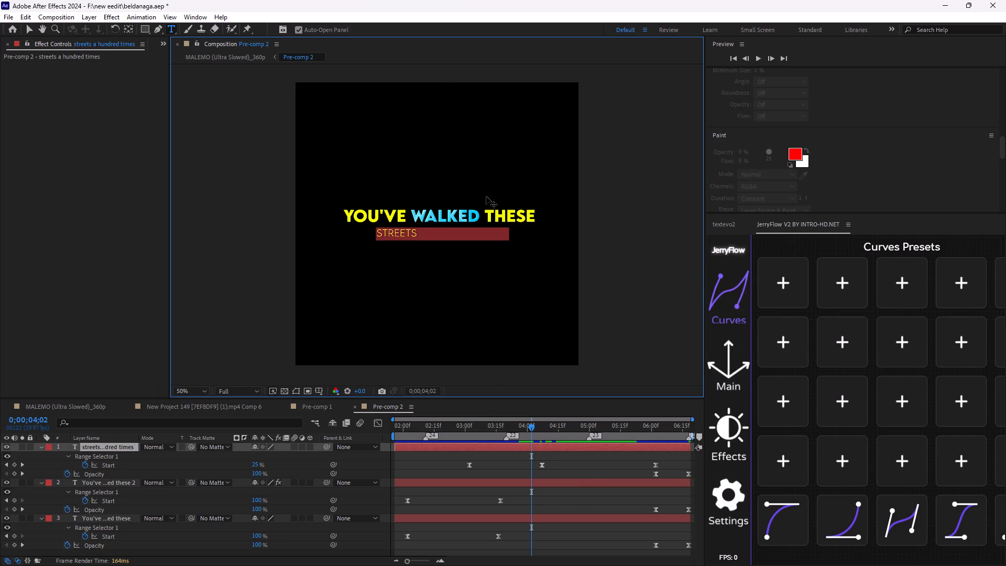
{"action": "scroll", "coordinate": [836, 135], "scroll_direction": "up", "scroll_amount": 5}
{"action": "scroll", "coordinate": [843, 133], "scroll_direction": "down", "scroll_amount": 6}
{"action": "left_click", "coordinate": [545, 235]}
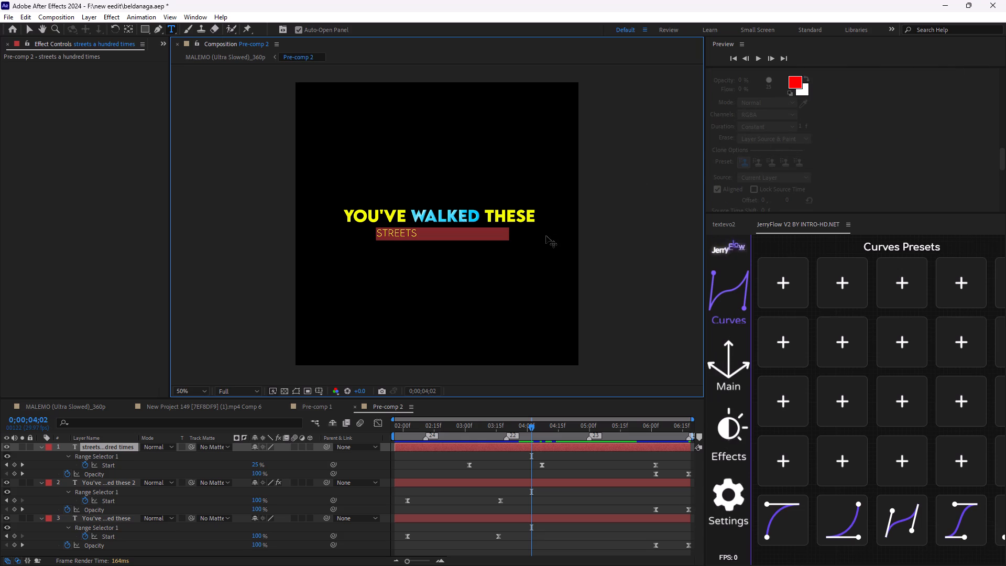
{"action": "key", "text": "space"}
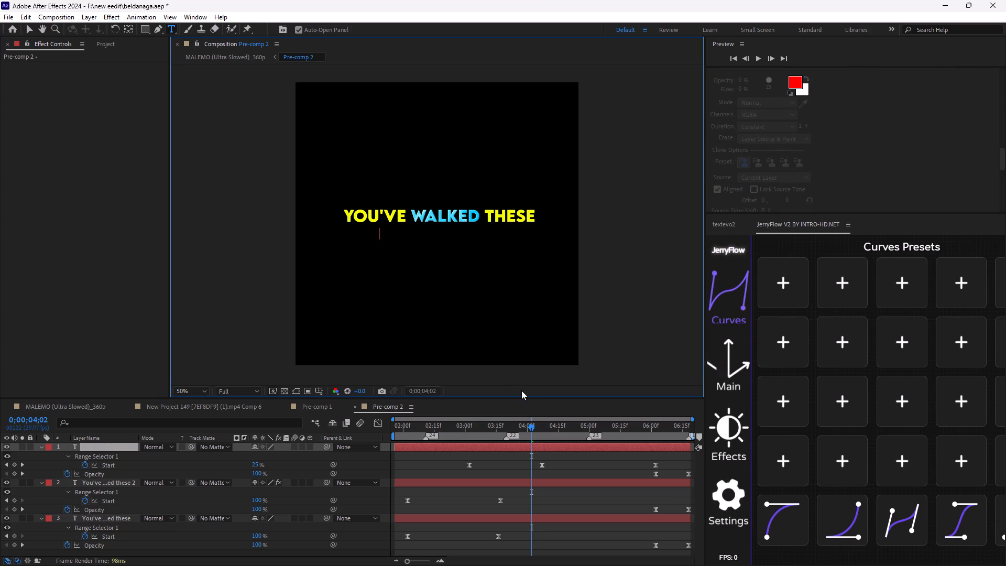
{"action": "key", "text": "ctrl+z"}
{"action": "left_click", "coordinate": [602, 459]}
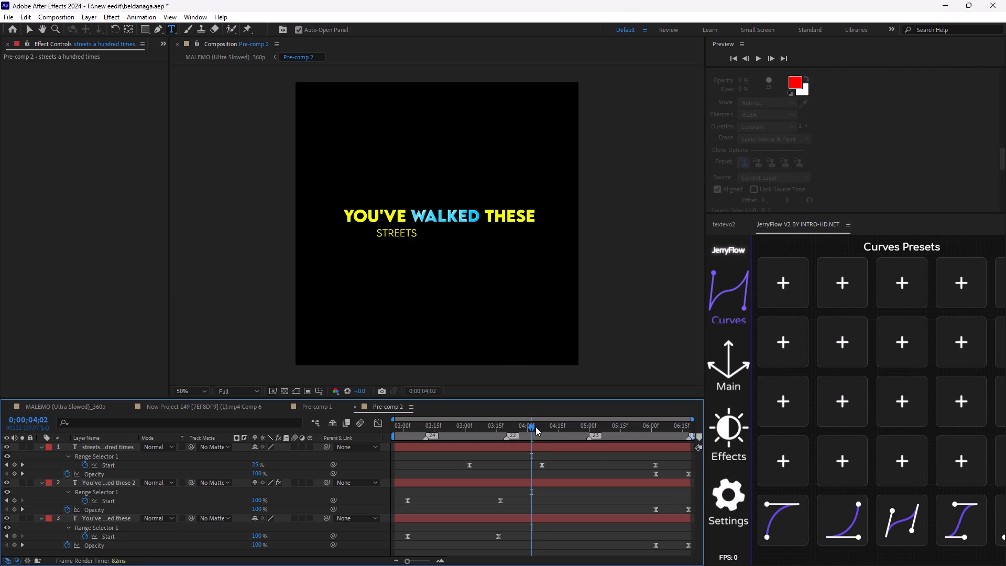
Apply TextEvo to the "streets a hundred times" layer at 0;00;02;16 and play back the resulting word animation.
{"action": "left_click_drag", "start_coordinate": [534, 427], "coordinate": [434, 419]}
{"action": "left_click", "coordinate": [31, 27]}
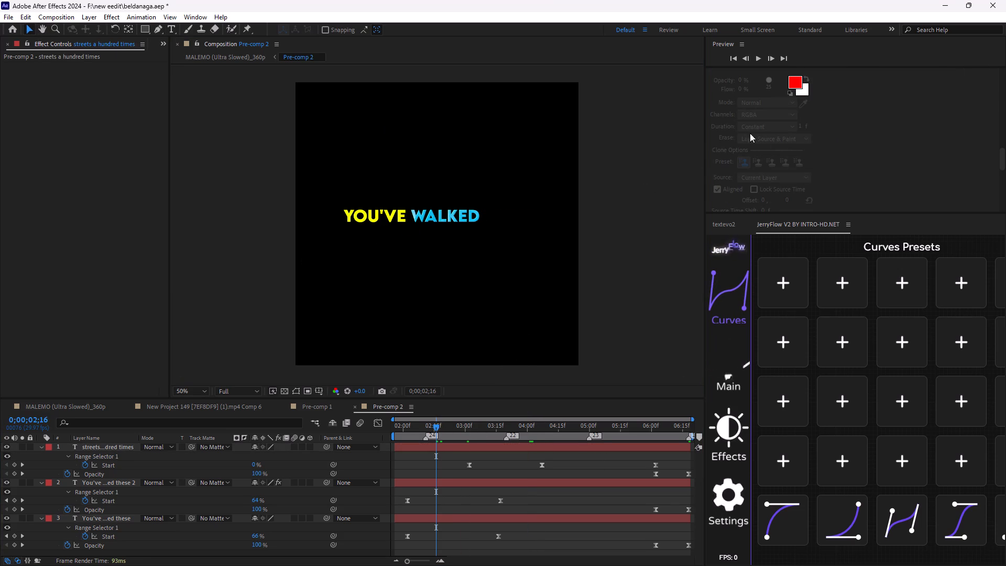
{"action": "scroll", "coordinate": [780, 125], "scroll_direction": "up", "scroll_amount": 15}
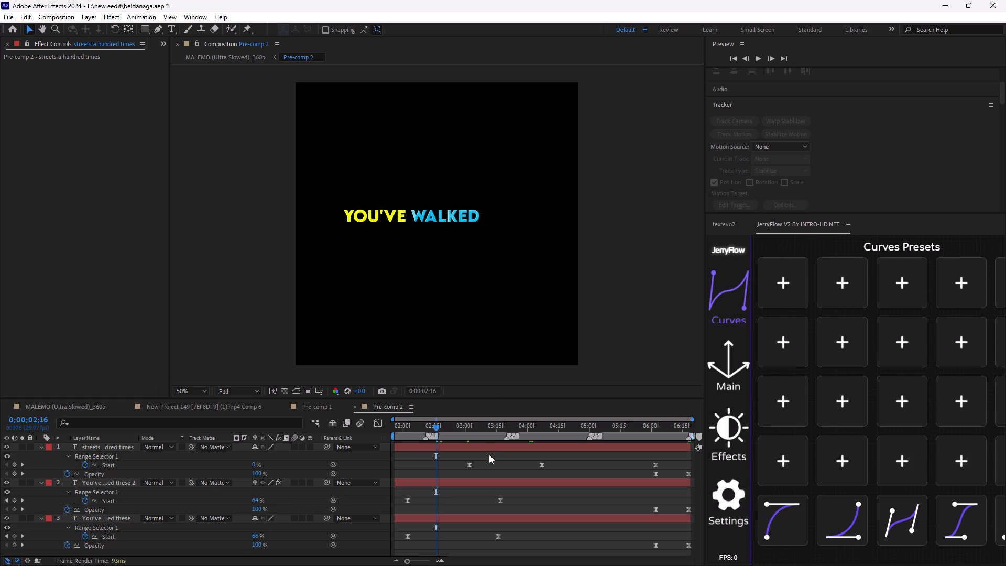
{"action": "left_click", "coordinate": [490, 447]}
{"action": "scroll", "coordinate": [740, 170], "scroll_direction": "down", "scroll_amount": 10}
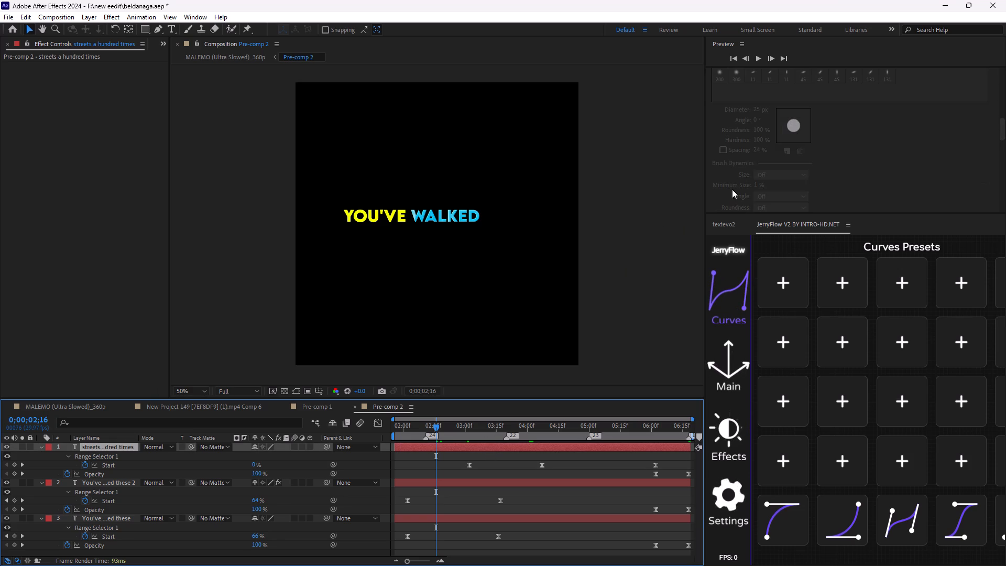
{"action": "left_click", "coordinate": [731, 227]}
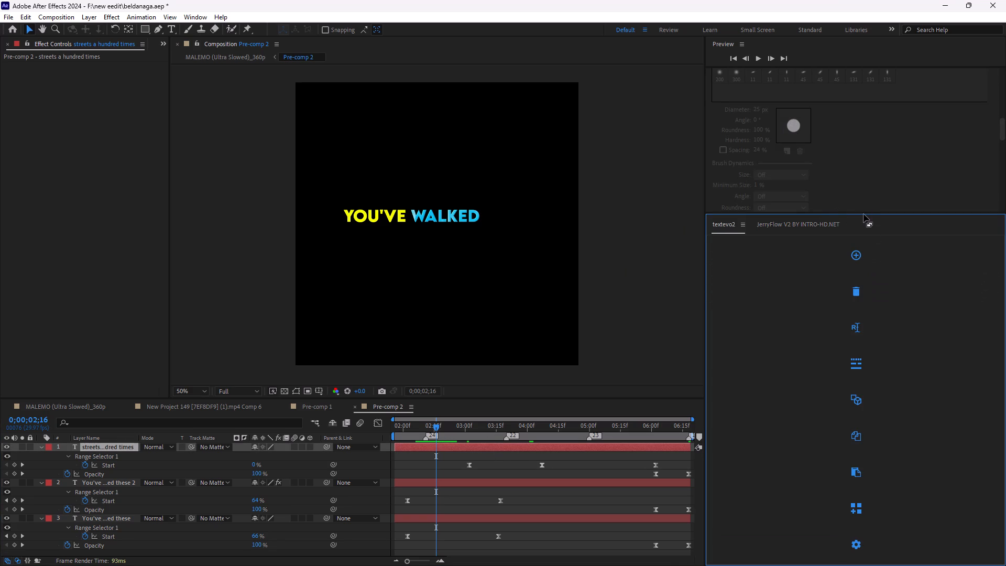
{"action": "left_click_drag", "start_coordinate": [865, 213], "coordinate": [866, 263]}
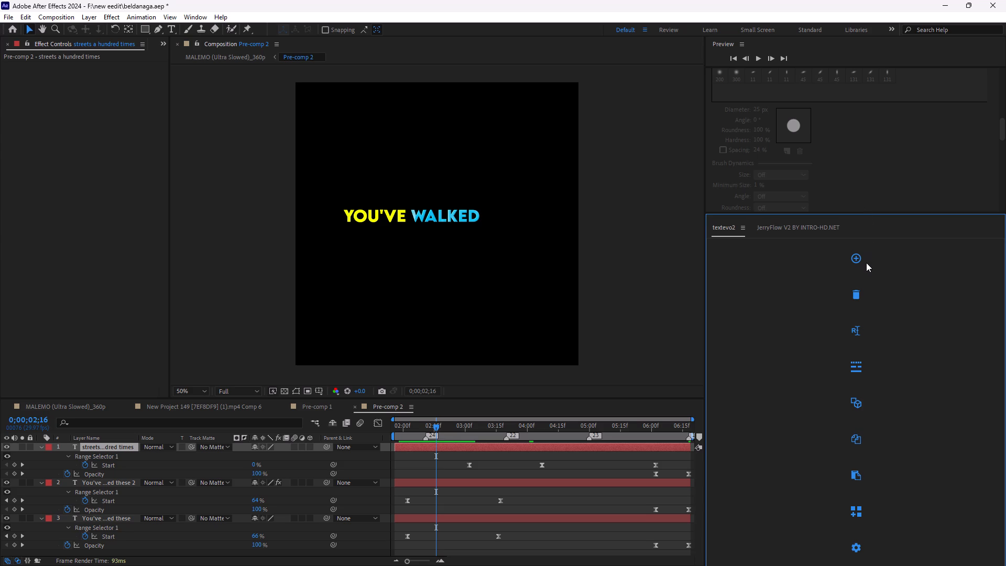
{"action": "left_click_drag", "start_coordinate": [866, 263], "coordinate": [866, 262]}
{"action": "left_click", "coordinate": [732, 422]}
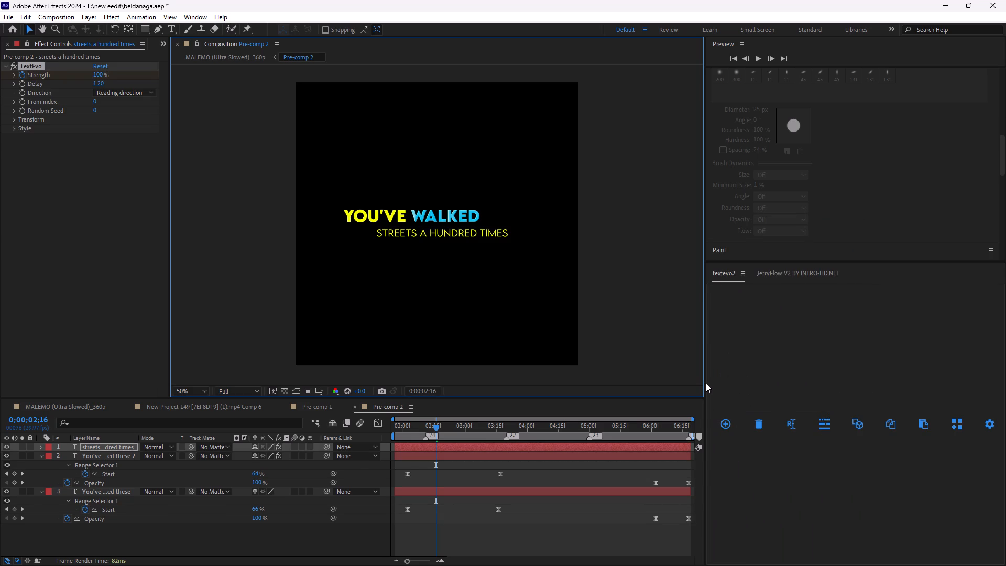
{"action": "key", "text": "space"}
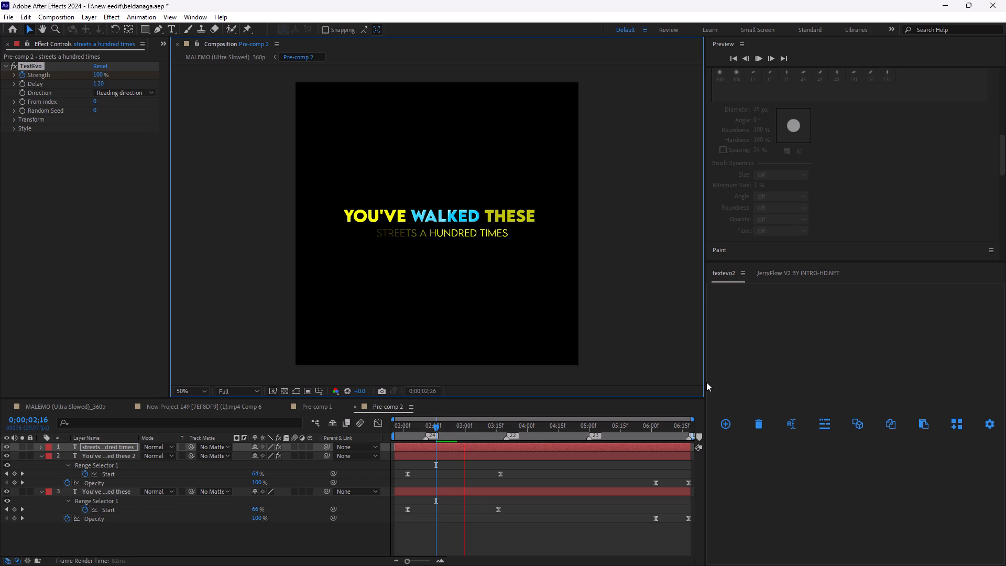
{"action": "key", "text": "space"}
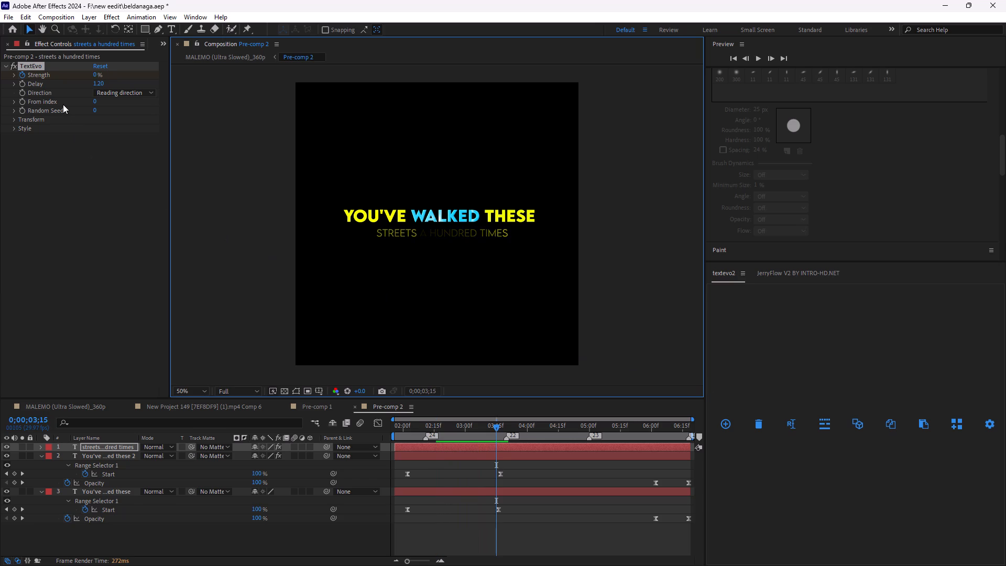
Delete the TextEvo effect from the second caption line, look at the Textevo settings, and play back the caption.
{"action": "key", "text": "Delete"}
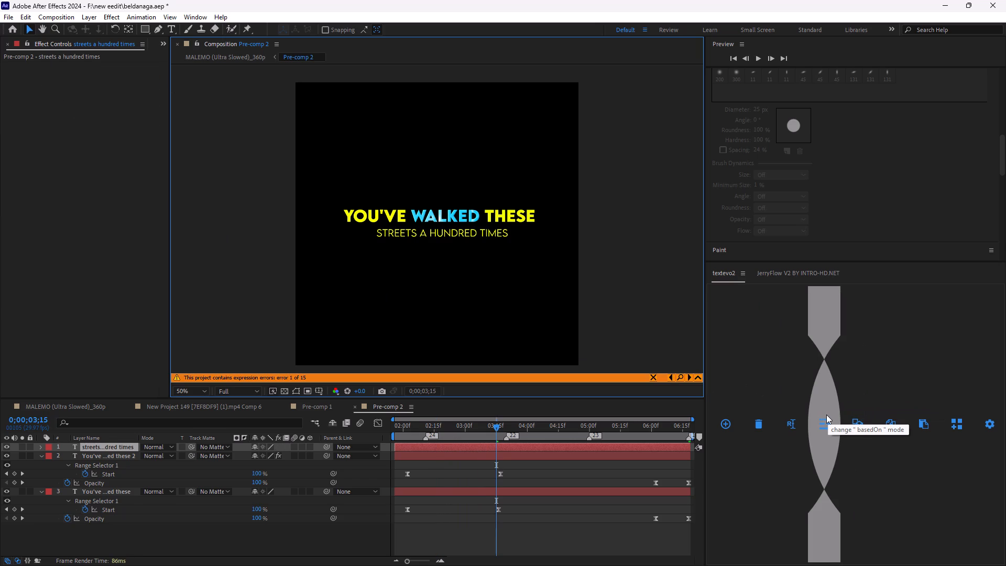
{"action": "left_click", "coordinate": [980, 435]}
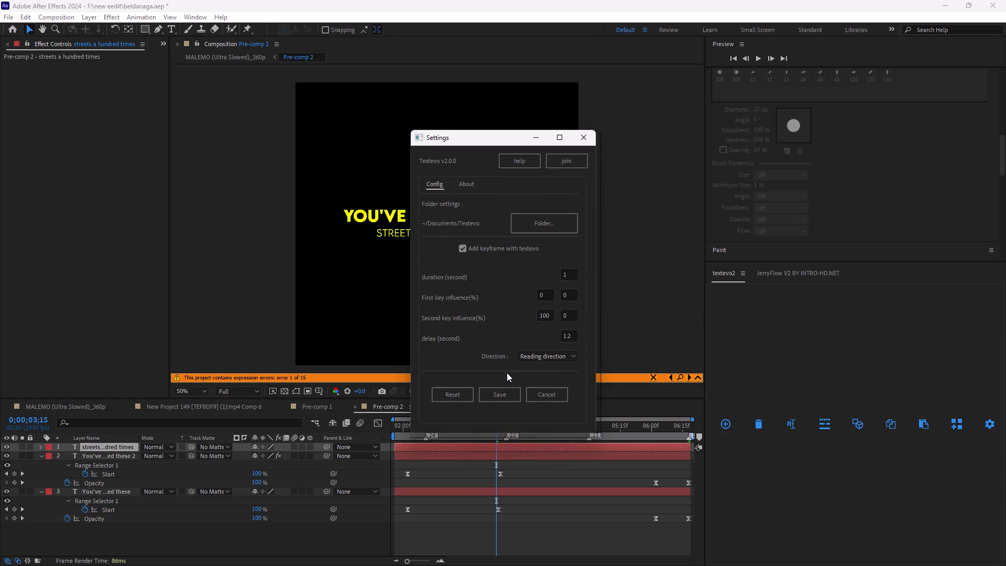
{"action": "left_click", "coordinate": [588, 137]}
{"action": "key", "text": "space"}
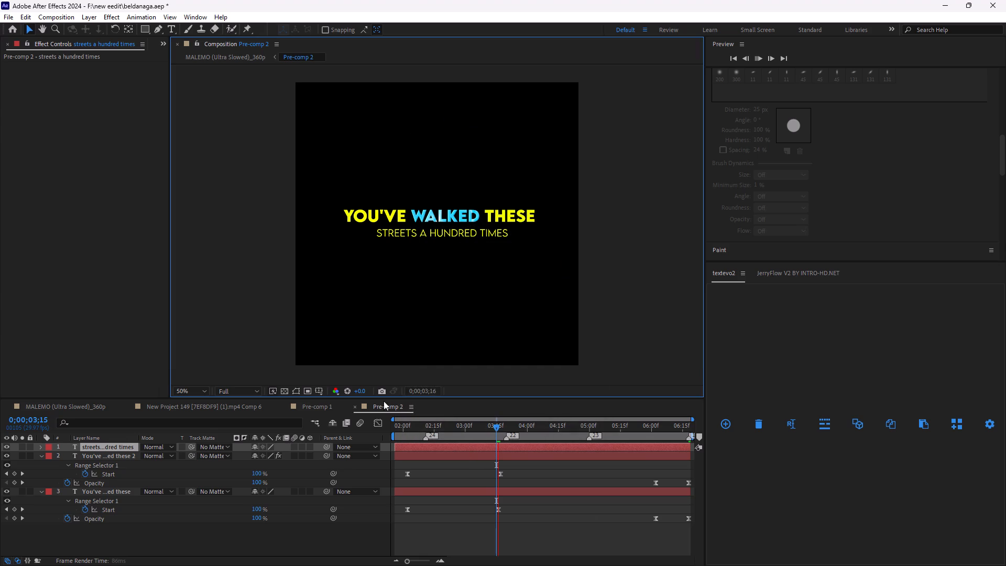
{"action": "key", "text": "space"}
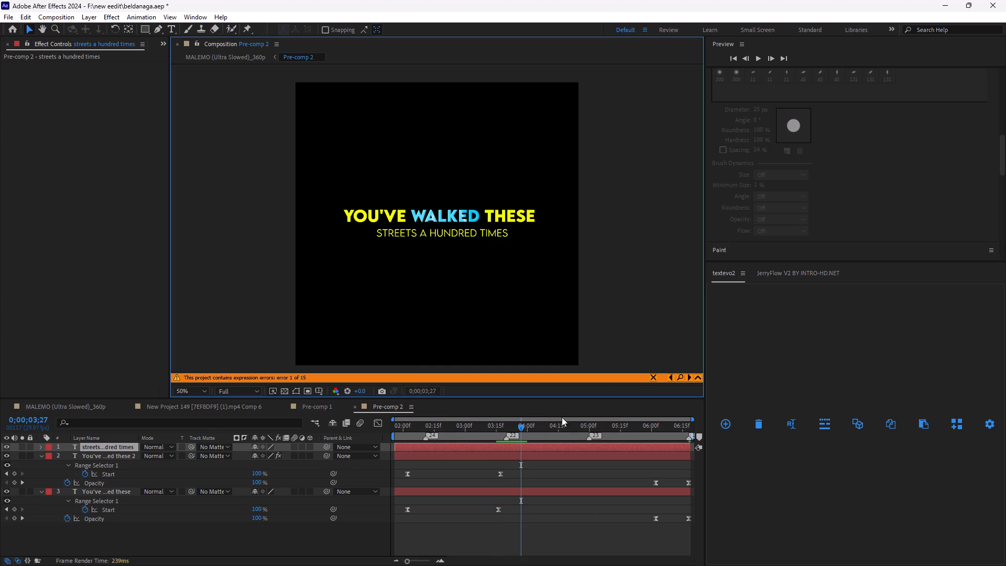
Hide the expression error banner for the project.
{"action": "left_click", "coordinate": [654, 377]}
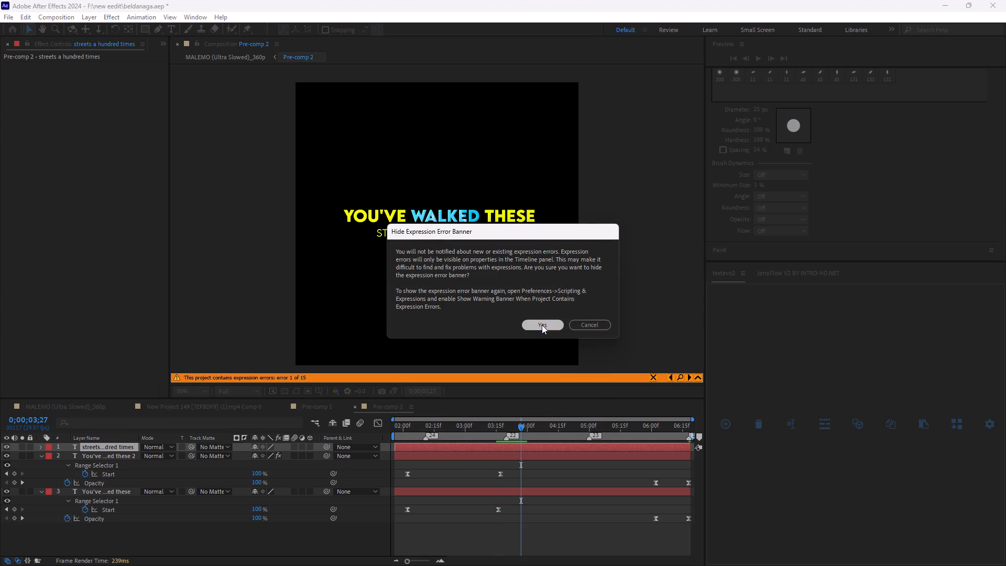
{"action": "left_click", "coordinate": [542, 325]}
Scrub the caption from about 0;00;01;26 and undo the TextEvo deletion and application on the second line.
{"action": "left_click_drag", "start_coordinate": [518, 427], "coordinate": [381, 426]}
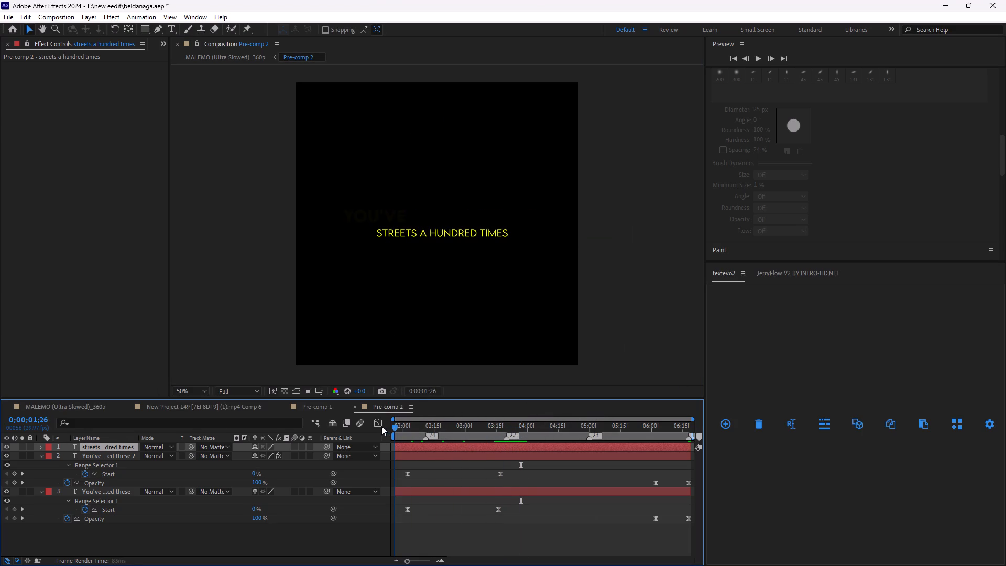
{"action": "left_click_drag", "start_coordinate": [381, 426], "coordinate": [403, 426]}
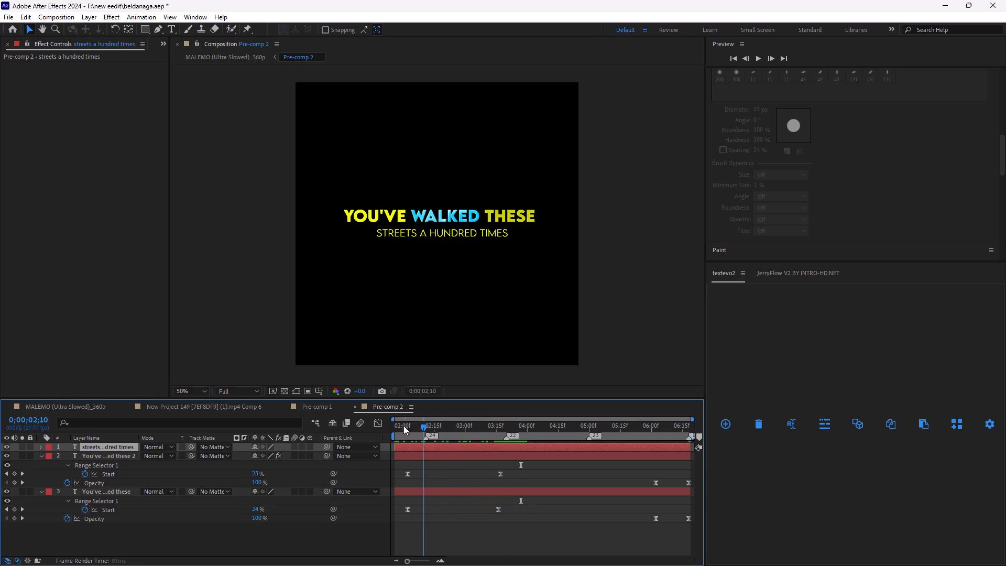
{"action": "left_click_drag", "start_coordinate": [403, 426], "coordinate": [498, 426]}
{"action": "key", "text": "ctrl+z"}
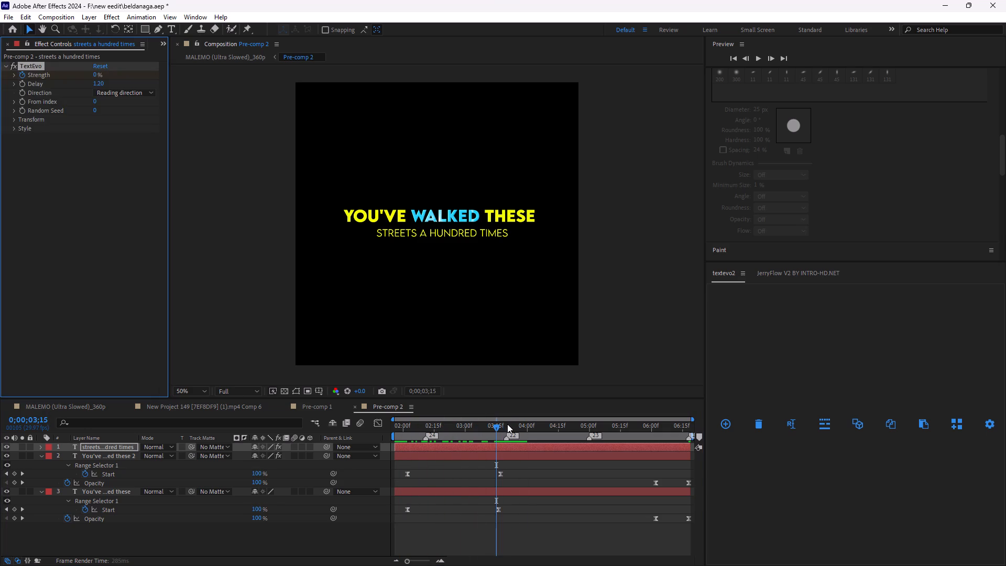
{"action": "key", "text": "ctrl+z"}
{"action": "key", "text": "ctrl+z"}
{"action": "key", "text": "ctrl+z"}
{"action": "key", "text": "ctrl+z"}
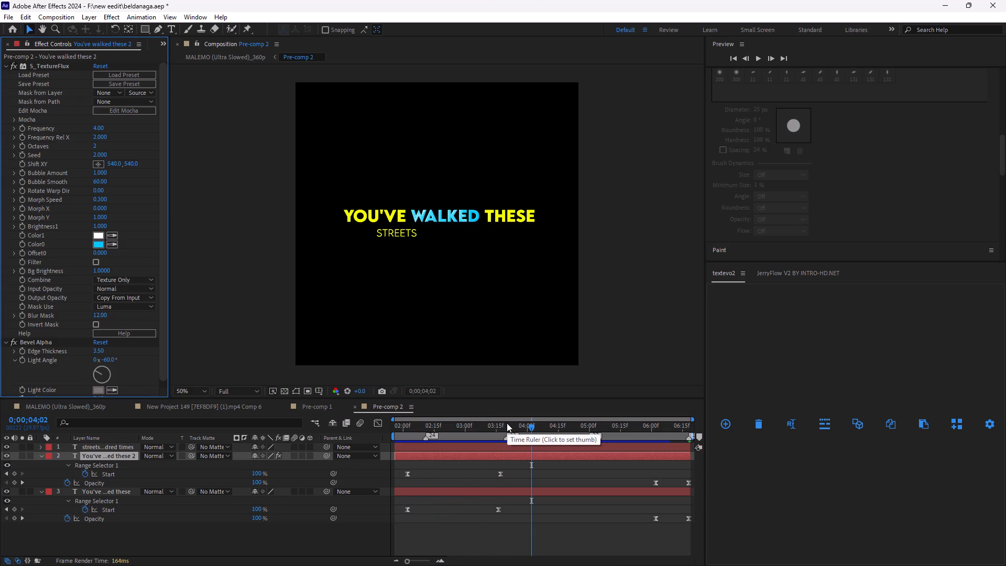
Play back the caption from 0;00;04;02 and scrub the second line to 0;00;04;20 to check its word fade-in.
{"action": "key", "text": "space"}
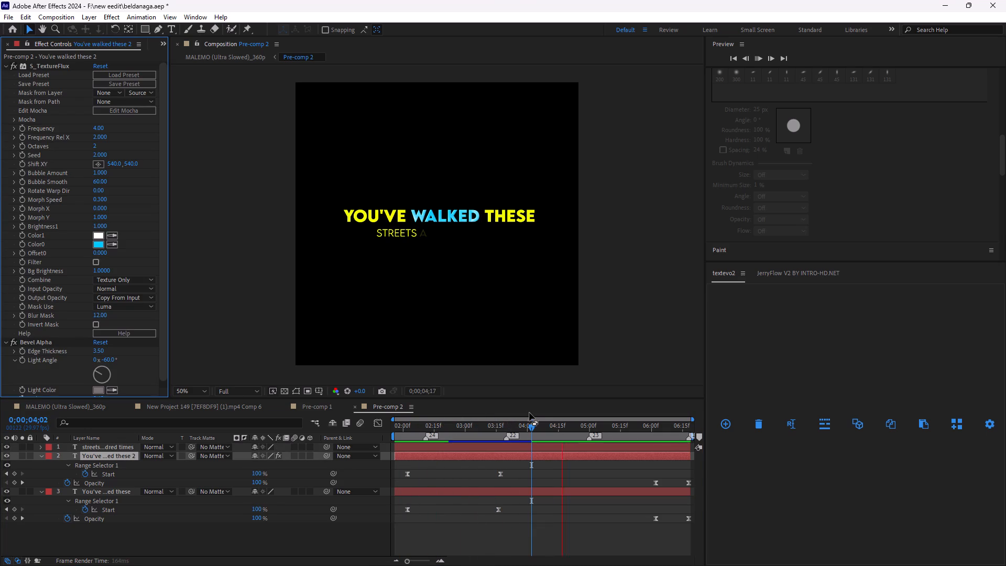
{"action": "key", "text": "space"}
{"action": "left_click_drag", "start_coordinate": [610, 428], "coordinate": [567, 432]}
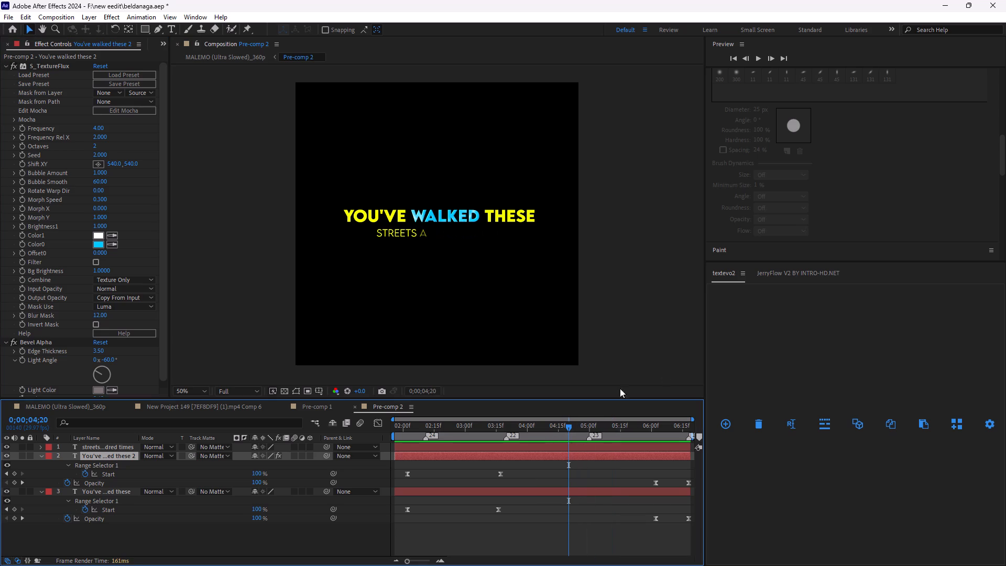
Close the textevo2 panel.
{"action": "right_click", "coordinate": [720, 280]}
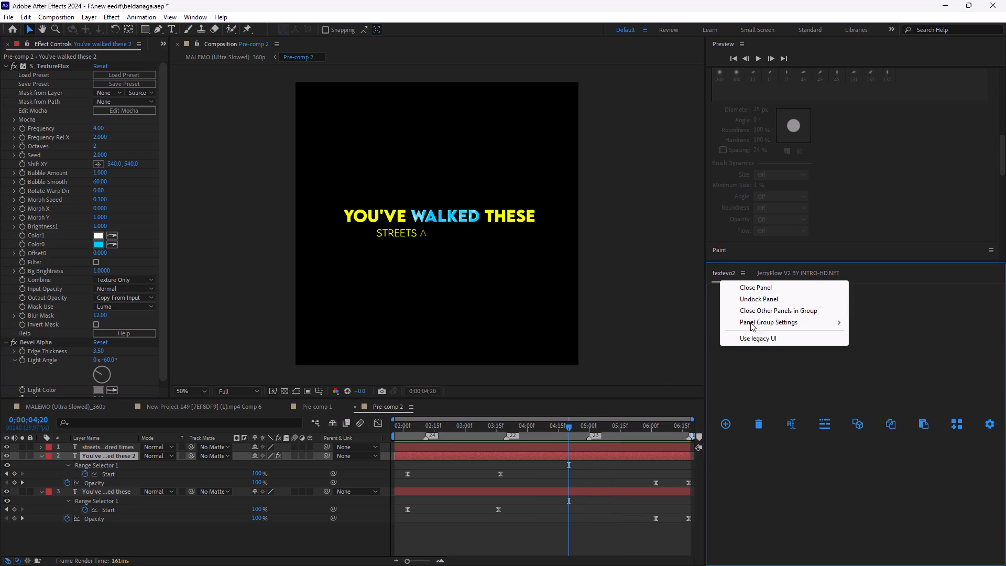
{"action": "left_click", "coordinate": [753, 291]}
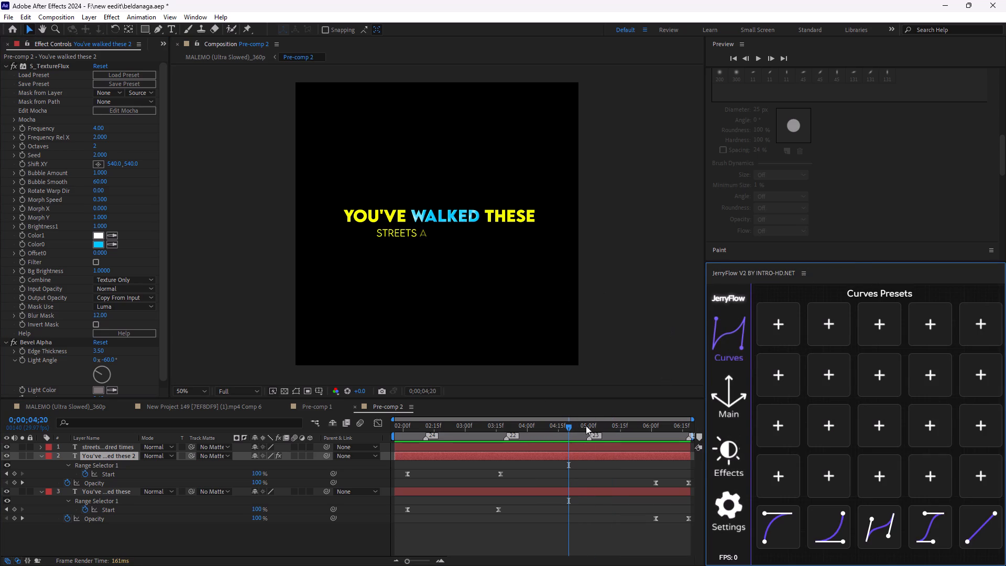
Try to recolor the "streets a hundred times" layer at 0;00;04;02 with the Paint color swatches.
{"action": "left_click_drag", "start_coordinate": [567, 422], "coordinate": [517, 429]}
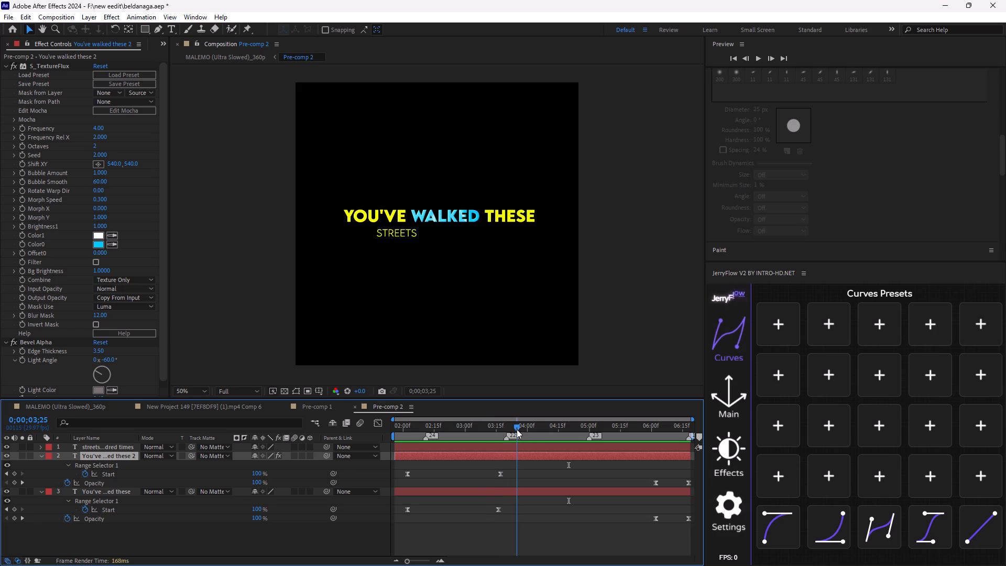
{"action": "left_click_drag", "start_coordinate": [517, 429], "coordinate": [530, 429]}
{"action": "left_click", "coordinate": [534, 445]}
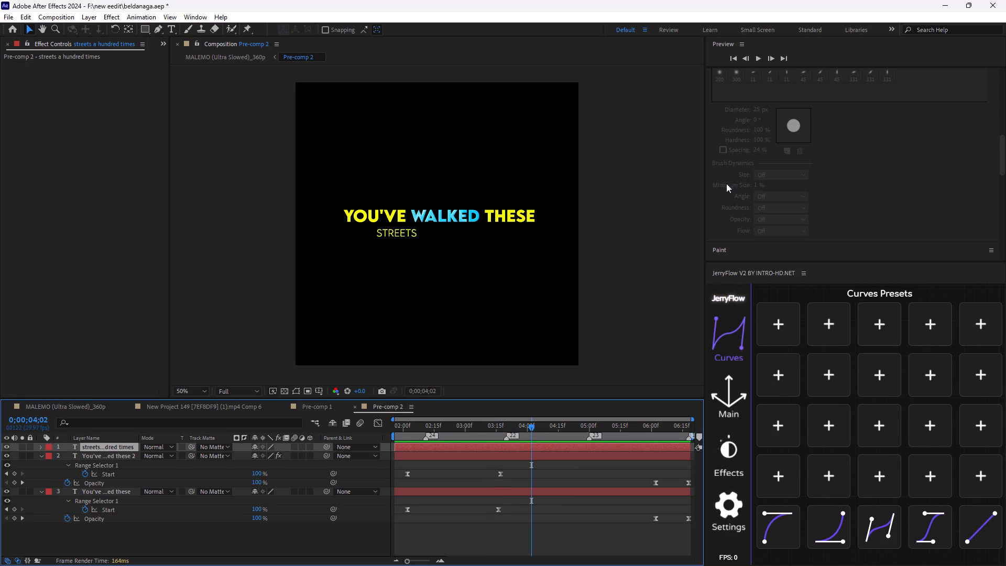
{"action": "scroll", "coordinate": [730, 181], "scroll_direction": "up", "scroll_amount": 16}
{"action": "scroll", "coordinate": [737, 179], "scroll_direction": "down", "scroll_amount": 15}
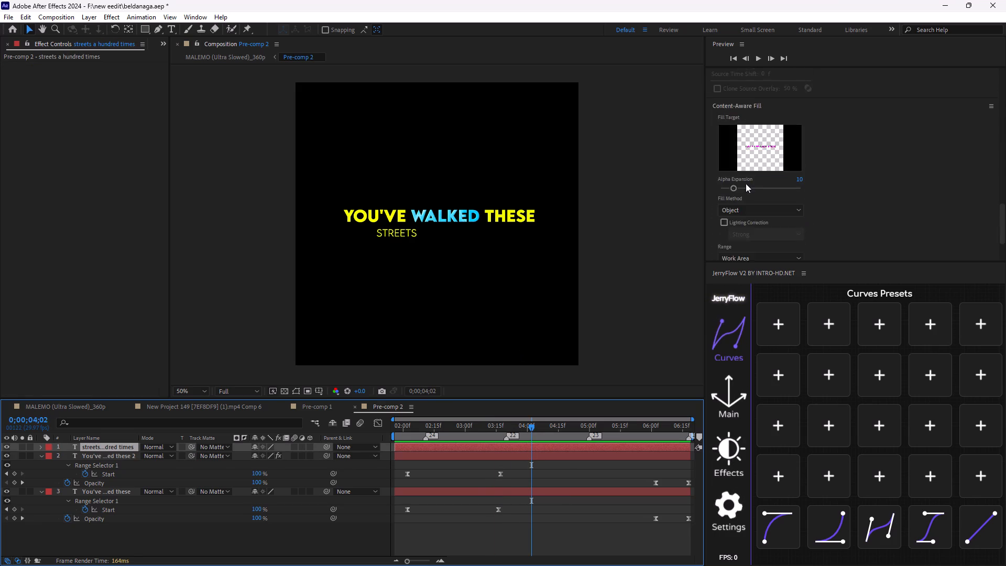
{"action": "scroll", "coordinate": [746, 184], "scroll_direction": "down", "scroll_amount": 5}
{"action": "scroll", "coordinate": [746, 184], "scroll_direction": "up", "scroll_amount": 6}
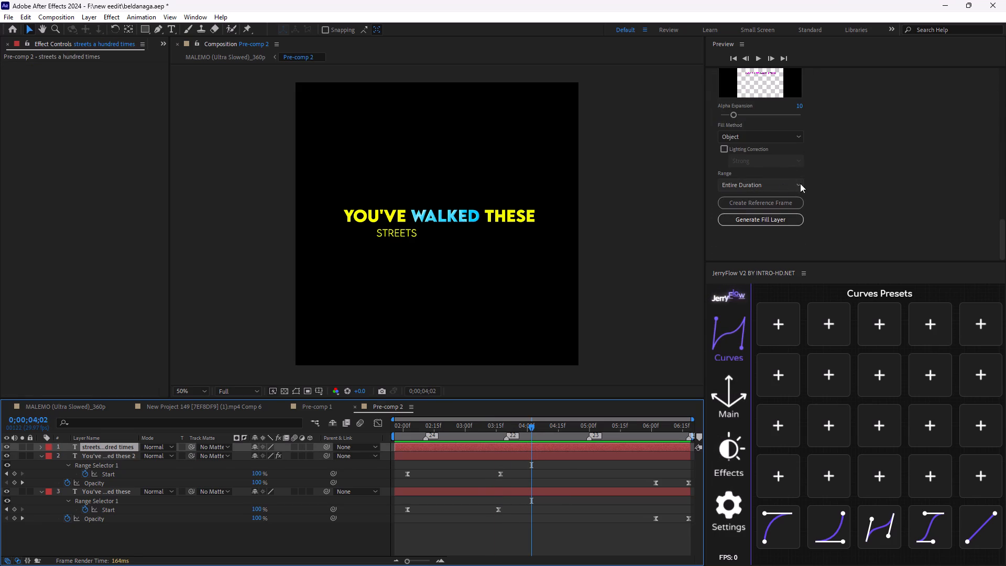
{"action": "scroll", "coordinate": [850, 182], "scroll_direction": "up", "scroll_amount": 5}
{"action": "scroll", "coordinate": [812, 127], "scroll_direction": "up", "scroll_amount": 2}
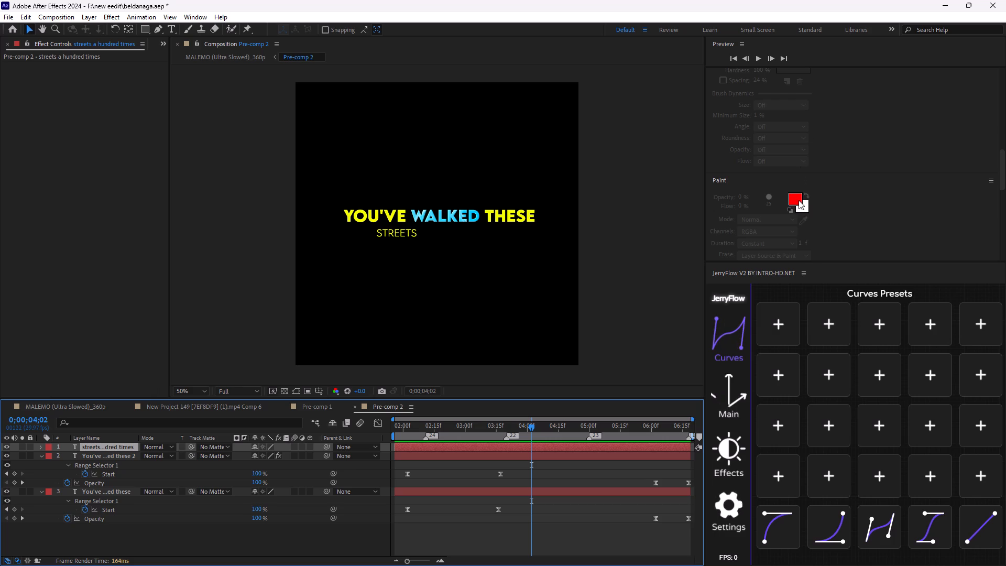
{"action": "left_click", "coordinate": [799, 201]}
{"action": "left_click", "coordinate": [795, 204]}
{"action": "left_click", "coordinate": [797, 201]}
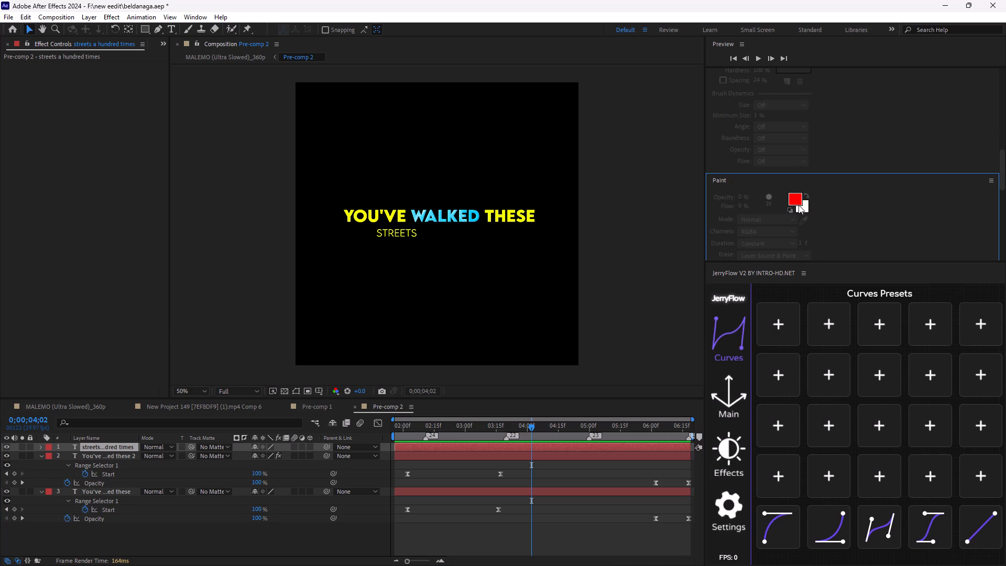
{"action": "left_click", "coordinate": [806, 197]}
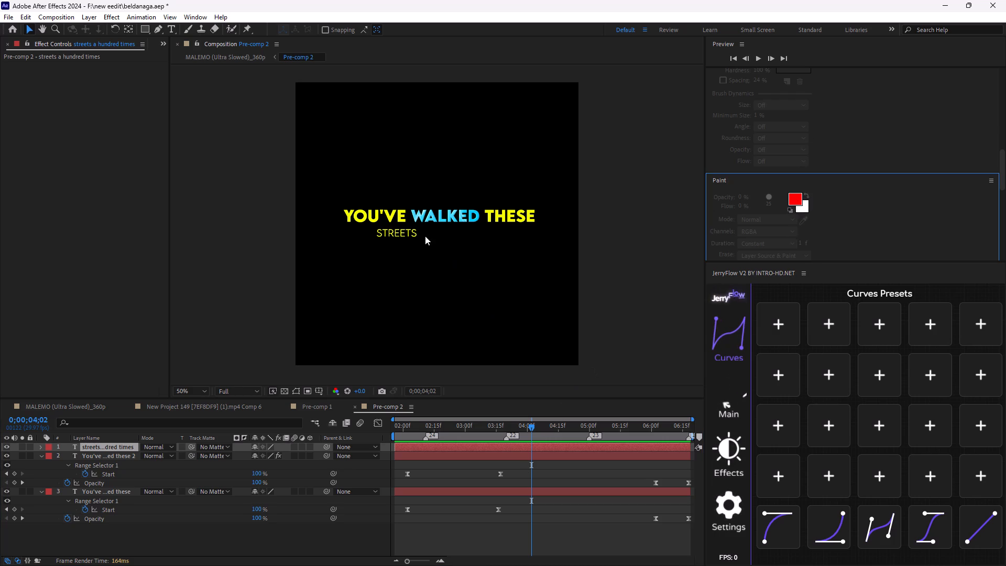
Set the fill color of only the word "STREETS" in the second caption line to red.
{"action": "left_click", "coordinate": [167, 28]}
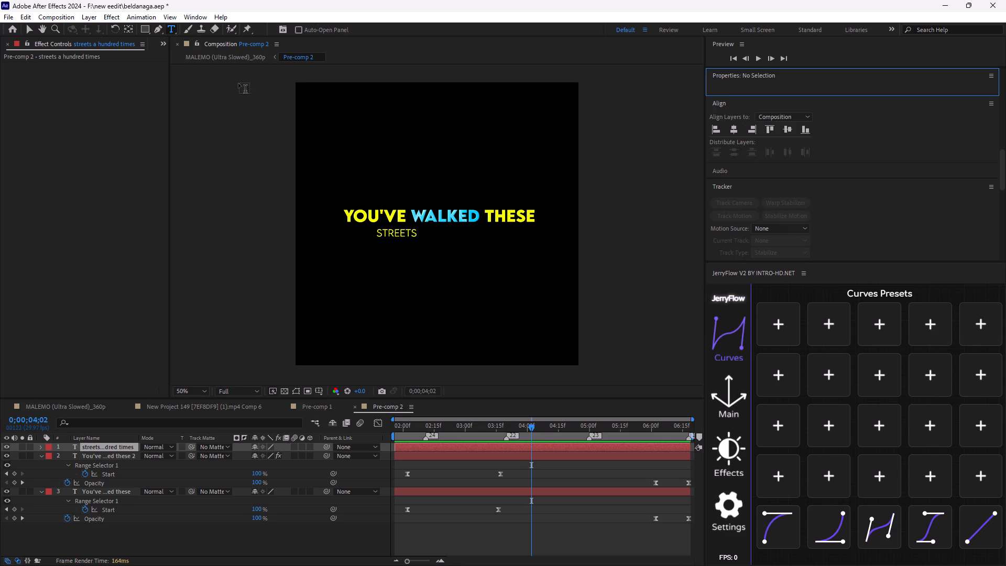
{"action": "left_click", "coordinate": [773, 79]}
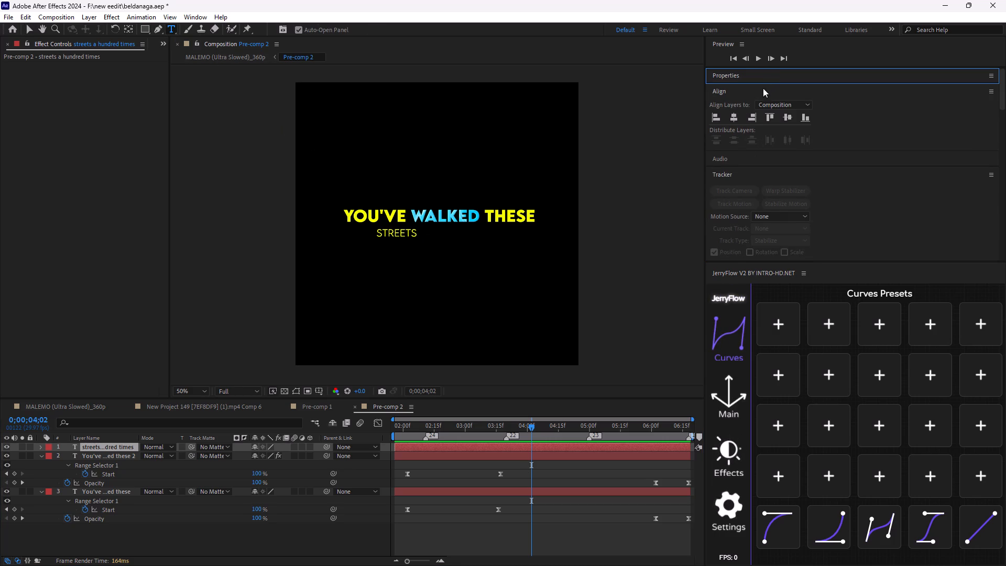
{"action": "left_click", "coordinate": [768, 79]}
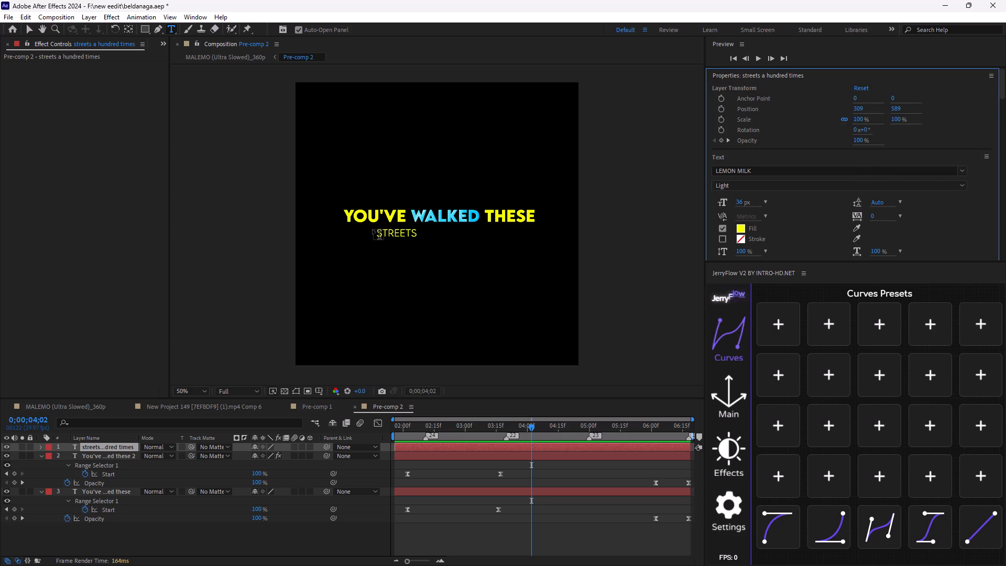
{"action": "left_click_drag", "start_coordinate": [375, 230], "coordinate": [413, 238]}
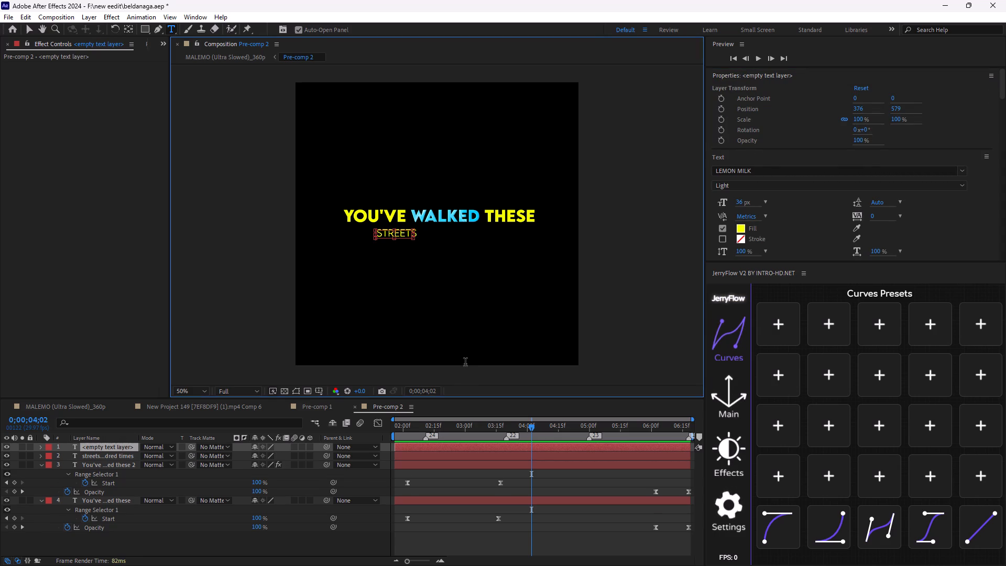
{"action": "key", "text": "ctrl+z"}
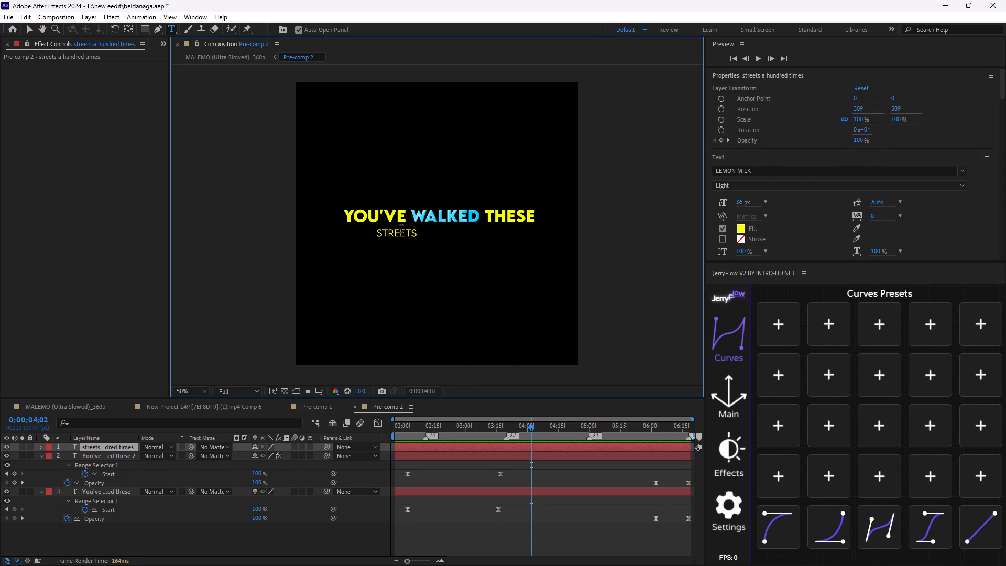
{"action": "double_click", "coordinate": [401, 228]}
{"action": "left_click", "coordinate": [744, 227]}
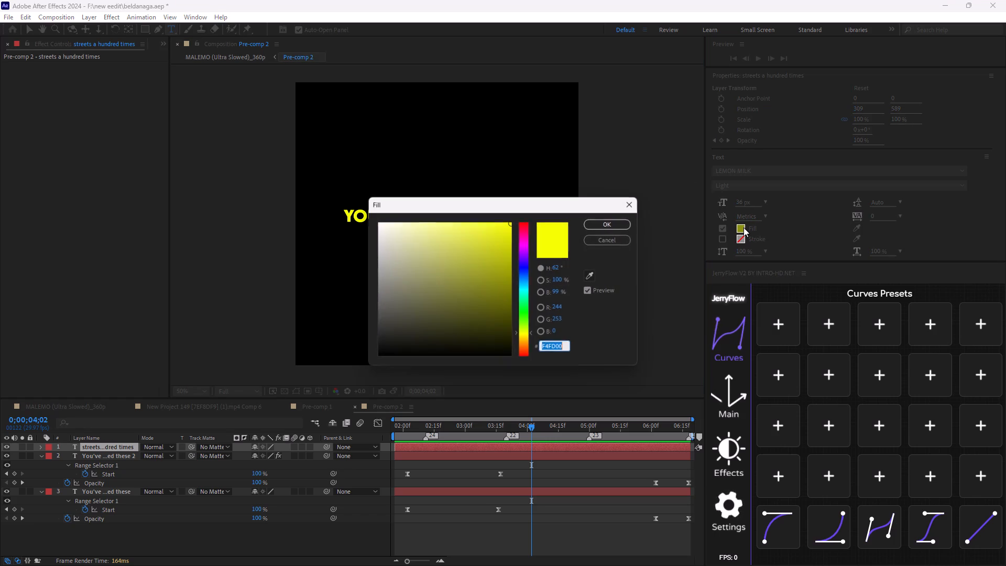
{"action": "left_click_drag", "start_coordinate": [524, 239], "coordinate": [533, 193]}
{"action": "left_click", "coordinate": [598, 225]}
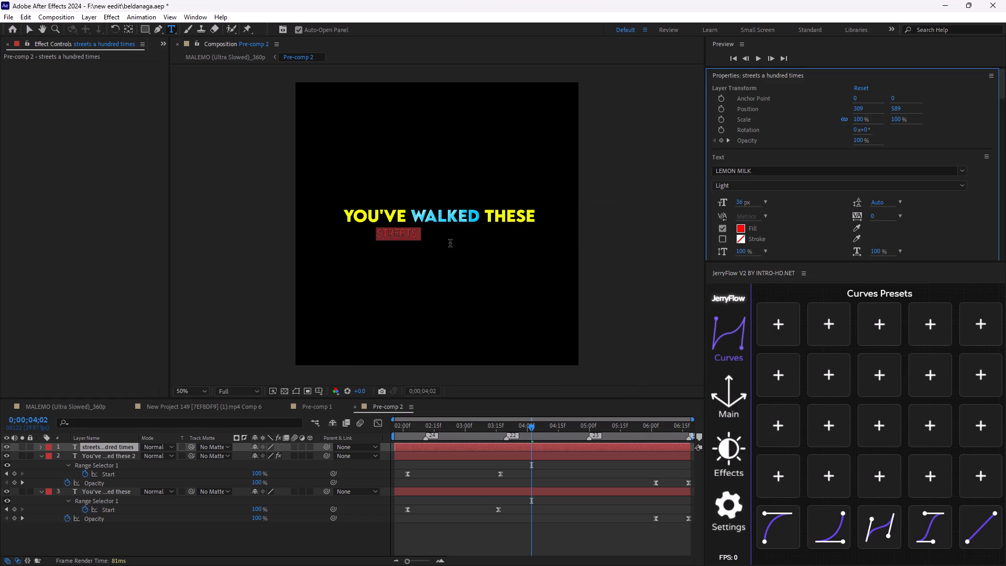
{"action": "key", "text": "space"}
{"action": "key", "text": "ctrl+z"}
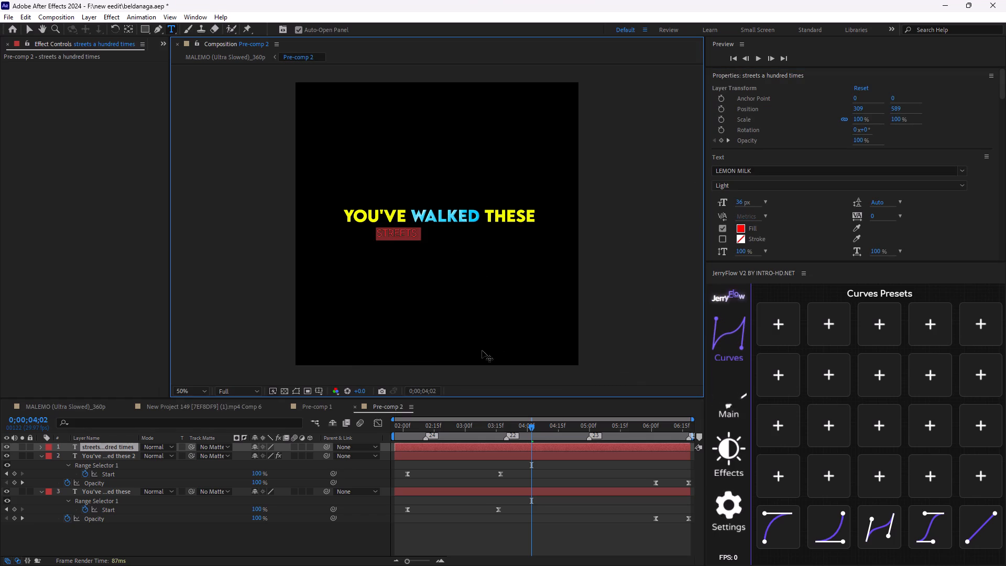
Add a white 1 px stroke to the word "STREETS" and check its outline up close.
{"action": "left_click", "coordinate": [725, 237]}
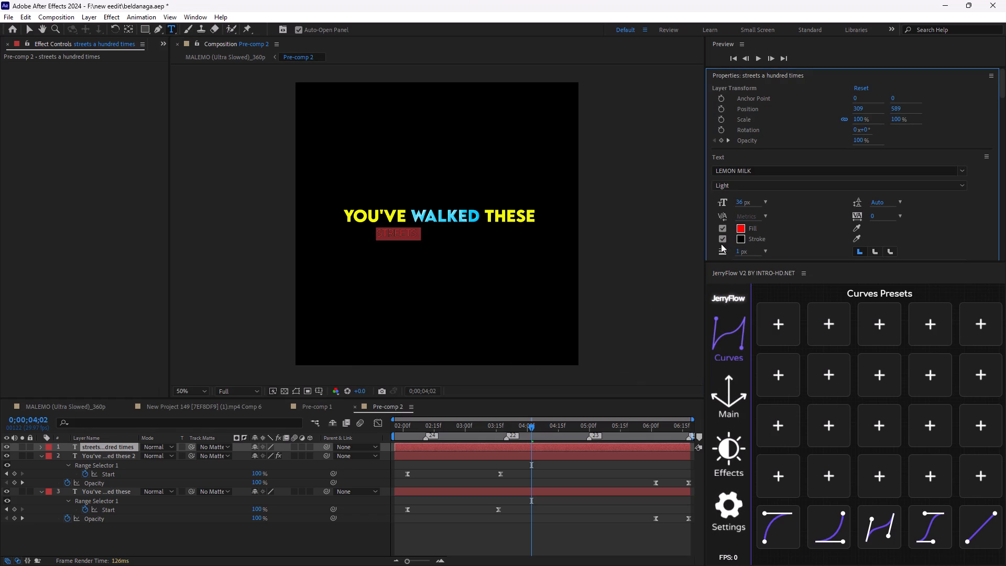
{"action": "left_click", "coordinate": [741, 236]}
{"action": "left_click_drag", "start_coordinate": [433, 267], "coordinate": [376, 216]}
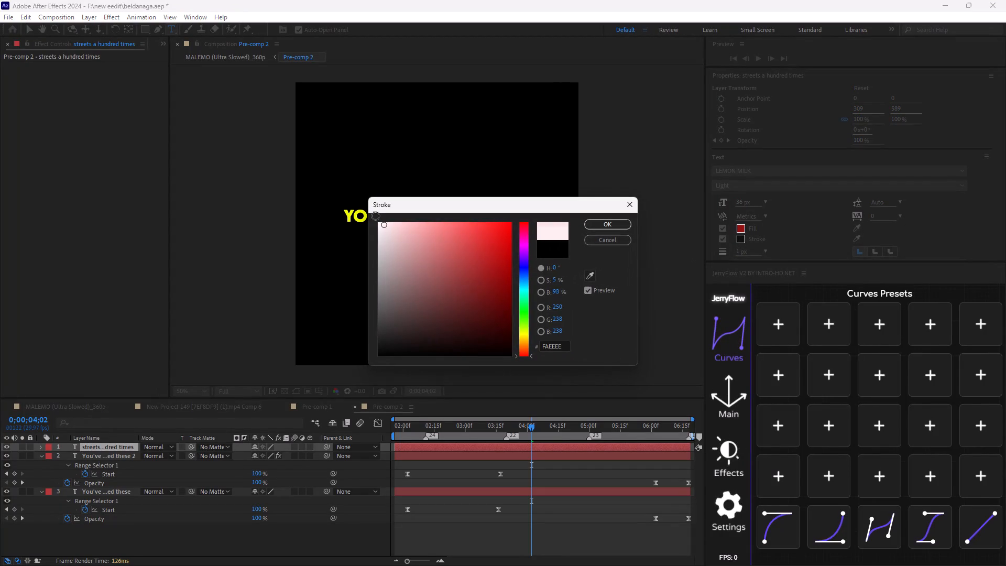
{"action": "left_click_drag", "start_coordinate": [376, 216], "coordinate": [351, 199]}
{"action": "left_click", "coordinate": [589, 225]}
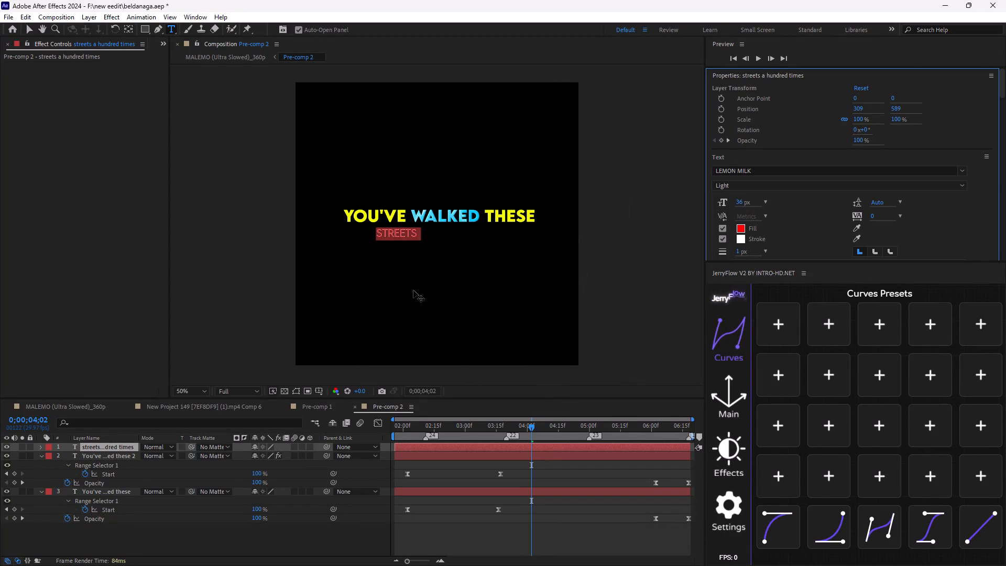
{"action": "scroll", "coordinate": [413, 289], "scroll_direction": "up", "scroll_amount": 2}
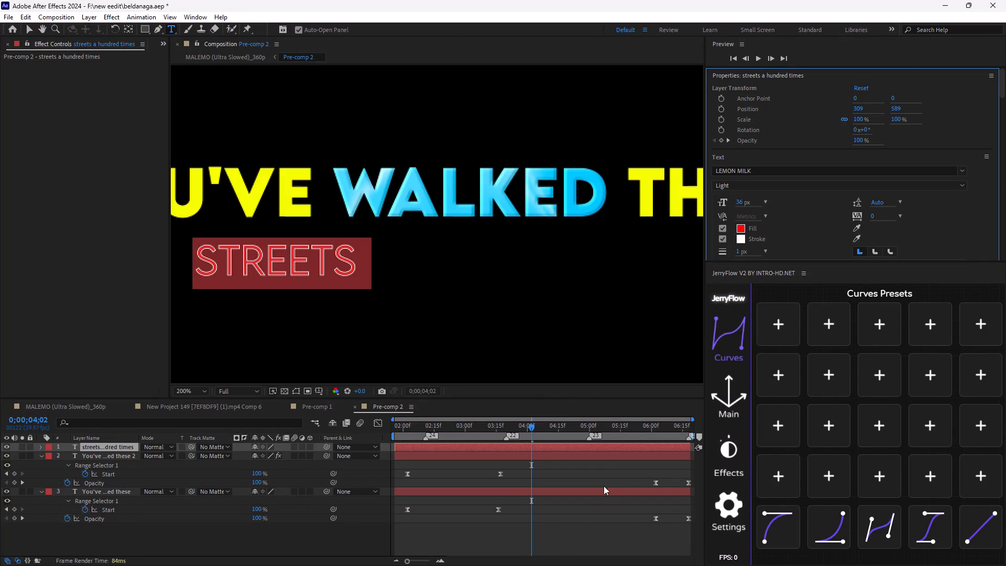
{"action": "left_click", "coordinate": [576, 520]}
Set the fill color of only the word "HUNDRED" in the second caption line to magenta pink, working at 0;00;05;01.
{"action": "key", "text": "space"}
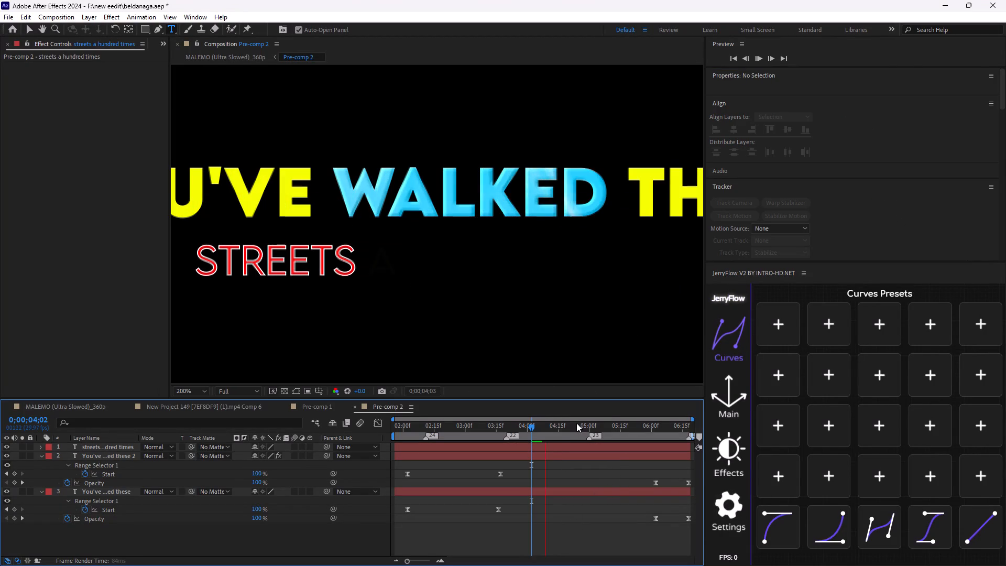
{"action": "key", "text": "space"}
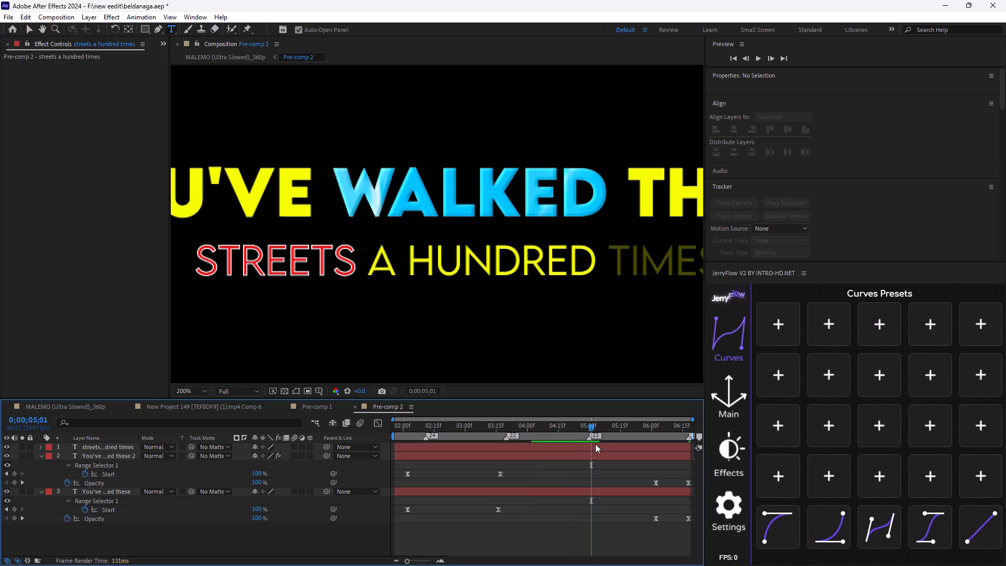
{"action": "left_click", "coordinate": [599, 447]}
{"action": "left_click_drag", "start_coordinate": [410, 256], "coordinate": [443, 259]}
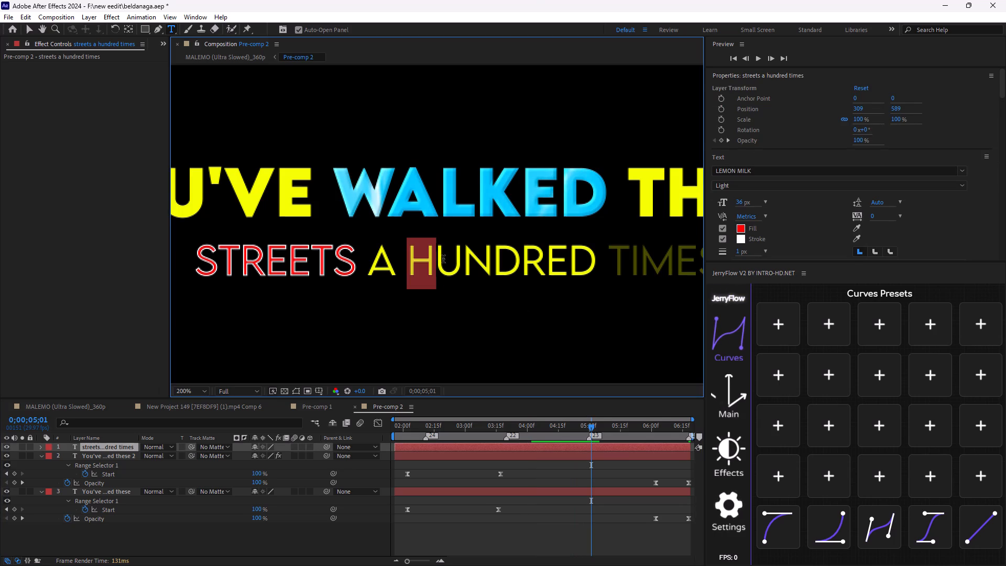
{"action": "left_click_drag", "start_coordinate": [443, 259], "coordinate": [589, 266]}
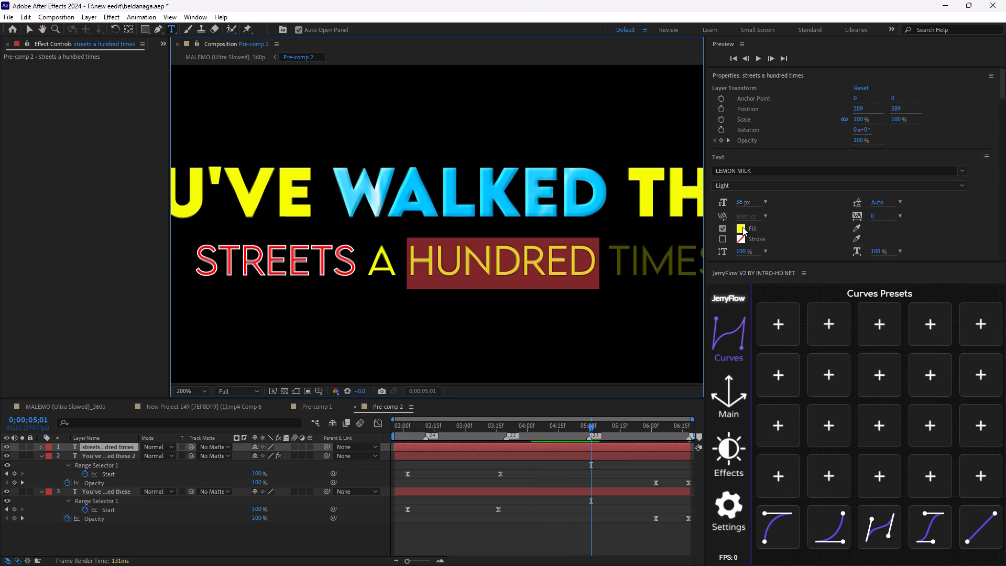
{"action": "left_click", "coordinate": [742, 227]}
{"action": "left_click_drag", "start_coordinate": [527, 248], "coordinate": [529, 324]}
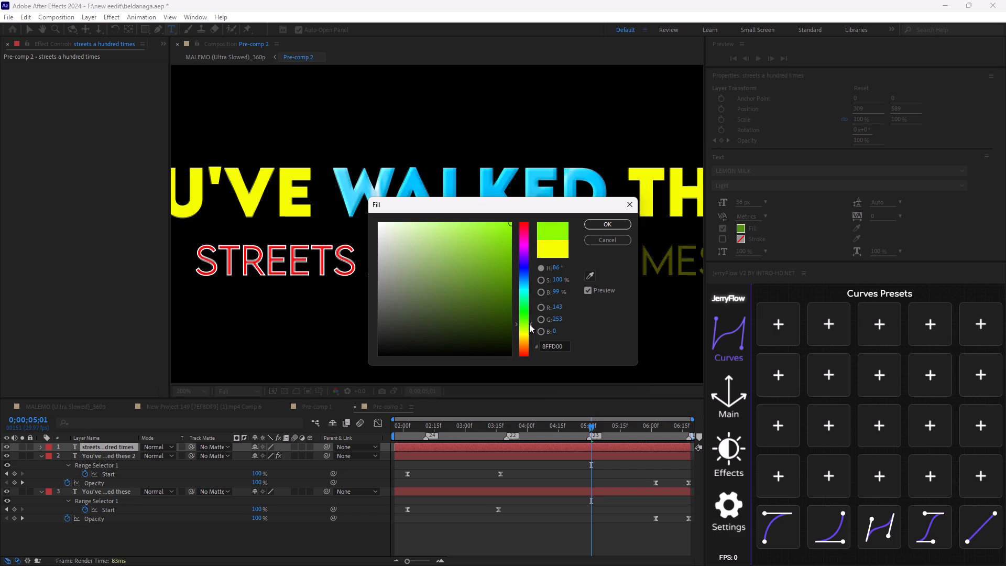
{"action": "left_click_drag", "start_coordinate": [529, 324], "coordinate": [530, 262]}
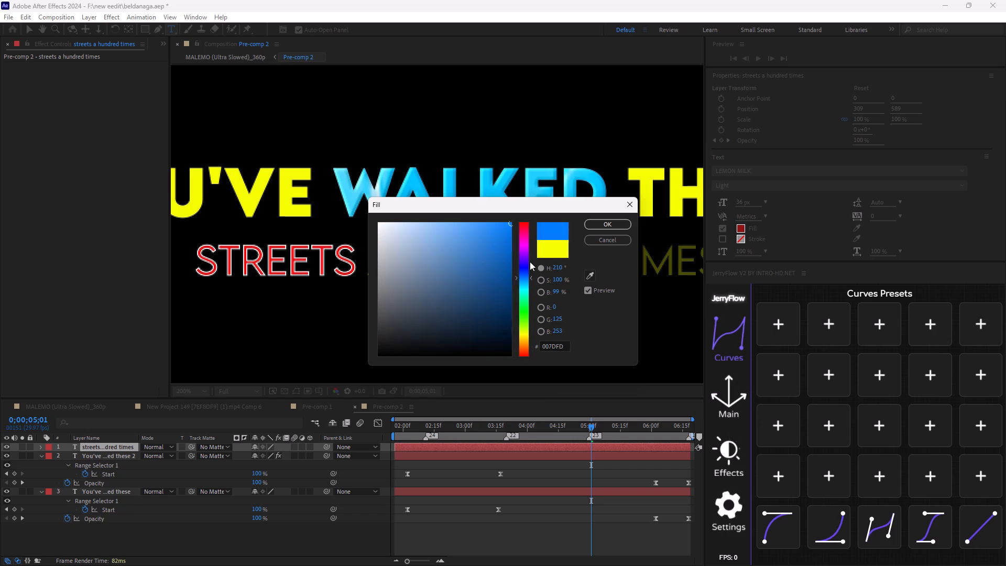
{"action": "left_click_drag", "start_coordinate": [530, 262], "coordinate": [534, 235]}
{"action": "left_click", "coordinate": [616, 225]}
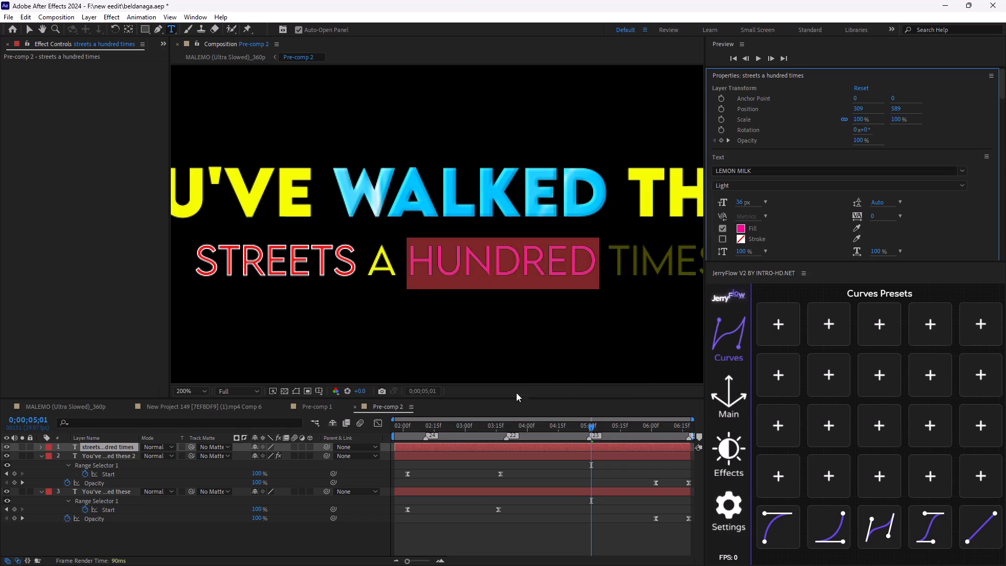
{"action": "key", "text": "space"}
{"action": "key", "text": "ctrl+z"}
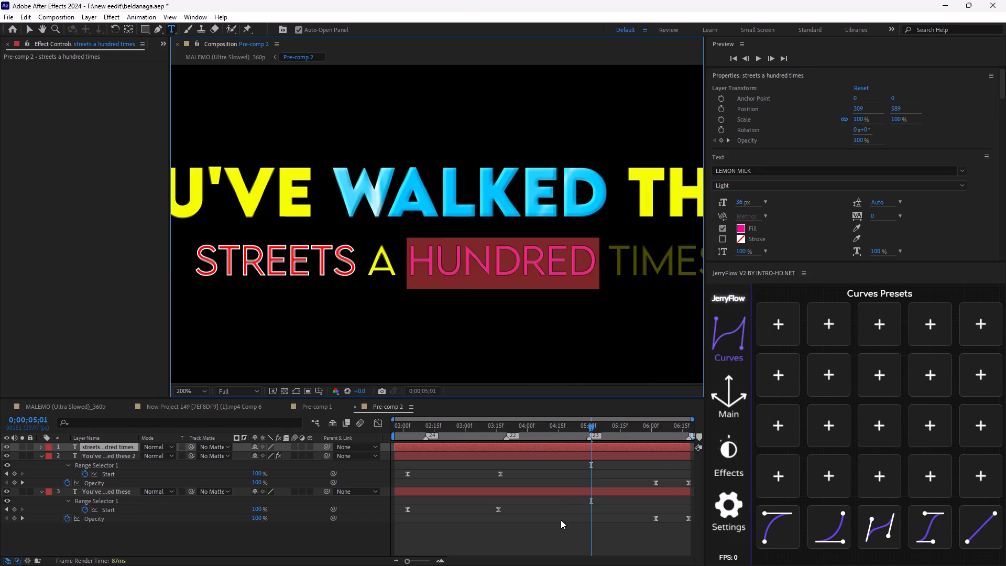
Switch to the MALEMO (Ultra Slowed)_360p composition and play back the recolored caption over the footage.
{"action": "left_click", "coordinate": [561, 520]}
{"action": "left_click", "coordinate": [89, 404]}
{"action": "key", "text": "space"}
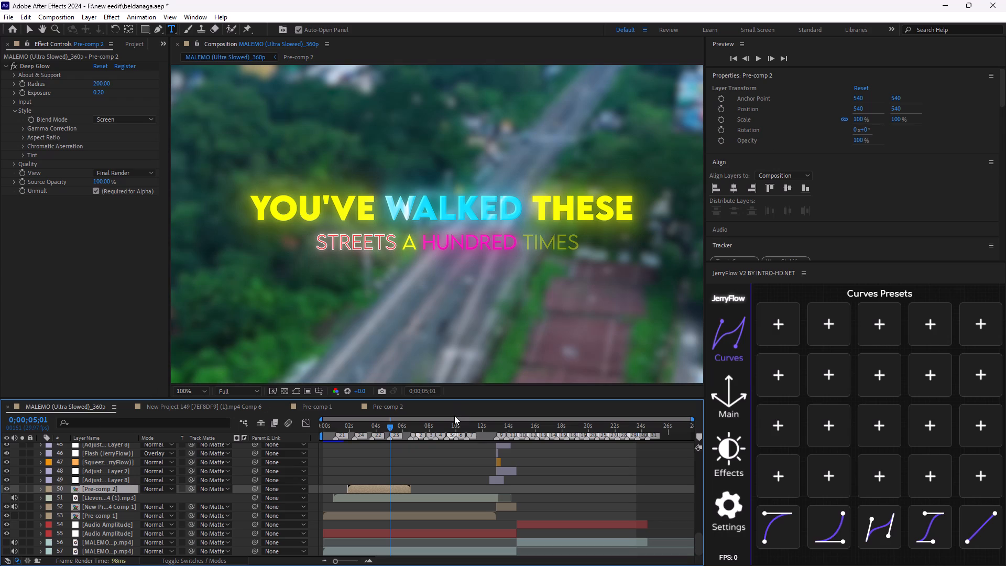
{"action": "key", "text": "space"}
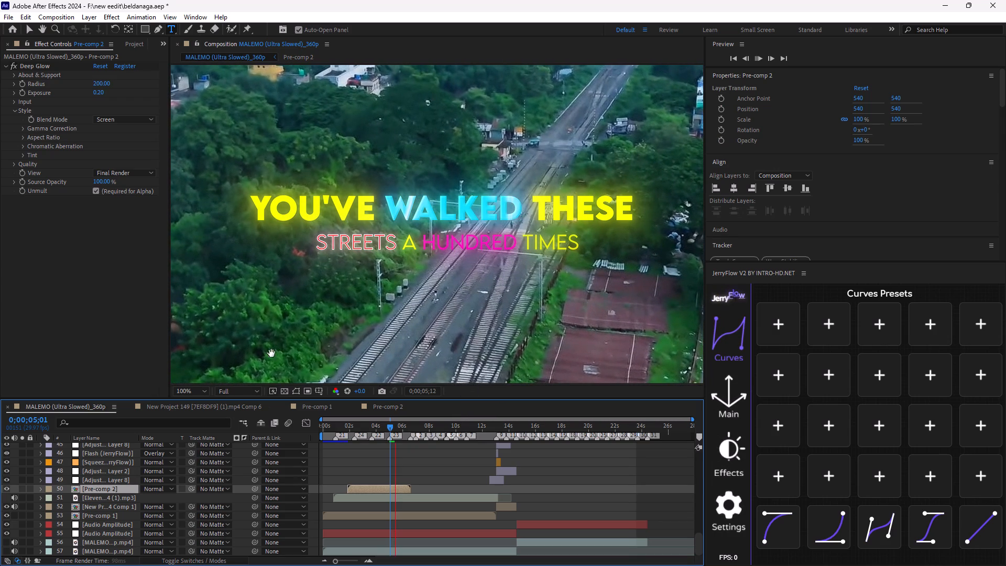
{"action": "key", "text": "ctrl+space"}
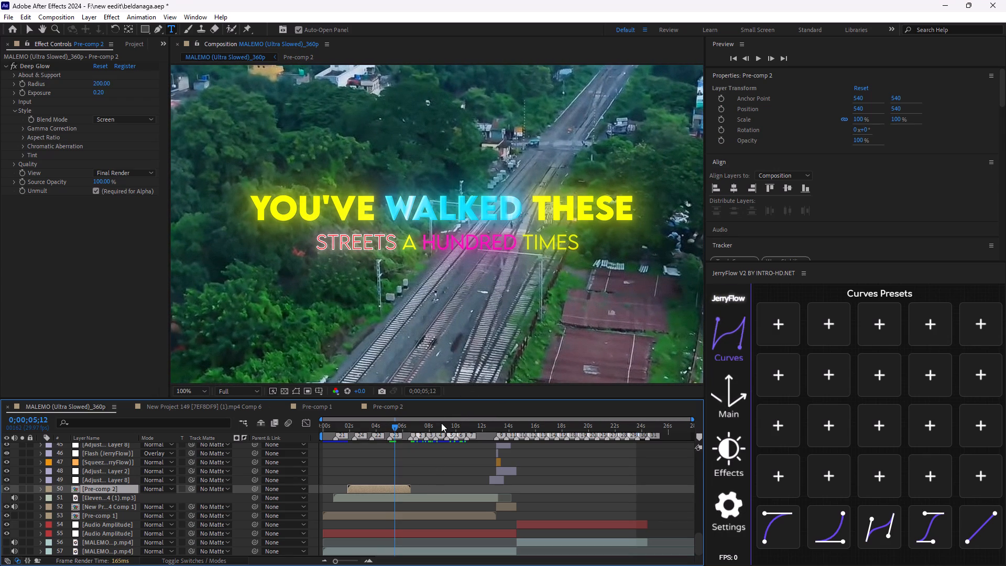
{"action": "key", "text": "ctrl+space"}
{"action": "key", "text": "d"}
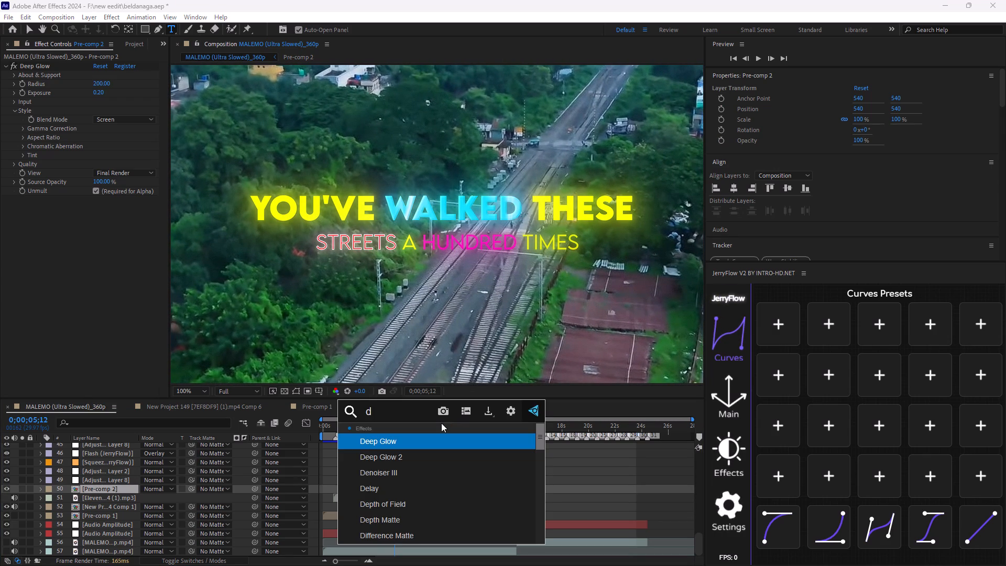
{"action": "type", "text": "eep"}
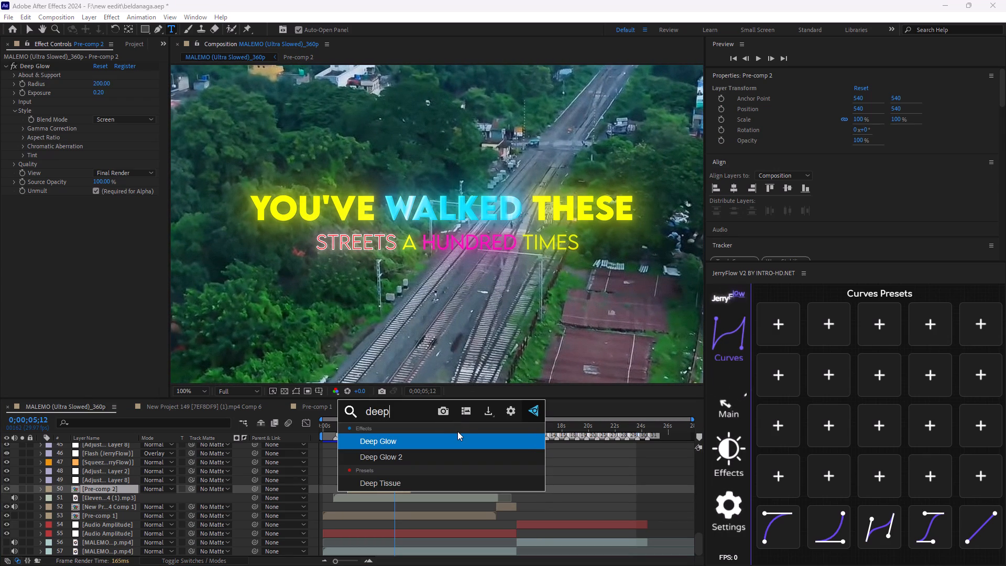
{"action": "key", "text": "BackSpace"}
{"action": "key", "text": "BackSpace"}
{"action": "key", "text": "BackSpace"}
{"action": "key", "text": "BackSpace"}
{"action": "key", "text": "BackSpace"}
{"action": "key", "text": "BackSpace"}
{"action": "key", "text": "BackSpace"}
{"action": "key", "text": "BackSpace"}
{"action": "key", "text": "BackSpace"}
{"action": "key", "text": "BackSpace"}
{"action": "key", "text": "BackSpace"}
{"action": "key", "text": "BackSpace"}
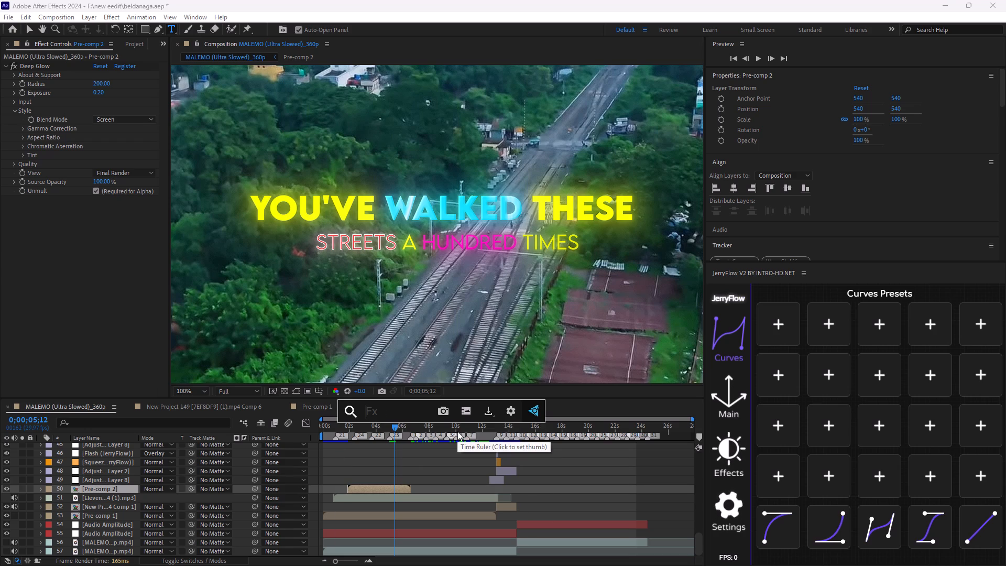
Search the effects for "shadow" and apply BCC Drop Shadow to the Pre-comp 2 layer.
{"action": "type", "text": "sh"}
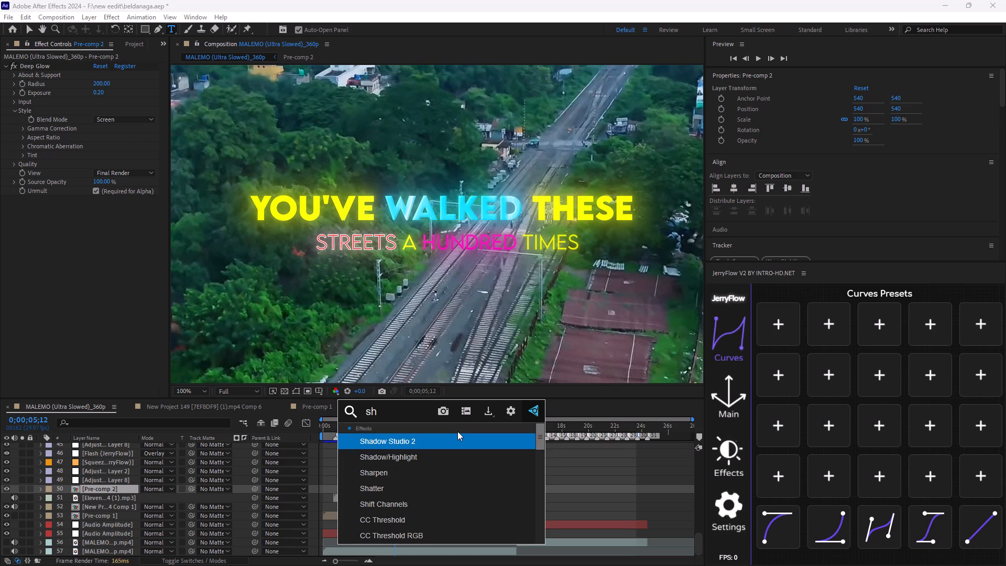
{"action": "type", "text": "ad"}
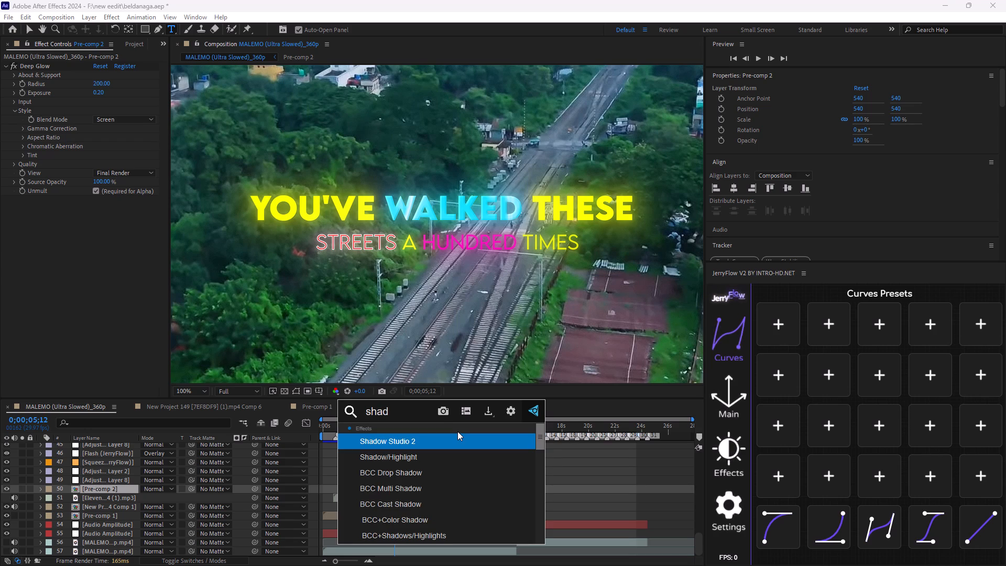
{"action": "type", "text": "ow"}
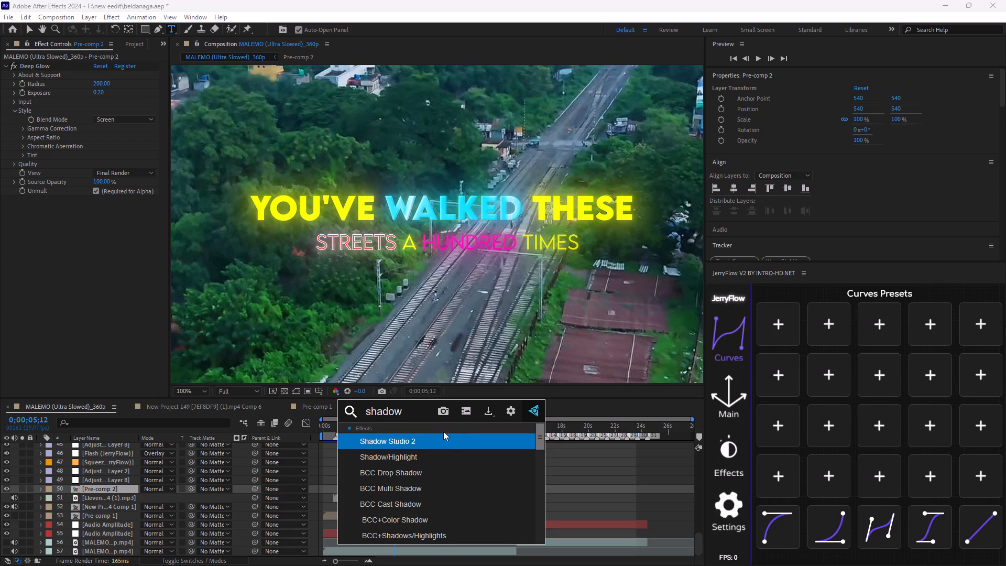
{"action": "left_click", "coordinate": [424, 471]}
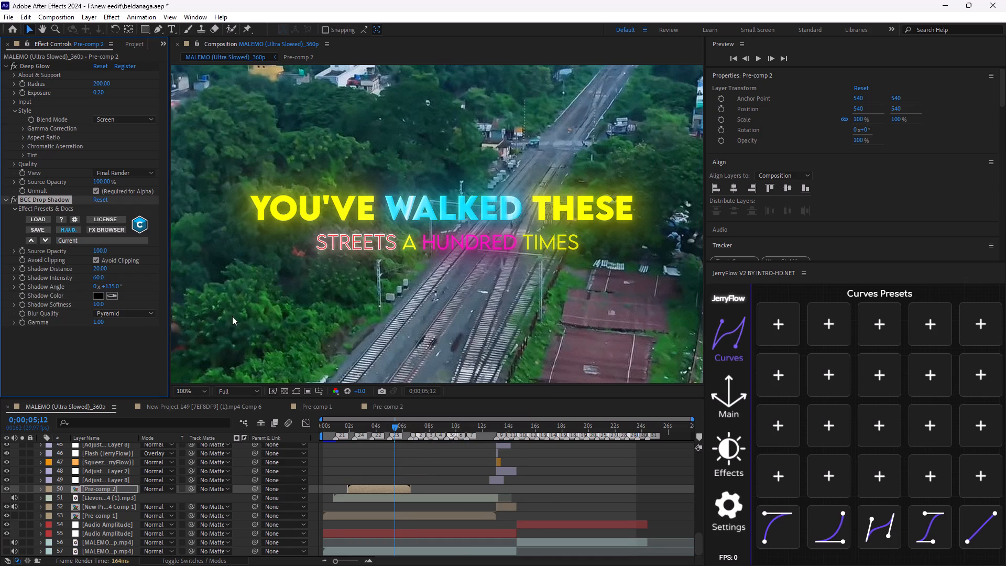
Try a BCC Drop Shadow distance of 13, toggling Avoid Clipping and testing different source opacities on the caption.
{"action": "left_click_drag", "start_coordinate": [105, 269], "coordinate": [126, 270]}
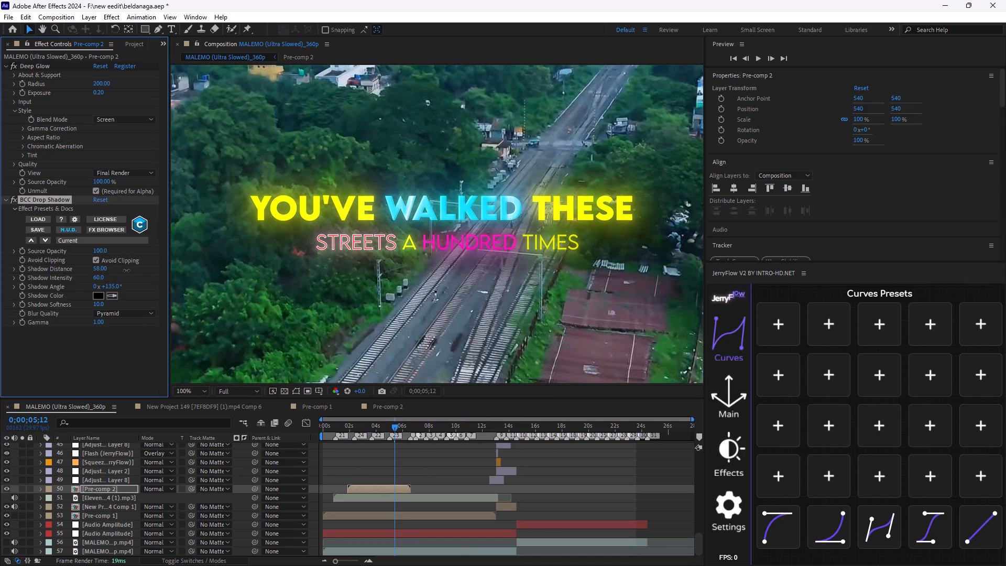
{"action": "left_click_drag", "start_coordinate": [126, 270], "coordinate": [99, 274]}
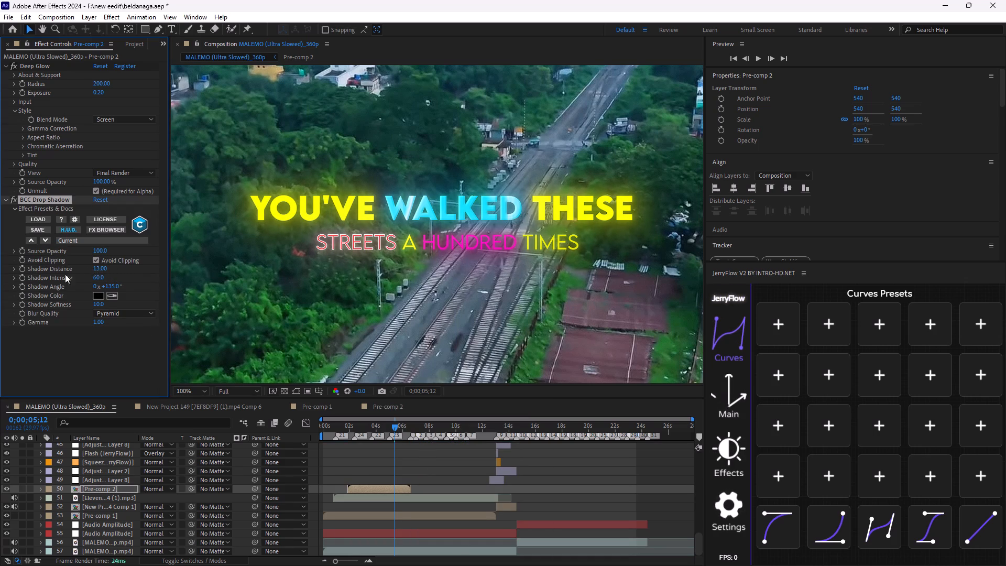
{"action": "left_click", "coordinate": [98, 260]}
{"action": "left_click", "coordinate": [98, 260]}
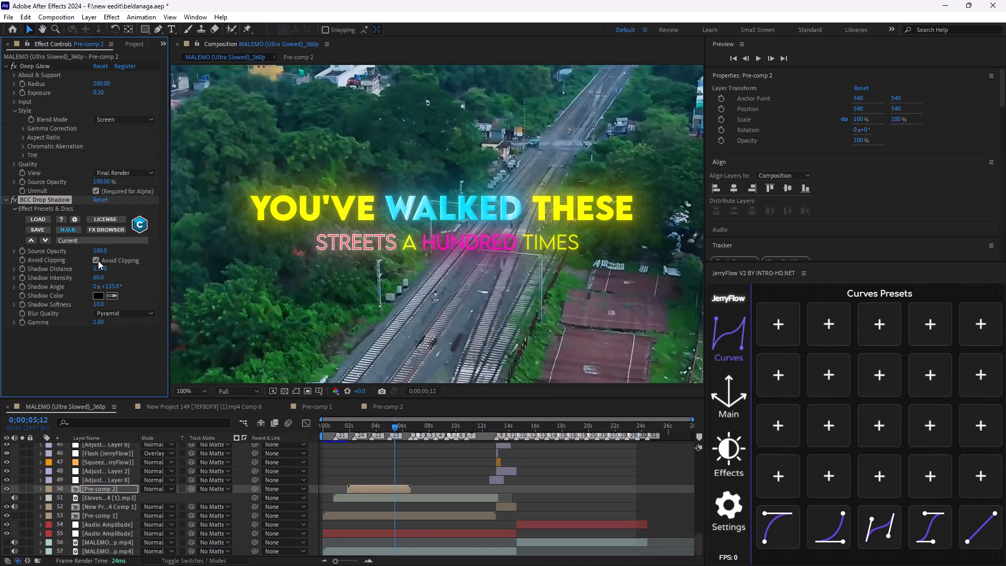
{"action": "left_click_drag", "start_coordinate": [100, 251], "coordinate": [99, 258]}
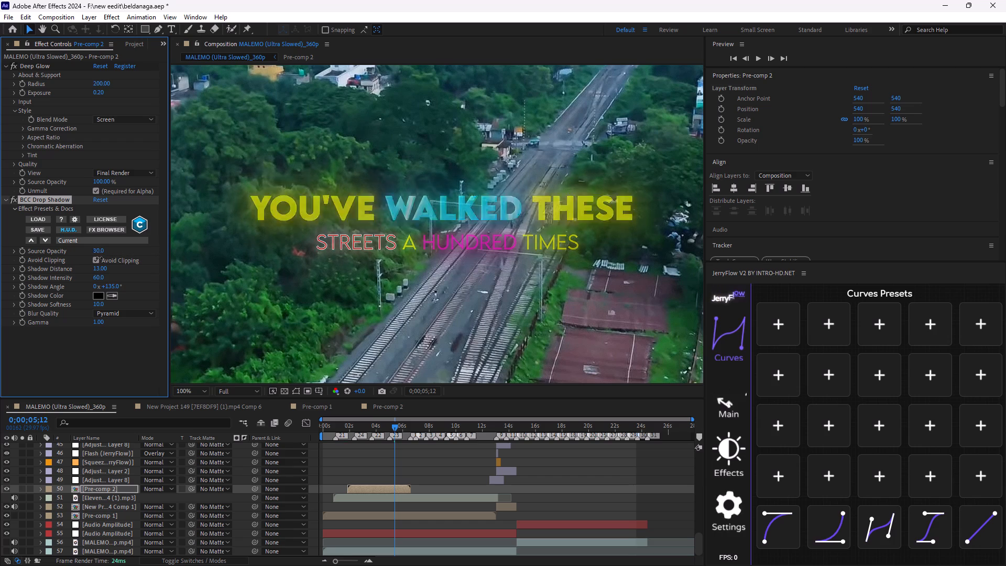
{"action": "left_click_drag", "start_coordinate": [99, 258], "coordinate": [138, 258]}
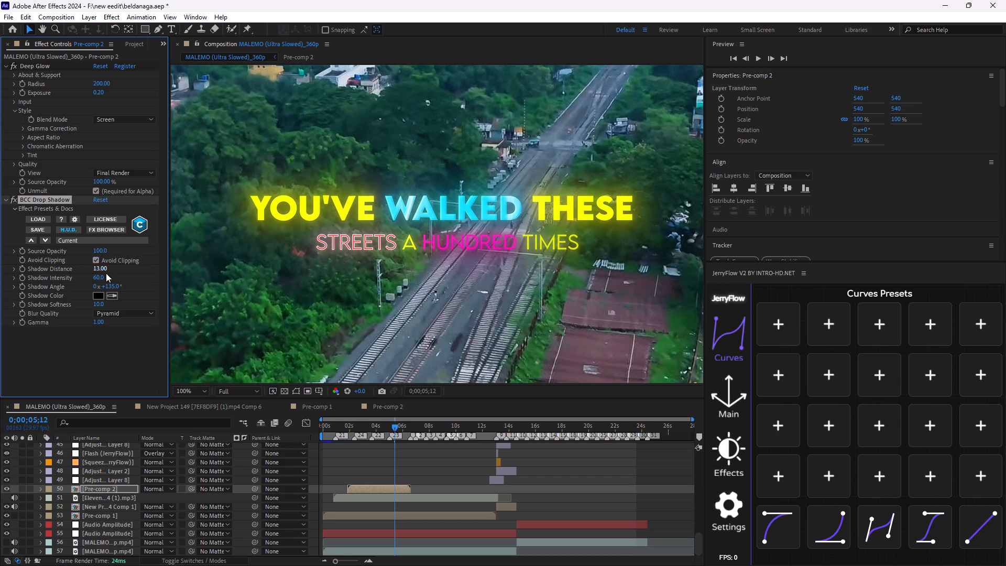
Set BCC Drop Shadow's shadow angle to 110°, shadow softness to 0 and shadow distance to 3 on Pre-comp 2.
{"action": "left_click_drag", "start_coordinate": [107, 286], "coordinate": [158, 300]}
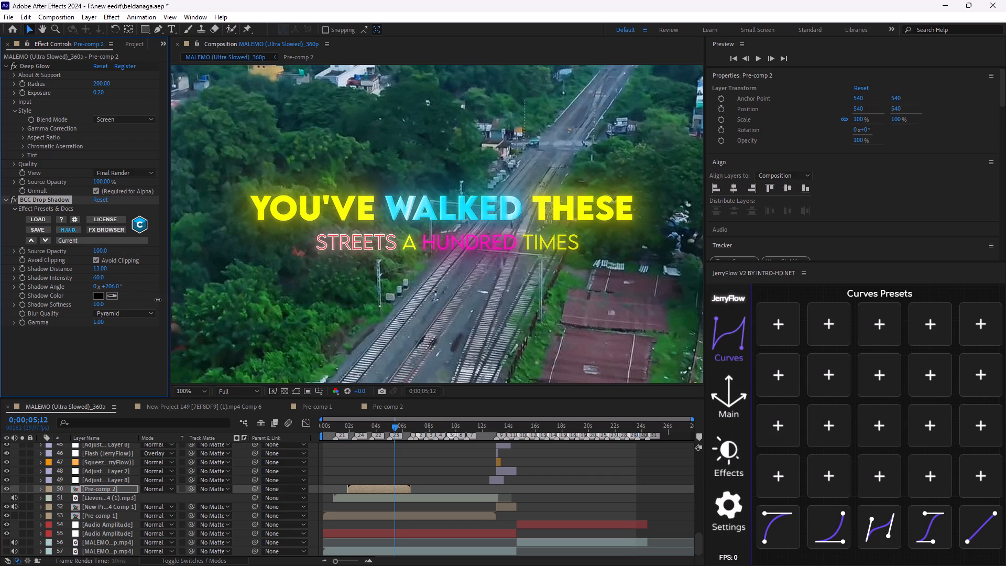
{"action": "left_click_drag", "start_coordinate": [158, 300], "coordinate": [110, 302]}
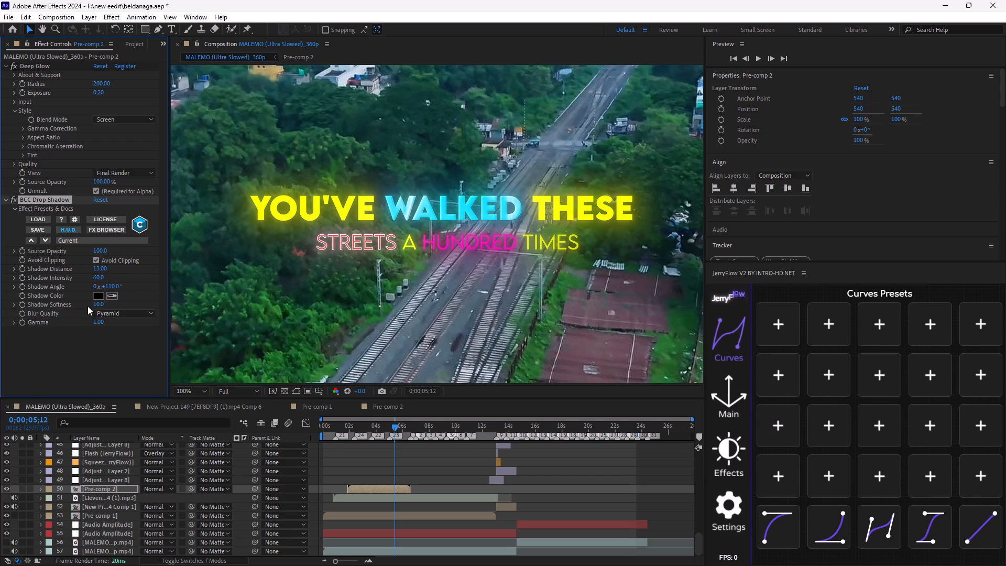
{"action": "left_click_drag", "start_coordinate": [99, 303], "coordinate": [80, 314]}
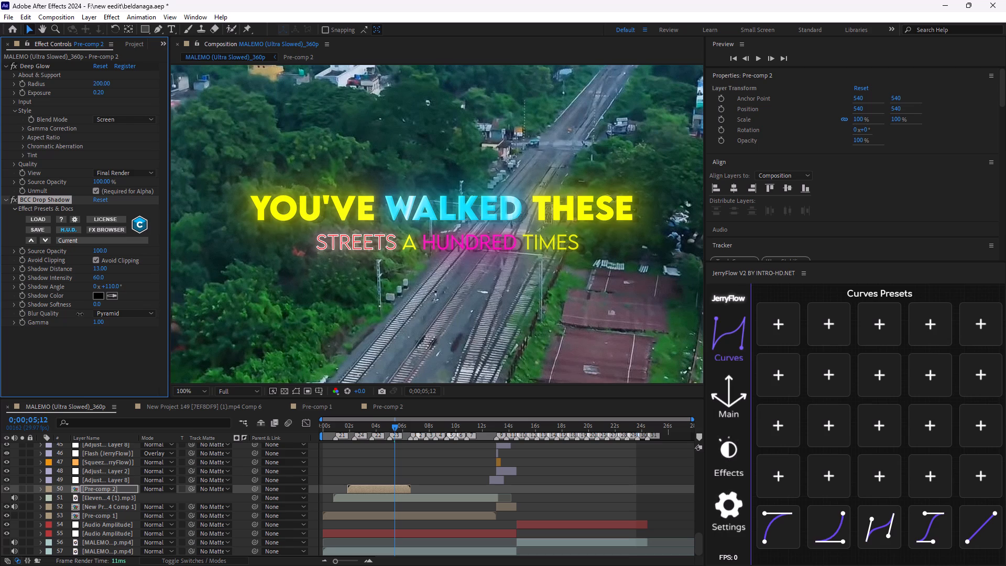
{"action": "left_click_drag", "start_coordinate": [80, 314], "coordinate": [80, 314]}
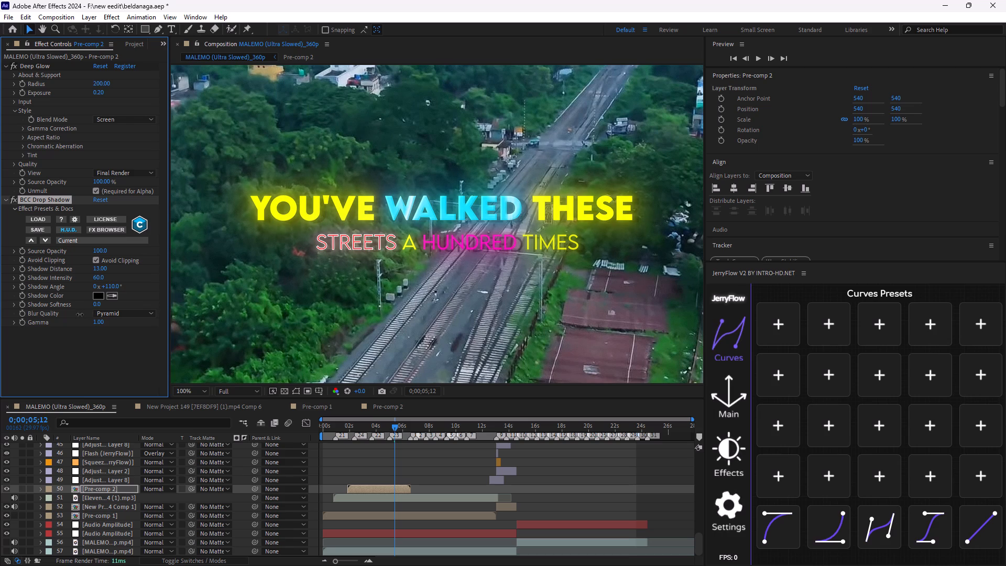
{"action": "left_click_drag", "start_coordinate": [80, 314], "coordinate": [79, 314]}
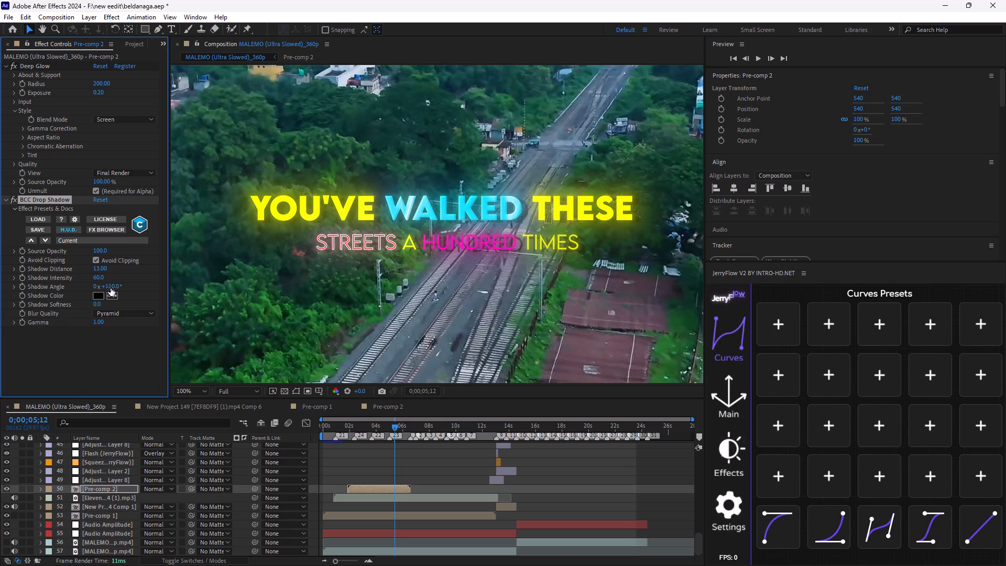
{"action": "left_click_drag", "start_coordinate": [100, 271], "coordinate": [93, 271]}
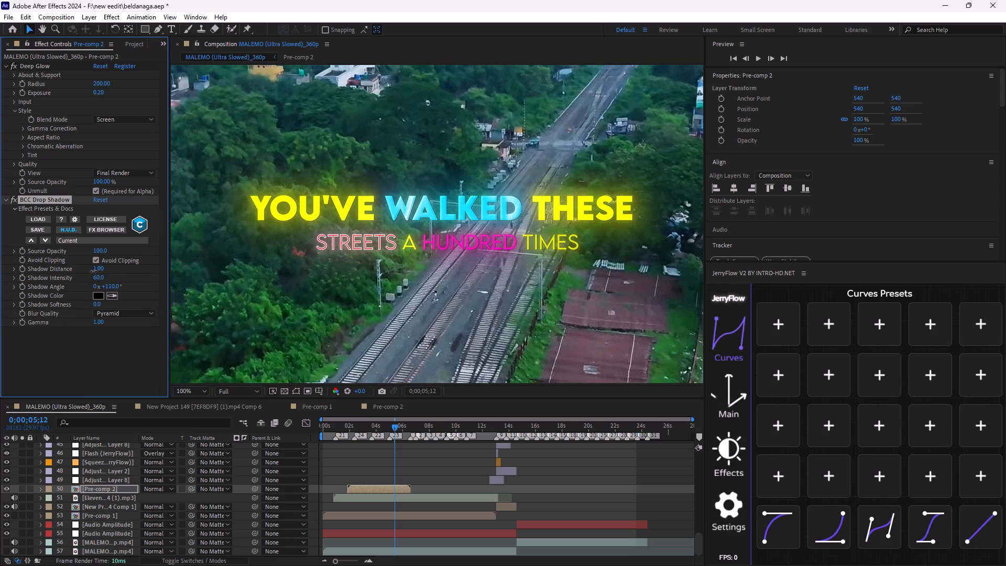
{"action": "left_click_drag", "start_coordinate": [93, 271], "coordinate": [94, 271]}
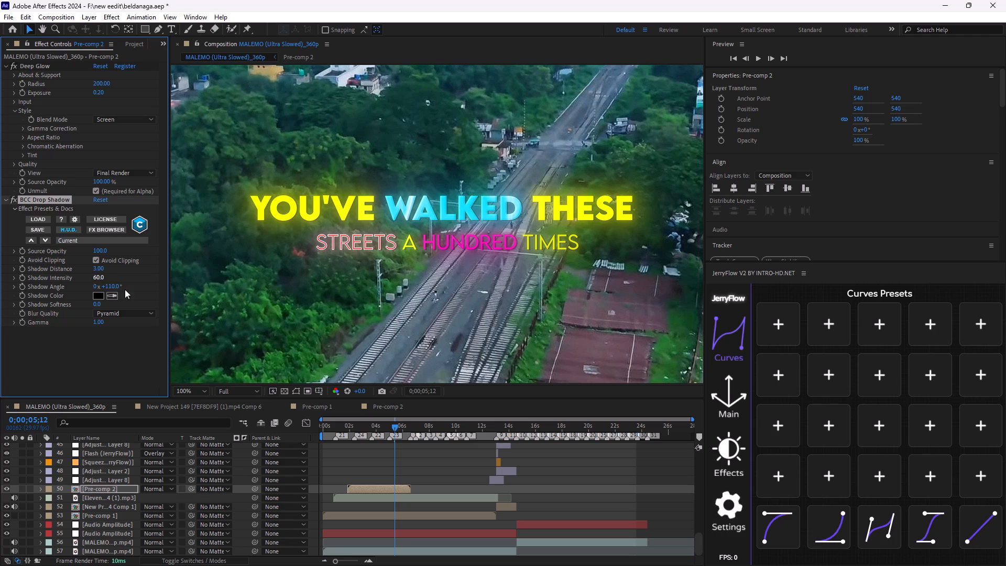
Duplicate the BCC Drop Shadow effect on the Pre-comp 2 layer.
{"action": "scroll", "coordinate": [375, 297], "scroll_direction": "up", "scroll_amount": 2}
{"action": "scroll", "coordinate": [370, 301], "scroll_direction": "down", "scroll_amount": 2}
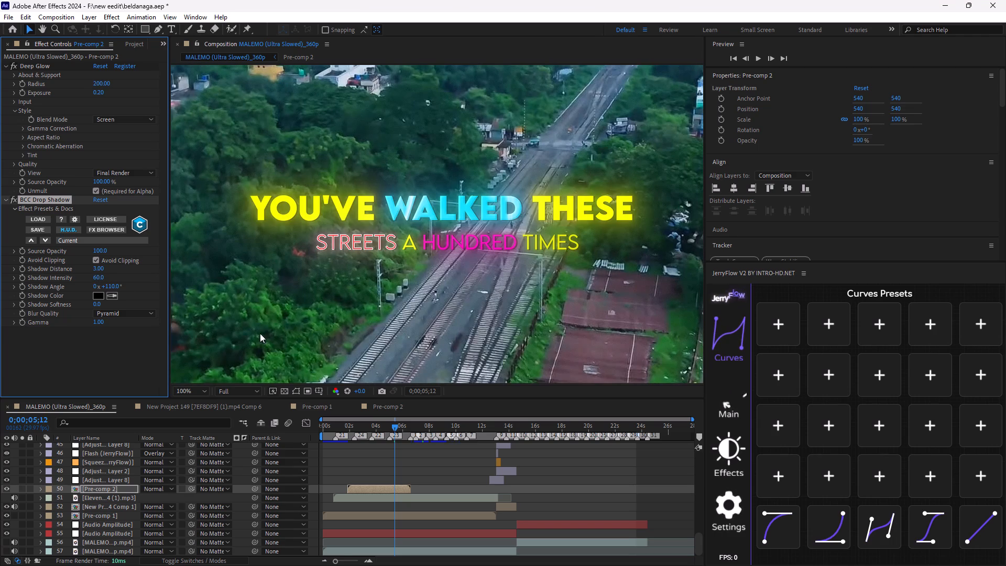
{"action": "key", "text": "ctrl+d"}
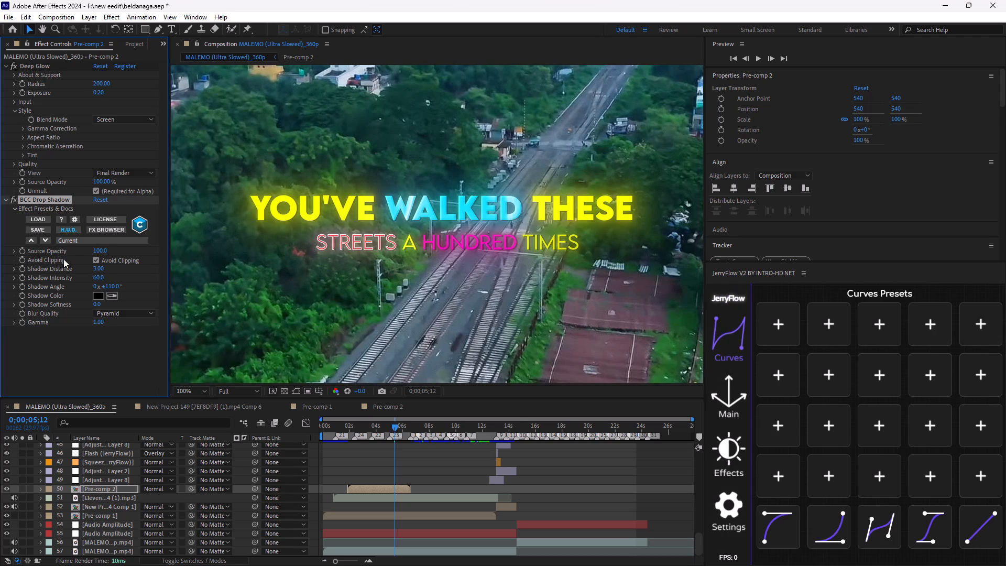
Play back the composition from 0;00;00;00 and examine the caption's doubled drop shadow over the footage.
{"action": "scroll", "coordinate": [380, 273], "scroll_direction": "down", "scroll_amount": 2}
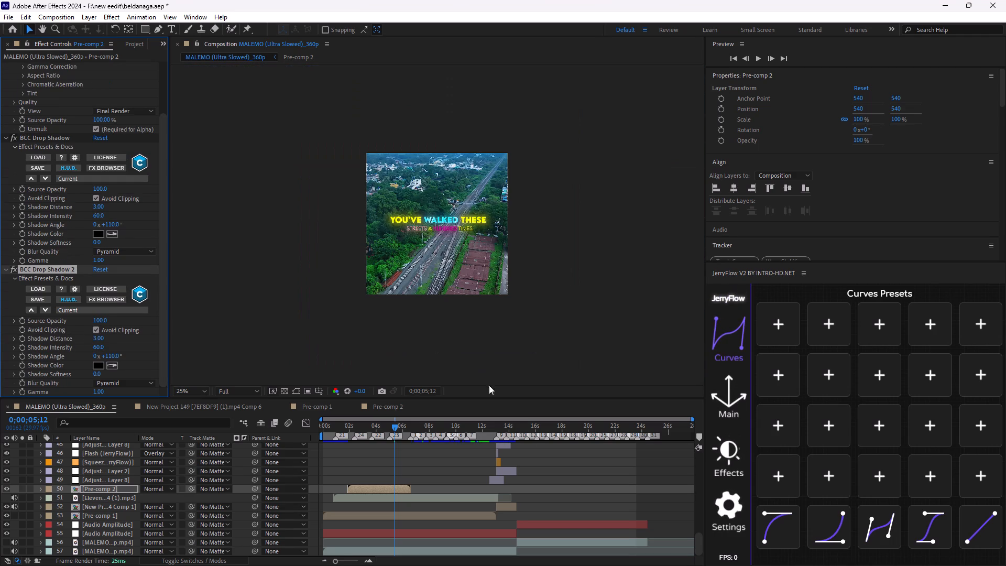
{"action": "left_click", "coordinate": [572, 488]}
{"action": "left_click_drag", "start_coordinate": [394, 428], "coordinate": [285, 458]}
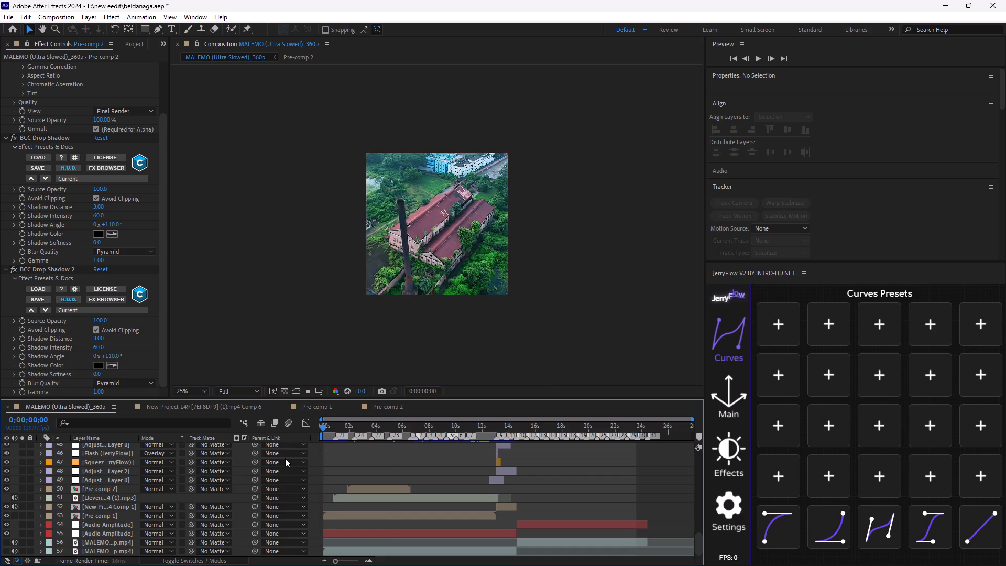
{"action": "left_click_drag", "start_coordinate": [285, 458], "coordinate": [285, 458]}
{"action": "key", "text": "space"}
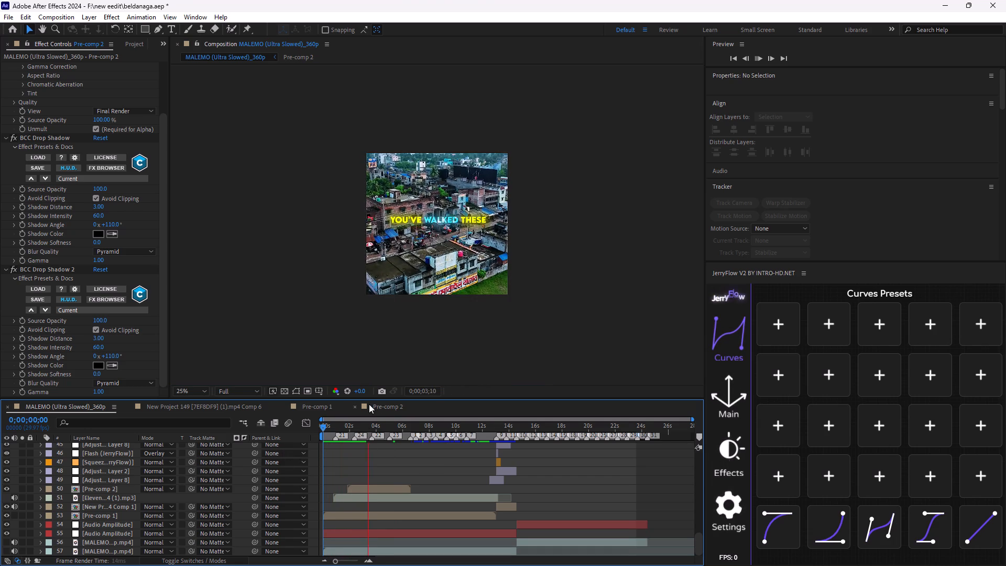
{"action": "scroll", "coordinate": [425, 297], "scroll_direction": "up", "scroll_amount": 2}
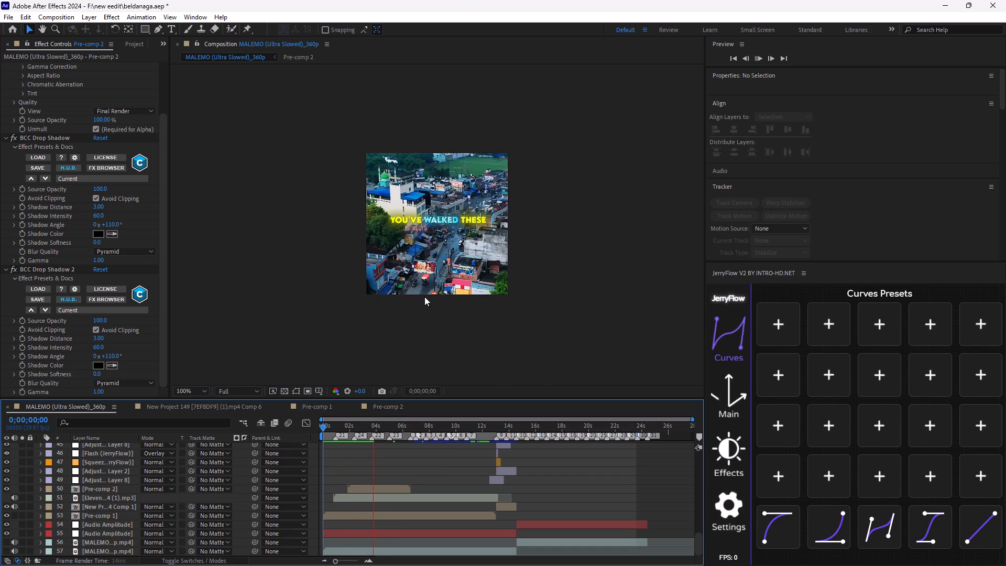
{"action": "scroll", "coordinate": [436, 312], "scroll_direction": "down", "scroll_amount": 1}
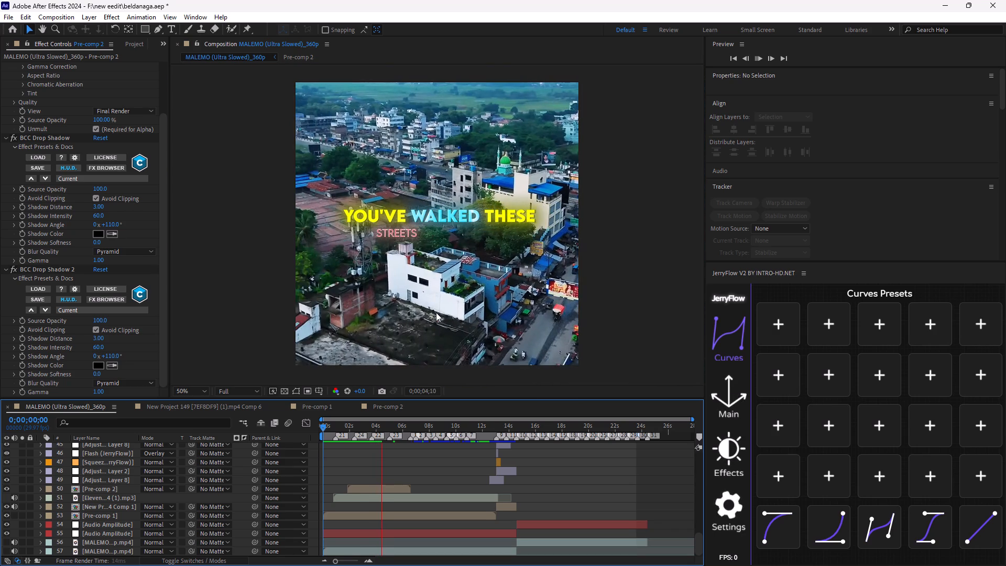
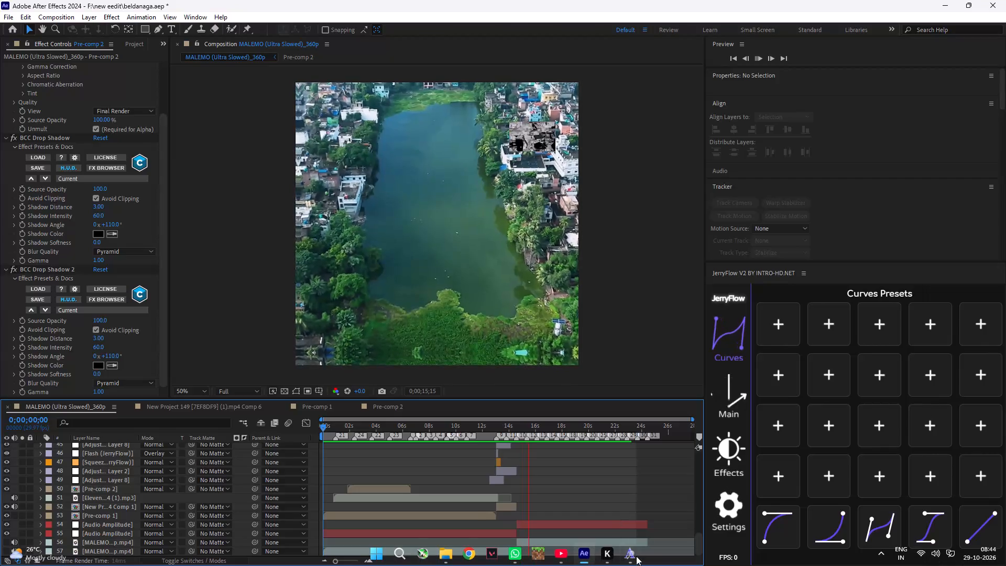
Close the LEMON MILK Bold font preview and return to the After Effects composition.
{"action": "left_click", "coordinate": [637, 553]}
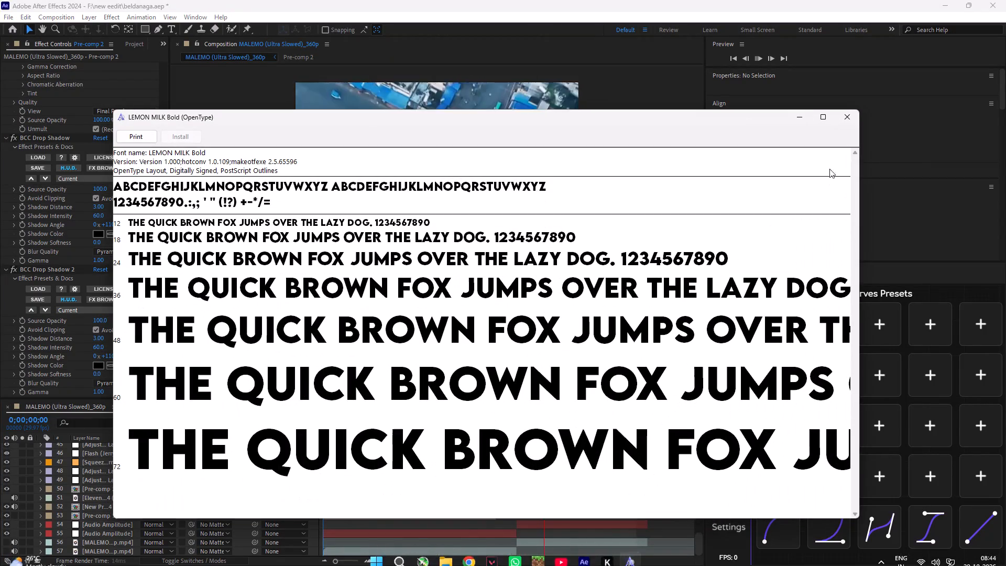
{"action": "left_click", "coordinate": [845, 121]}
{"action": "left_click", "coordinate": [557, 475]}
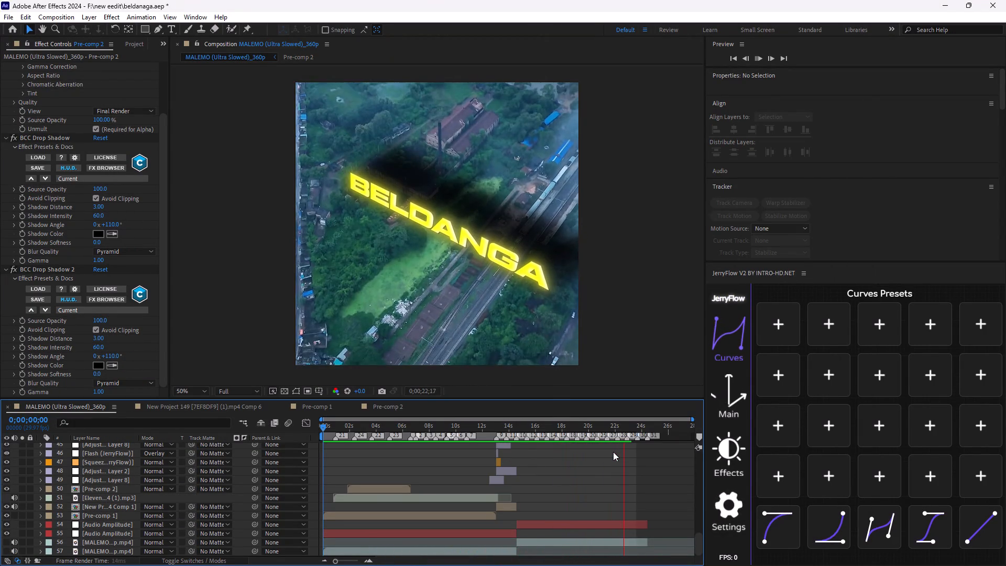
Play back the main composition from the start through the caption to examine its look over the footage.
{"action": "key", "text": "space"}
{"action": "key", "text": "space"}
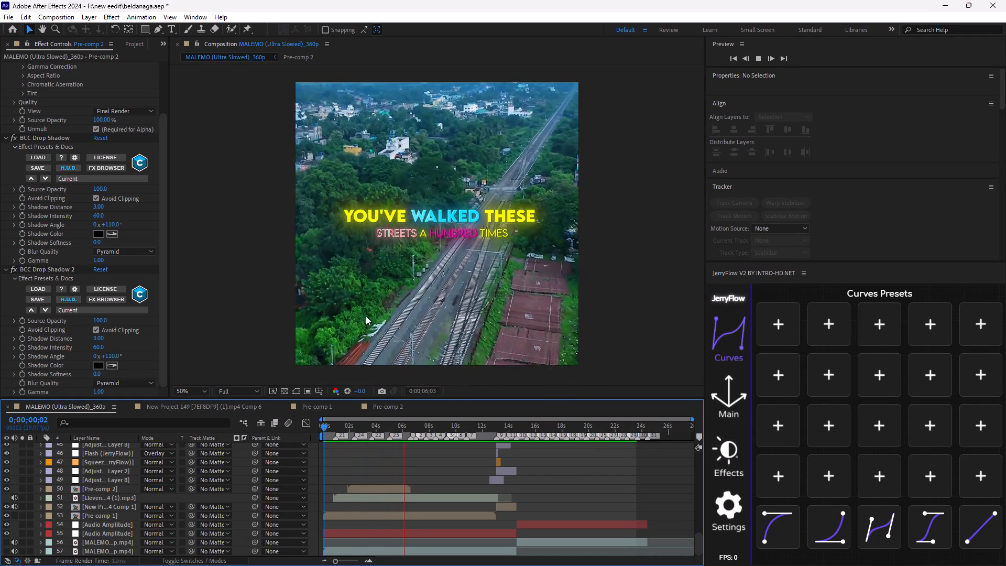
{"action": "key", "text": "space"}
In Pre-comp 2, change the S_TextureFlux Color0 on the "You've walked these 2" layer to a muted teal blue.
{"action": "left_click_drag", "start_coordinate": [412, 426], "coordinate": [391, 440]}
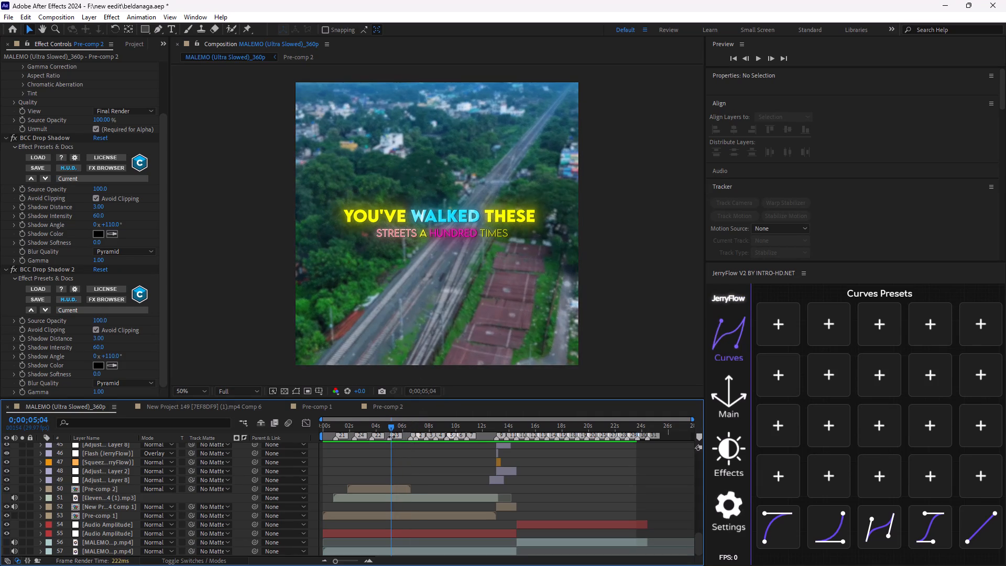
{"action": "double_click", "coordinate": [406, 488]}
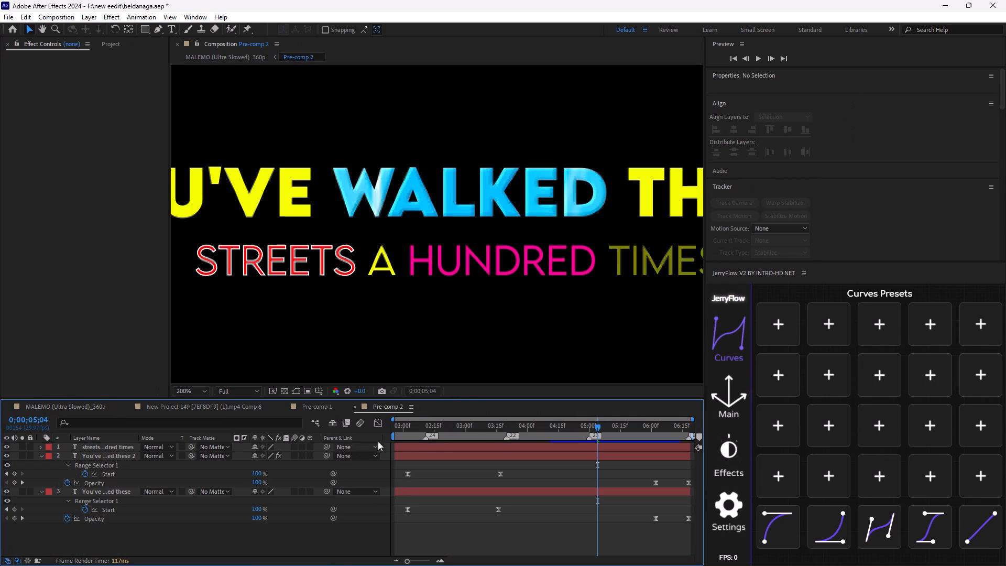
{"action": "left_click", "coordinate": [485, 493]}
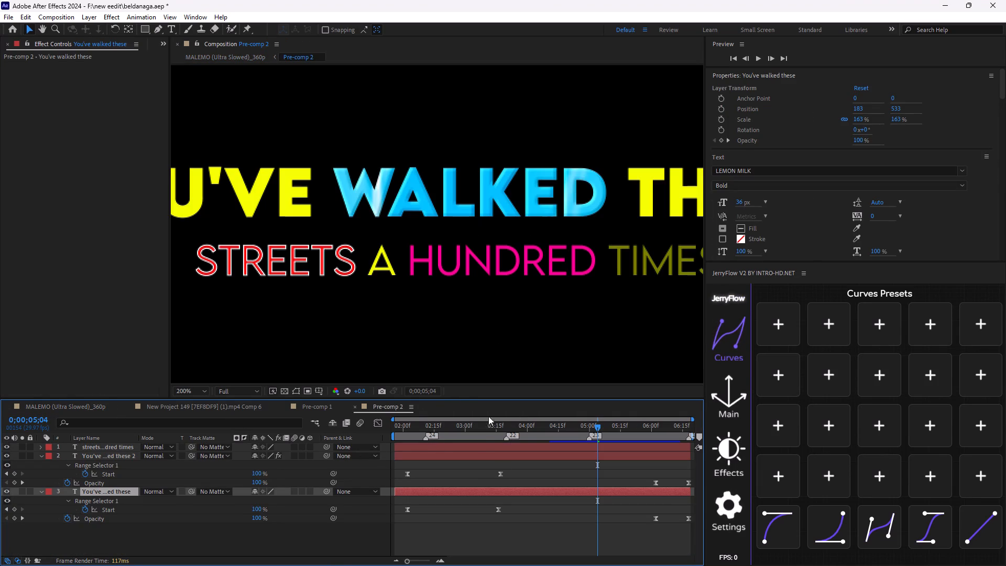
{"action": "left_click", "coordinate": [6, 491]}
{"action": "left_click", "coordinate": [7, 489]}
{"action": "left_click", "coordinate": [497, 459]}
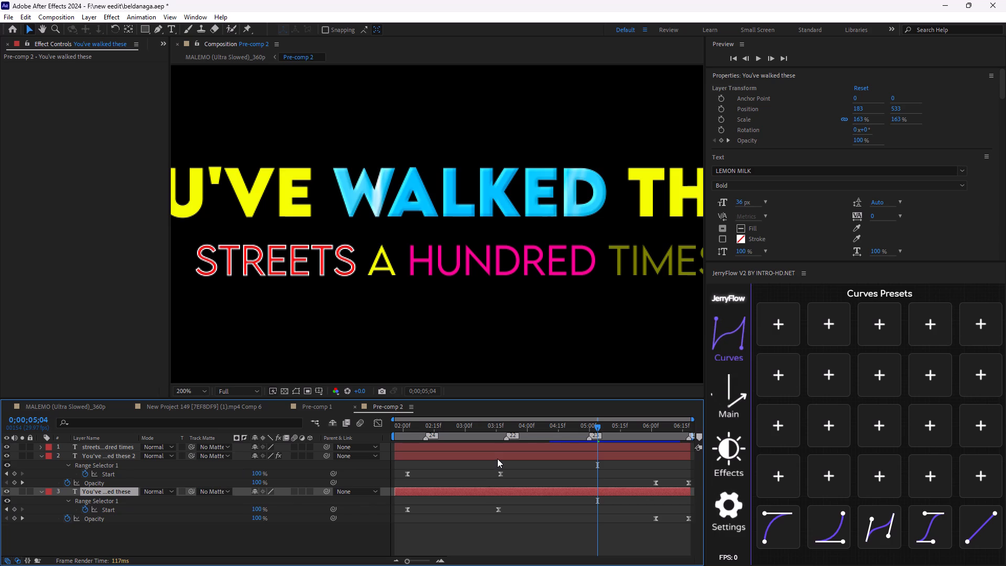
{"action": "left_click", "coordinate": [100, 245]}
{"action": "left_click_drag", "start_coordinate": [452, 254], "coordinate": [453, 270]}
{"action": "left_click", "coordinate": [624, 226]}
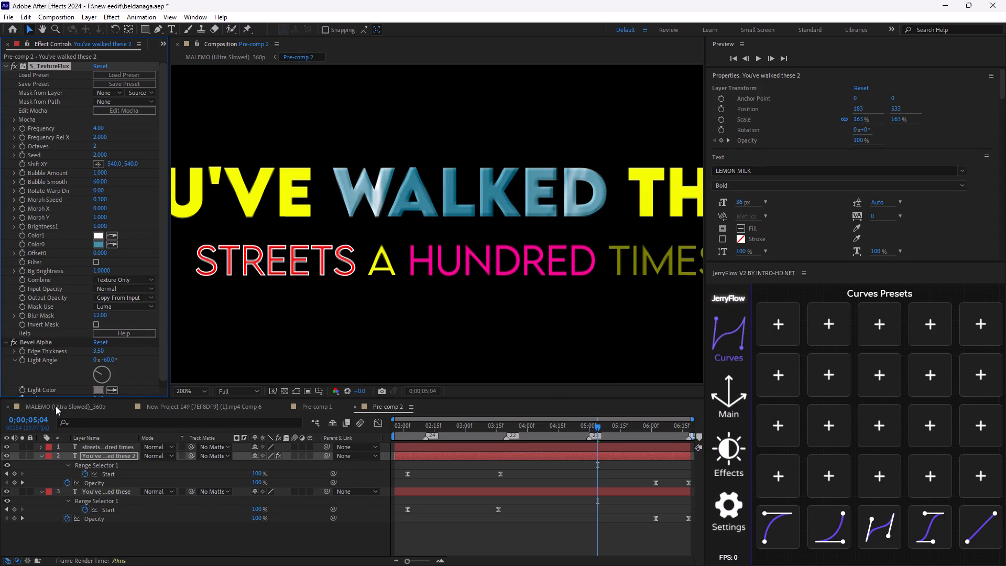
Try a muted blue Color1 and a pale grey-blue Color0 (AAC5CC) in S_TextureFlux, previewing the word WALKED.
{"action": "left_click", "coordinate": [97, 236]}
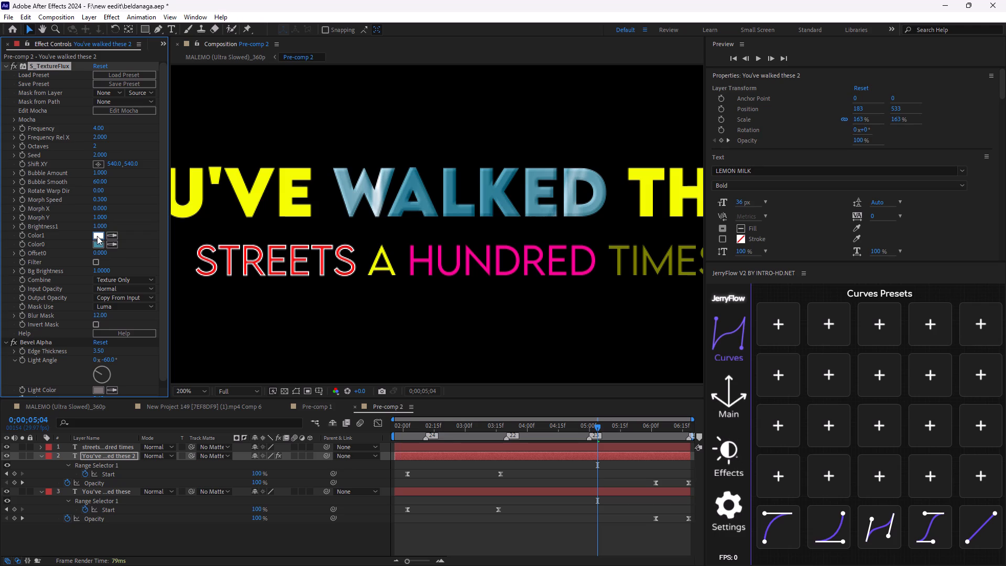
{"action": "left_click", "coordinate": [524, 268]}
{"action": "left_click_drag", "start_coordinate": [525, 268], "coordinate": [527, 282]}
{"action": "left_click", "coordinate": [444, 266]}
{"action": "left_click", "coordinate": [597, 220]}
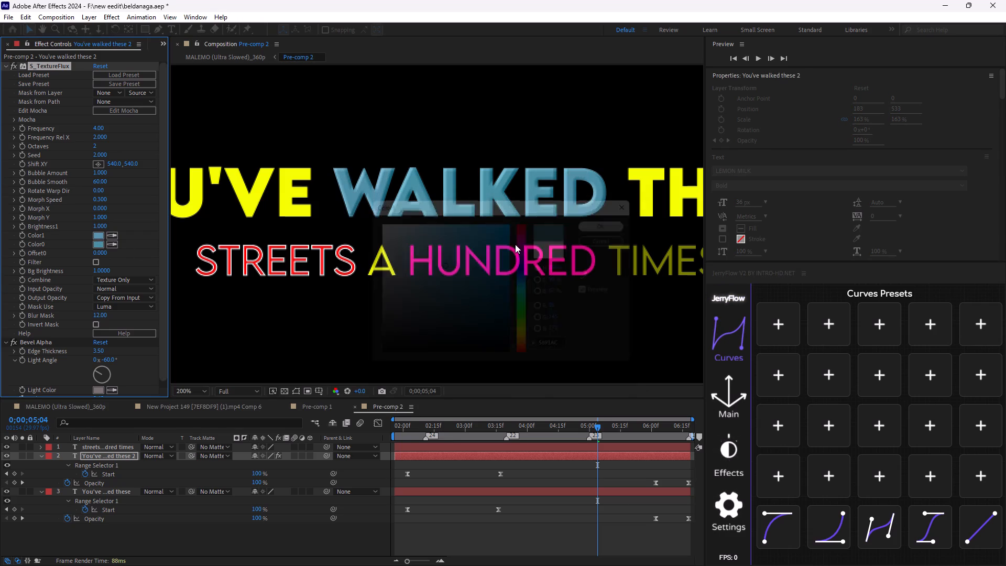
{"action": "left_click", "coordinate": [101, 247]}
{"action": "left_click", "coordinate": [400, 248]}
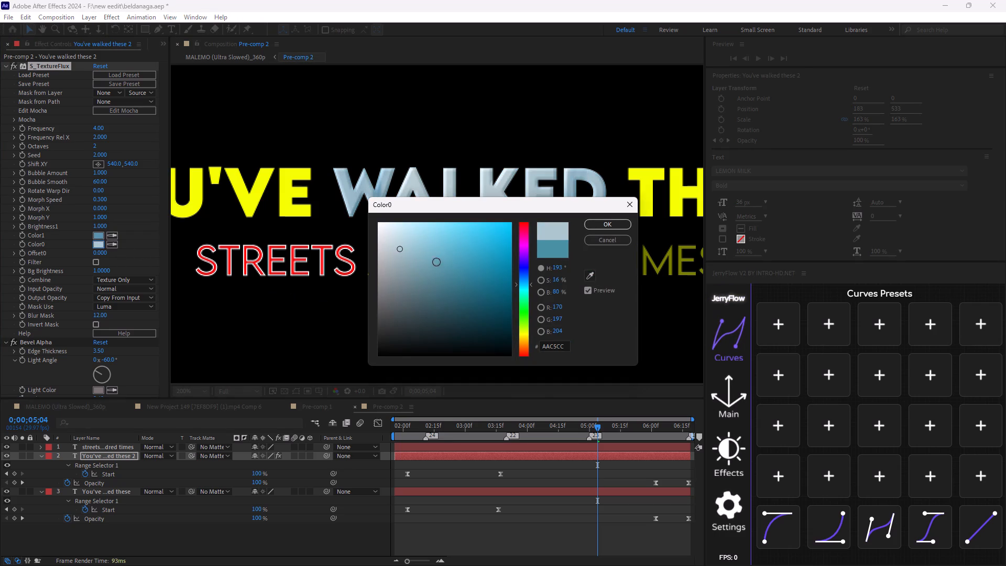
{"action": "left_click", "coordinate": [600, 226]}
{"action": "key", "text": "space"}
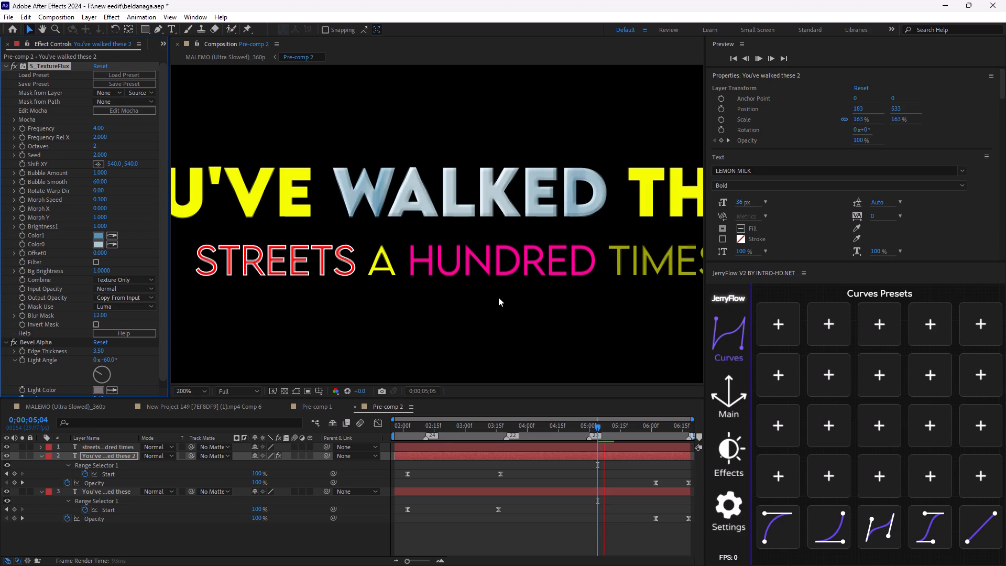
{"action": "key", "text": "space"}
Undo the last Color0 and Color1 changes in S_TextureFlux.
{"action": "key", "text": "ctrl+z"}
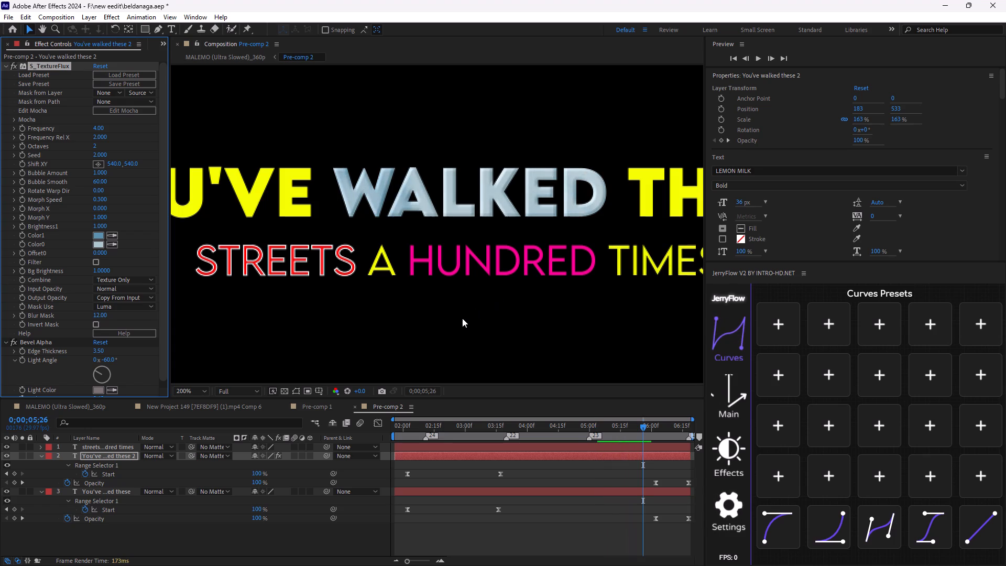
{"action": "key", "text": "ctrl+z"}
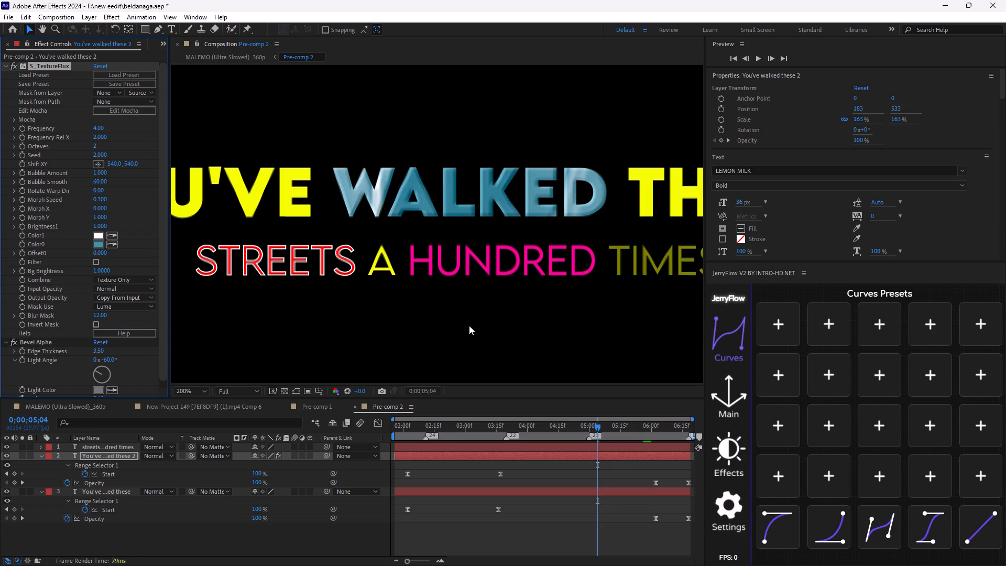
Play back the caption section of the MALEMO (Ultra Slowed)_360p composition and examine the recolored WALKED over the footage.
{"action": "left_click", "coordinate": [57, 407]}
{"action": "key", "text": "space"}
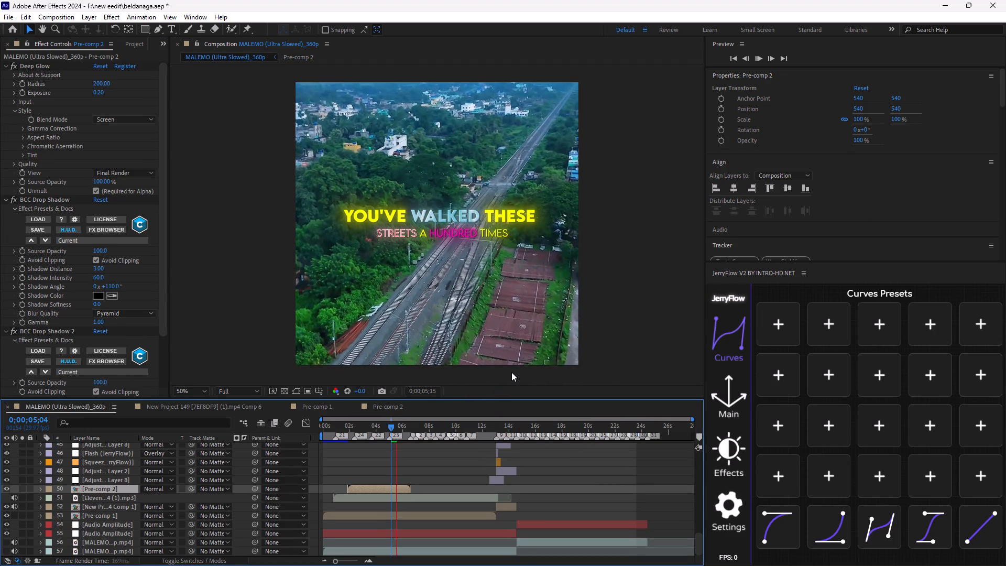
{"action": "key", "text": "space"}
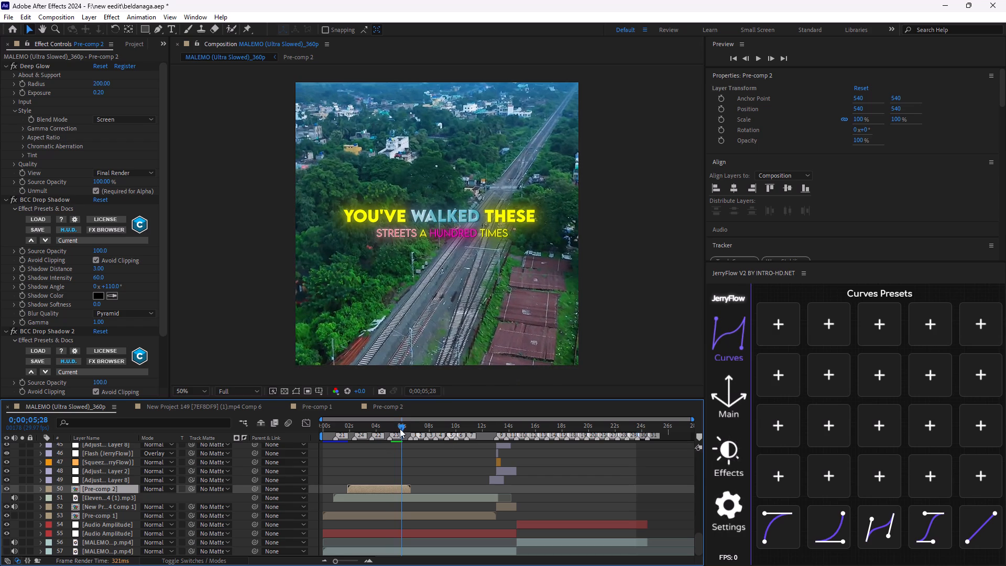
{"action": "left_click_drag", "start_coordinate": [400, 429], "coordinate": [345, 444]}
{"action": "key", "text": "space"}
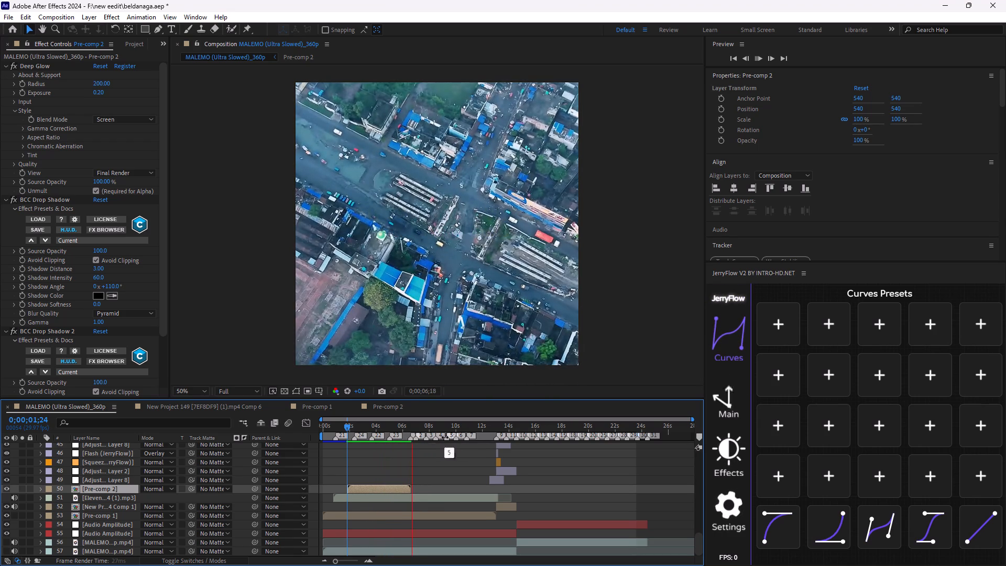
{"action": "key", "text": "space"}
{"action": "left_click_drag", "start_coordinate": [413, 425], "coordinate": [373, 441]}
{"action": "key", "text": "space"}
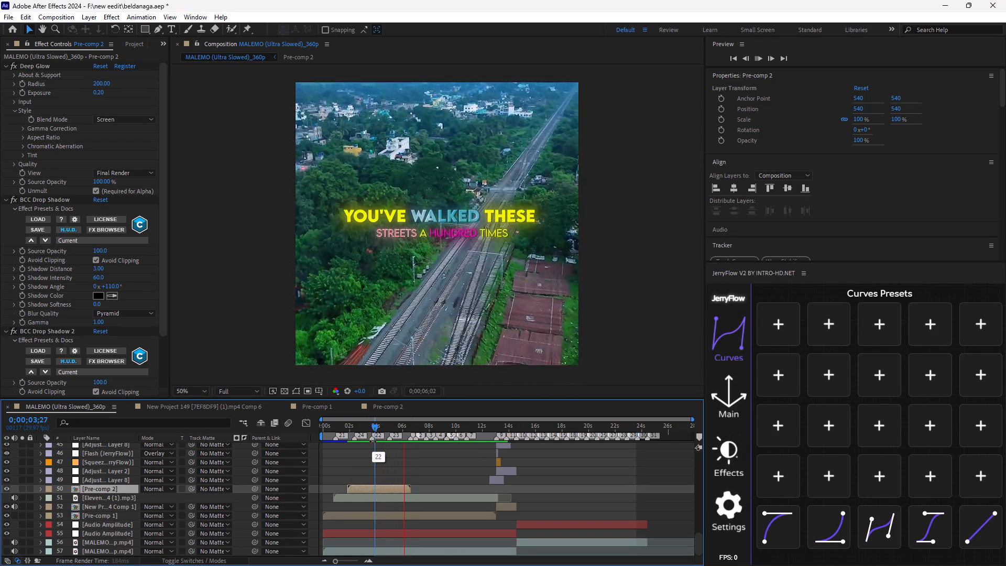
{"action": "key", "text": "space"}
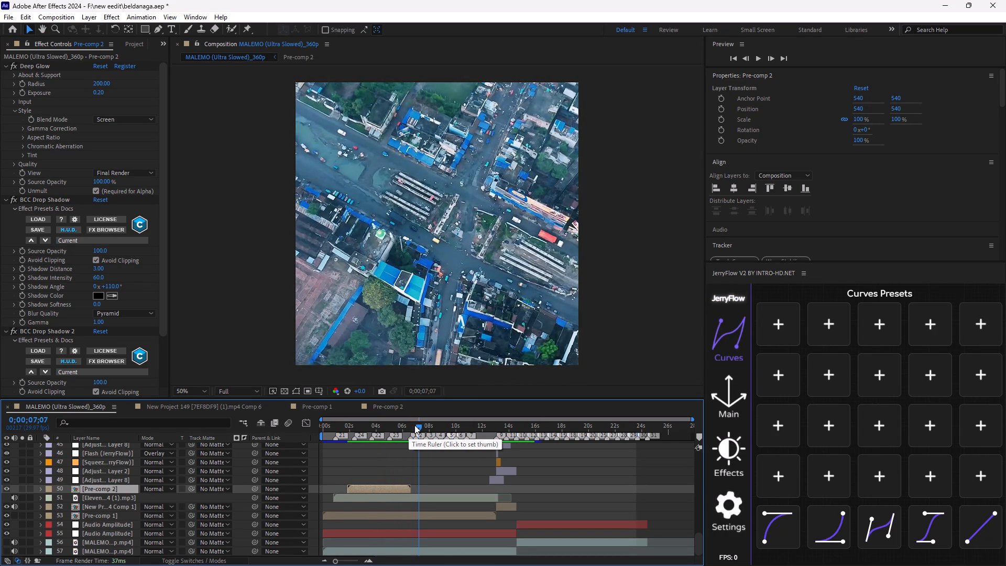
{"action": "left_click_drag", "start_coordinate": [415, 425], "coordinate": [399, 434]}
{"action": "key", "text": "space"}
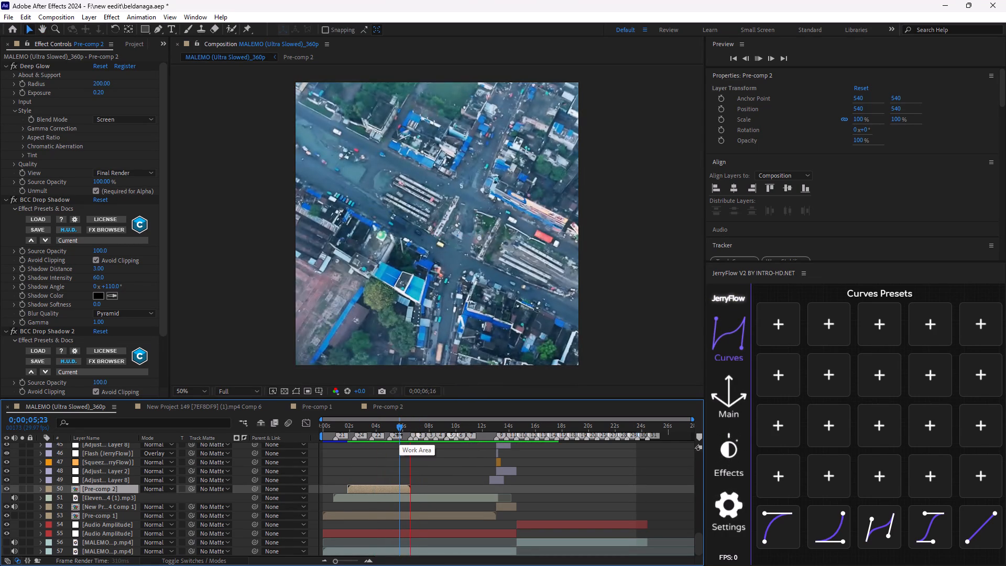
{"action": "key", "text": "space"}
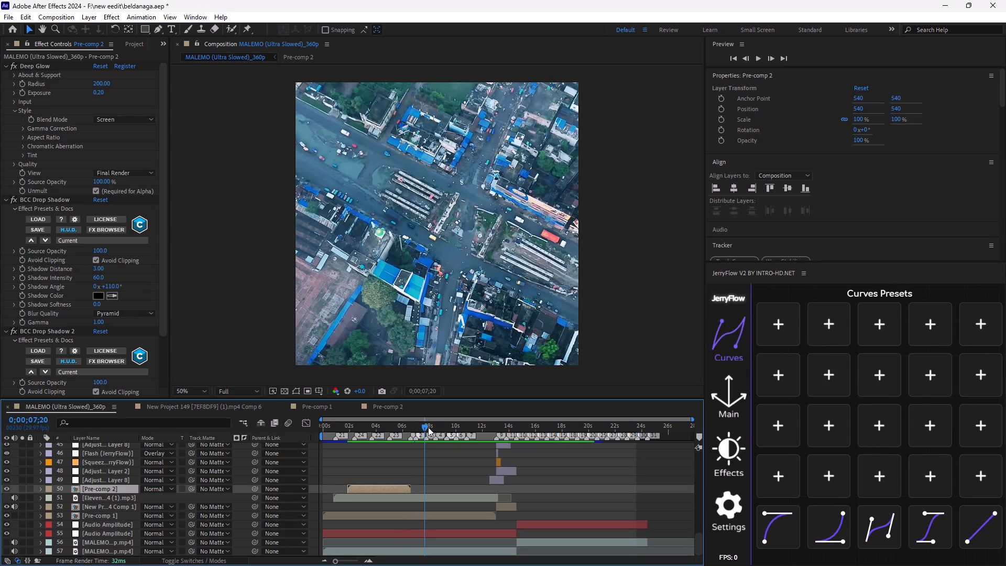
Scale the Pre-comp 2 caption layer to 124% and center it horizontally in the composition.
{"action": "left_click_drag", "start_coordinate": [428, 427], "coordinate": [389, 455]}
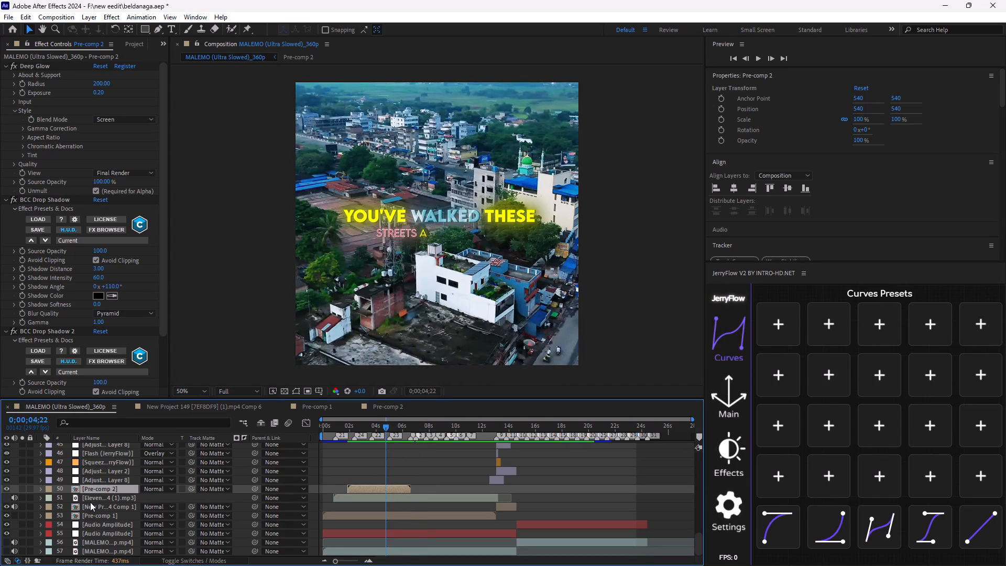
{"action": "key", "text": "s"}
{"action": "left_click_drag", "start_coordinate": [158, 497], "coordinate": [169, 501]}
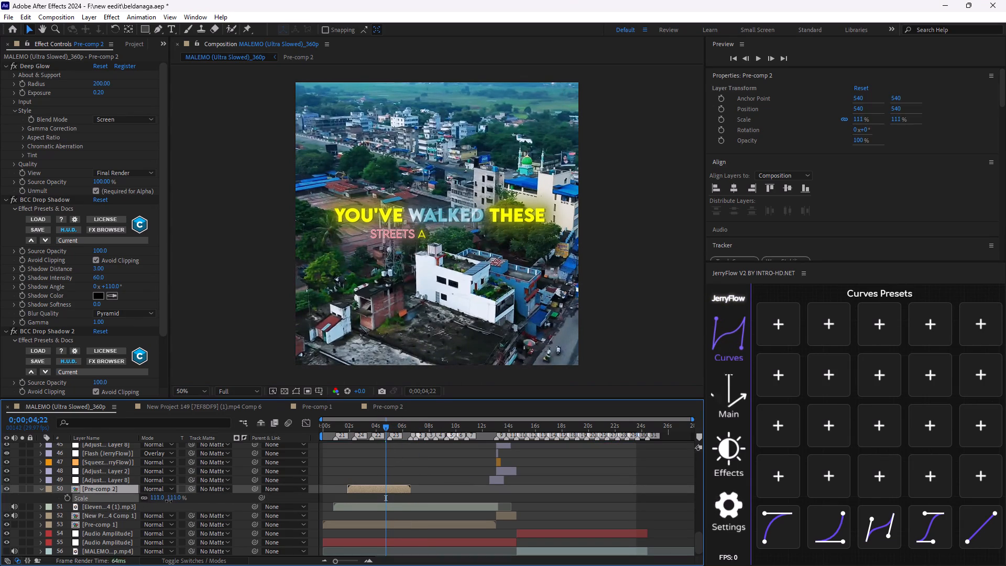
{"action": "left_click_drag", "start_coordinate": [169, 501], "coordinate": [193, 519]}
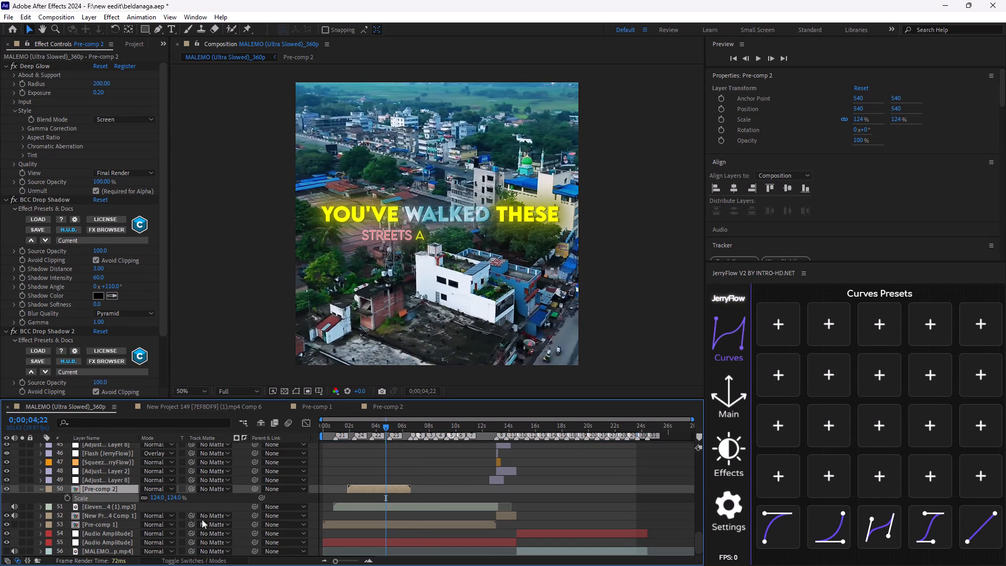
{"action": "left_click", "coordinate": [736, 188]}
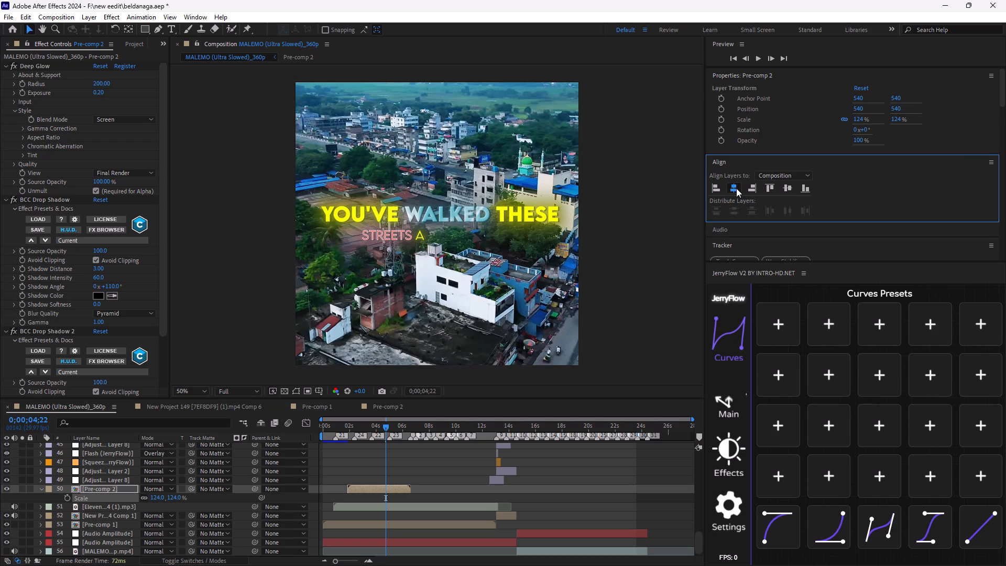
Play back the enlarged caption from before its first word through its fade-out and examine it over the footage.
{"action": "key", "text": "space"}
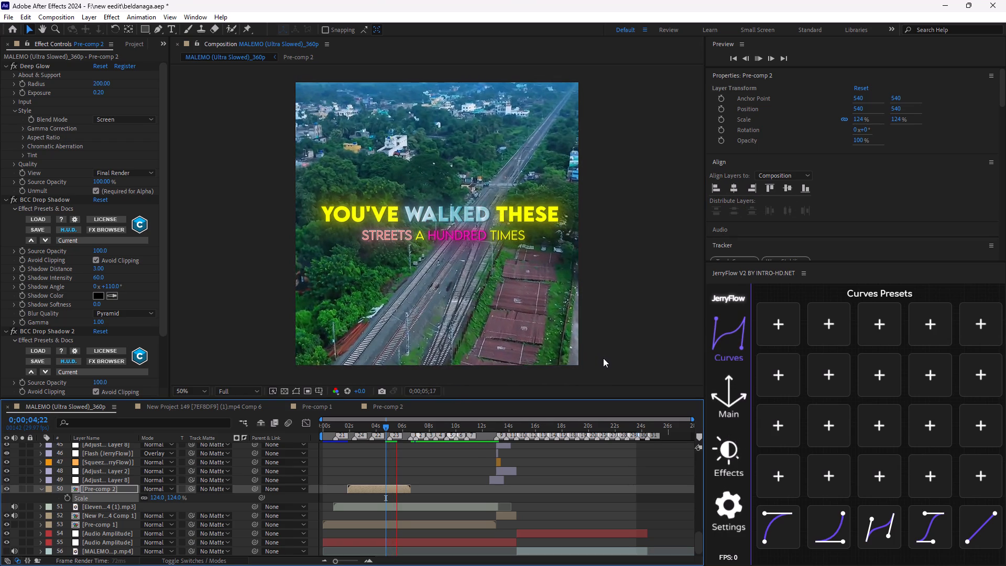
{"action": "key", "text": "space"}
{"action": "left_click_drag", "start_coordinate": [399, 426], "coordinate": [344, 448]}
{"action": "key", "text": "space"}
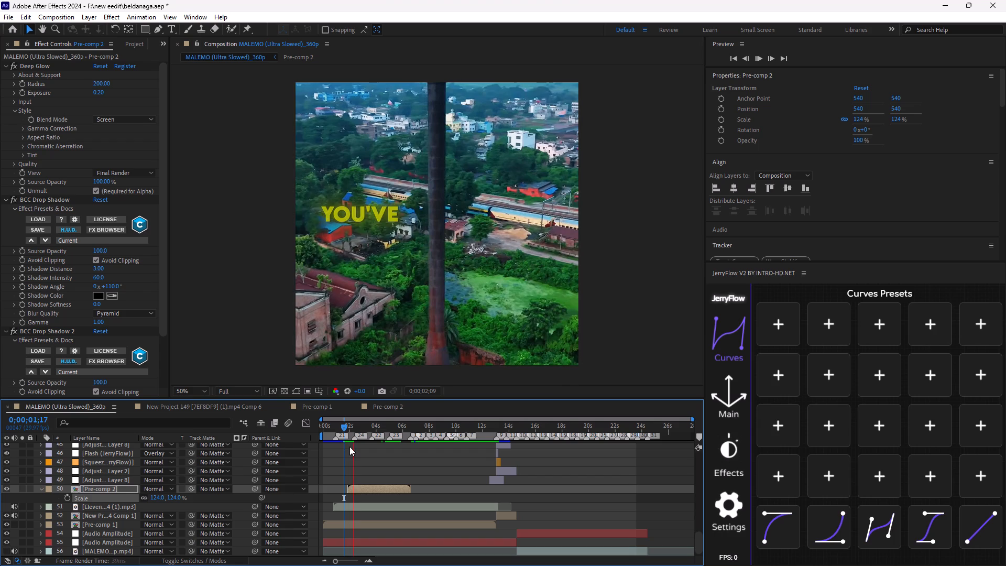
{"action": "key", "text": "space"}
{"action": "left_click_drag", "start_coordinate": [358, 428], "coordinate": [342, 437]}
{"action": "key", "text": "space"}
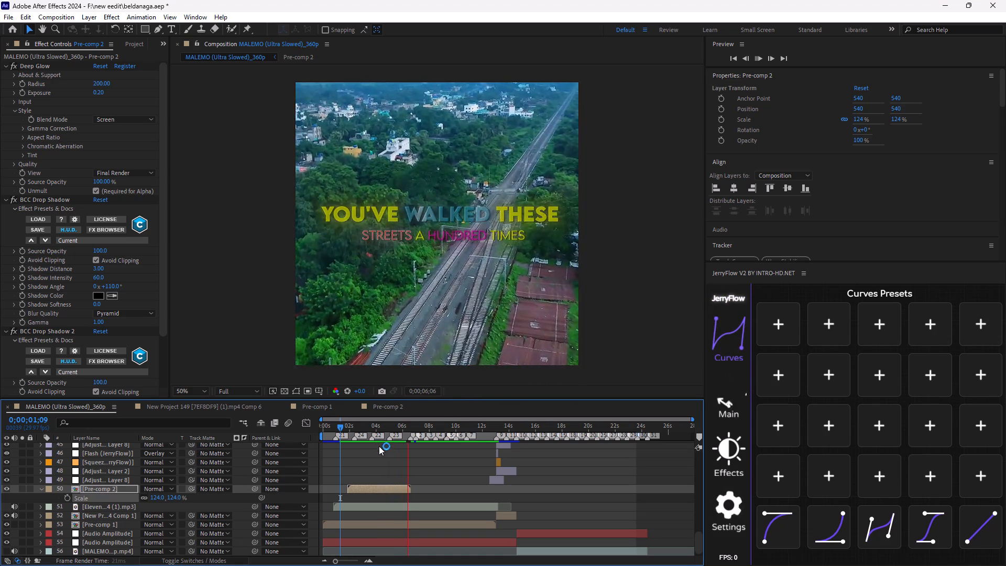
{"action": "key", "text": "space"}
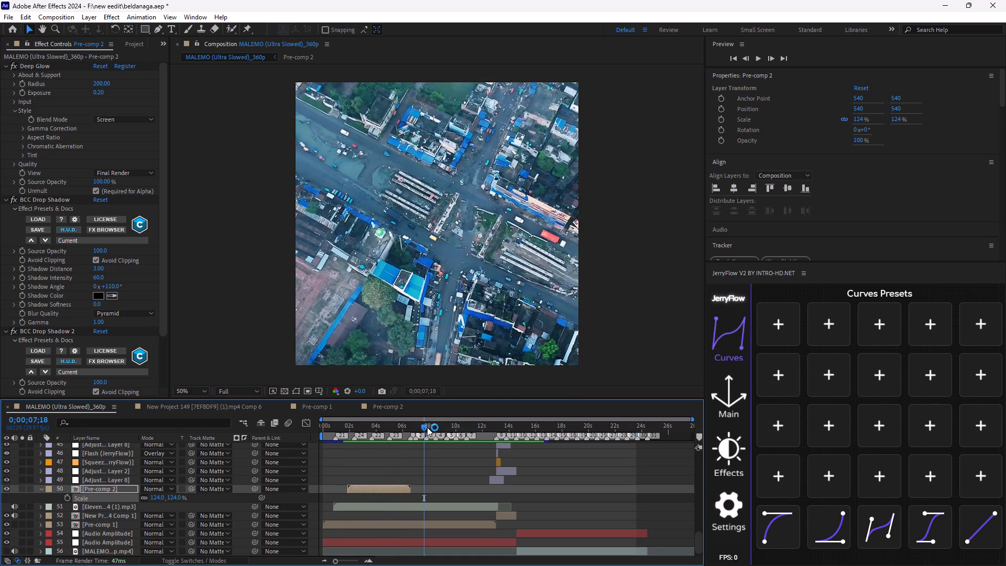
{"action": "left_click_drag", "start_coordinate": [425, 427], "coordinate": [398, 439]}
{"action": "key", "text": "space"}
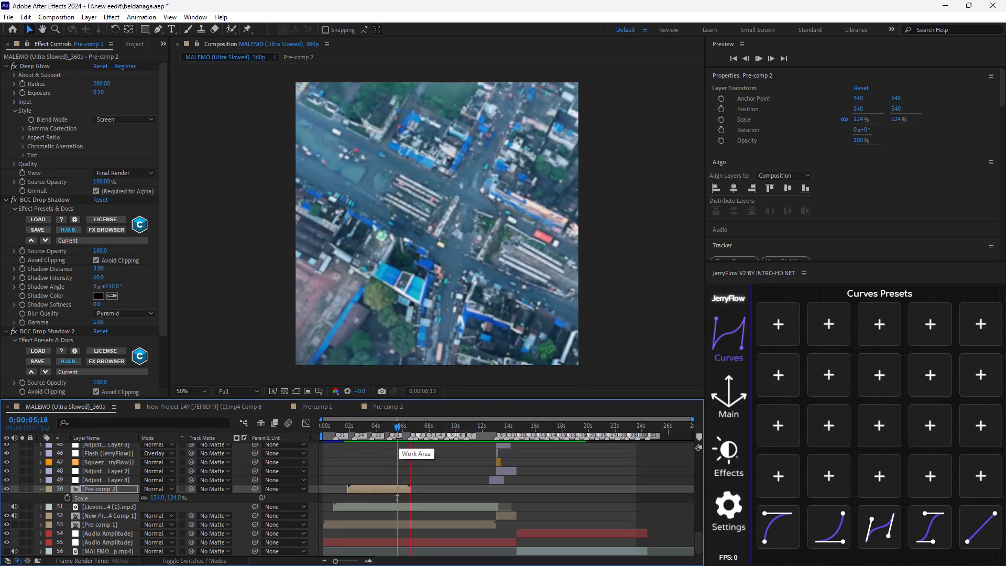
{"action": "key", "text": "space"}
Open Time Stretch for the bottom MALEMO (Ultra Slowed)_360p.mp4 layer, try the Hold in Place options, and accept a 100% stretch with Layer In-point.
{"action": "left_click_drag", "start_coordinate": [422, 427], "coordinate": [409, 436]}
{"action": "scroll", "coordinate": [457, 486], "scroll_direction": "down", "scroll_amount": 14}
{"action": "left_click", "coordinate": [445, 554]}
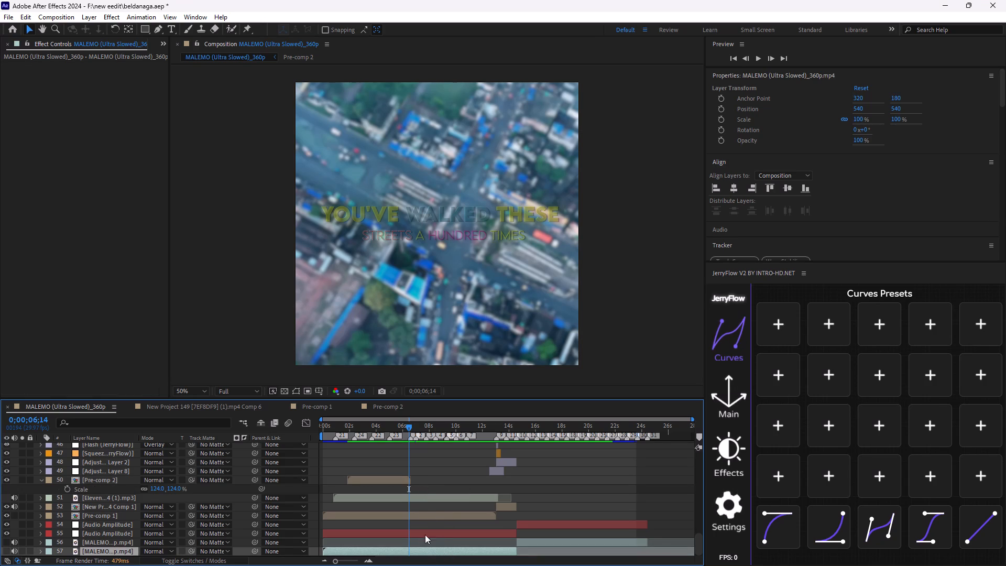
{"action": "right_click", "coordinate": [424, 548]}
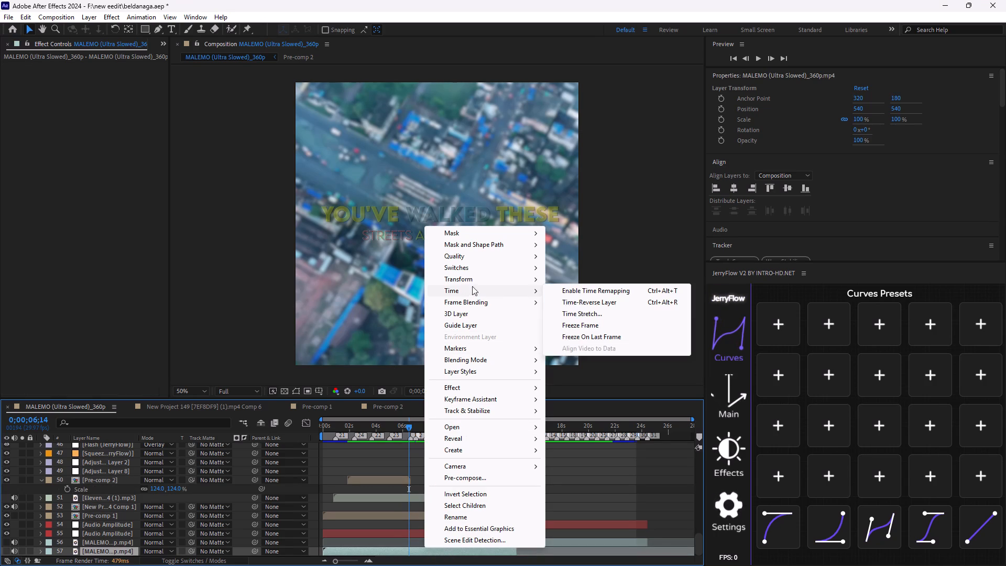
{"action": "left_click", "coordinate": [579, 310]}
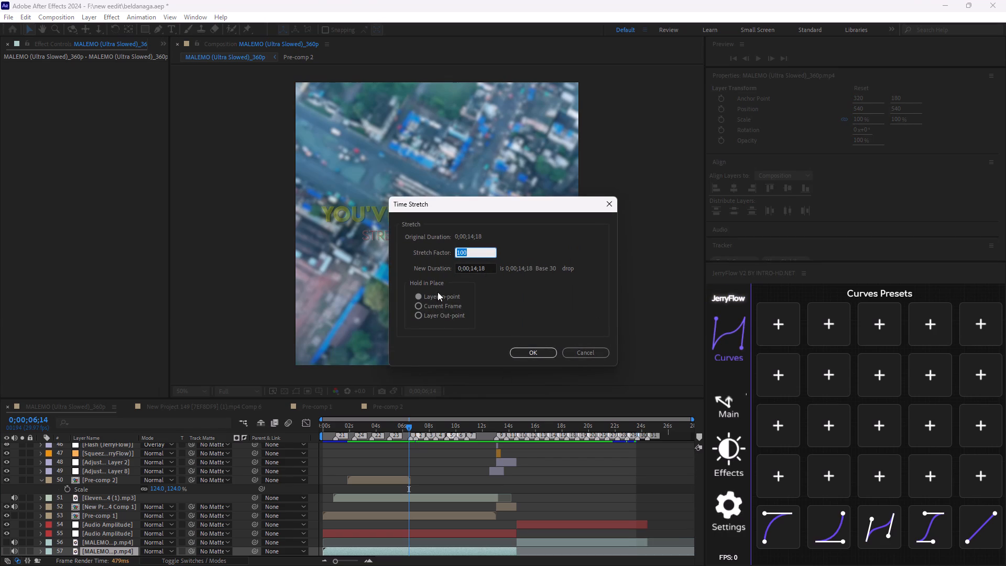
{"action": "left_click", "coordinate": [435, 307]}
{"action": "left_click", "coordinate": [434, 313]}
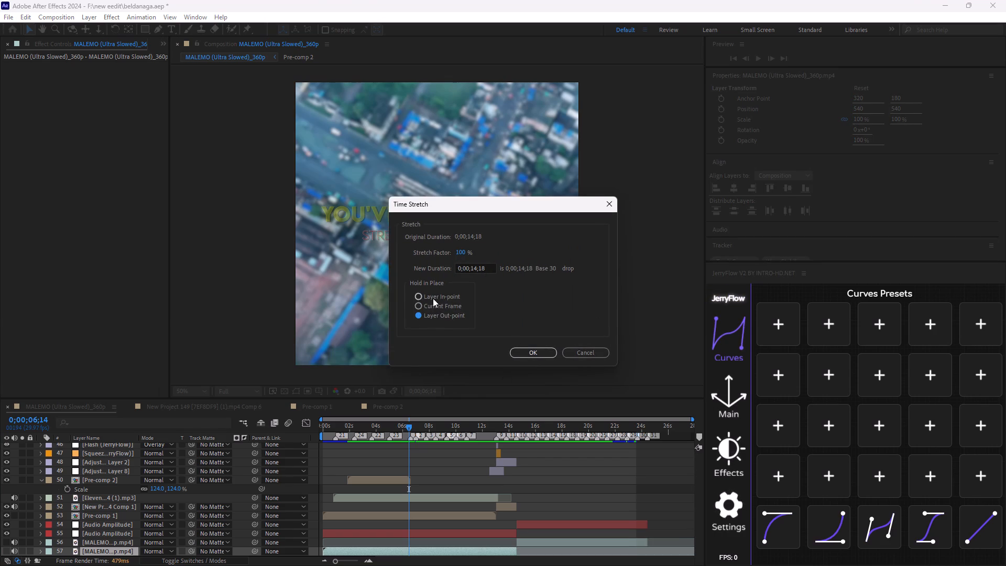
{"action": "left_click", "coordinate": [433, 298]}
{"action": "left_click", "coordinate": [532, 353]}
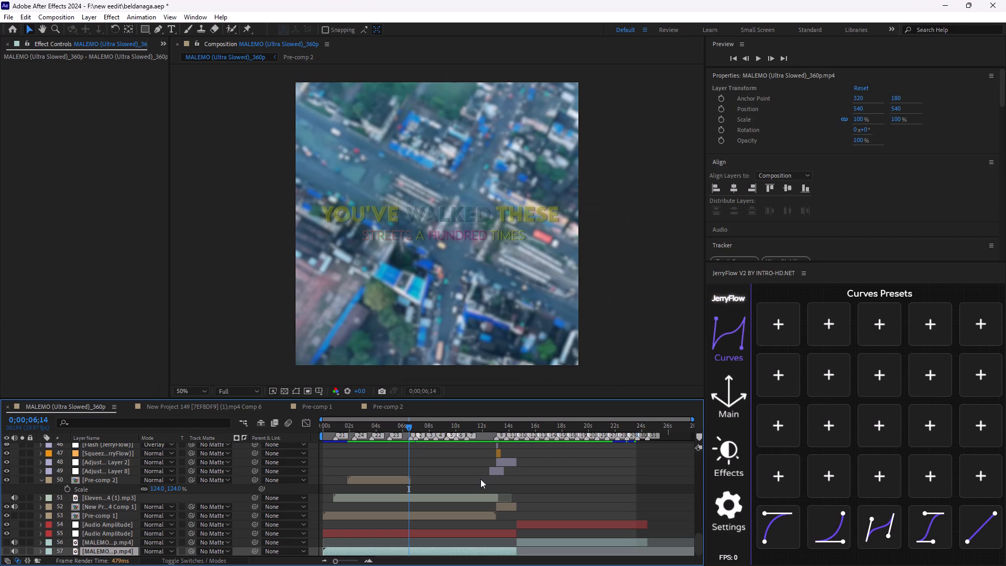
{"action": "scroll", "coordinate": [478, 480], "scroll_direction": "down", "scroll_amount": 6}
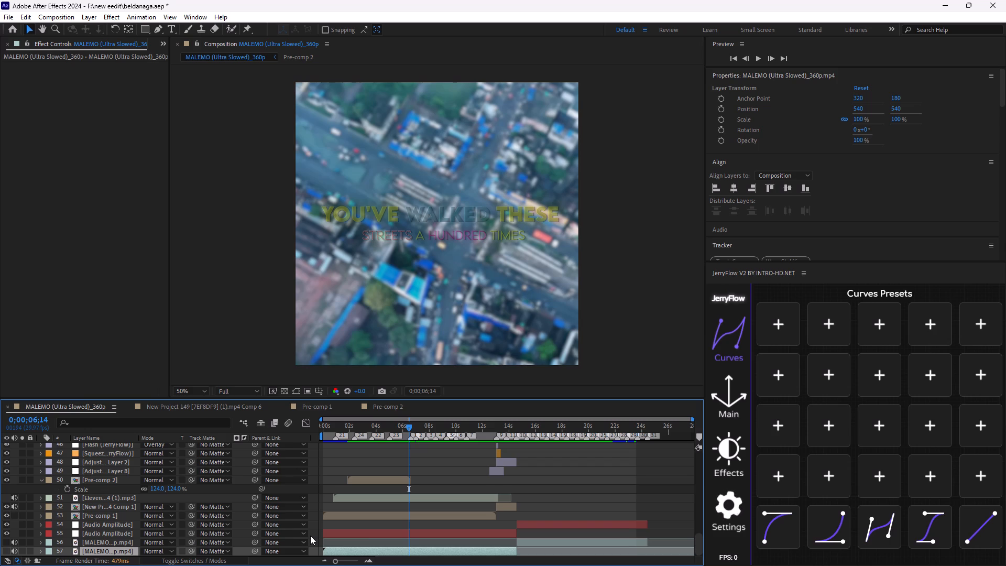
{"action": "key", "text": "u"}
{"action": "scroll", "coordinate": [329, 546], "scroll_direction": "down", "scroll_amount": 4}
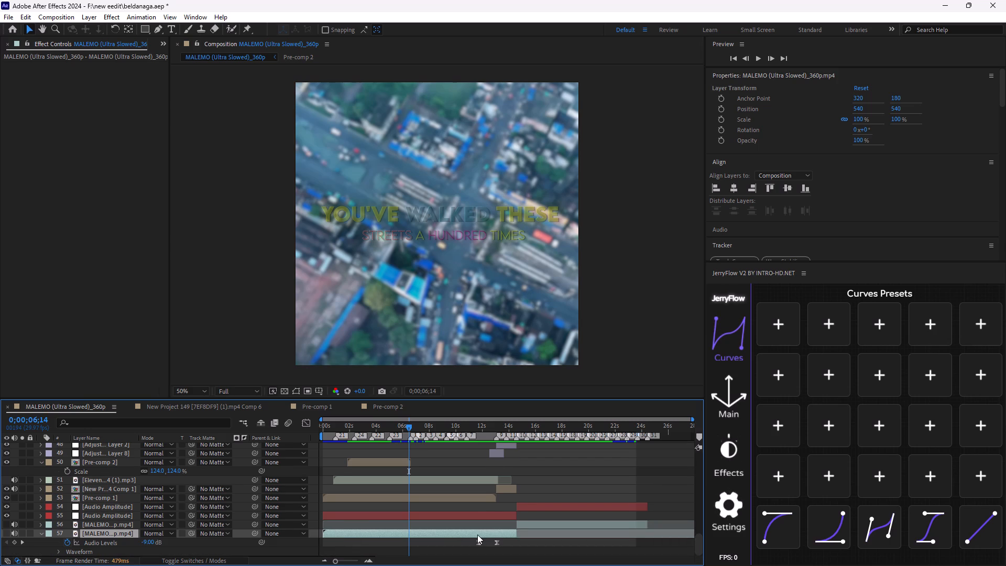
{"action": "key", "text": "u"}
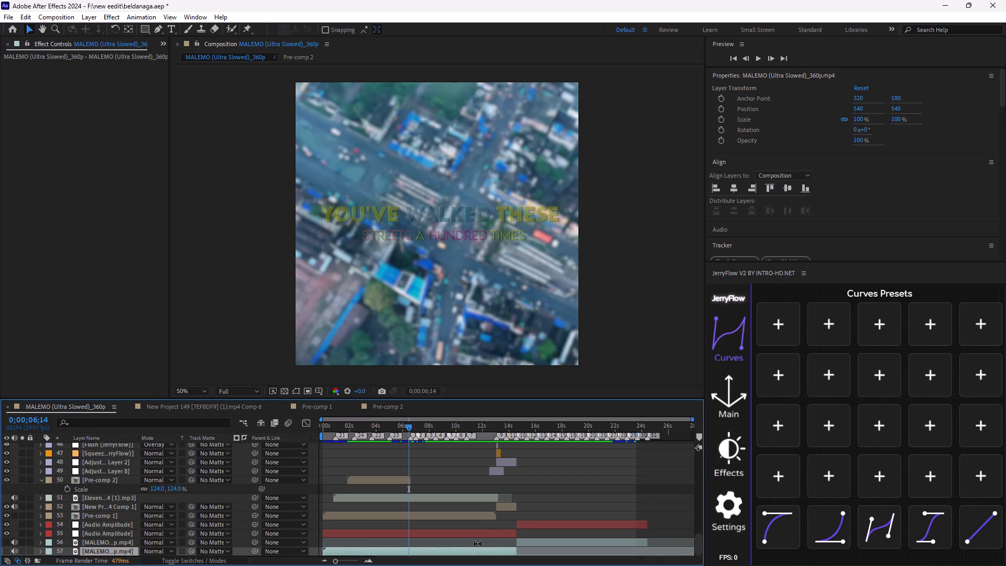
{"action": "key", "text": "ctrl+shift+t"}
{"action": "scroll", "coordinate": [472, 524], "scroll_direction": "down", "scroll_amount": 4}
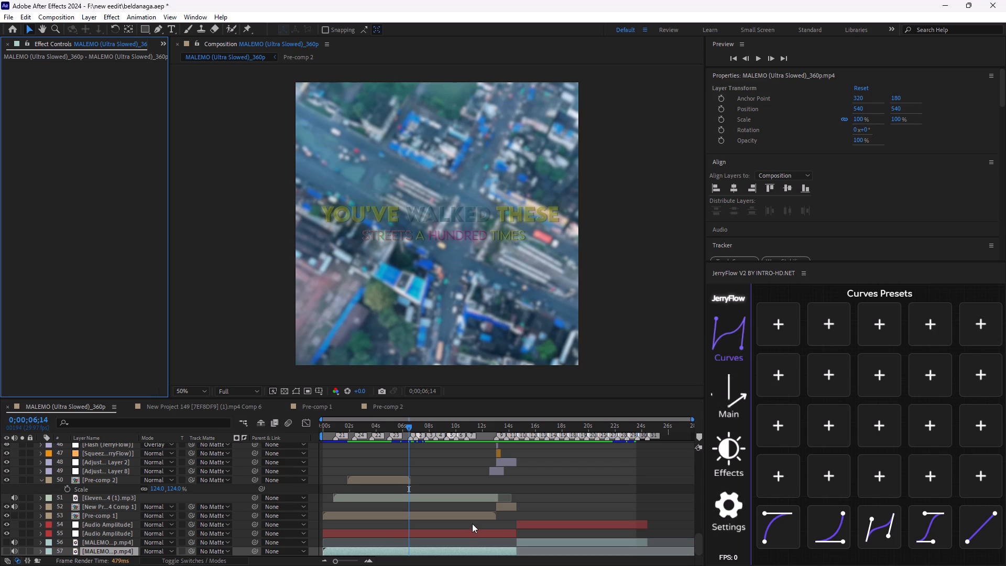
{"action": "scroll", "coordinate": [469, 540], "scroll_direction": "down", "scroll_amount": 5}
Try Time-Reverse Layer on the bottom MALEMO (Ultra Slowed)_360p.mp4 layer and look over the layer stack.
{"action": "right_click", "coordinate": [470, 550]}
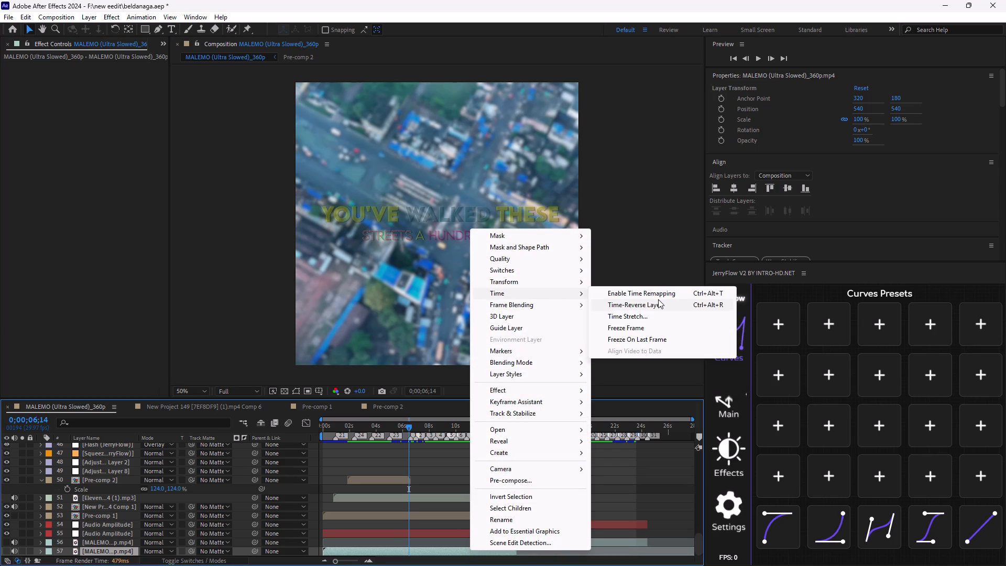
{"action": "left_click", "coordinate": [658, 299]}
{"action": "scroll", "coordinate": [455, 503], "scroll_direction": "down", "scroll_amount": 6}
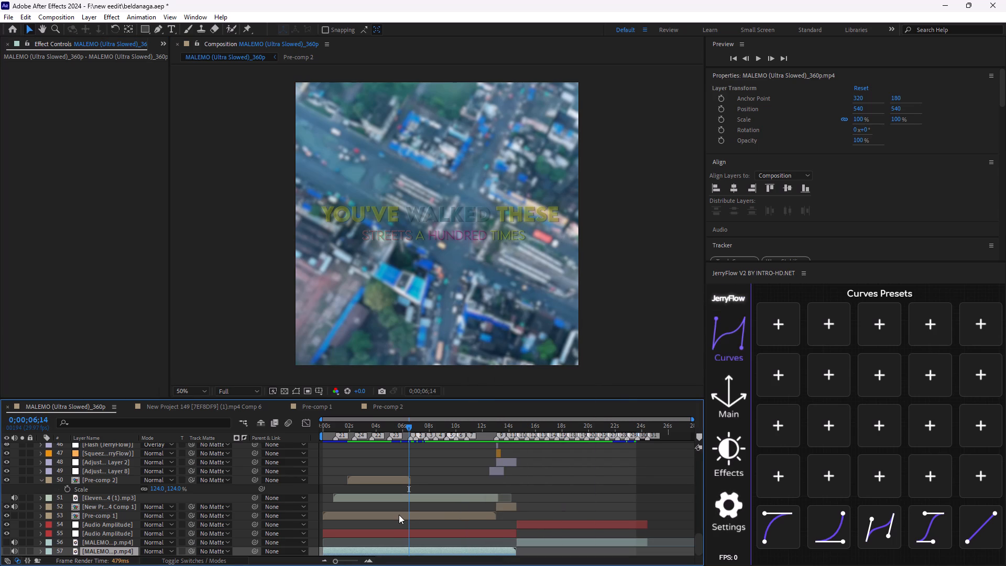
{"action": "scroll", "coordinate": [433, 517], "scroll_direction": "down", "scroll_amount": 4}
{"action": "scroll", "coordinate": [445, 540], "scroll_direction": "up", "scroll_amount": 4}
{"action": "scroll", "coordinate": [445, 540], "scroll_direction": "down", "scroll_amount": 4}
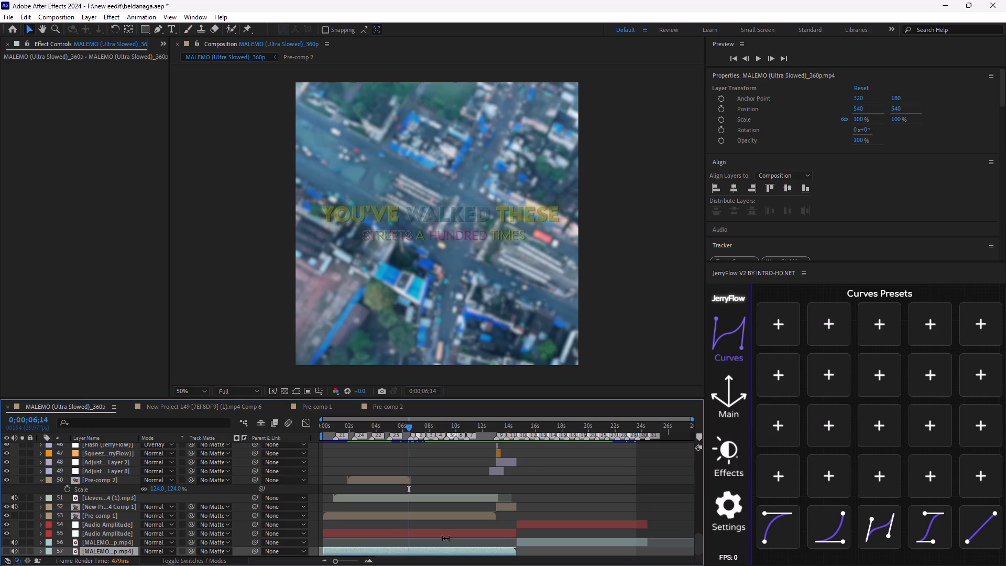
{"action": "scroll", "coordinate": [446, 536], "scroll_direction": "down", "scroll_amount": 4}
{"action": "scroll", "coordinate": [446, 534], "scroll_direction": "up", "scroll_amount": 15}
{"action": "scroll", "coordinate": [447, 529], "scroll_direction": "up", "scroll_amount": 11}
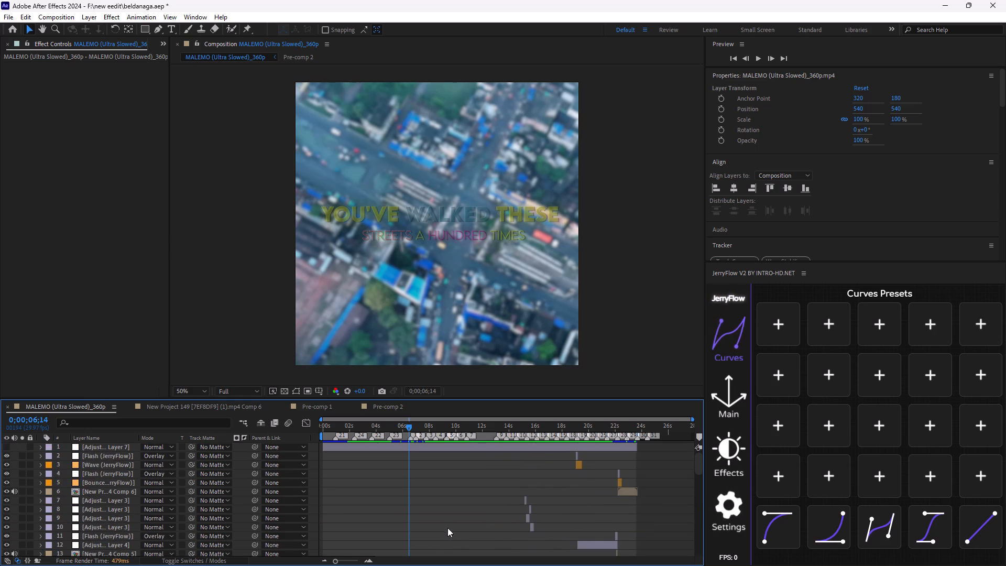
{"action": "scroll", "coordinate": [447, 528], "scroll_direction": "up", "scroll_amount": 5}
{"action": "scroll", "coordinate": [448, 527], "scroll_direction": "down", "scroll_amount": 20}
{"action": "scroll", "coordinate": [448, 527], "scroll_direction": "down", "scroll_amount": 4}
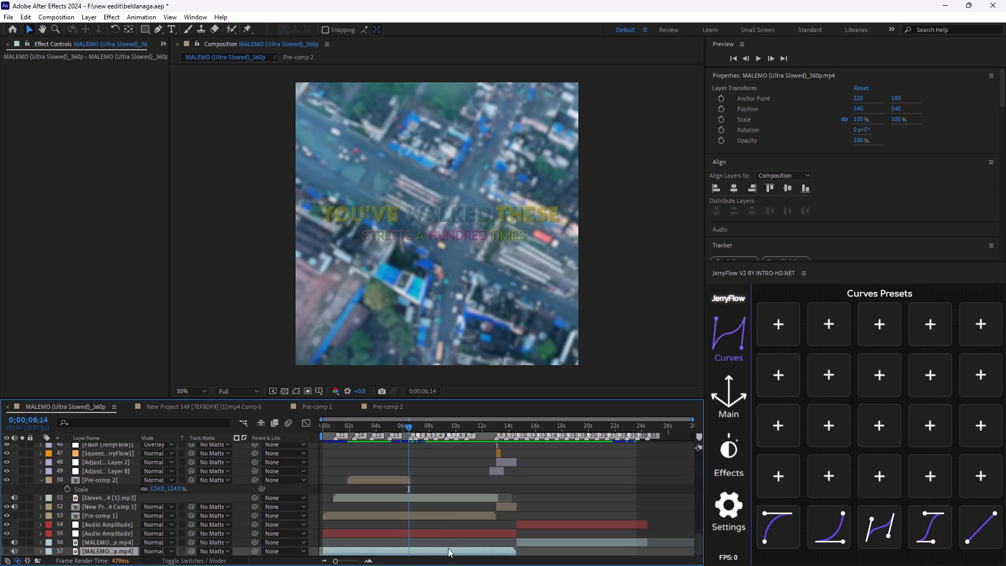
Reveal the reversed bottom layer's keyframed properties and play back the composition from the start.
{"action": "key", "text": "u"}
{"action": "scroll", "coordinate": [449, 540], "scroll_direction": "down", "scroll_amount": 5}
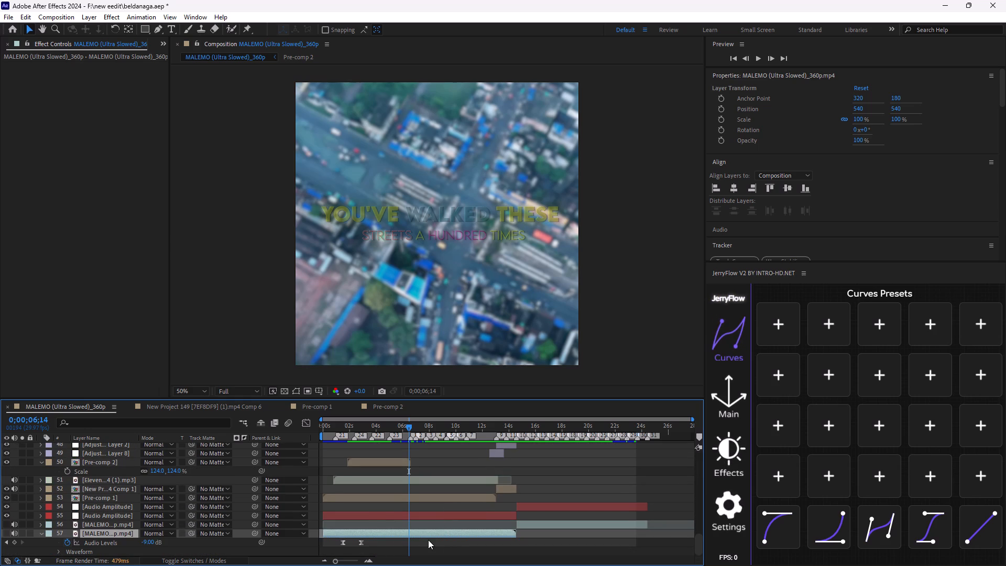
{"action": "scroll", "coordinate": [427, 540], "scroll_direction": "down", "scroll_amount": 4}
{"action": "left_click_drag", "start_coordinate": [406, 424], "coordinate": [371, 446]}
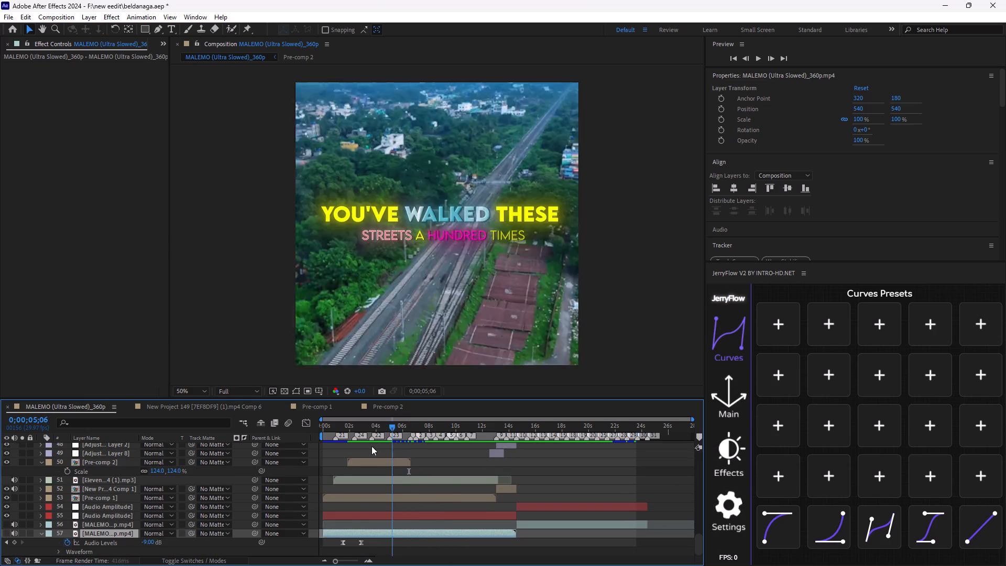
{"action": "left_click_drag", "start_coordinate": [371, 446], "coordinate": [314, 457]}
{"action": "key", "text": "space"}
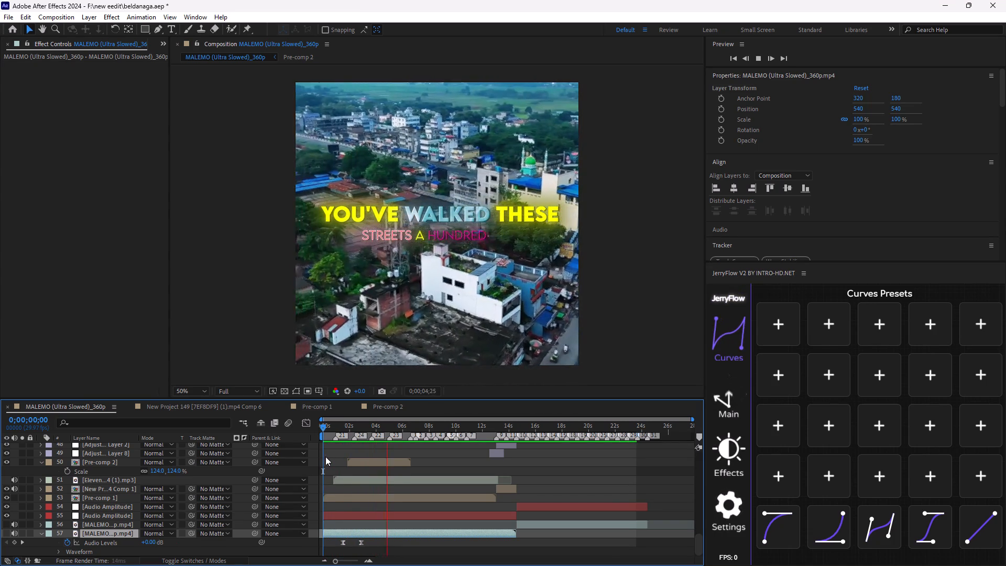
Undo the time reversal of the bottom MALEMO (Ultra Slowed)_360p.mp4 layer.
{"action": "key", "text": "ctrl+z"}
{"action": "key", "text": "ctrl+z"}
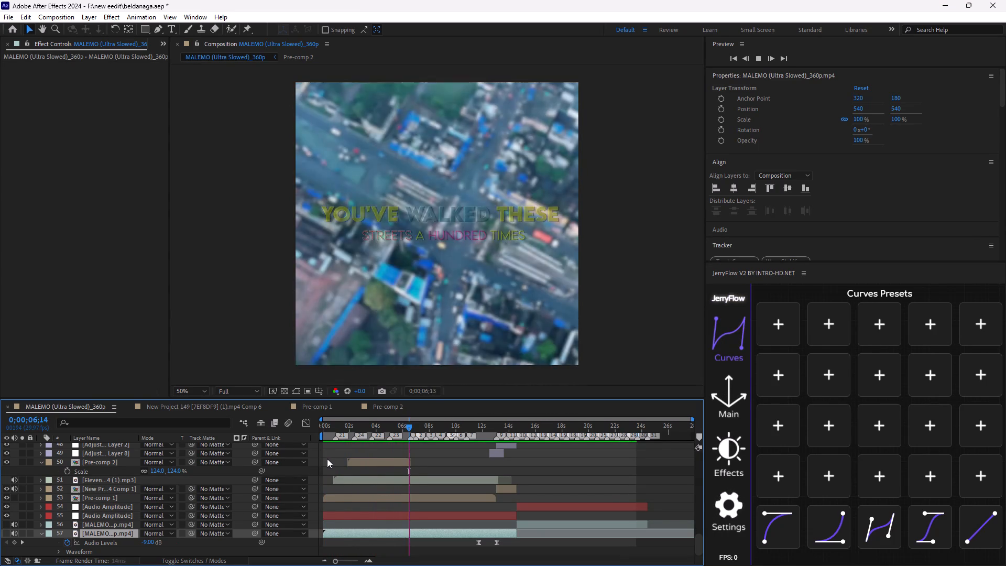
Enable Time Remapping on the bottom MALEMO (Ultra Slowed)_360p.mp4 layer.
{"action": "right_click", "coordinate": [452, 535]}
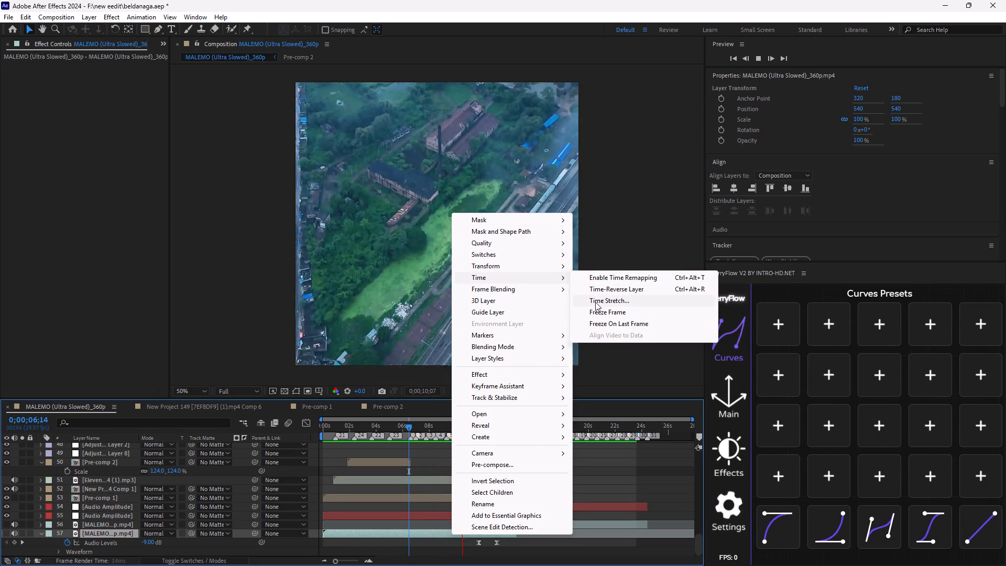
{"action": "left_click", "coordinate": [602, 280]}
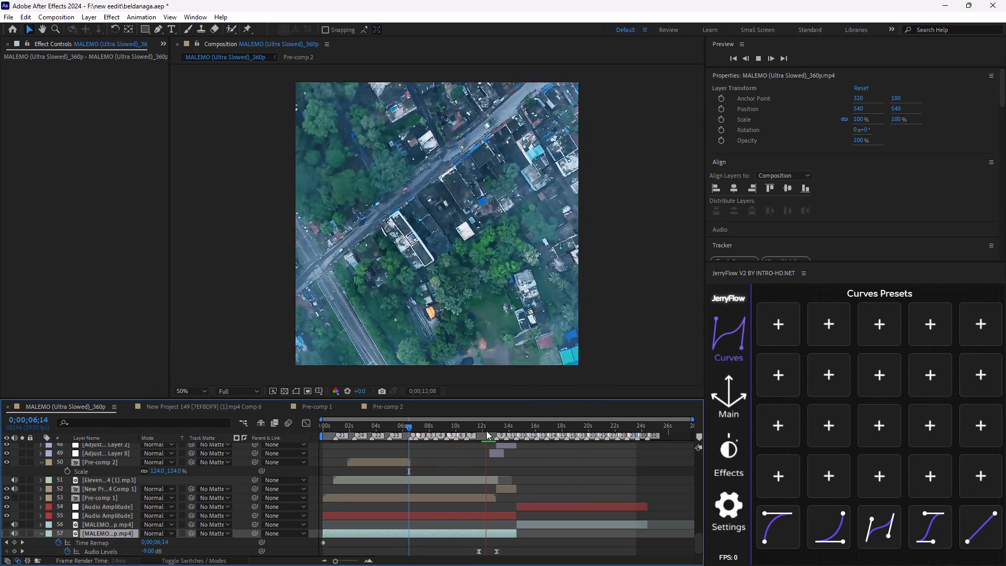
{"action": "scroll", "coordinate": [526, 453], "scroll_direction": "down", "scroll_amount": 5}
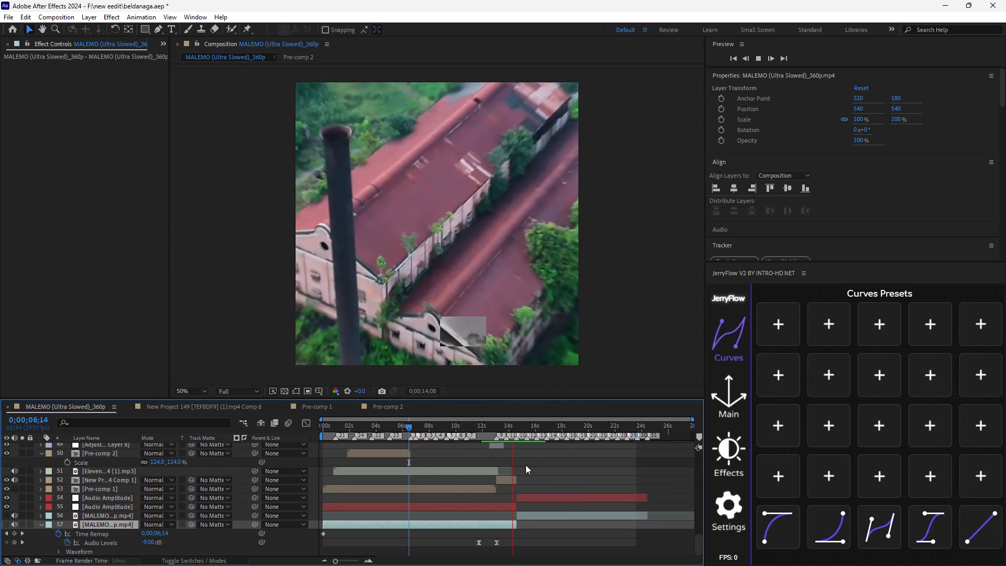
Play back the opening to find the caption's start, and add Time Remap keyframes at 0;00;01;27 and 0;00;06;17 on the bottom layer.
{"action": "key", "text": "space"}
{"action": "left_click_drag", "start_coordinate": [521, 428], "coordinate": [320, 483]}
{"action": "key", "text": "space"}
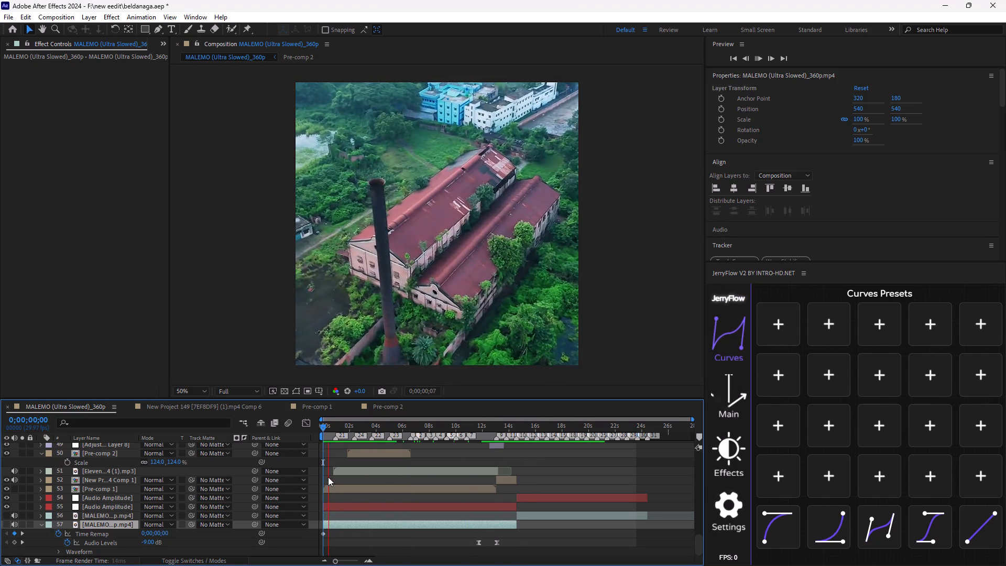
{"action": "key", "text": "space"}
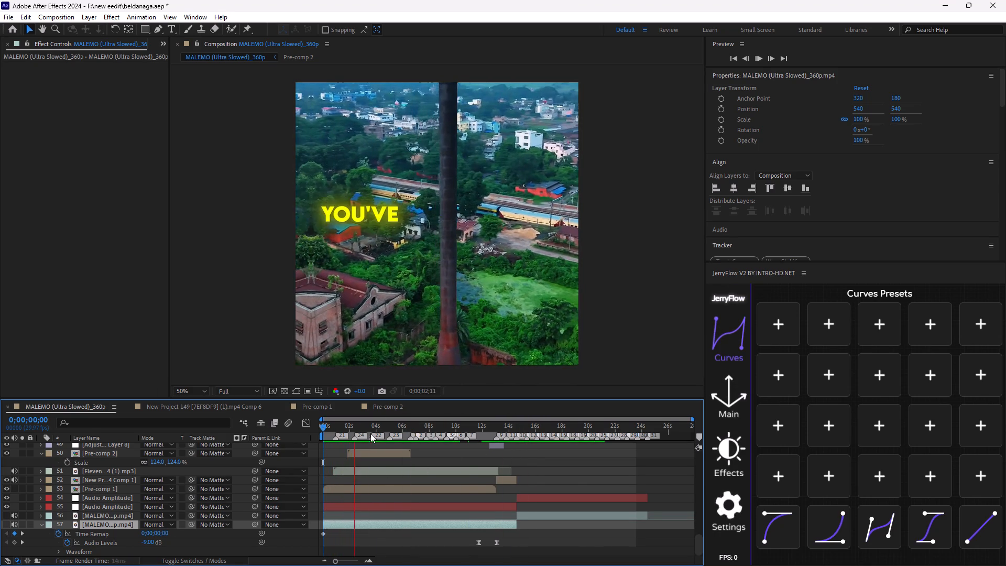
{"action": "left_click_drag", "start_coordinate": [357, 427], "coordinate": [351, 437]}
{"action": "left_click", "coordinate": [16, 532]}
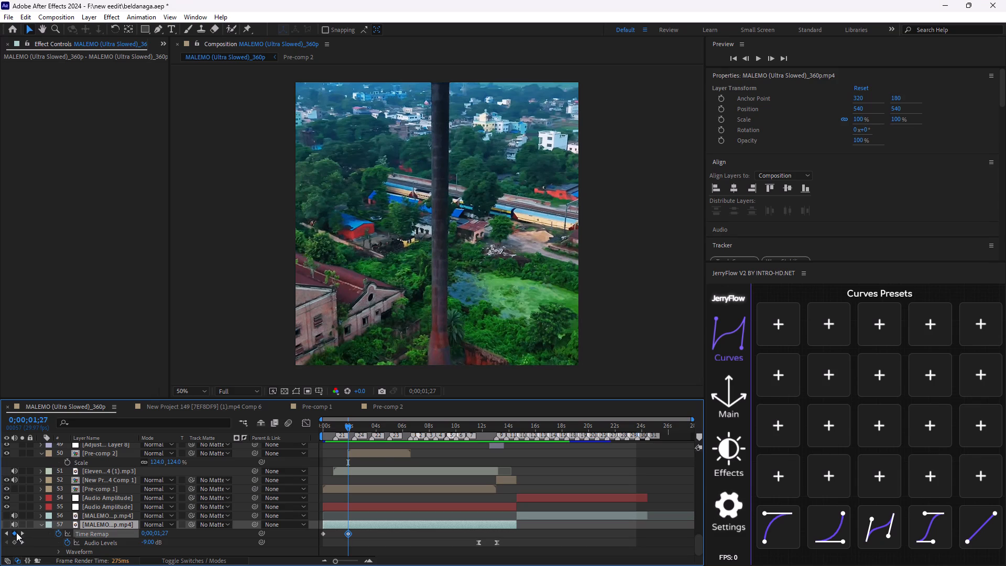
{"action": "left_click_drag", "start_coordinate": [353, 424], "coordinate": [412, 466]}
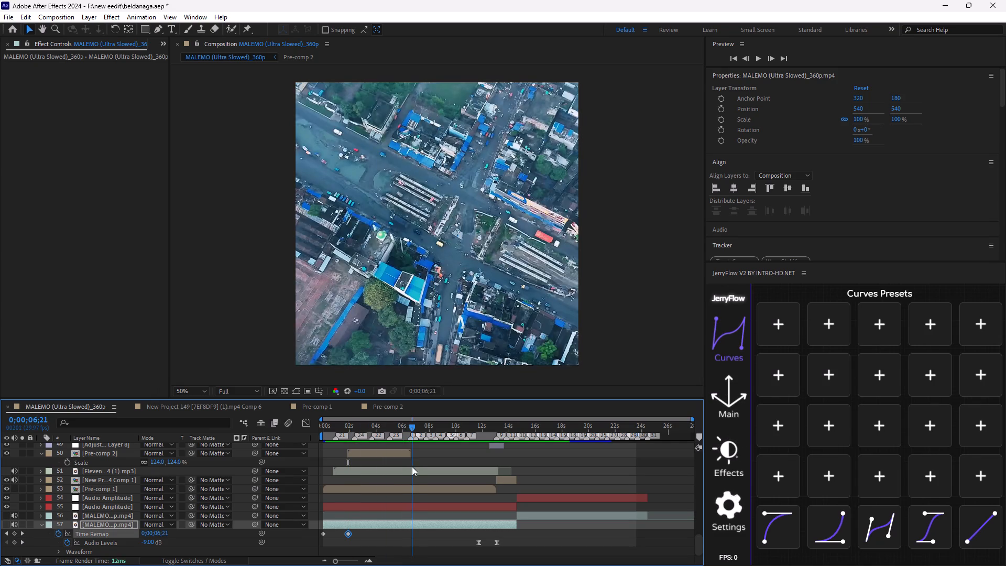
{"action": "left_click_drag", "start_coordinate": [412, 466], "coordinate": [410, 466]}
{"action": "left_click", "coordinate": [12, 534]}
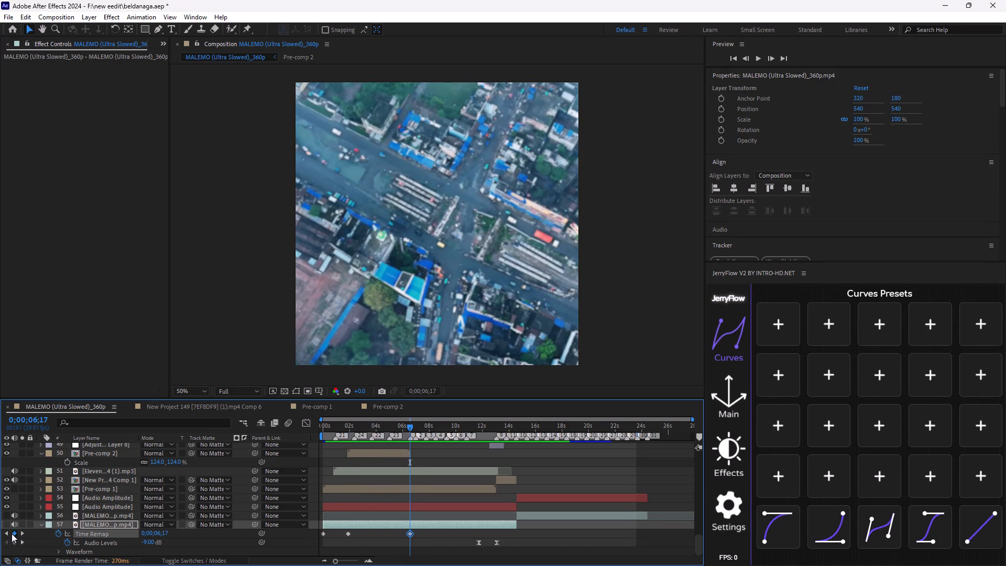
Play past the caption, return to 0;00;06;18 and set the bottom layer's Time Remap value there to 0;00;04;20.
{"action": "key", "text": "space"}
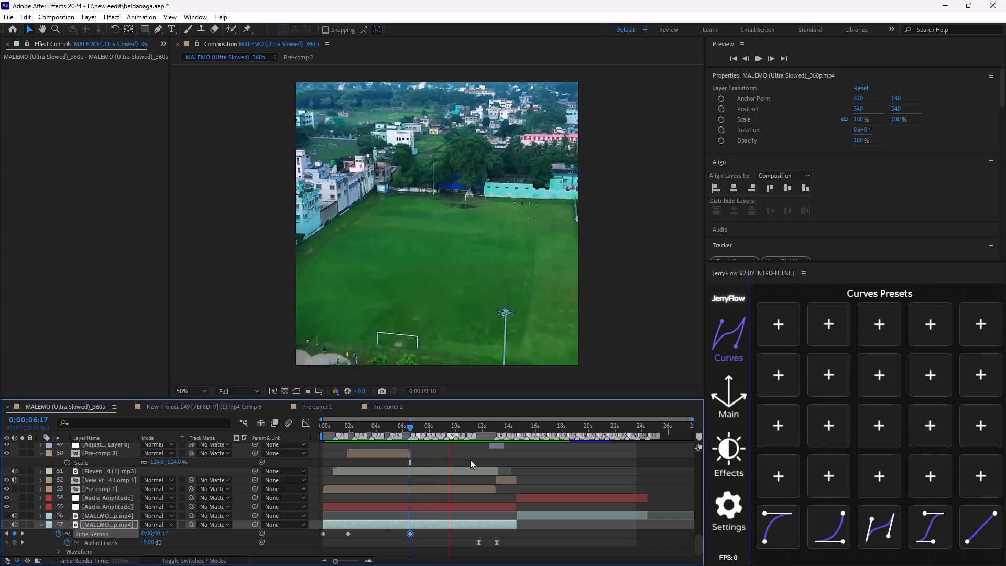
{"action": "key", "text": "space"}
{"action": "left_click_drag", "start_coordinate": [457, 424], "coordinate": [347, 462]}
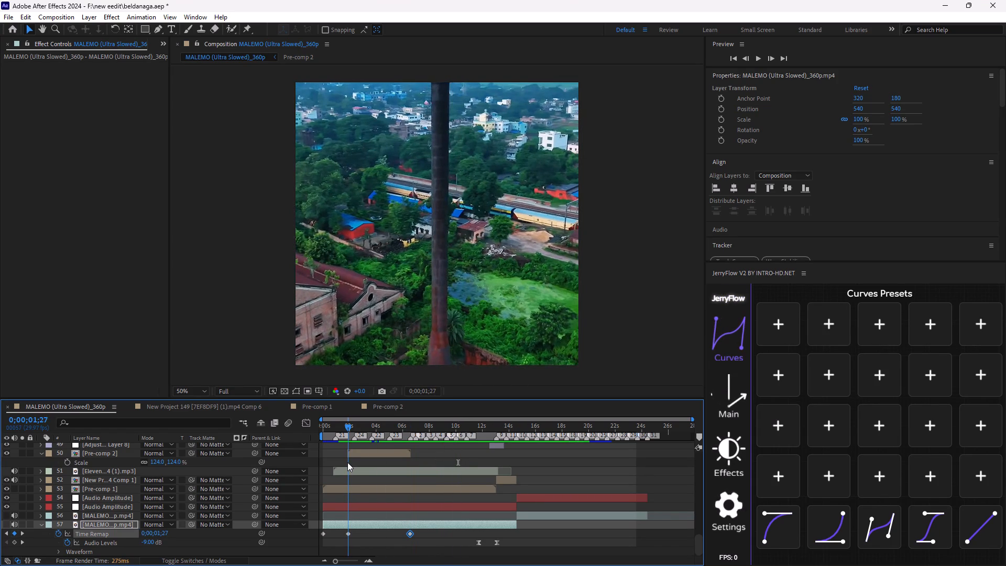
{"action": "left_click_drag", "start_coordinate": [347, 462], "coordinate": [429, 511]}
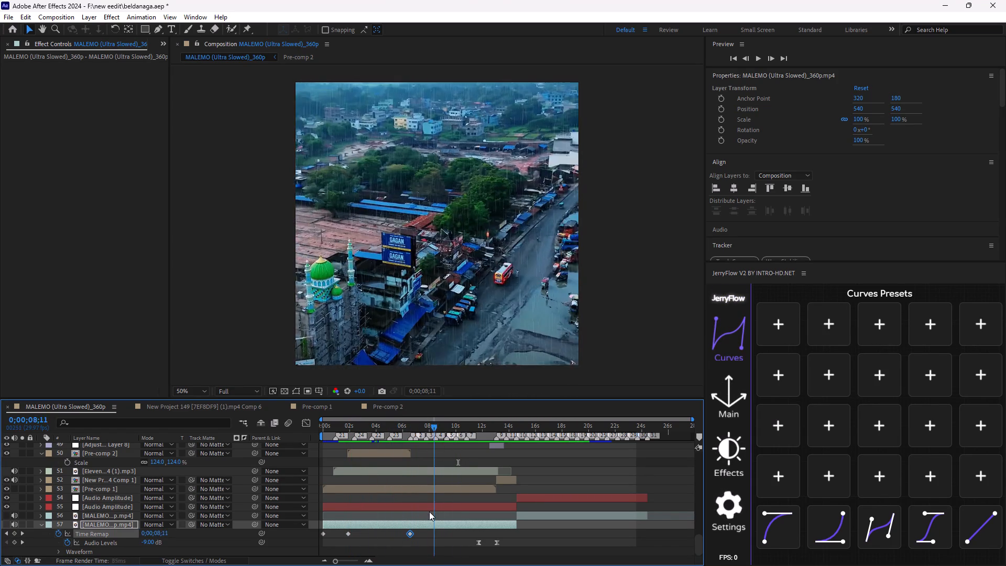
{"action": "left_click_drag", "start_coordinate": [429, 511], "coordinate": [410, 508]}
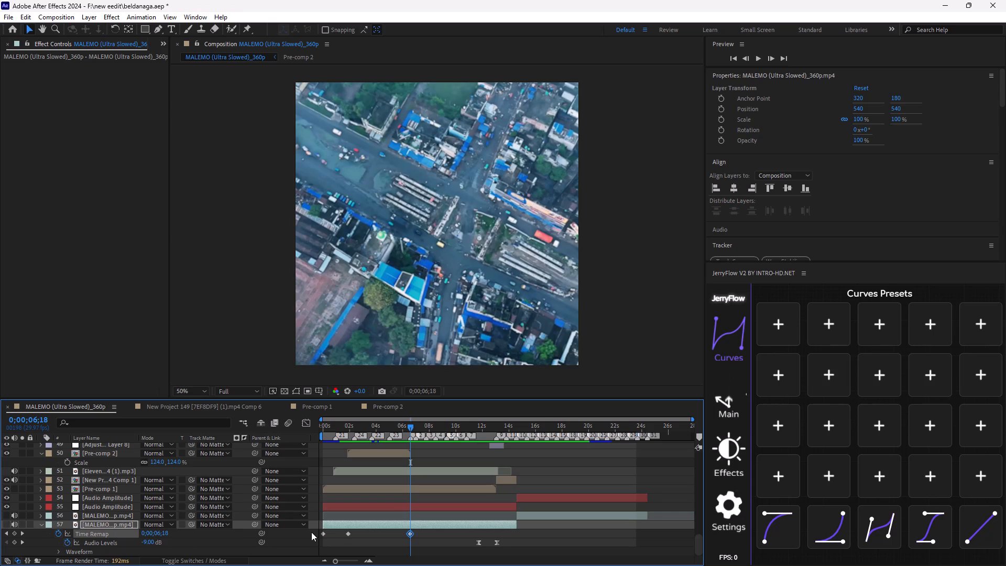
{"action": "left_click_drag", "start_coordinate": [167, 535], "coordinate": [161, 538]}
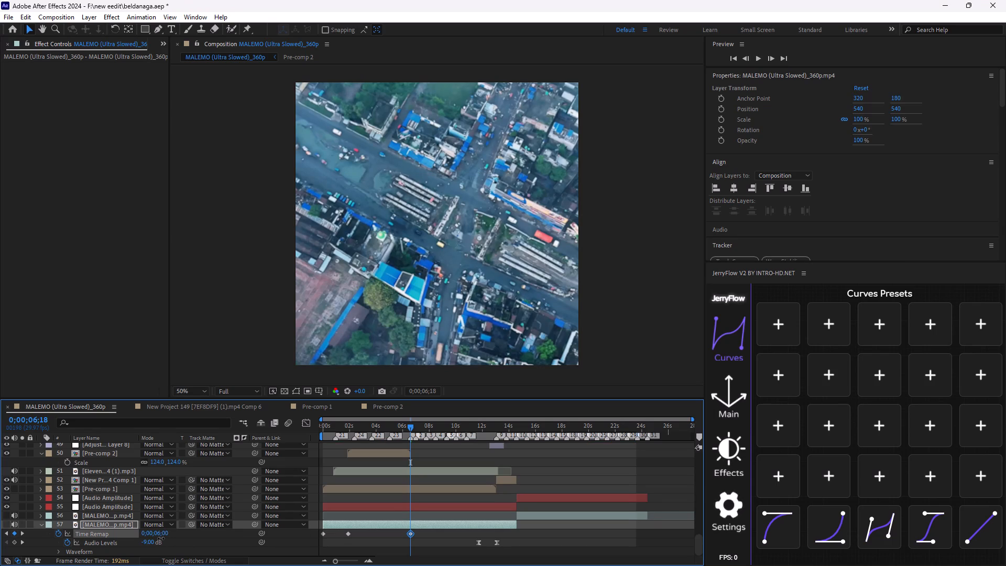
{"action": "left_click_drag", "start_coordinate": [161, 538], "coordinate": [151, 539]}
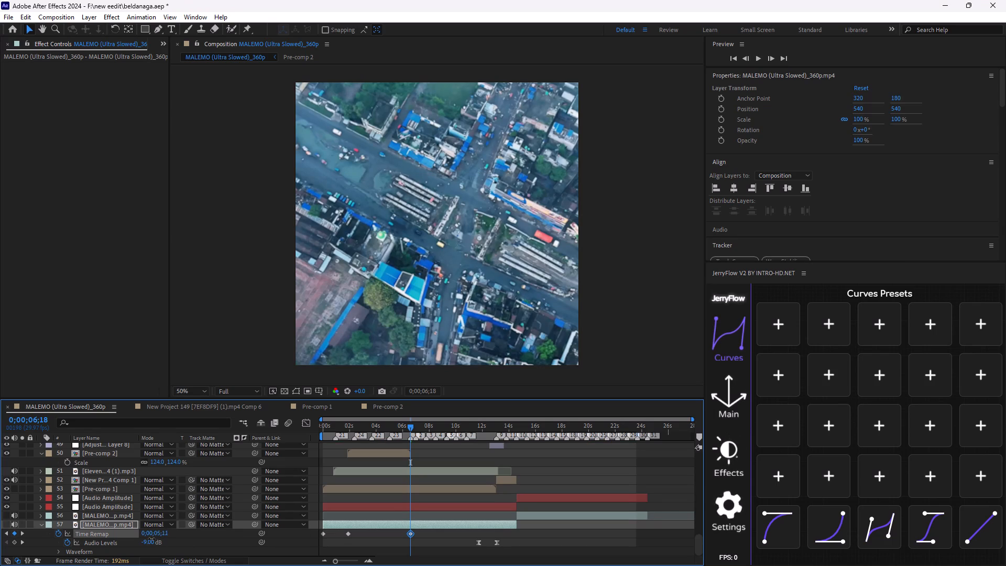
{"action": "left_click_drag", "start_coordinate": [151, 539], "coordinate": [137, 535]}
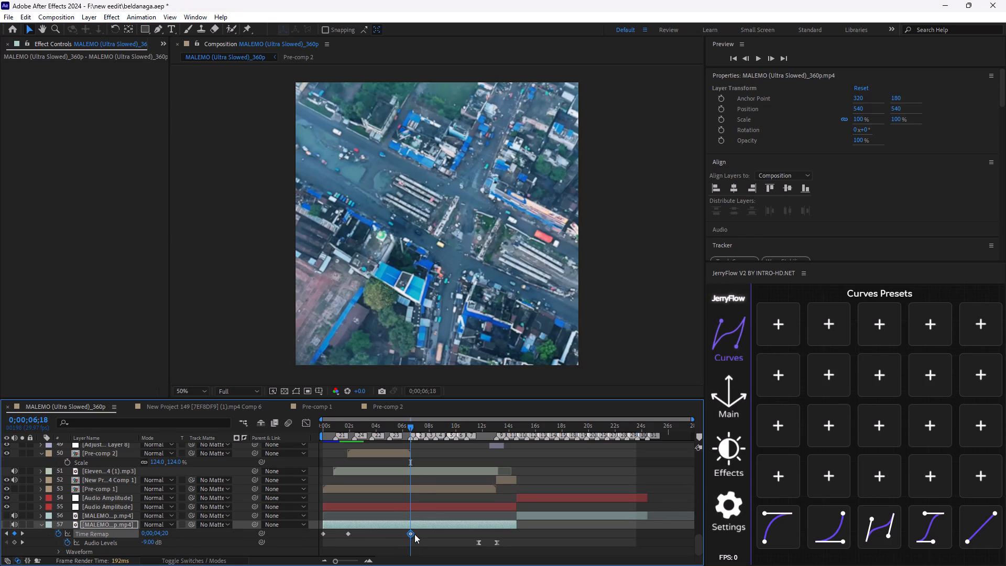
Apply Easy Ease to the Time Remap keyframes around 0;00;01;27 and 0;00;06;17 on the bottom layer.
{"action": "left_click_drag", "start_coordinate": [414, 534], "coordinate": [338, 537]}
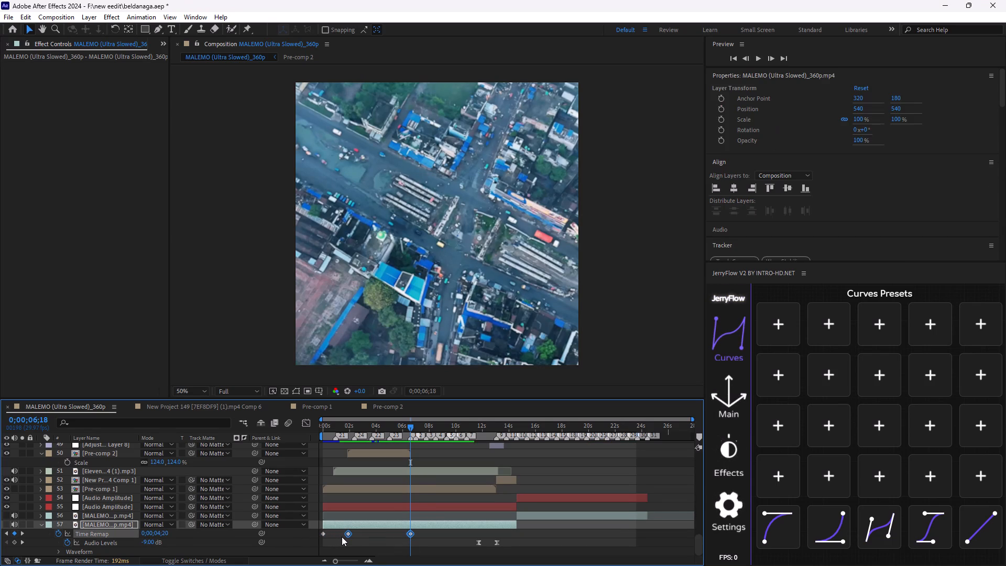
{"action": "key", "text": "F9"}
Play back the composition from the start twice and examine the eased time remapping through the caption section.
{"action": "left_click_drag", "start_coordinate": [412, 423], "coordinate": [325, 454]}
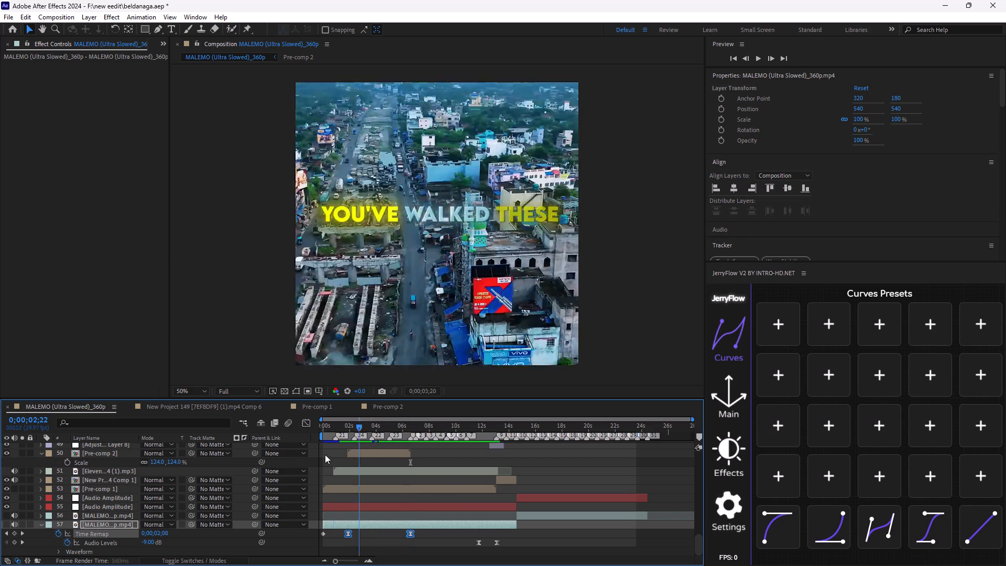
{"action": "left_click_drag", "start_coordinate": [325, 454], "coordinate": [313, 456]}
{"action": "key", "text": "space"}
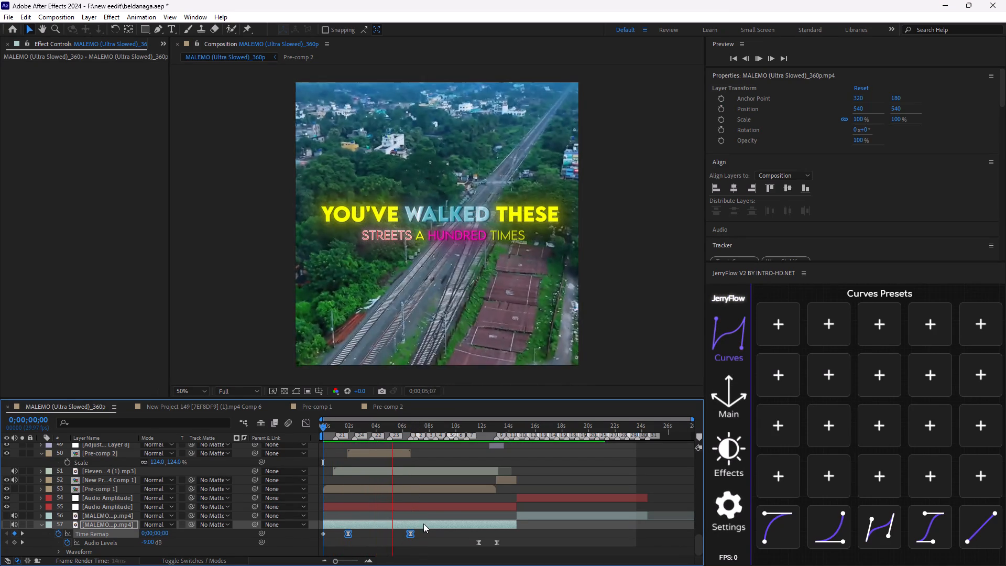
{"action": "key", "text": "space"}
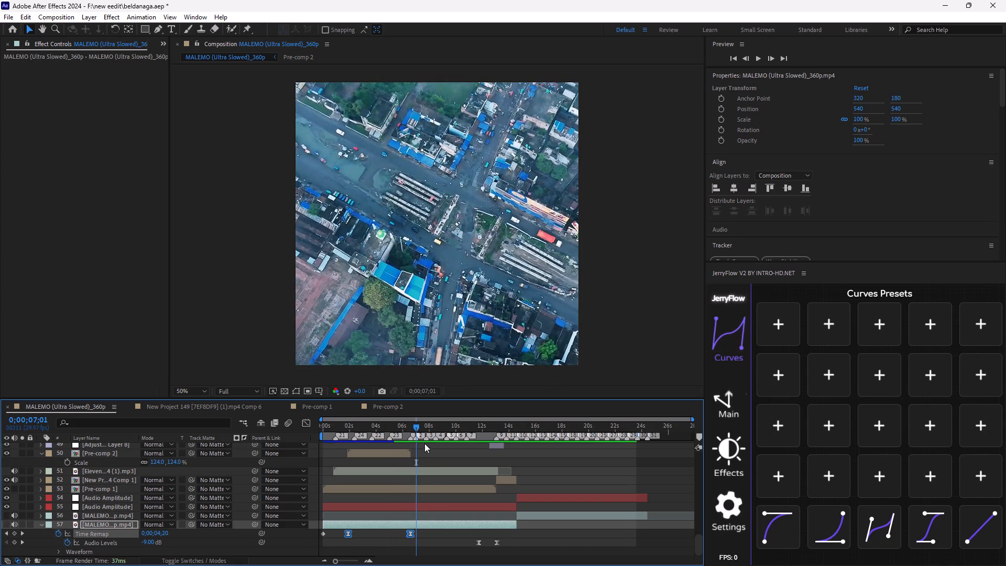
{"action": "left_click_drag", "start_coordinate": [415, 431], "coordinate": [313, 458]}
{"action": "key", "text": "space"}
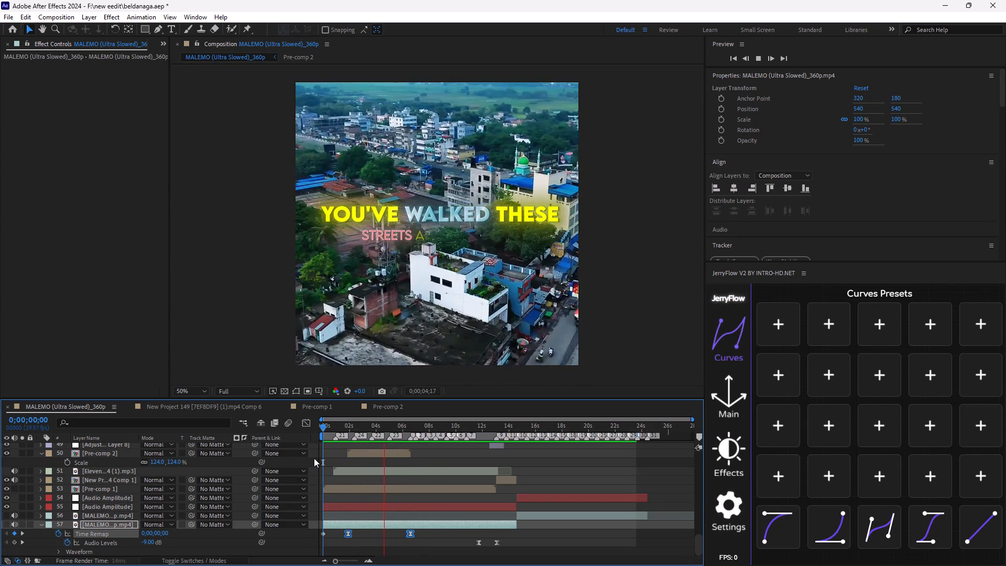
{"action": "key", "text": "space"}
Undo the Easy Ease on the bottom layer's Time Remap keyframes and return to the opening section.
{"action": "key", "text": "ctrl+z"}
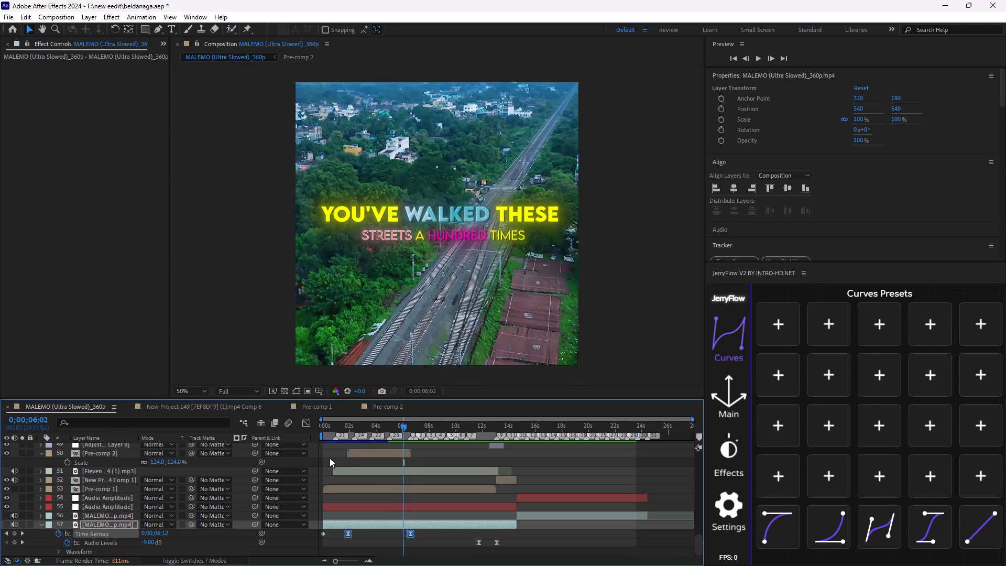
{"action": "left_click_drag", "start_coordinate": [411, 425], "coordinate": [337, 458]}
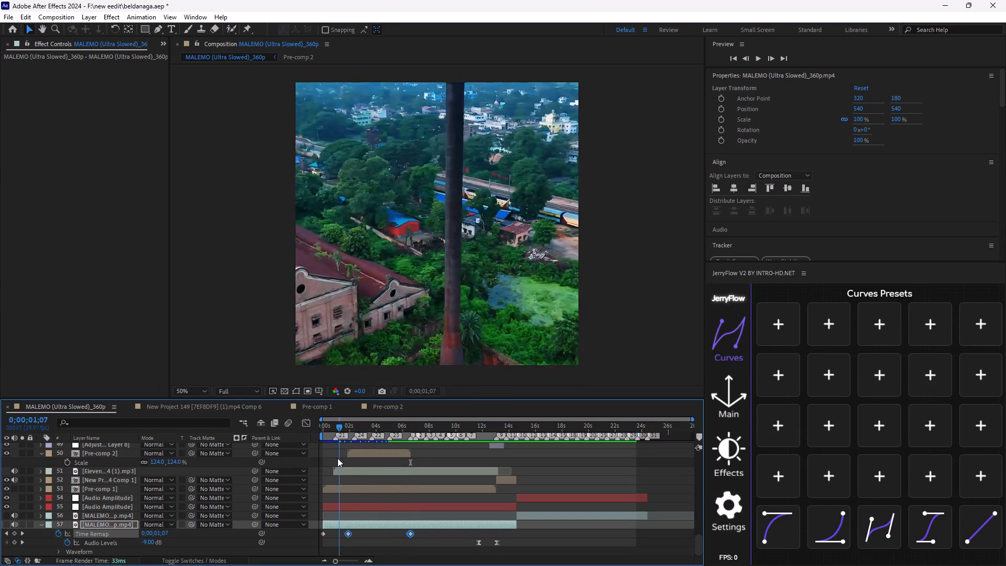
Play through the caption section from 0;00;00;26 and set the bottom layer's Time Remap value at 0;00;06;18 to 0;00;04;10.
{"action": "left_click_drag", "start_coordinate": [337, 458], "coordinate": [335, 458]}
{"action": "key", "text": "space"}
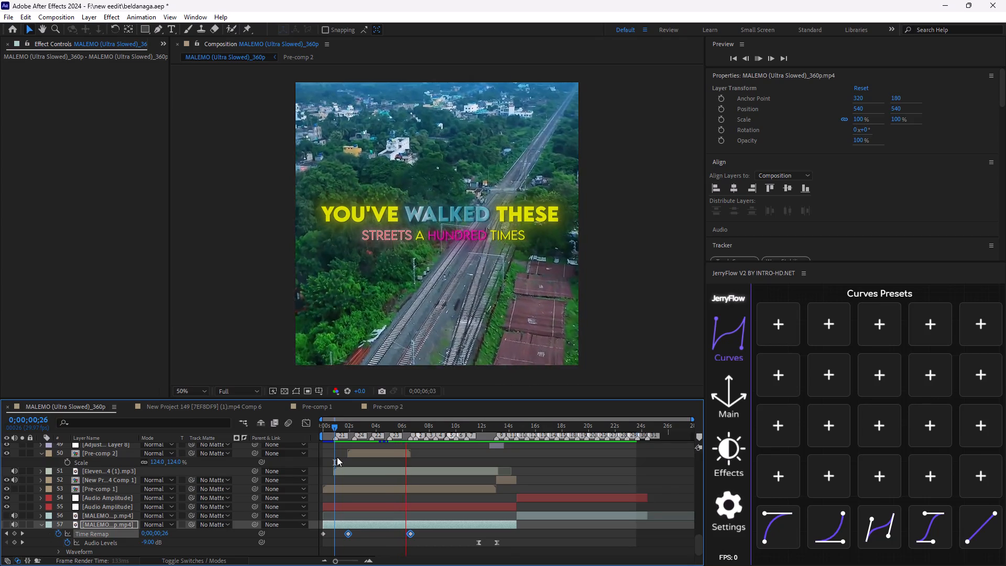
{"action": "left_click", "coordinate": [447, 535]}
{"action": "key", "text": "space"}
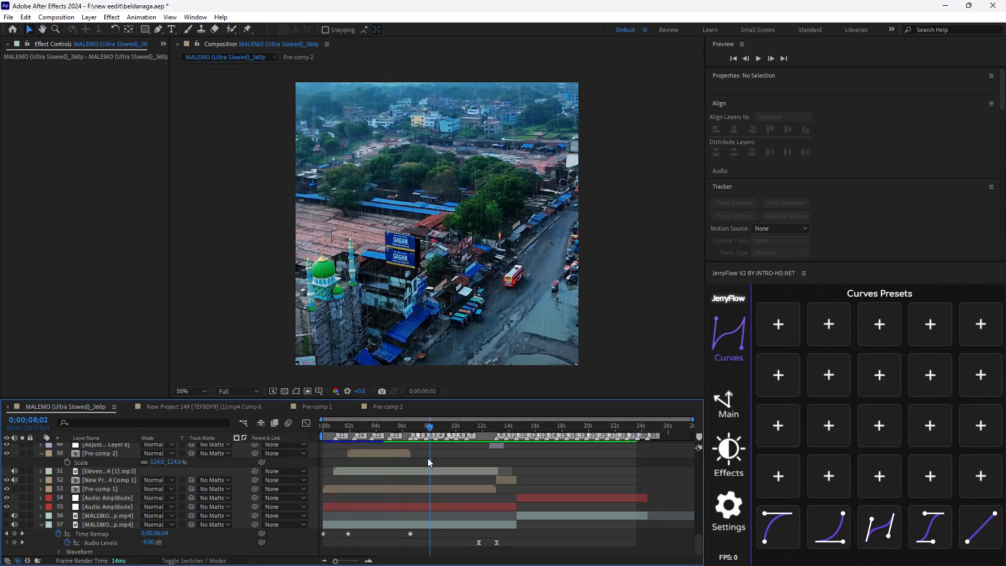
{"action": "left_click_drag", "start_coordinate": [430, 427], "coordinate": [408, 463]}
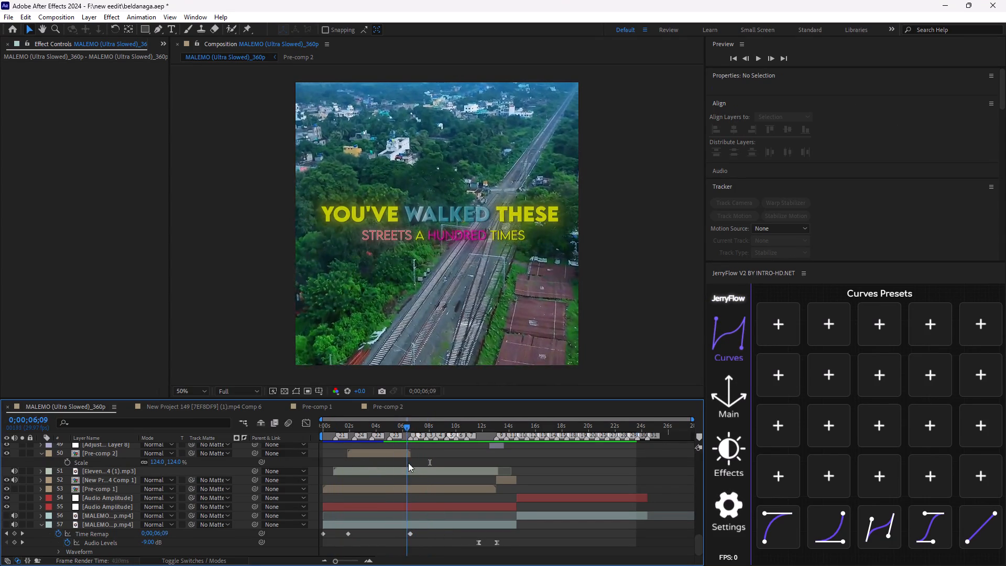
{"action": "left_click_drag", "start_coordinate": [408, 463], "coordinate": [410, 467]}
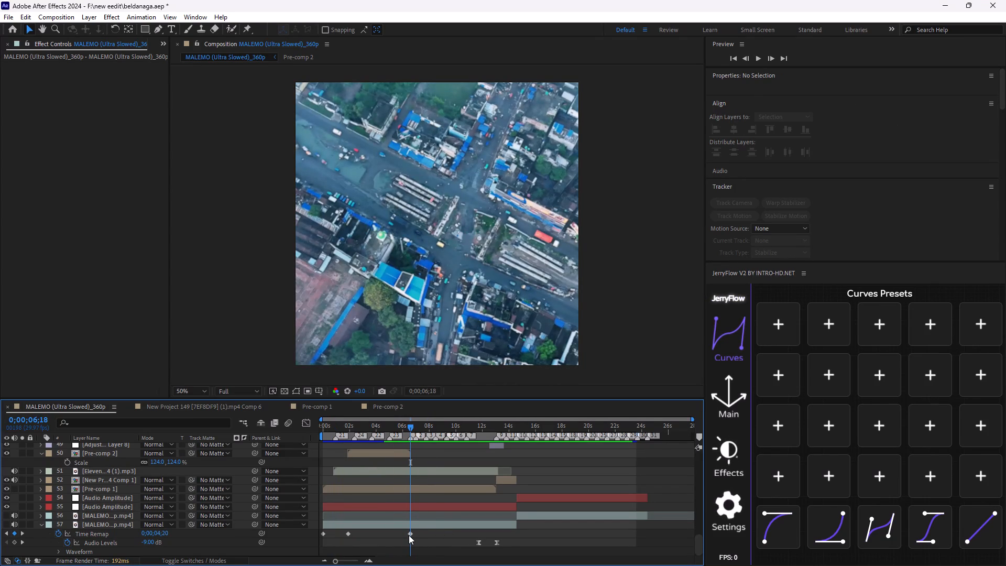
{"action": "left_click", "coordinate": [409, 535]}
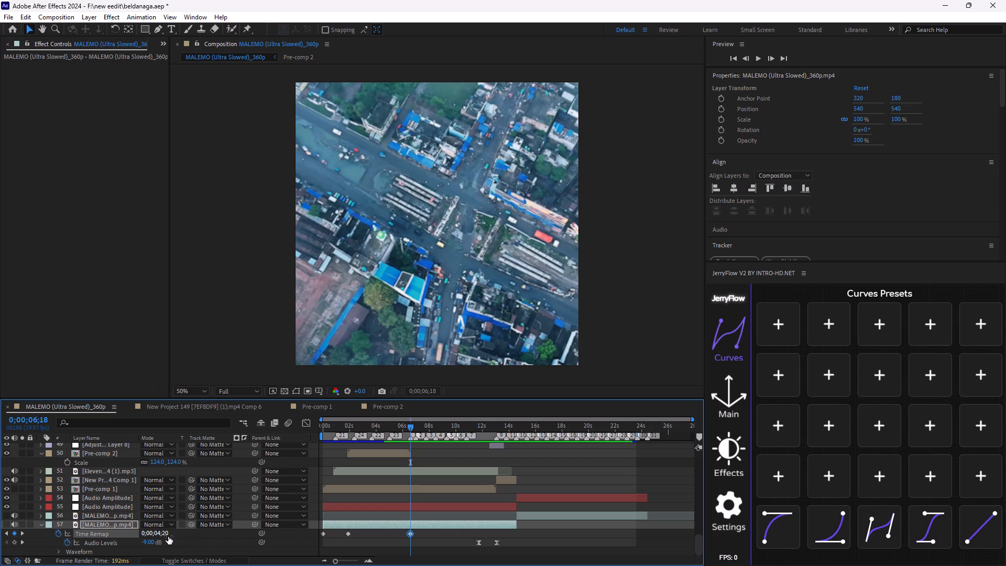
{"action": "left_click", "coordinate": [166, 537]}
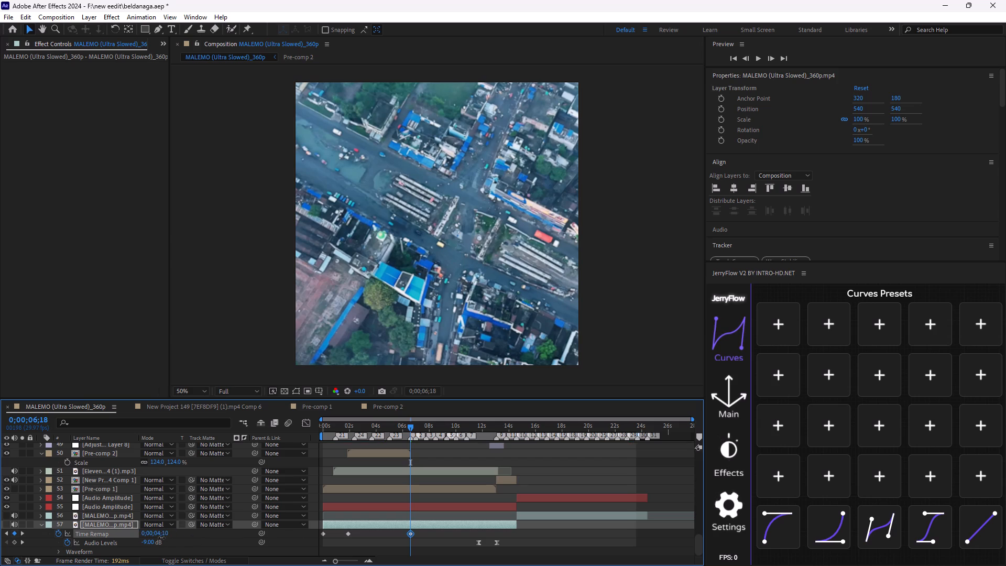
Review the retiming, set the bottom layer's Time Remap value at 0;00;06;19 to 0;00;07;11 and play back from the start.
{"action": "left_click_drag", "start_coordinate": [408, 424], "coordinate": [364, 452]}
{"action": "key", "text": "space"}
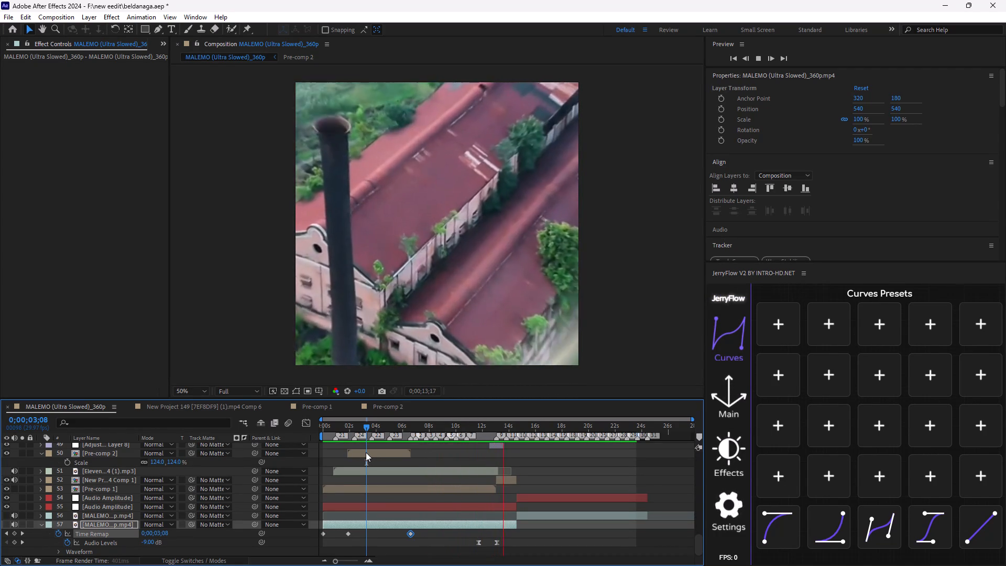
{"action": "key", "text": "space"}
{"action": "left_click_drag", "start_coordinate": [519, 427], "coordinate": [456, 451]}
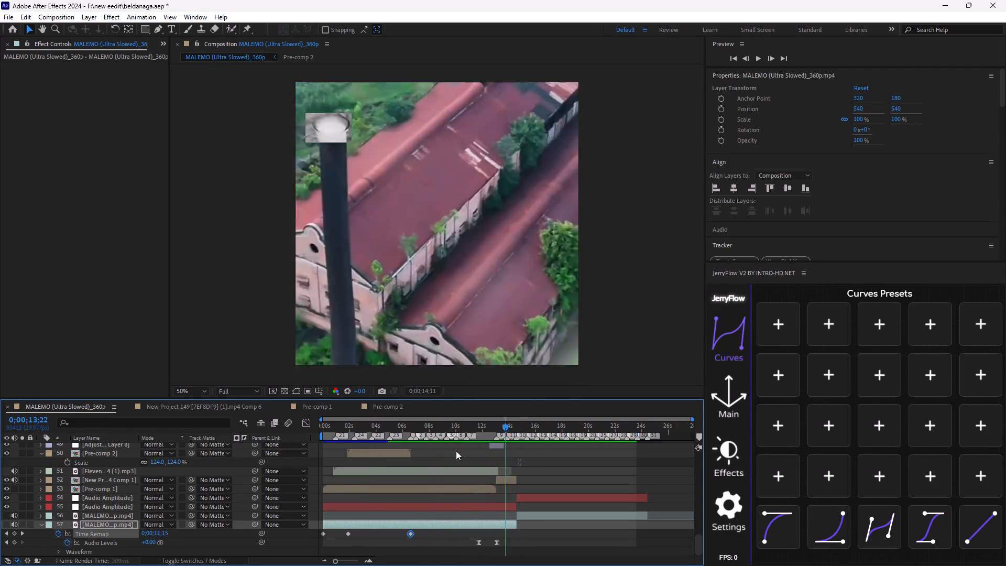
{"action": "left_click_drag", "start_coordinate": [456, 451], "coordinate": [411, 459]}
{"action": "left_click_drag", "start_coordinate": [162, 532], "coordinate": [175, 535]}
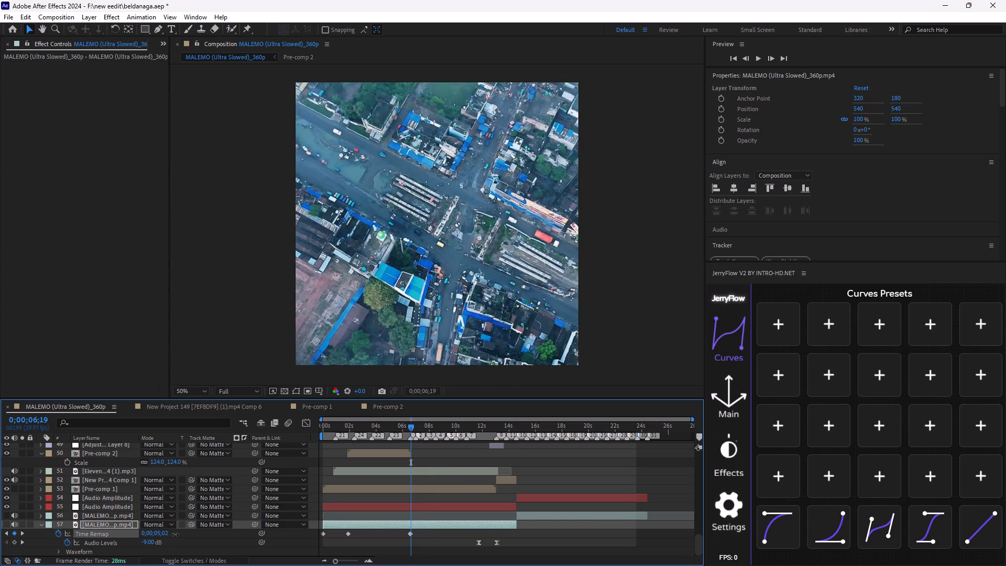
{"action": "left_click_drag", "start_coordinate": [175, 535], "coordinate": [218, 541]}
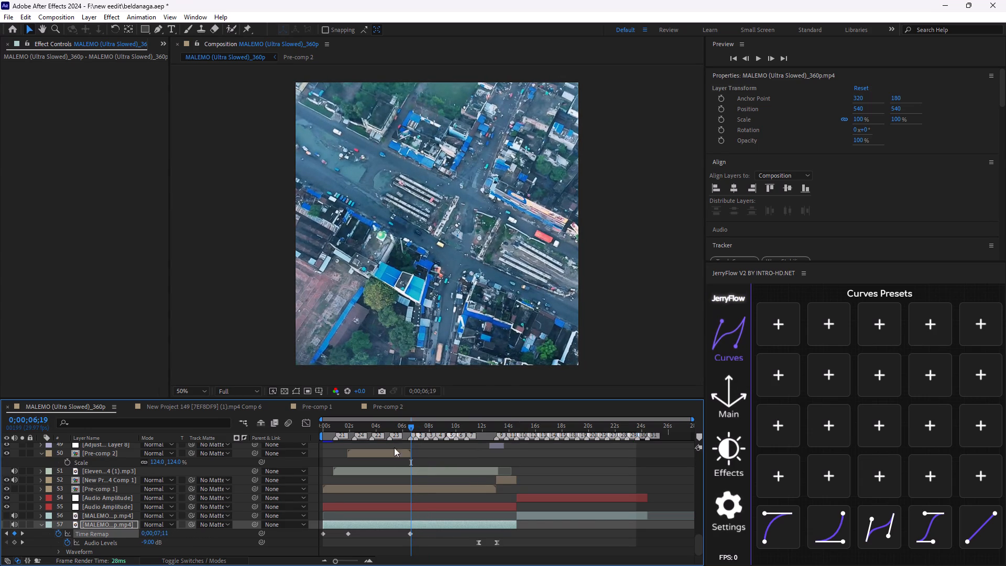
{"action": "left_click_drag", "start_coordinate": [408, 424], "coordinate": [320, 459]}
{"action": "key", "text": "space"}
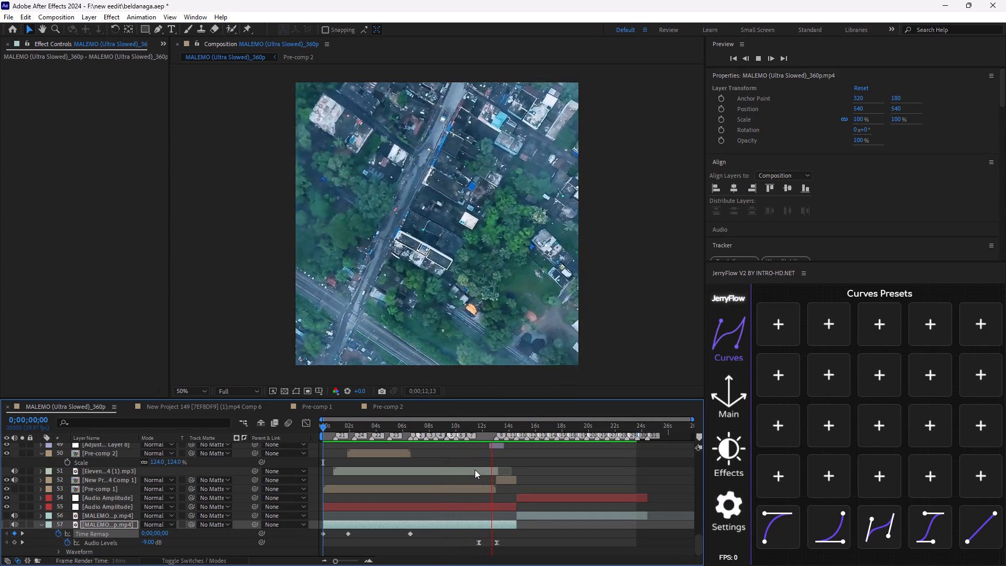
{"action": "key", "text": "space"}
Undo the bottom layer's Time Remap changes back to before time remapping was enabled.
{"action": "left_click_drag", "start_coordinate": [451, 537], "coordinate": [345, 540]}
{"action": "key", "text": "ctrl+z"}
{"action": "key", "text": "ctrl+z"}
{"action": "key", "text": "ctrl+z"}
{"action": "key", "text": "ctrl+z"}
{"action": "key", "text": "ctrl+z"}
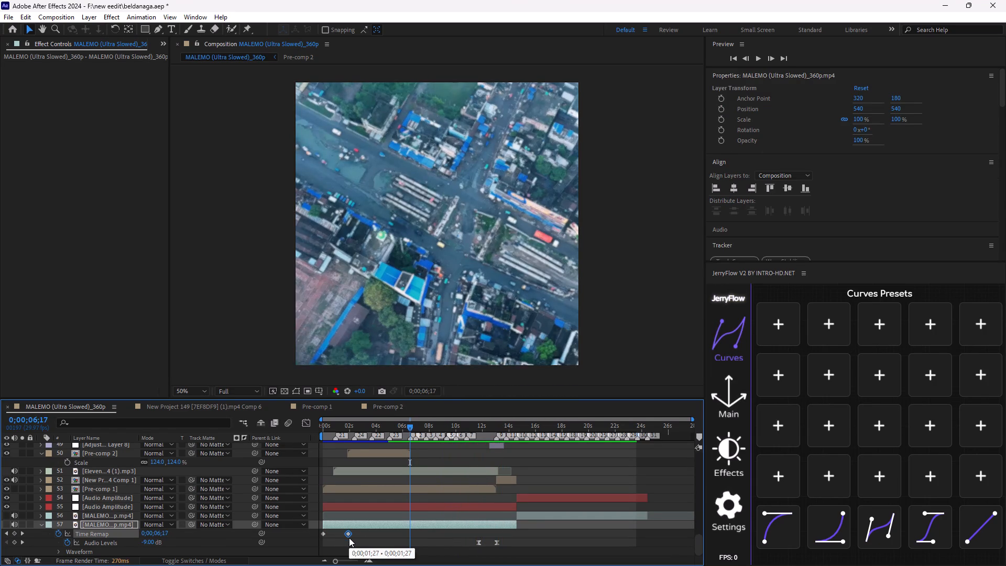
{"action": "key", "text": "ctrl+z"}
Play back the caption section repeatedly from about 0;00;01;23 and examine the footage and timing where the caption ends.
{"action": "key", "text": "space"}
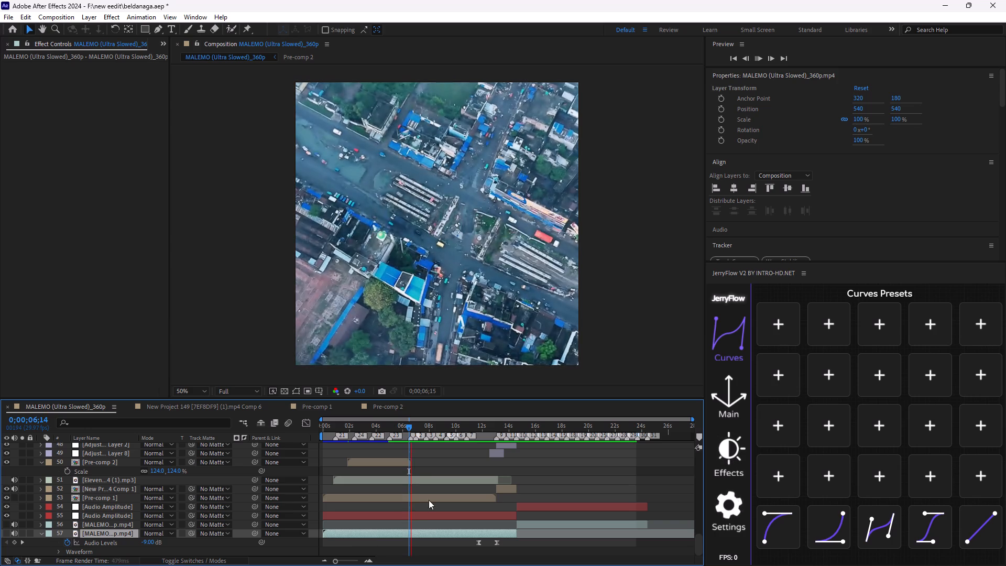
{"action": "key", "text": "space"}
{"action": "left_click_drag", "start_coordinate": [422, 425], "coordinate": [346, 455]}
{"action": "key", "text": "space"}
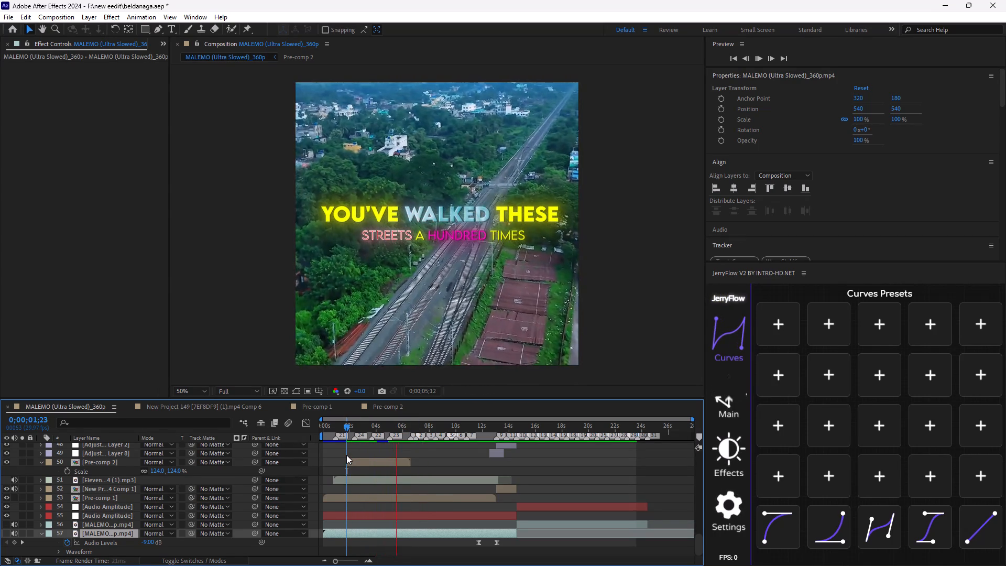
{"action": "key", "text": "space"}
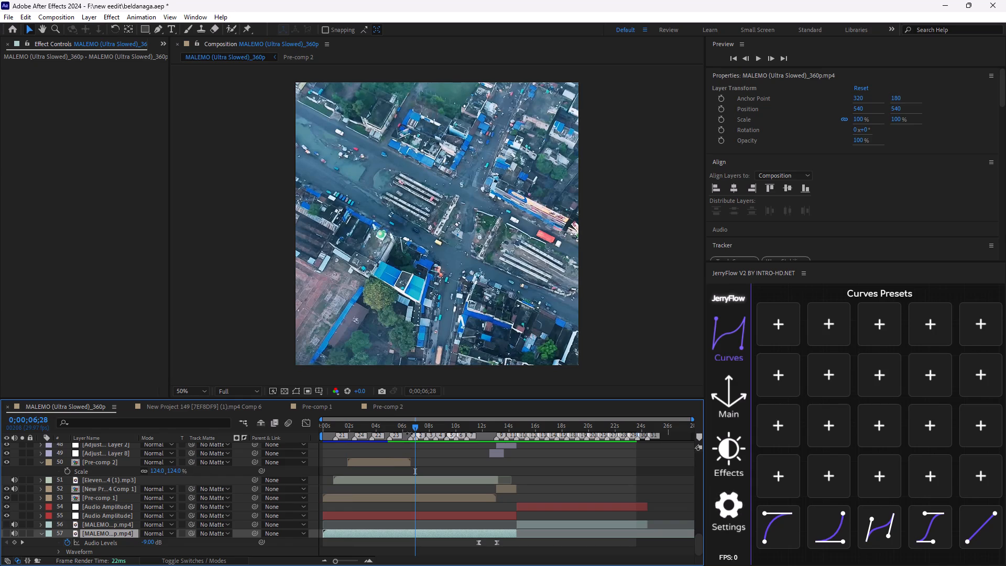
{"action": "left_click_drag", "start_coordinate": [410, 428], "coordinate": [388, 440]}
{"action": "key", "text": "space"}
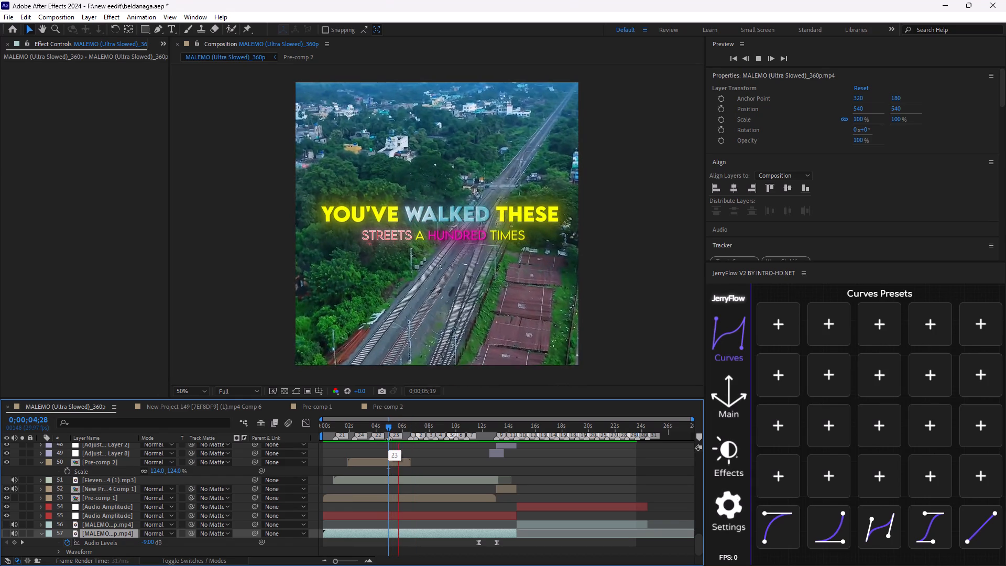
{"action": "key", "text": "space"}
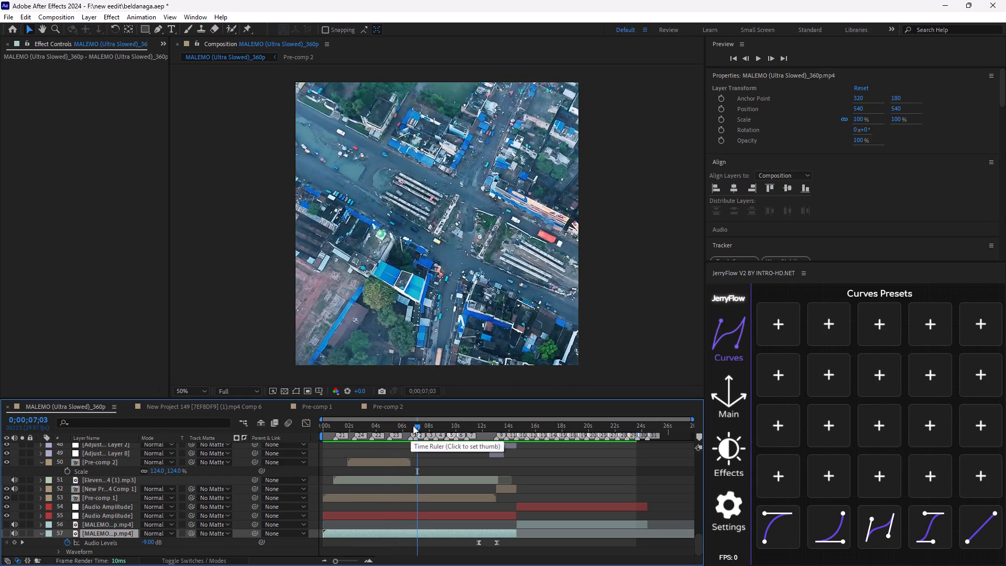
{"action": "left_click_drag", "start_coordinate": [413, 426], "coordinate": [346, 456]}
{"action": "key", "text": "space"}
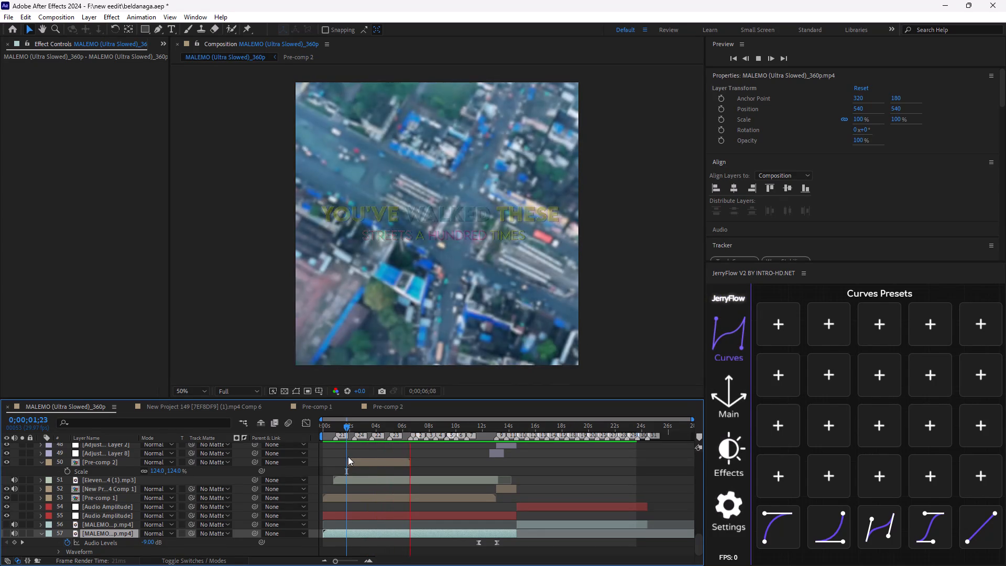
{"action": "key", "text": "space"}
Duplicate the Pre-comp 2 caption layer and place the copy right after the original, starting at 0;00;06;18.
{"action": "left_click_drag", "start_coordinate": [418, 427], "coordinate": [411, 429]}
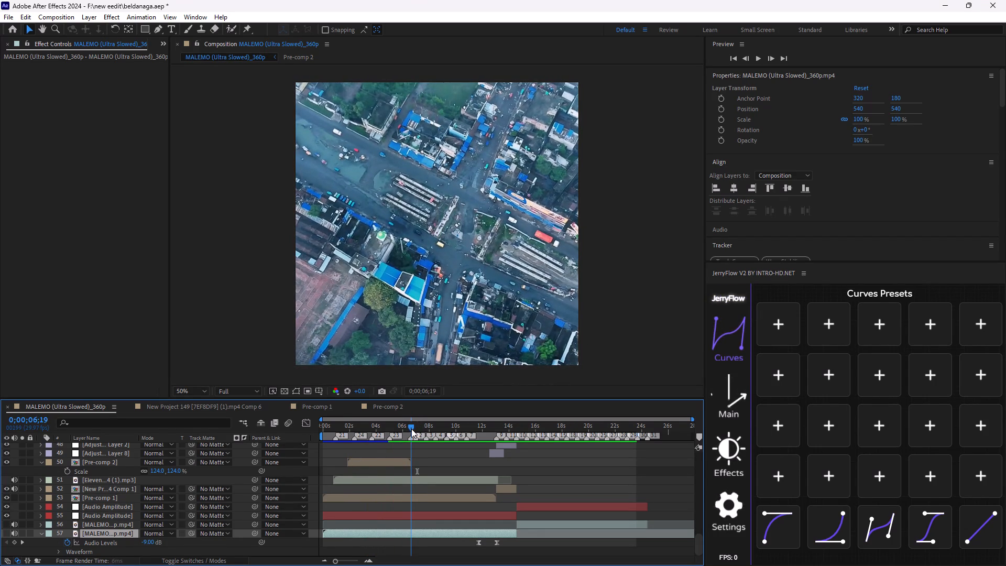
{"action": "left_click_drag", "start_coordinate": [411, 429], "coordinate": [411, 429]}
{"action": "left_click", "coordinate": [406, 463]}
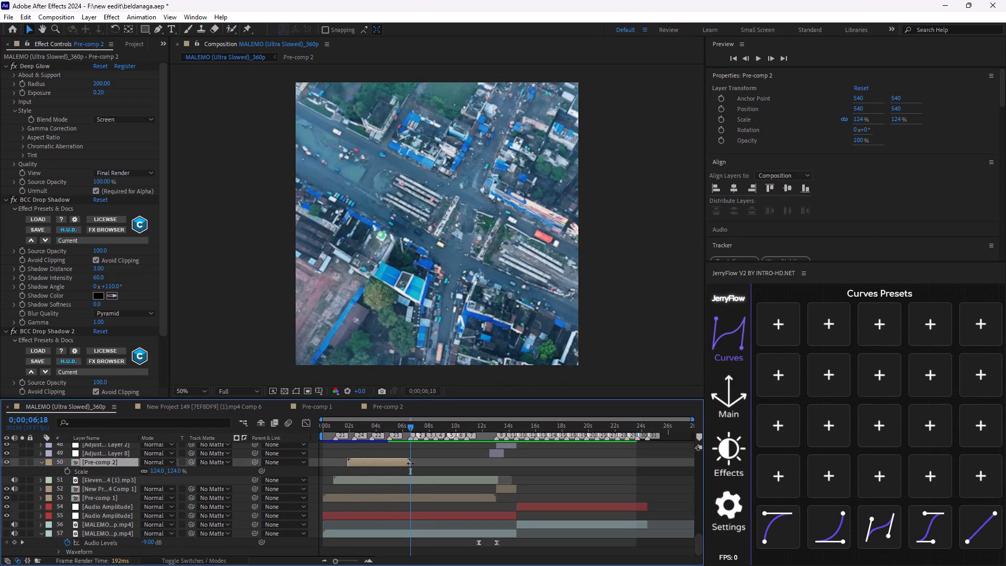
{"action": "key", "text": "ctrl+shift+d"}
{"action": "left_click_drag", "start_coordinate": [395, 466], "coordinate": [460, 524]}
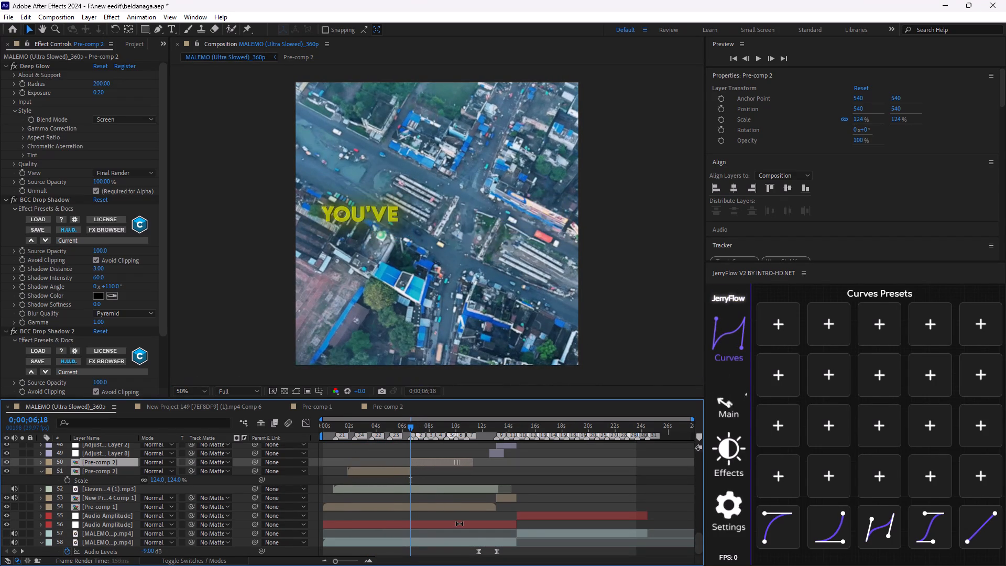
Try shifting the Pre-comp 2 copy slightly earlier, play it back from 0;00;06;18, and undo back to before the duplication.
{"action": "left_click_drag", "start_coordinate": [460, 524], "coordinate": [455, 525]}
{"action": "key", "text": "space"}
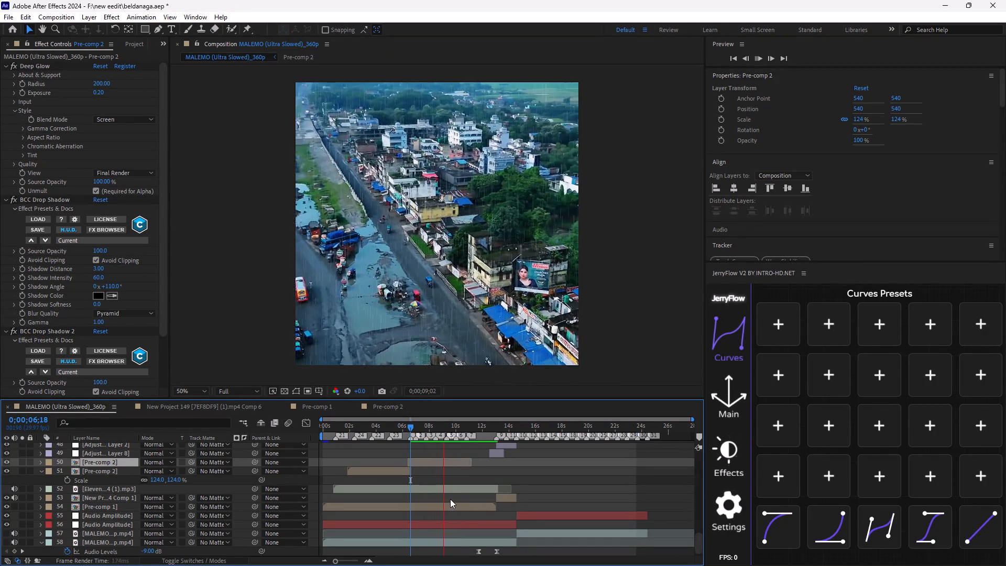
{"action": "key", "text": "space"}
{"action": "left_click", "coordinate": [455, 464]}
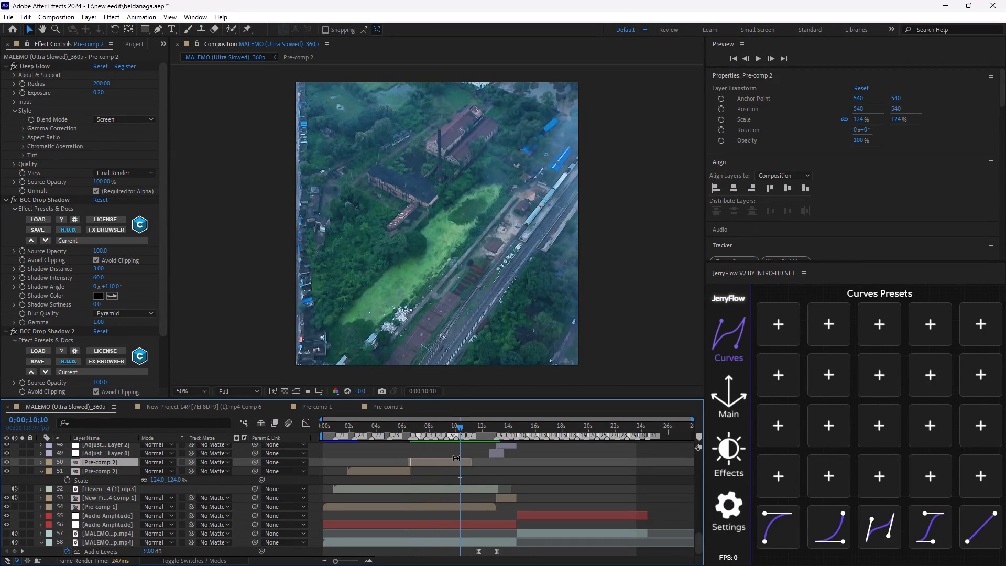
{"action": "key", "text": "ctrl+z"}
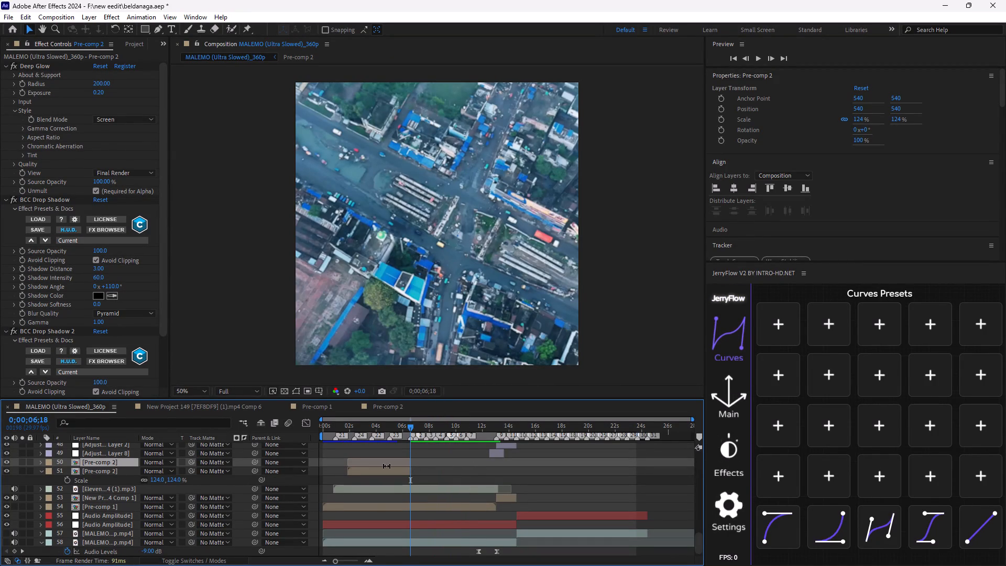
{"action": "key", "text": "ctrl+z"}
Duplicate the Pre-comp 2 caption layer, place the copy right after the original at about 0;00;06;18, and play the join from 0;00;04;11.
{"action": "key", "text": "ctrl+d"}
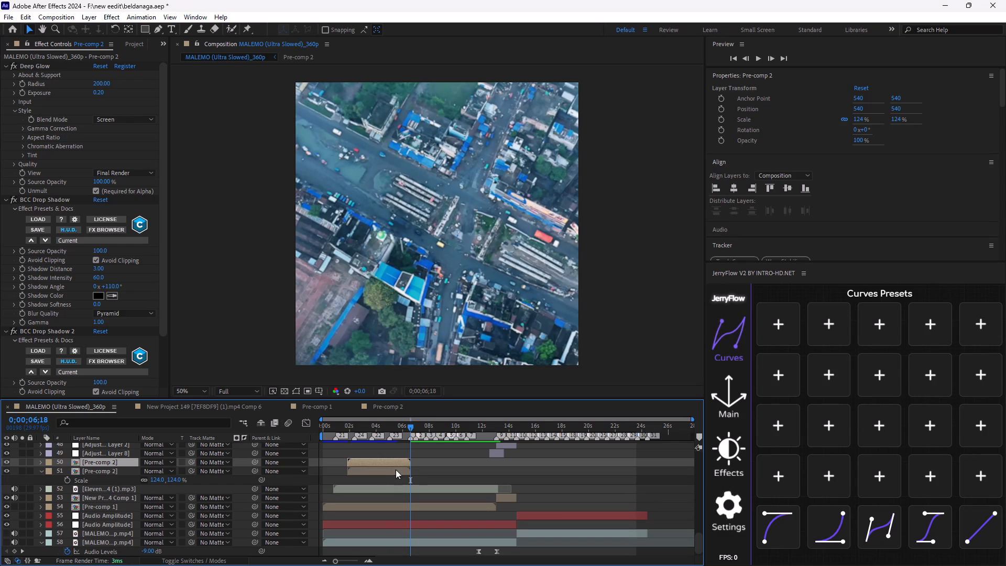
{"action": "left_click_drag", "start_coordinate": [393, 462], "coordinate": [457, 498]}
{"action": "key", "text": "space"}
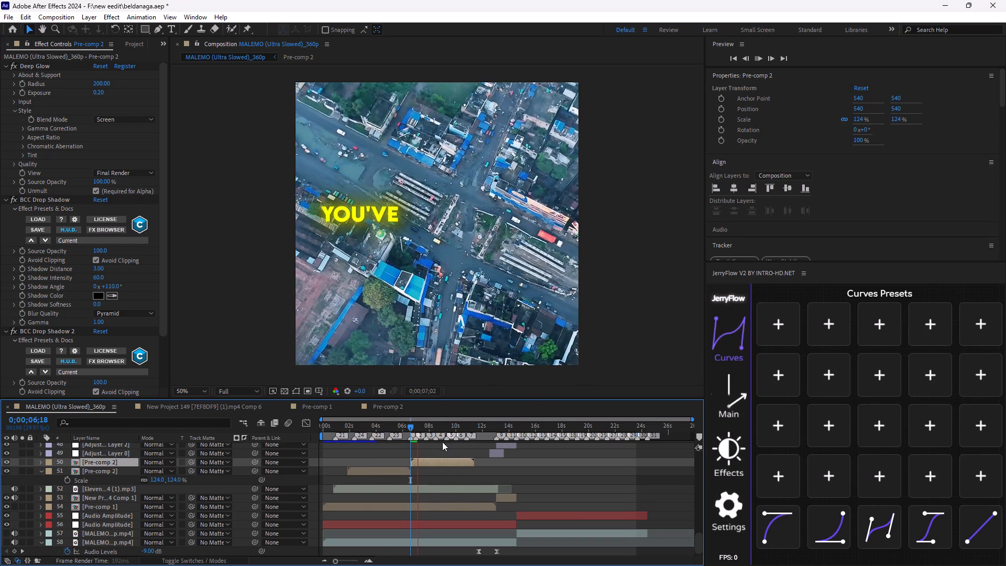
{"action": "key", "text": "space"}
{"action": "left_click_drag", "start_coordinate": [420, 426], "coordinate": [380, 442]}
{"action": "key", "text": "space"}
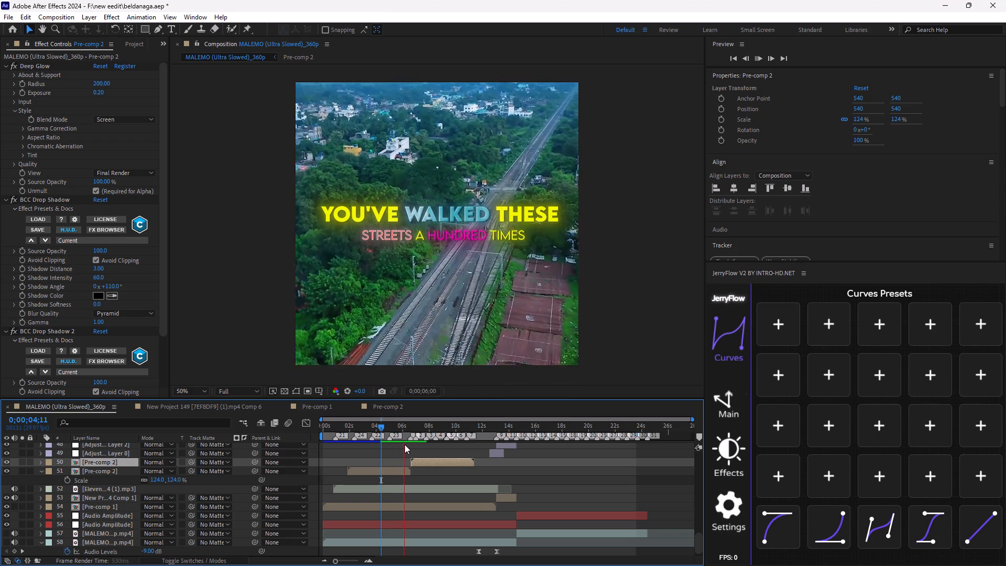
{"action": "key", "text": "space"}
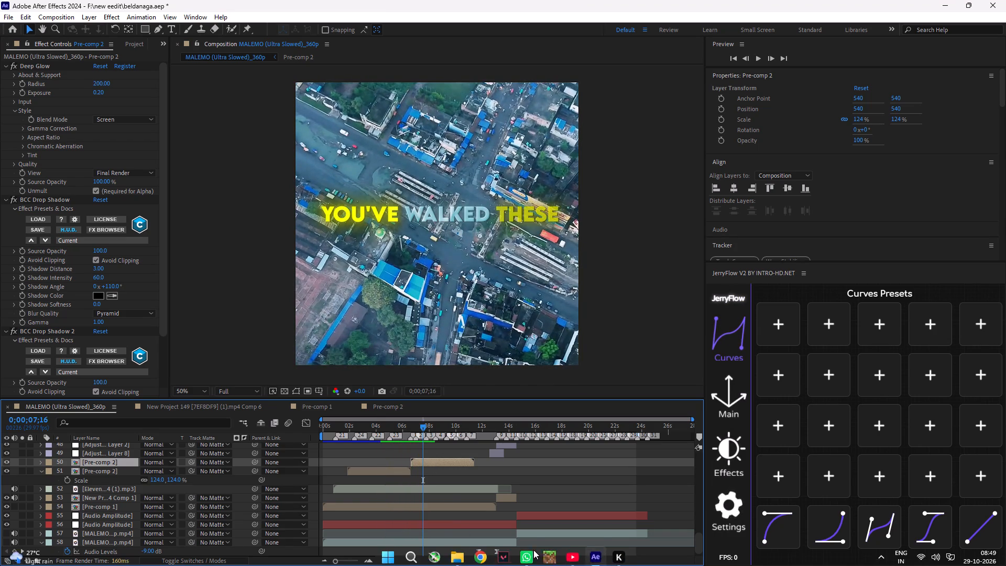
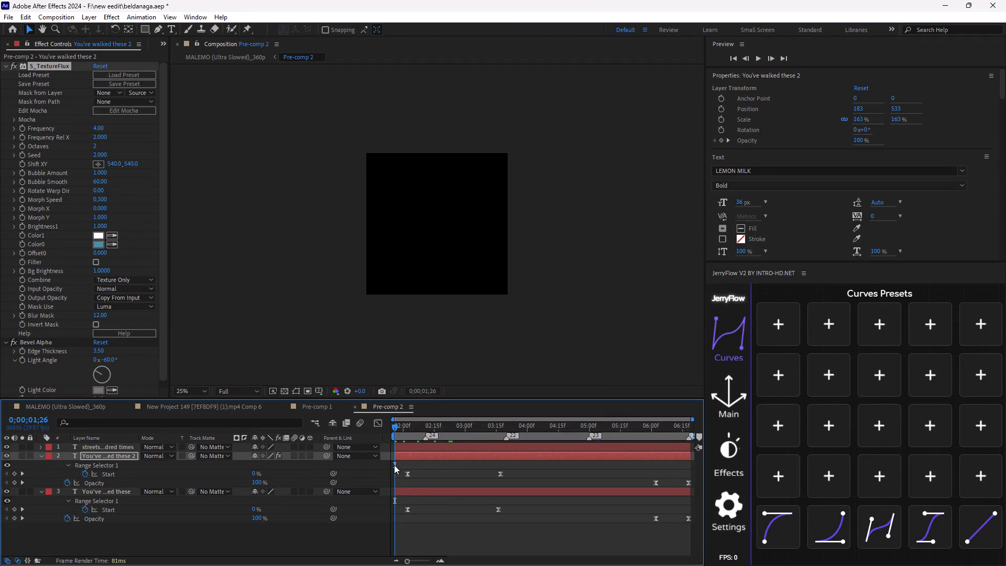
Replace the text of the "You've walked these 2" layer in Pre-comp 2 with "but have you ever really seen Beldanga?" and check its start.
{"action": "left_click", "coordinate": [464, 454]}
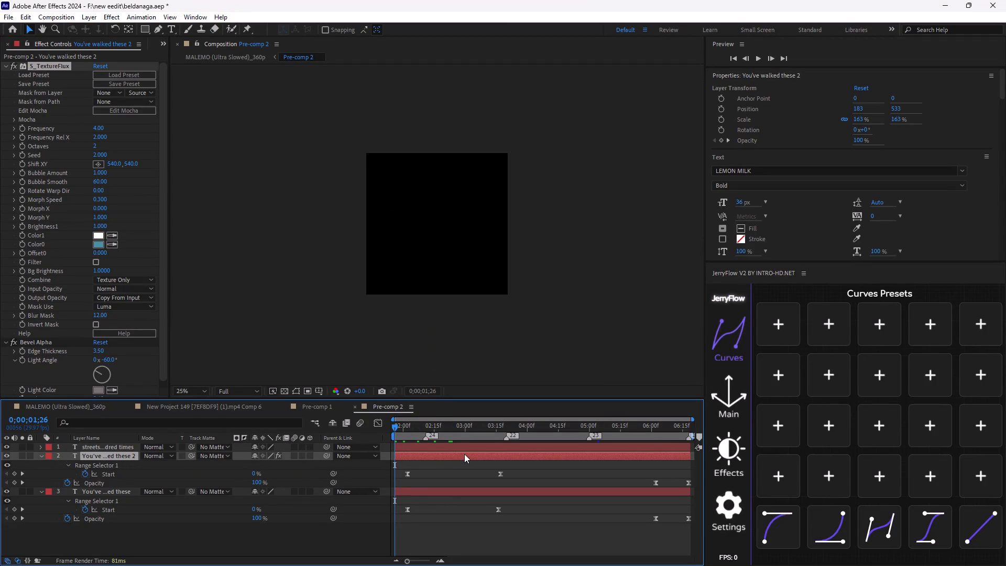
{"action": "left_click_drag", "start_coordinate": [395, 427], "coordinate": [449, 447]}
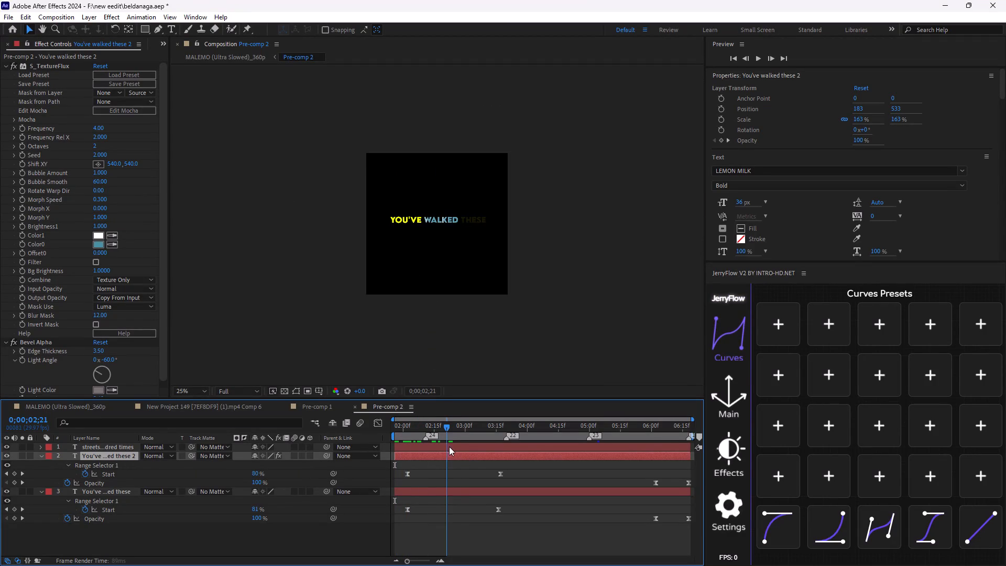
{"action": "left_click_drag", "start_coordinate": [449, 447], "coordinate": [455, 449]}
{"action": "double_click", "coordinate": [470, 456]}
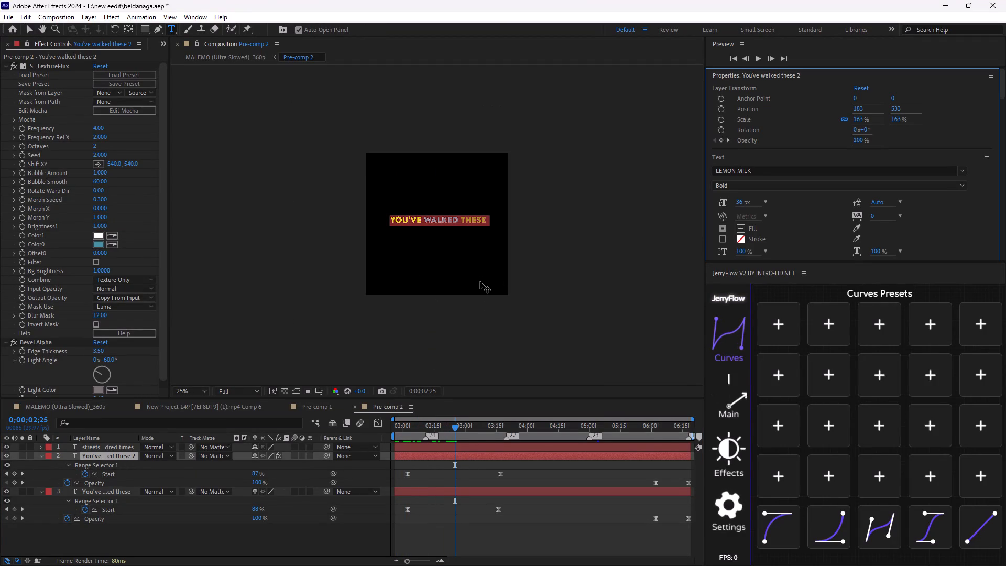
{"action": "key", "text": "ctrl+v"}
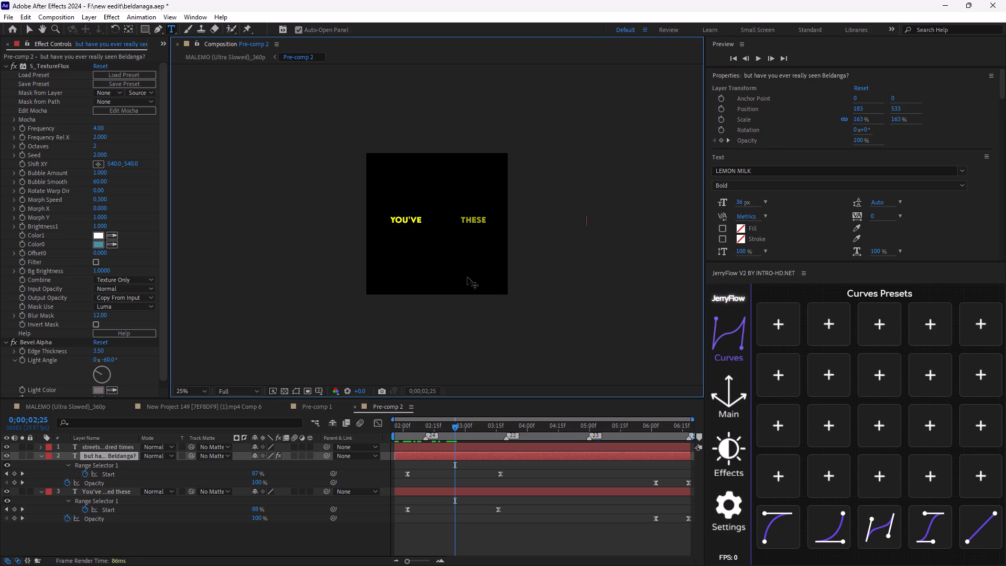
{"action": "left_click_drag", "start_coordinate": [453, 426], "coordinate": [407, 440]}
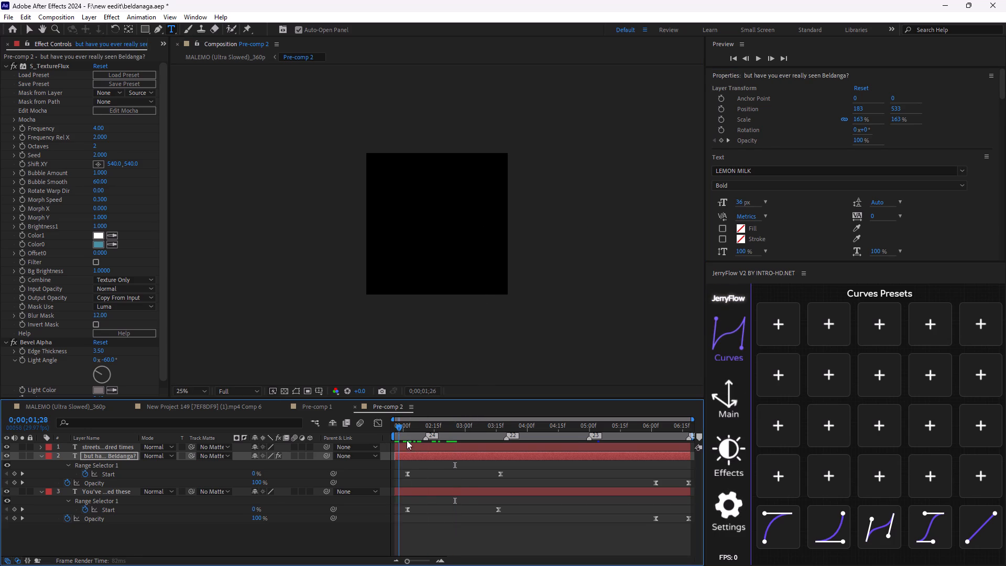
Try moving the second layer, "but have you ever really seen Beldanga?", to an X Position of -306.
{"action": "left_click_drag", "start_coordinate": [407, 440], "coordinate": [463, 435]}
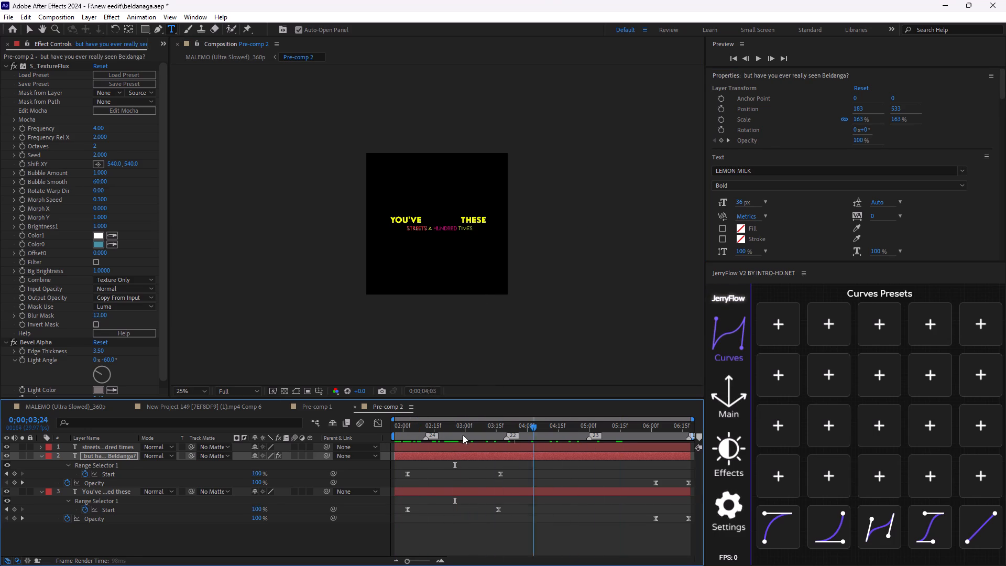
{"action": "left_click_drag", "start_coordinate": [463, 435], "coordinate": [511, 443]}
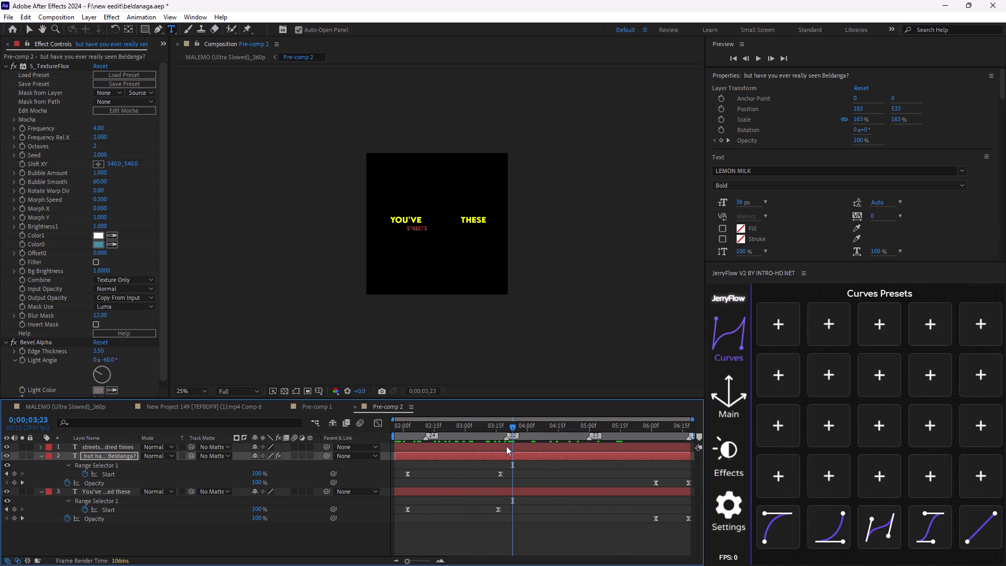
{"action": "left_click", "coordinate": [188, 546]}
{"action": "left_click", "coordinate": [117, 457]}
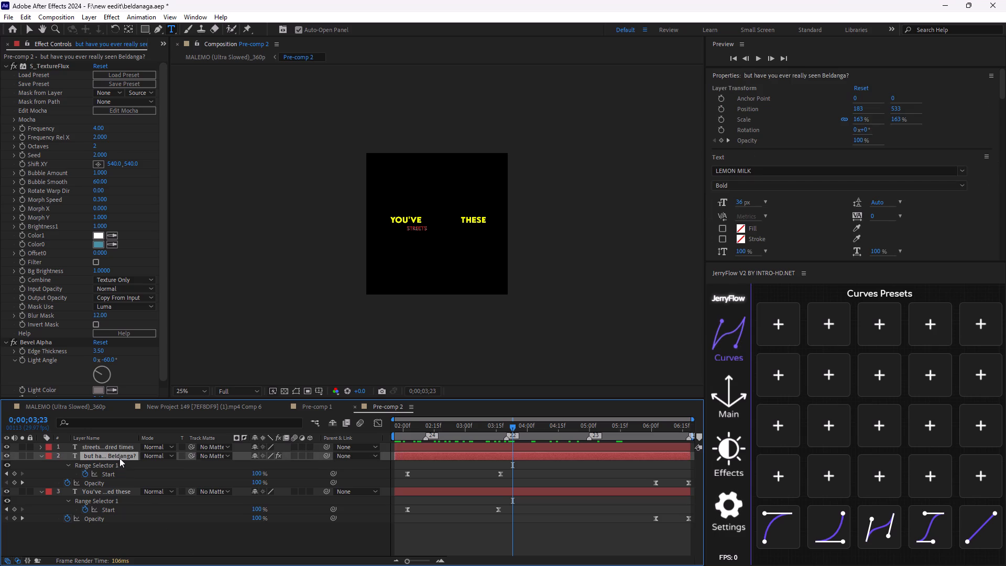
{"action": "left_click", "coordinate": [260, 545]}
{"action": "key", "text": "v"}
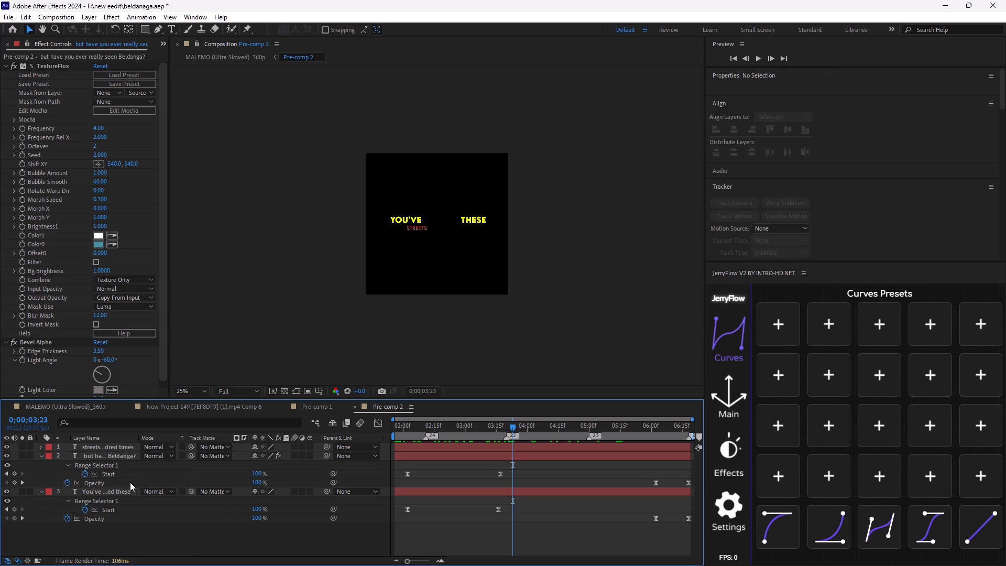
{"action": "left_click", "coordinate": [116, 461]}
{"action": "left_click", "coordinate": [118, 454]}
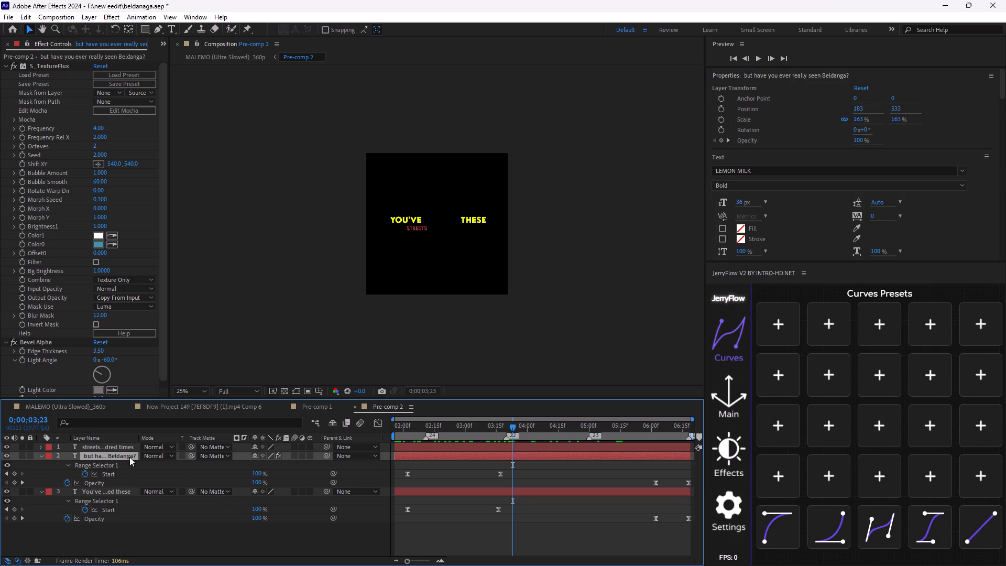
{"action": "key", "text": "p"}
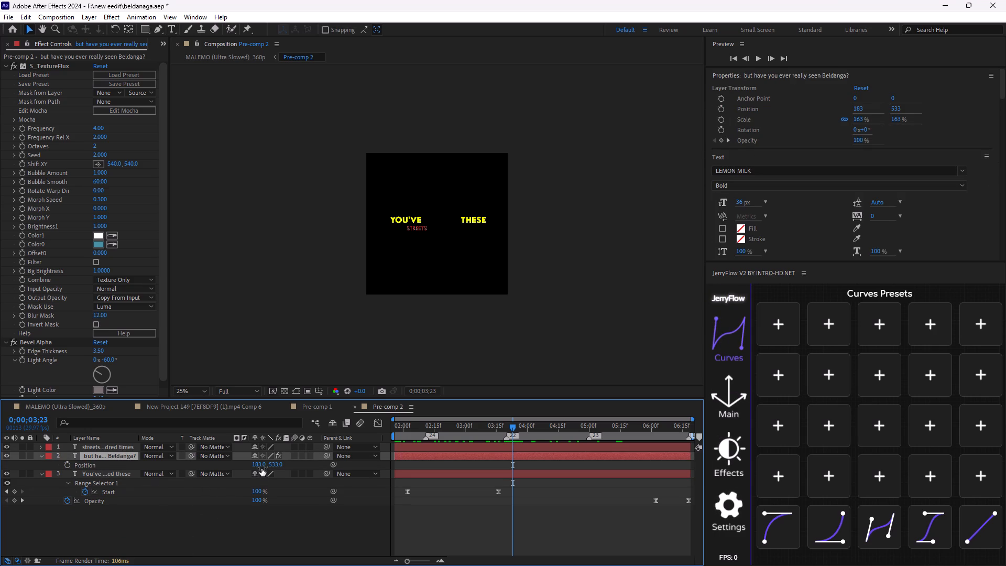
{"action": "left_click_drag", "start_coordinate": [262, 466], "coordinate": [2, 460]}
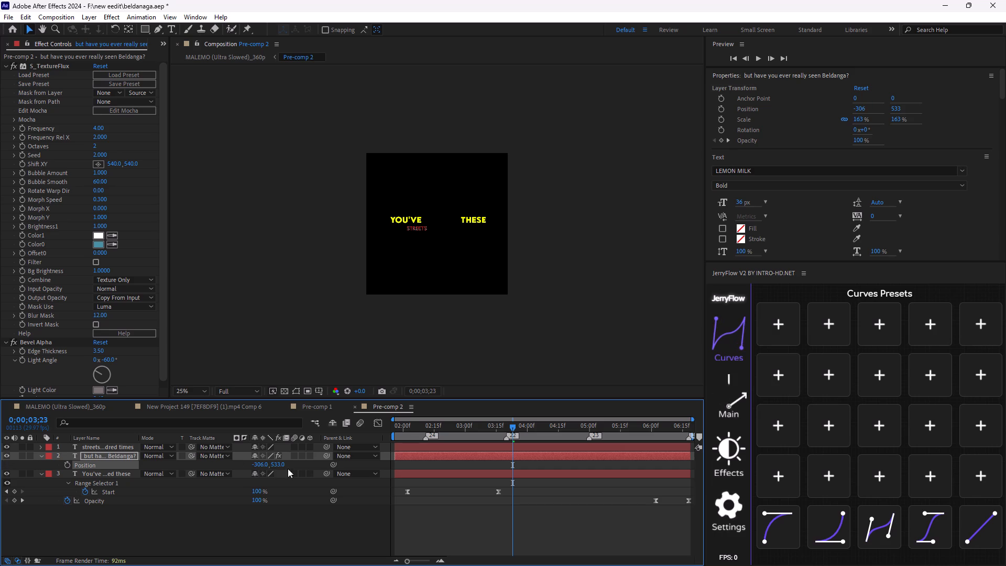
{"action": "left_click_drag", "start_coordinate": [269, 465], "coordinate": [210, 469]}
Undo the second layer's position changes and its text replacement, back to "You've walked these 2".
{"action": "key", "text": "ctrl+z"}
{"action": "key", "text": "ctrl+z"}
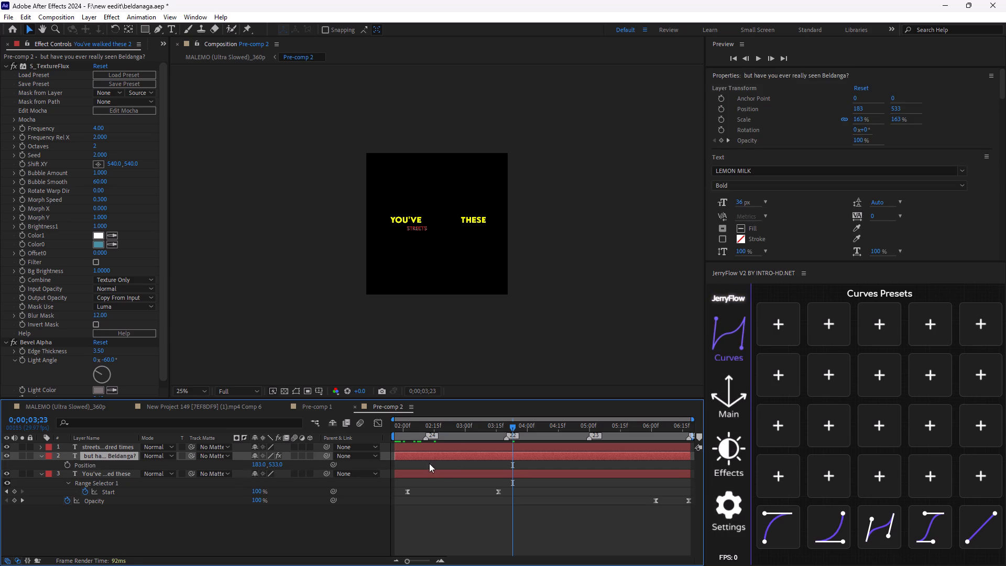
{"action": "key", "text": "ctrl+z"}
{"action": "key", "text": "ctrl+z"}
{"action": "key", "text": "ctrl+z"}
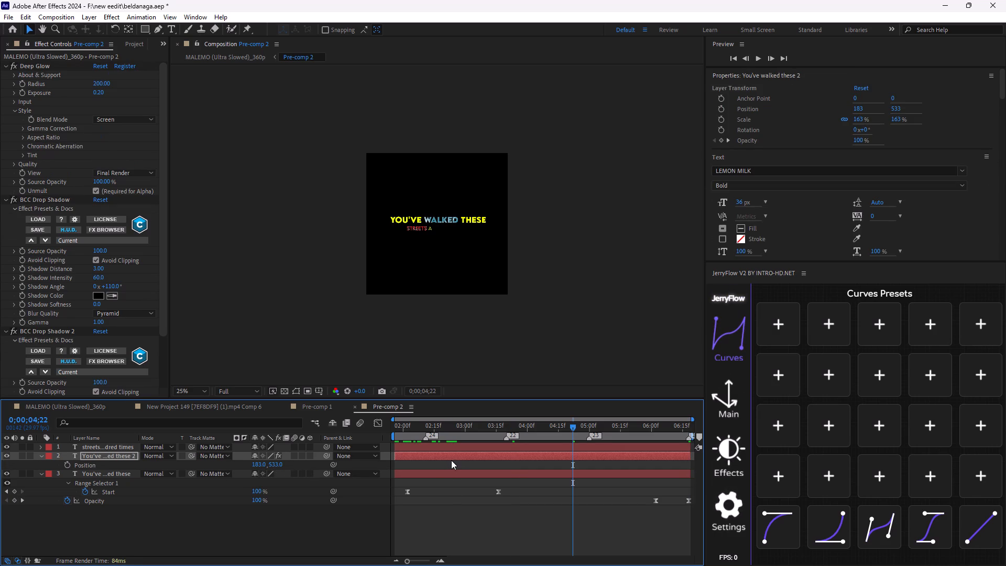
{"action": "key", "text": "ctrl+z"}
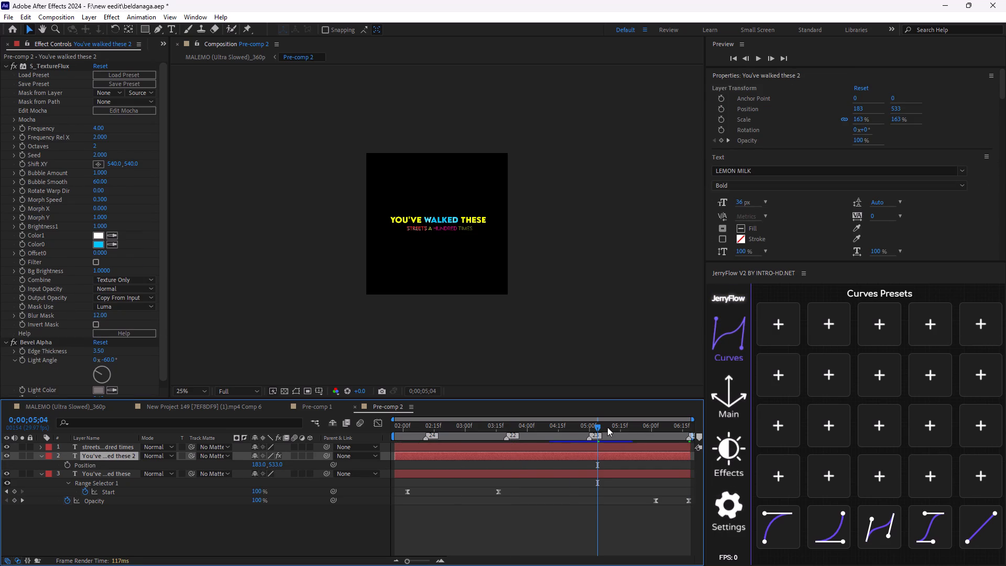
Scrub through the caption between 0;00;01;26 and 0;00;05;21 and examine how its words appear.
{"action": "left_click_drag", "start_coordinate": [596, 427], "coordinate": [610, 442]}
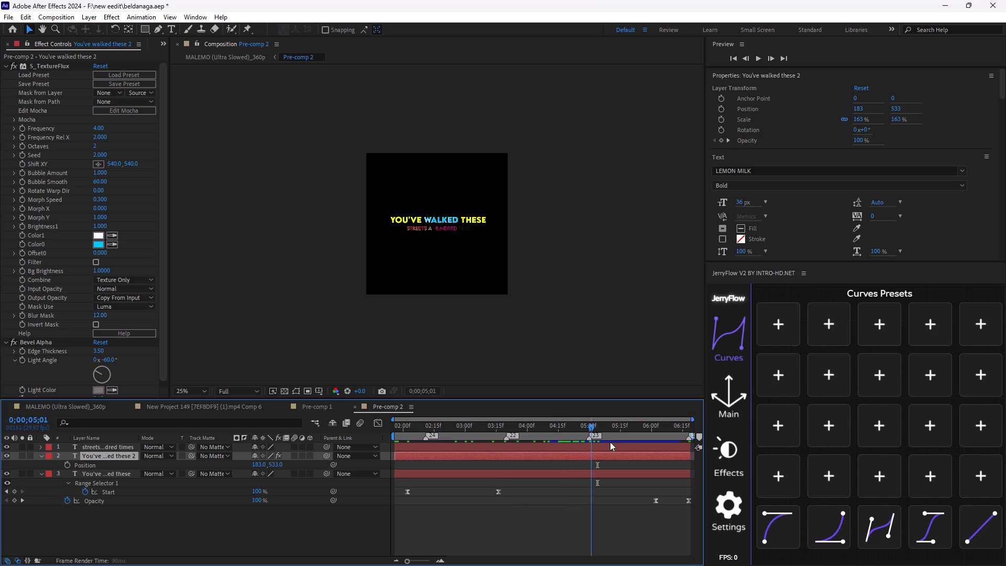
{"action": "left_click_drag", "start_coordinate": [610, 442], "coordinate": [630, 443]}
{"action": "scroll", "coordinate": [471, 246], "scroll_direction": "up", "scroll_amount": 2}
{"action": "scroll", "coordinate": [472, 260], "scroll_direction": "down", "scroll_amount": 1}
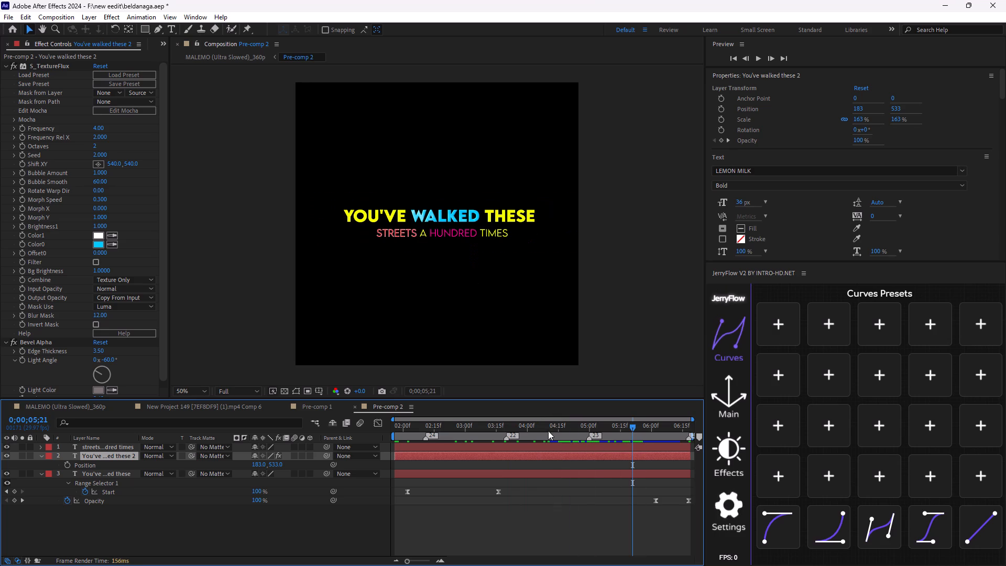
{"action": "left_click_drag", "start_coordinate": [630, 427], "coordinate": [322, 464]}
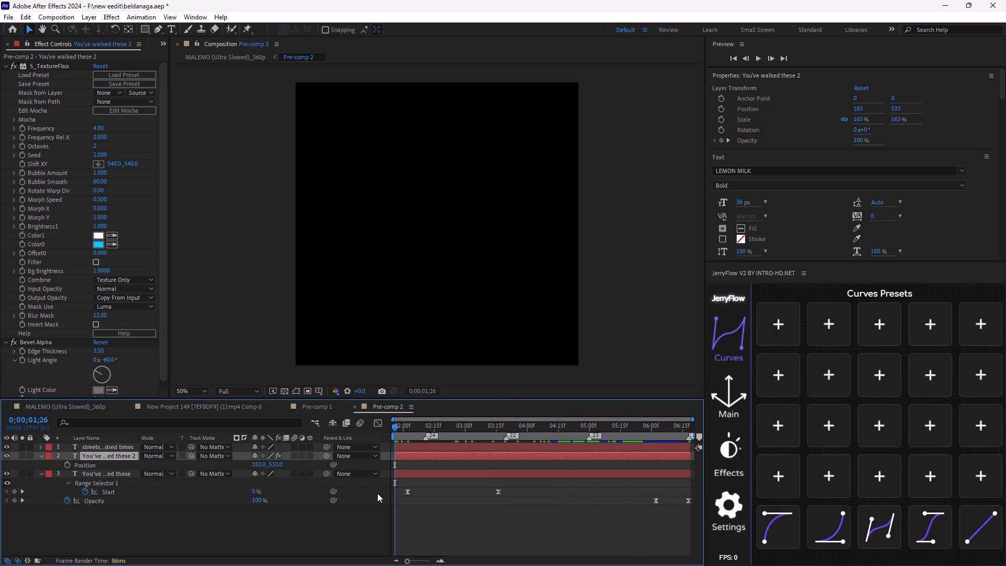
{"action": "left_click", "coordinate": [459, 473]}
{"action": "left_click_drag", "start_coordinate": [396, 428], "coordinate": [399, 429]}
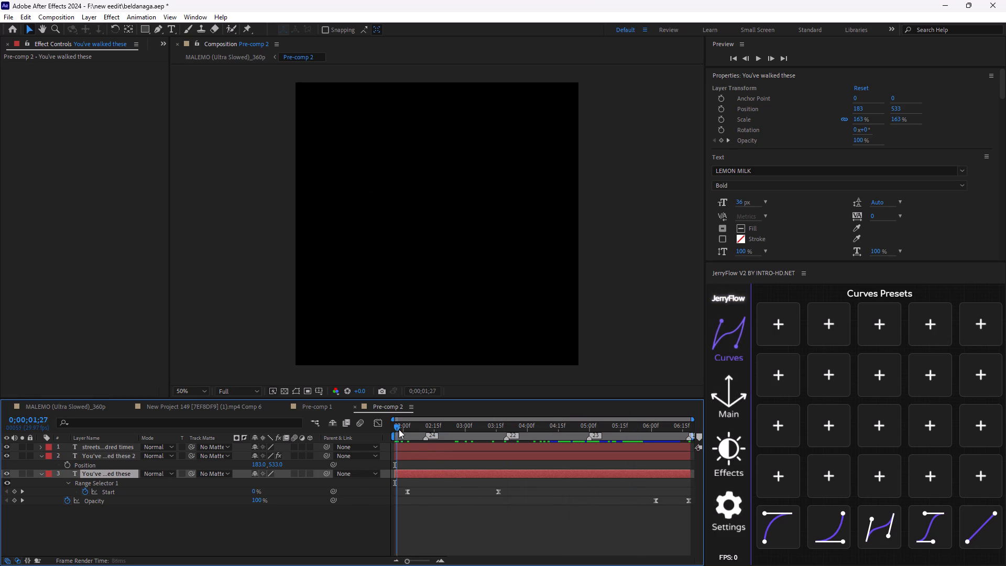
{"action": "left_click_drag", "start_coordinate": [399, 429], "coordinate": [449, 440]}
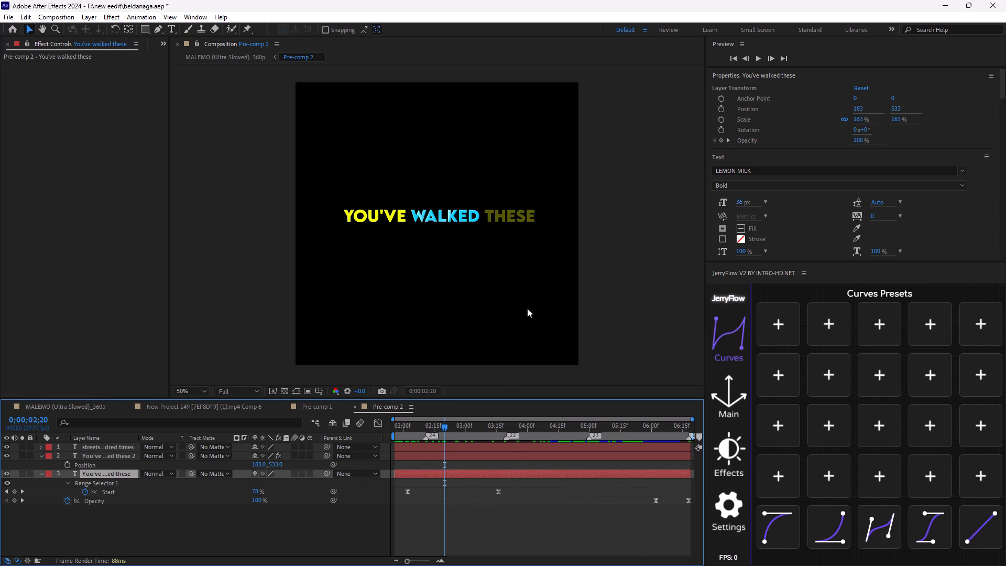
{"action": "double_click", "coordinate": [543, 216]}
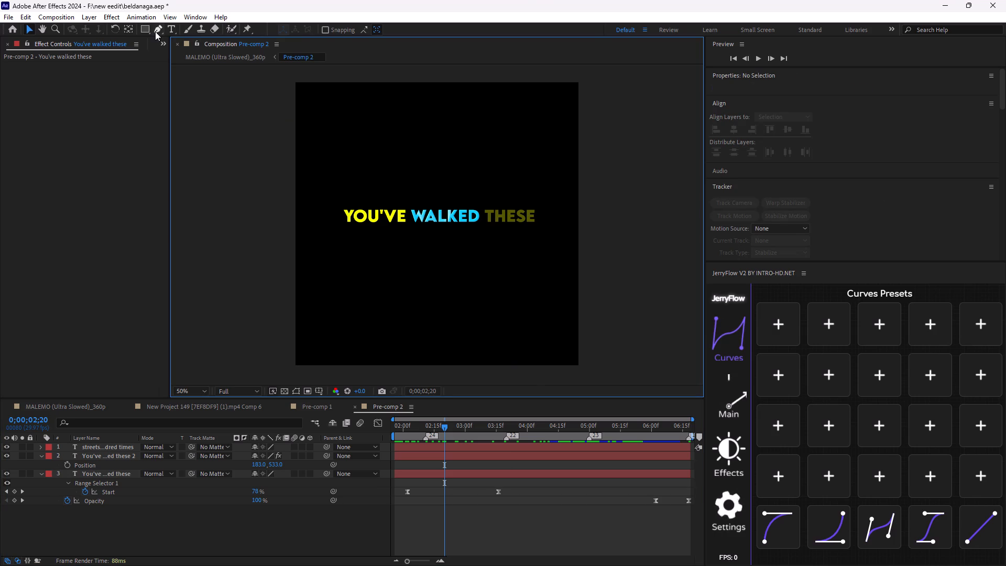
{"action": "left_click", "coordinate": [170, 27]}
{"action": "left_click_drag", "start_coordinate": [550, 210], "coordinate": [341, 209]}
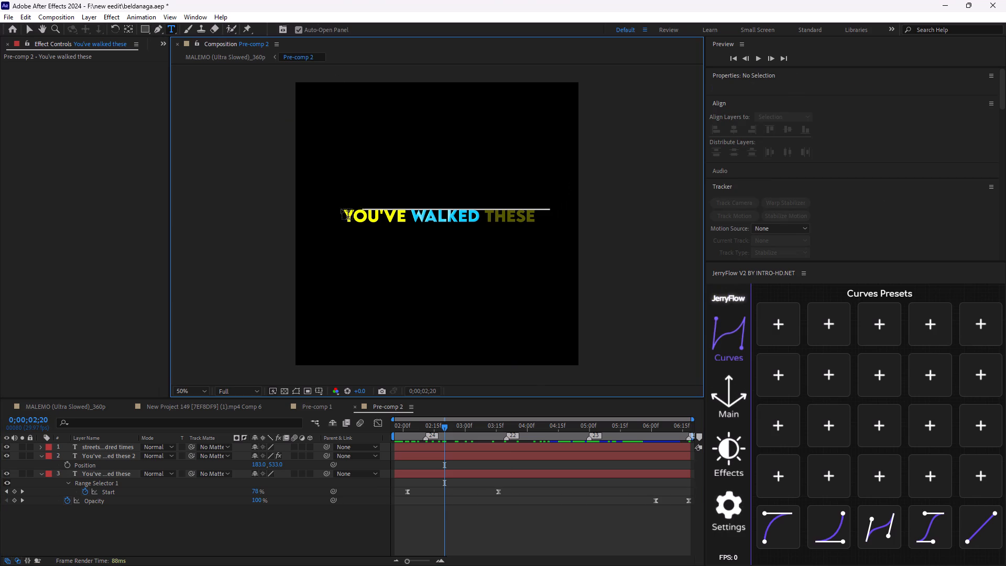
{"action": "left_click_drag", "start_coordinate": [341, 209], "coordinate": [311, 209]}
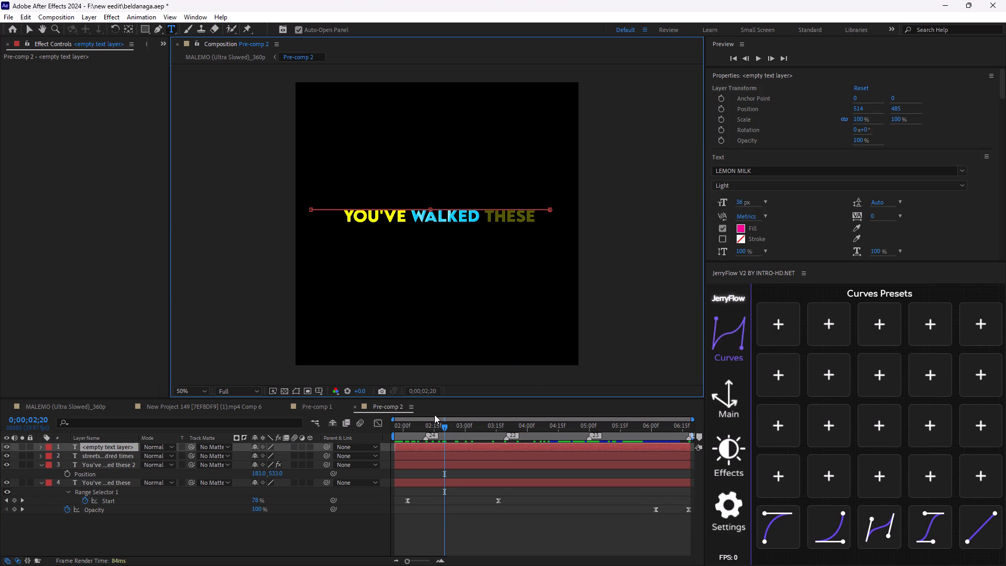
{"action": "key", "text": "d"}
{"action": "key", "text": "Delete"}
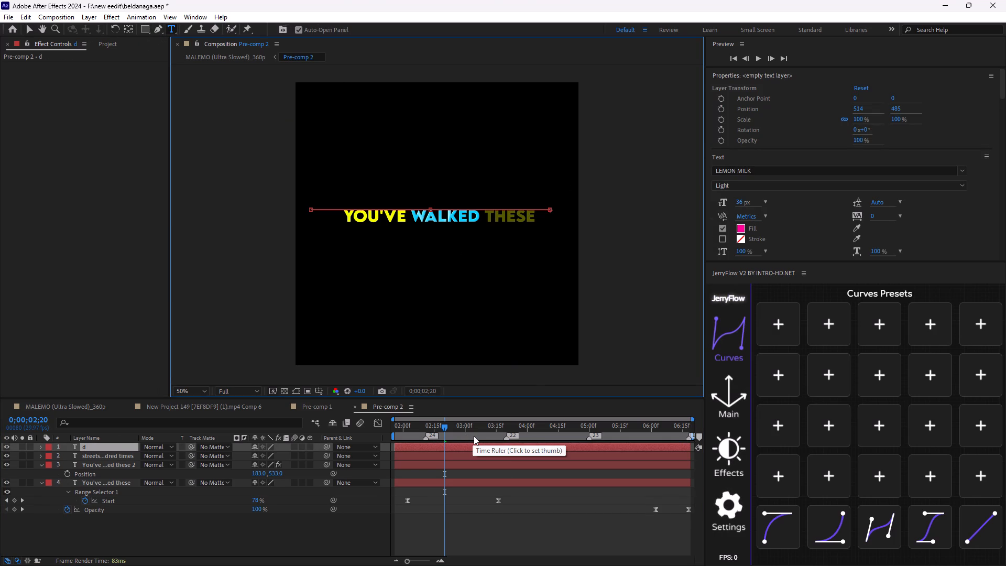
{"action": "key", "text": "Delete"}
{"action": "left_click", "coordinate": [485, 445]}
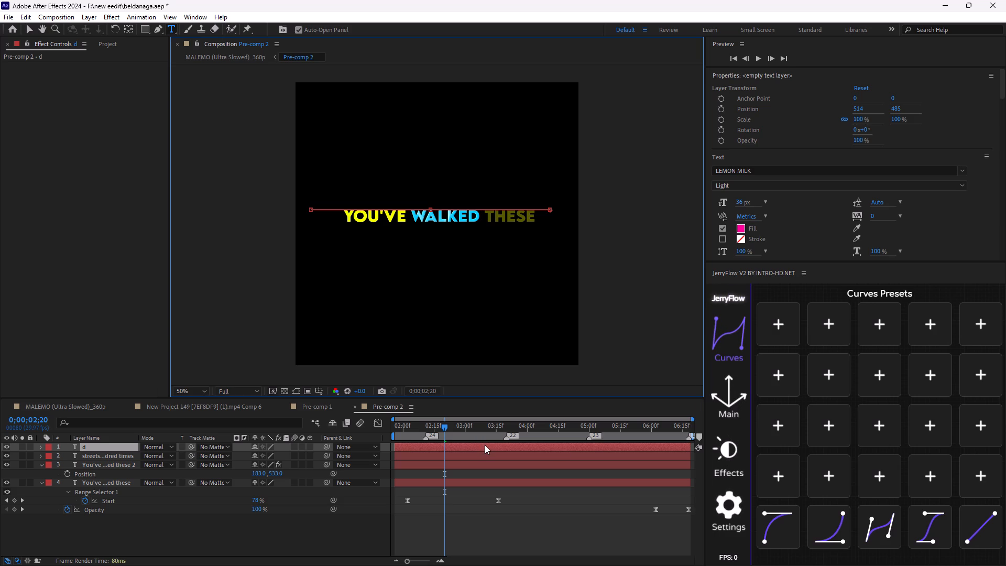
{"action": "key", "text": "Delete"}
Replace the text of the third layer, "You've walked these", with "but have you ever really seen Beldanga?".
{"action": "left_click", "coordinate": [466, 470]}
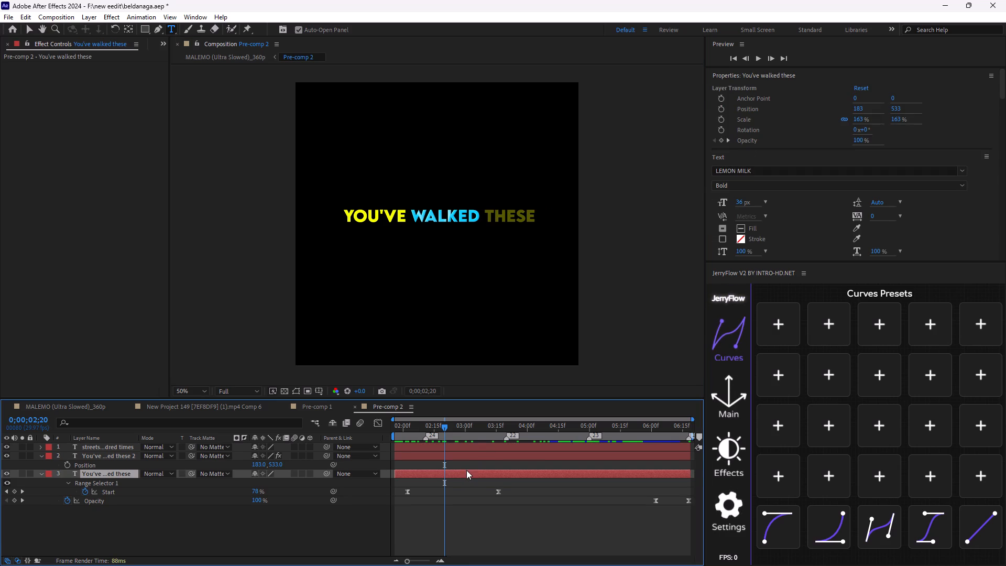
{"action": "left_click_drag", "start_coordinate": [538, 217], "coordinate": [263, 232]}
{"action": "key", "text": "ctrl+v"}
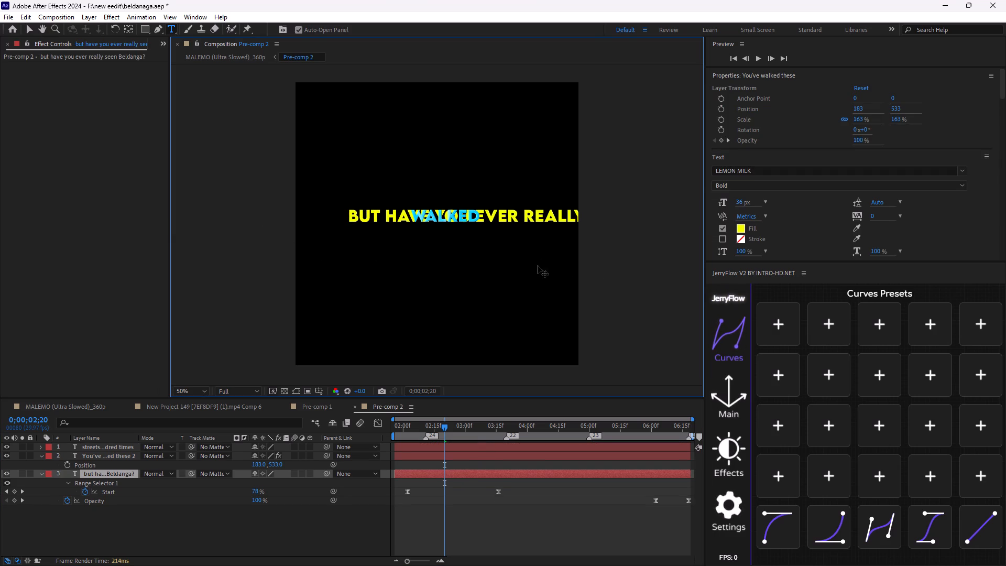
{"action": "key", "text": "space"}
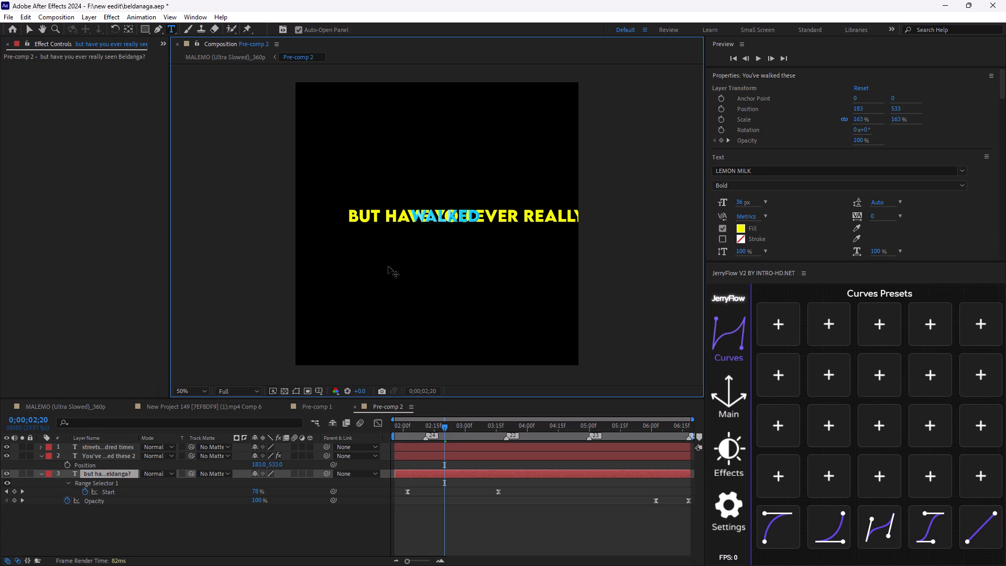
{"action": "key", "text": "space"}
At 0;00;02;16, set the X Position of the "but have you ever really seen Beldanga?" layer to 104.
{"action": "left_click_drag", "start_coordinate": [444, 429], "coordinate": [421, 440]}
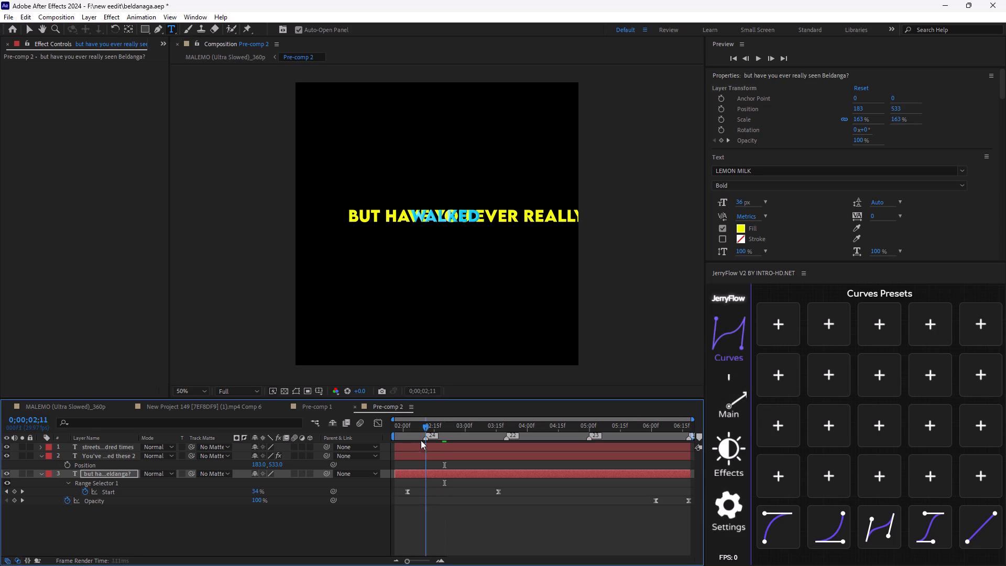
{"action": "left_click_drag", "start_coordinate": [421, 440], "coordinate": [441, 456]}
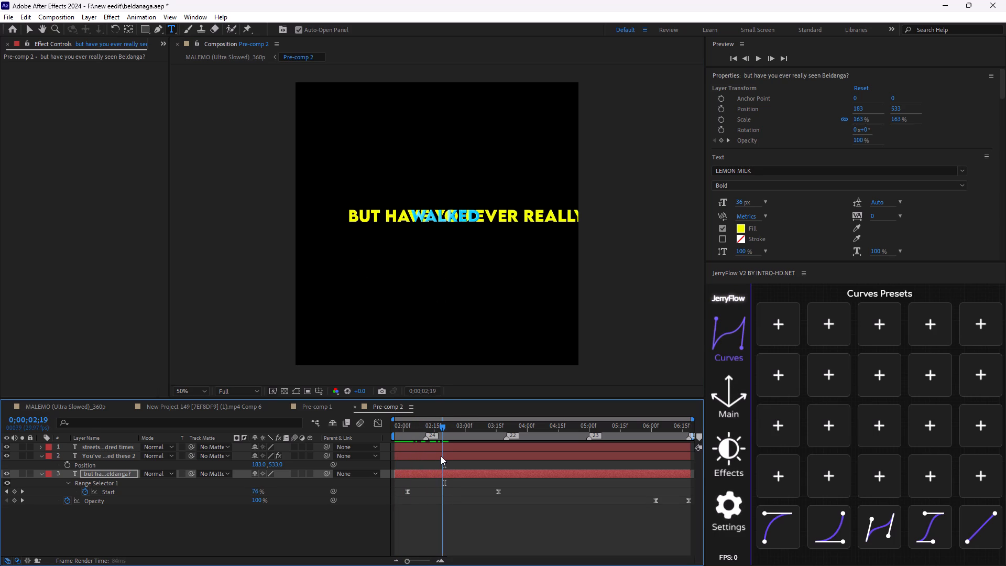
{"action": "left_click_drag", "start_coordinate": [441, 456], "coordinate": [436, 455]}
{"action": "left_click", "coordinate": [474, 565]}
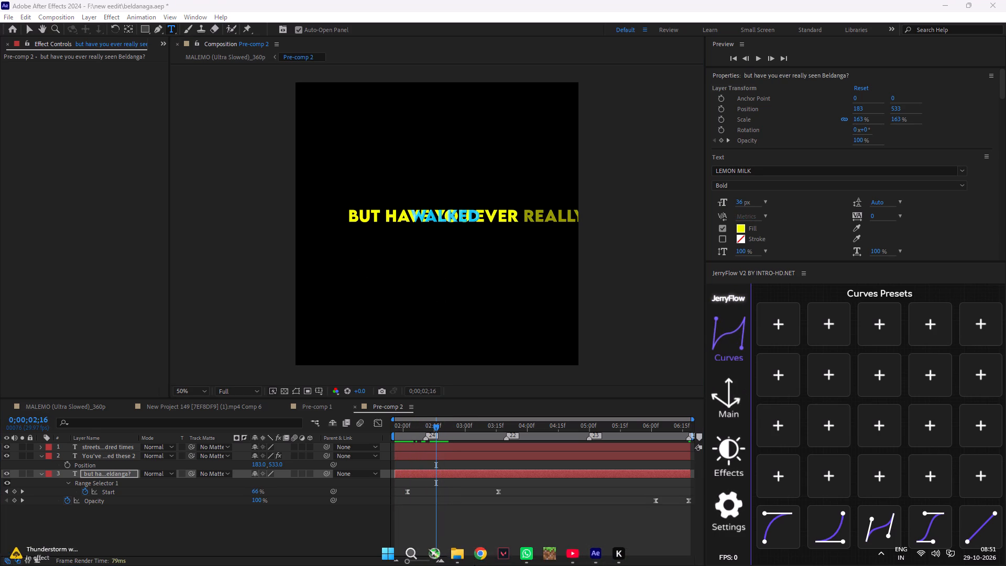
{"action": "key", "text": "v"}
{"action": "left_click", "coordinate": [659, 202]}
{"action": "left_click", "coordinate": [467, 522]}
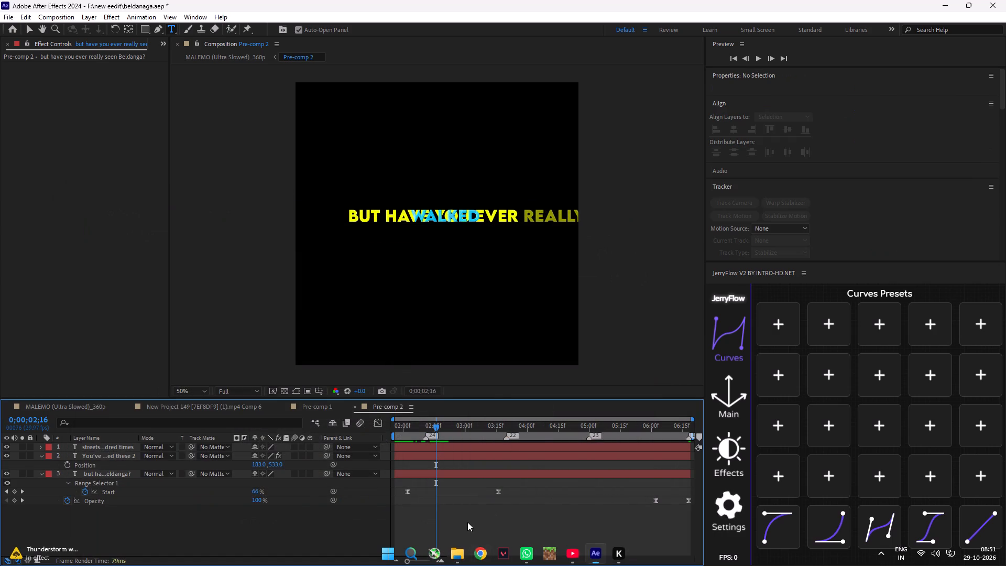
{"action": "key", "text": "v"}
{"action": "left_click", "coordinate": [443, 470]}
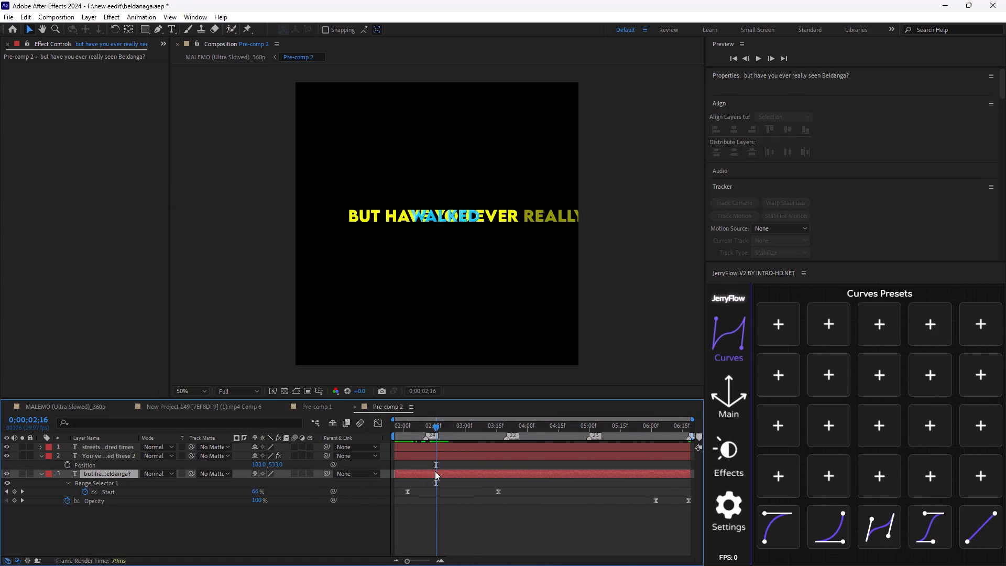
{"action": "key", "text": "p"}
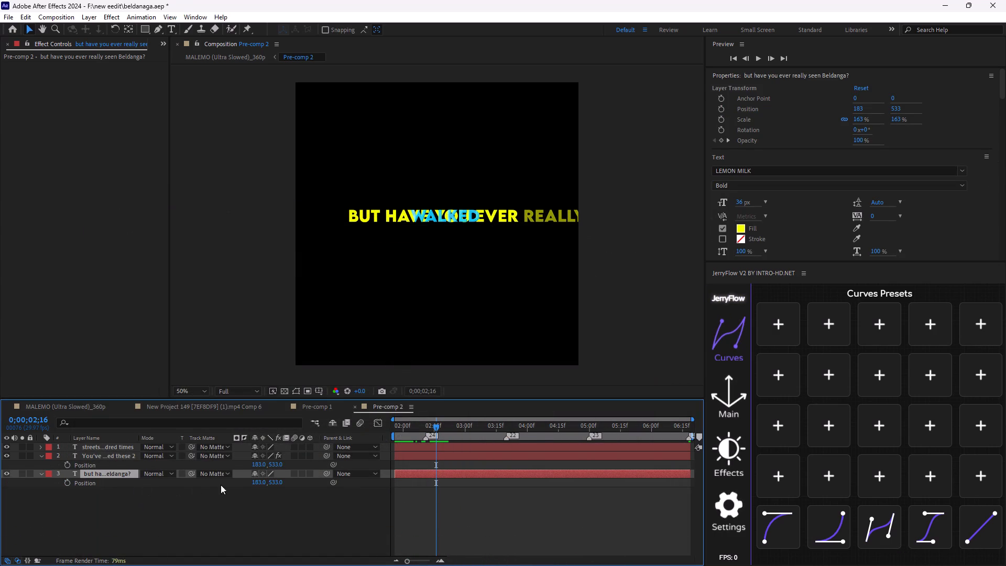
{"action": "left_click_drag", "start_coordinate": [261, 483], "coordinate": [198, 505]}
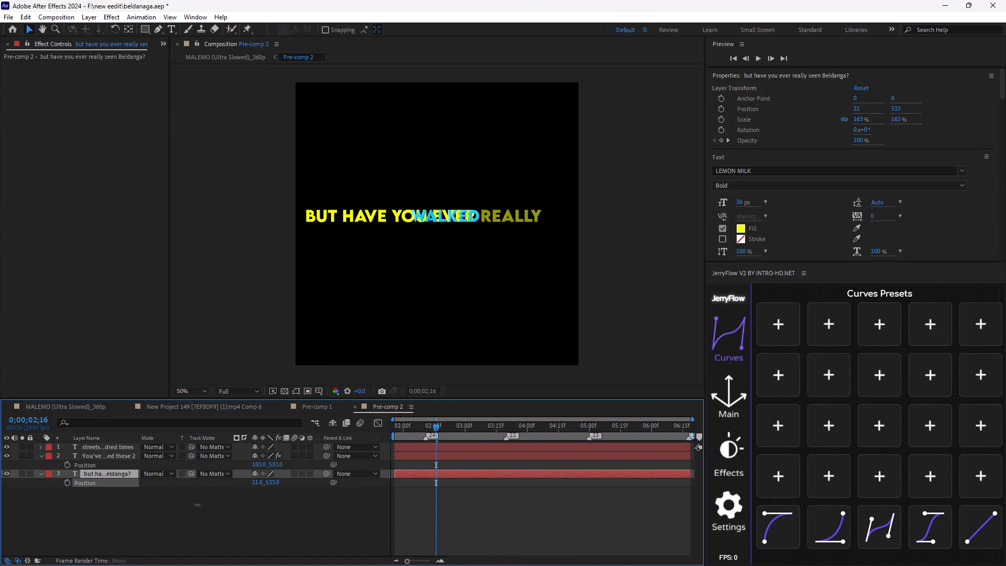
{"action": "left_click_drag", "start_coordinate": [198, 505], "coordinate": [260, 524]}
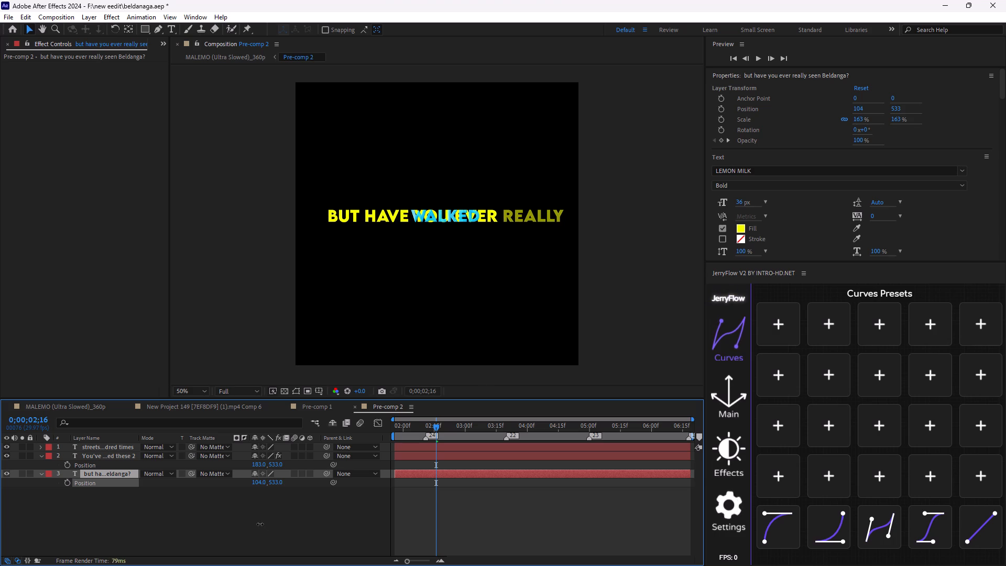
{"action": "left_click_drag", "start_coordinate": [260, 524], "coordinate": [260, 524]}
Play back the caption from 0;00;01;26 and scrub through it to examine how the new words appear.
{"action": "left_click_drag", "start_coordinate": [438, 425], "coordinate": [384, 436]}
{"action": "key", "text": "space"}
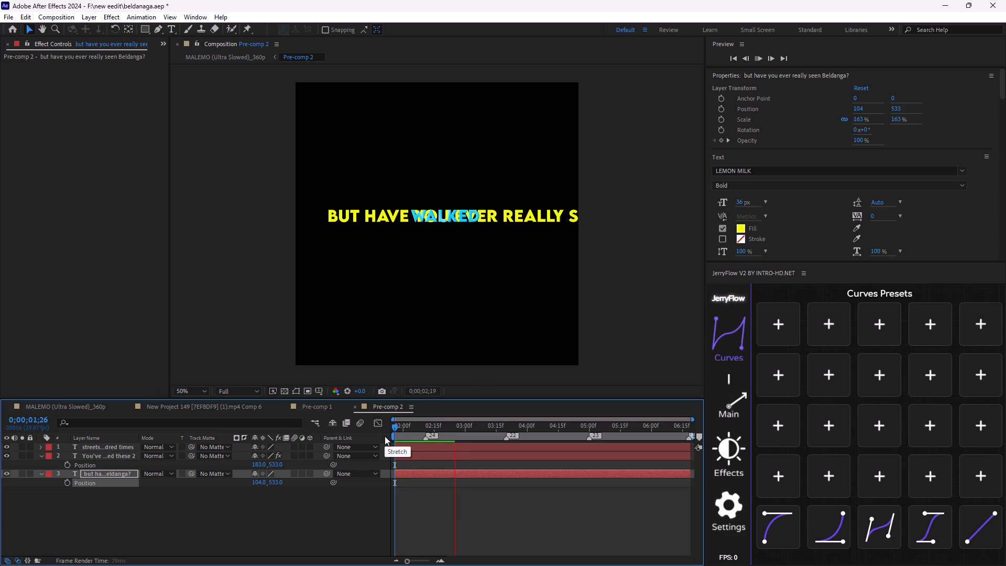
{"action": "key", "text": "space"}
{"action": "left_click_drag", "start_coordinate": [474, 427], "coordinate": [446, 435]}
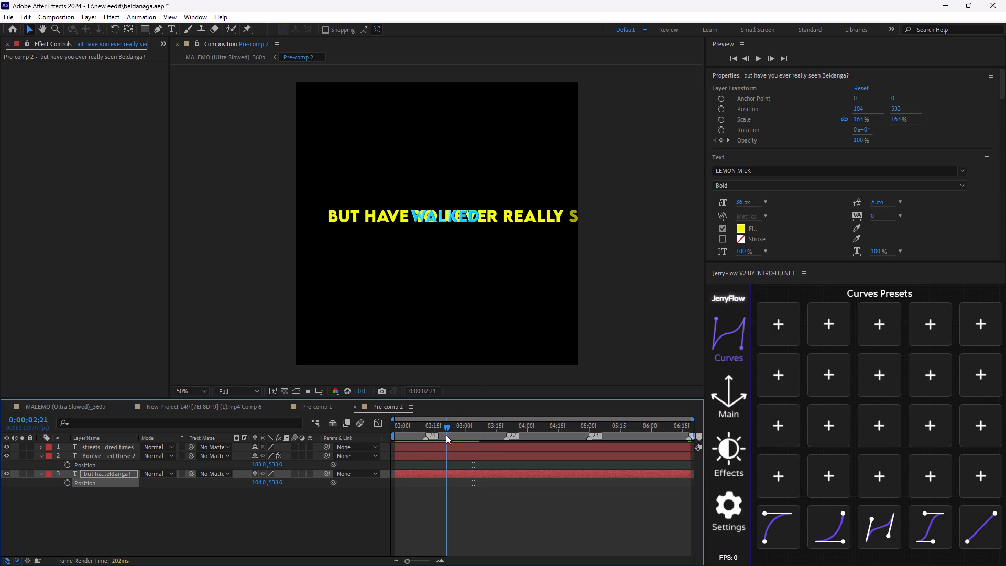
{"action": "left_click_drag", "start_coordinate": [446, 435], "coordinate": [416, 436]}
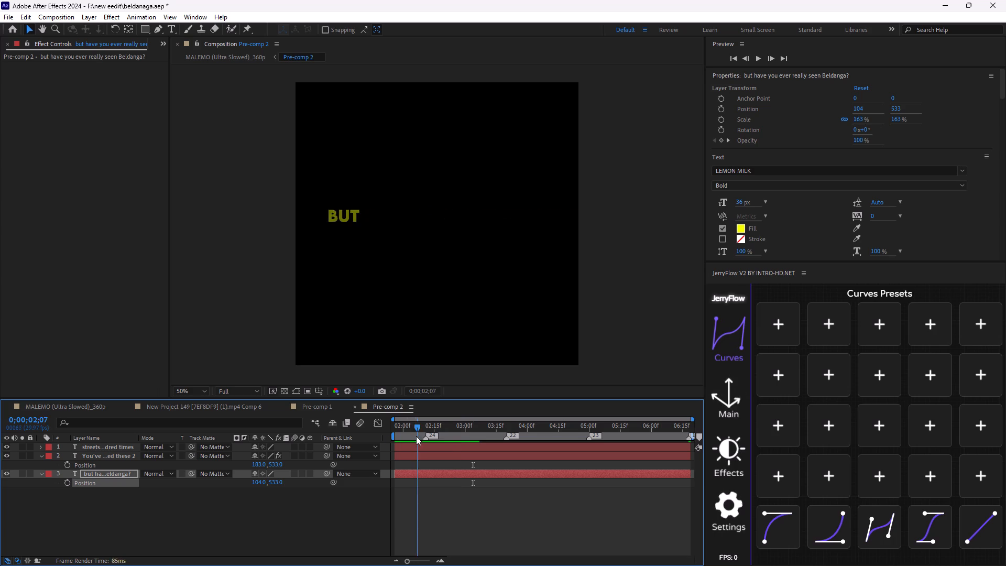
{"action": "left_click_drag", "start_coordinate": [416, 436], "coordinate": [452, 434]}
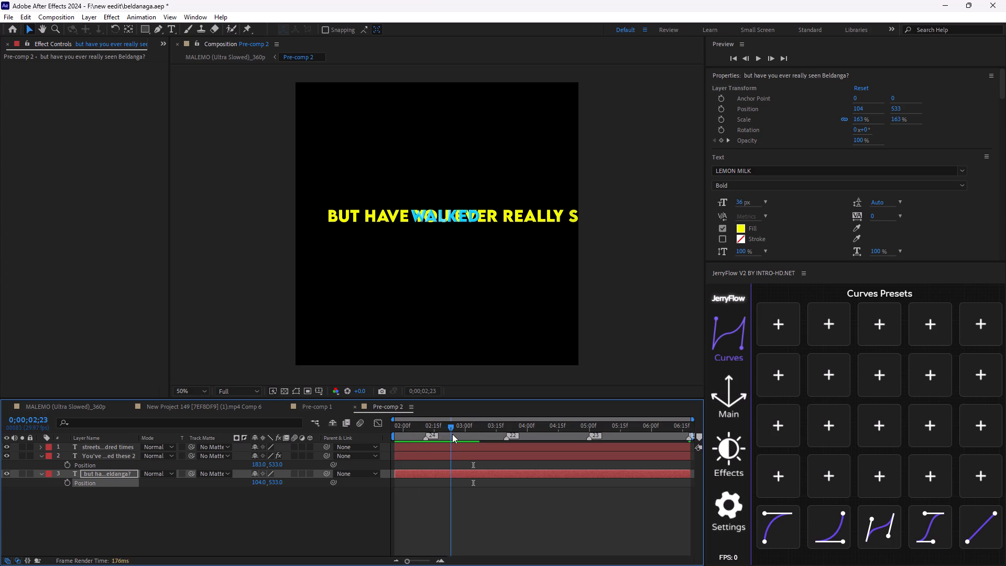
Hide the "You've walked these 2" layer.
{"action": "left_click_drag", "start_coordinate": [452, 434], "coordinate": [456, 434]}
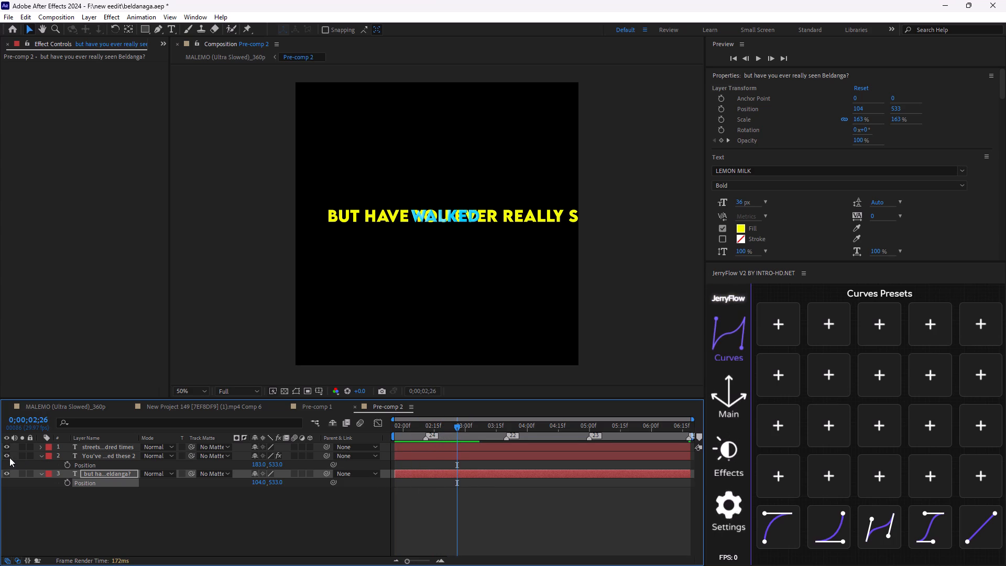
{"action": "left_click", "coordinate": [5, 454]}
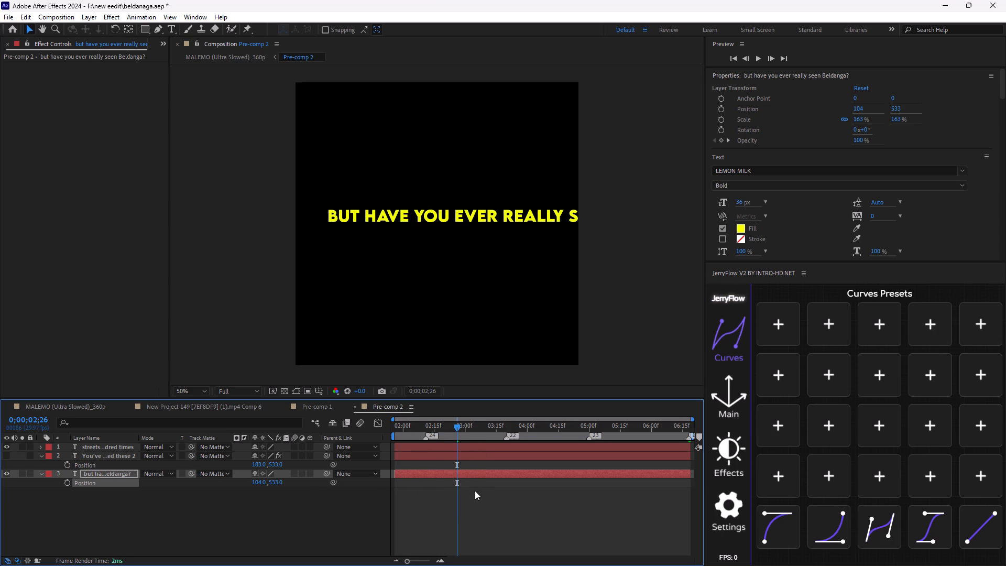
Copy the words "really seen Beldanga?" from the yellow caption and delete them, leaving "but have you ever".
{"action": "left_click", "coordinate": [461, 470]}
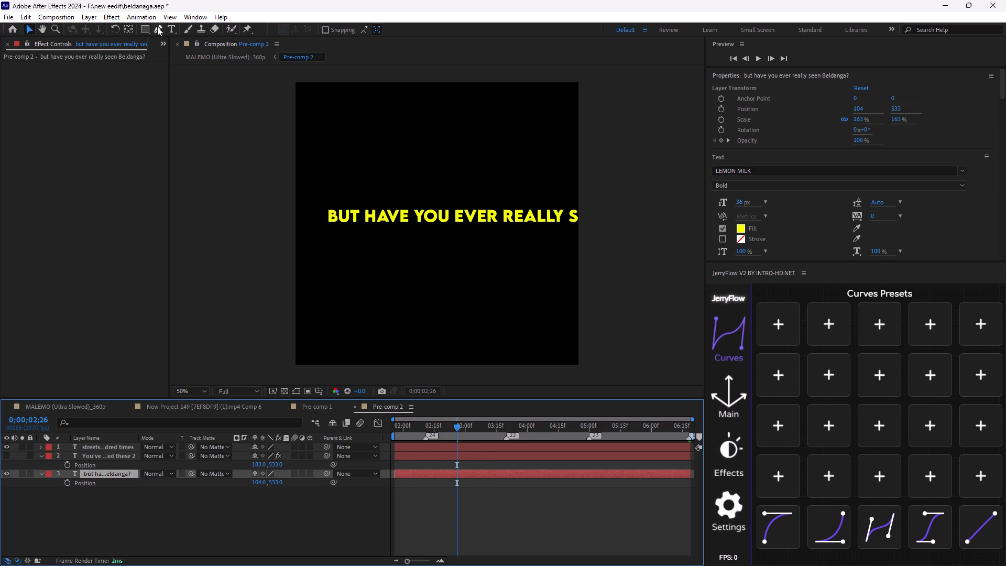
{"action": "left_click", "coordinate": [171, 29]}
{"action": "left_click_drag", "start_coordinate": [499, 212], "coordinate": [993, 284]}
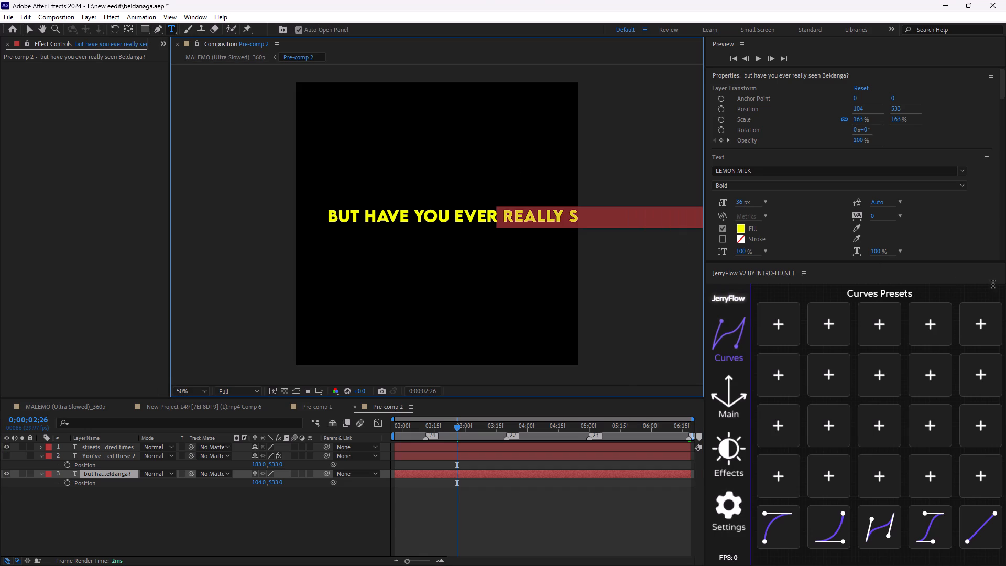
{"action": "left_click_drag", "start_coordinate": [993, 284], "coordinate": [1005, 332]}
{"action": "key", "text": "ctrl+c"}
{"action": "key", "text": "BackSpace"}
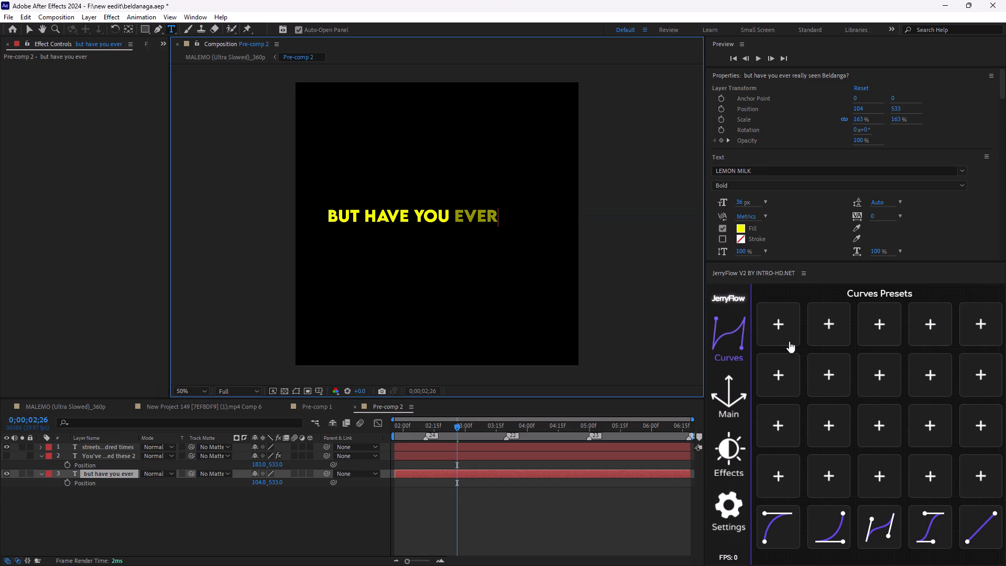
At 0;00;03;26, set the X Position of the "but have you ever" layer to 217.
{"action": "left_click_drag", "start_coordinate": [455, 428], "coordinate": [381, 458]}
{"action": "key", "text": "space"}
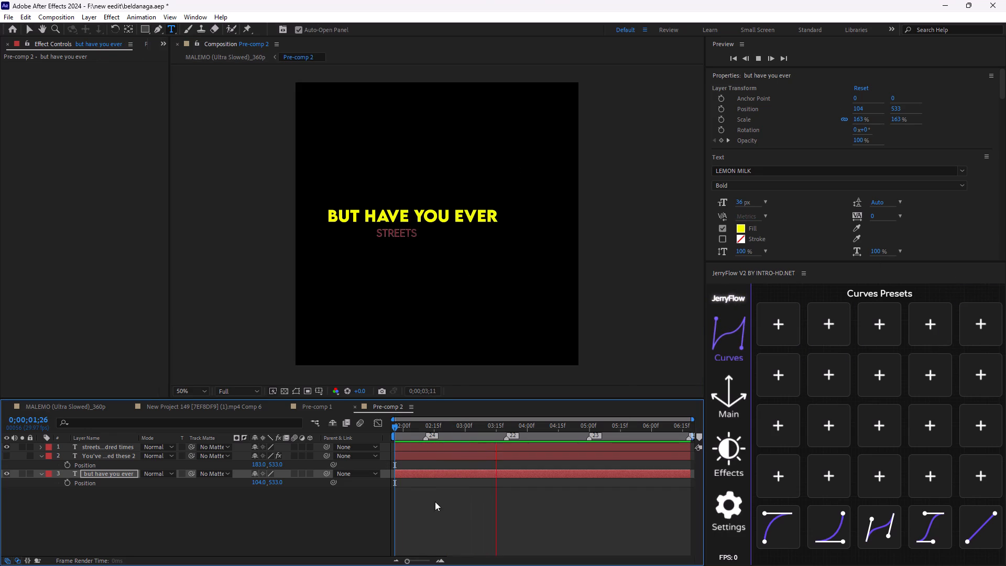
{"action": "key", "text": "space"}
{"action": "left_click_drag", "start_coordinate": [542, 426], "coordinate": [504, 438]}
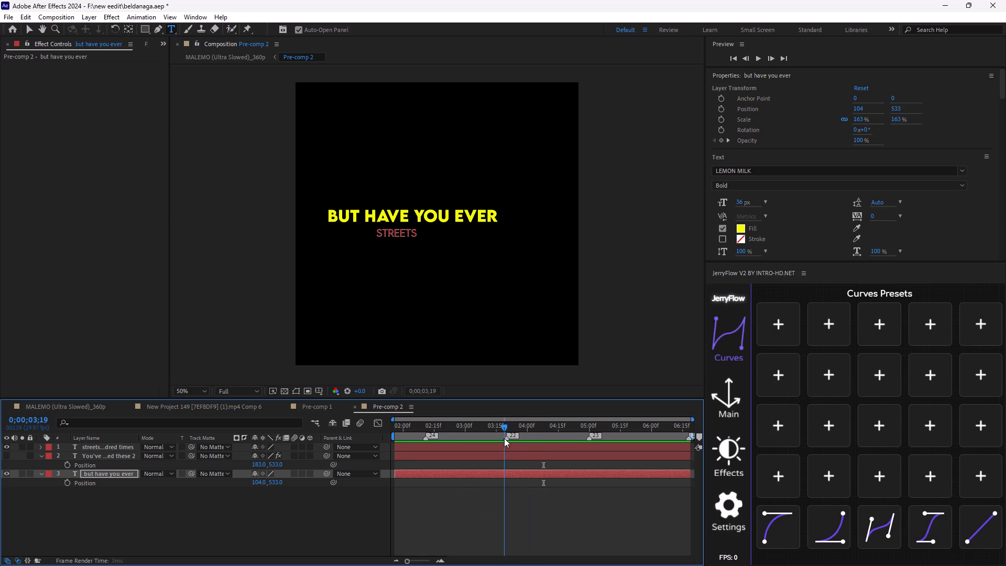
{"action": "left_click_drag", "start_coordinate": [504, 438], "coordinate": [517, 442]}
{"action": "left_click", "coordinate": [484, 455]}
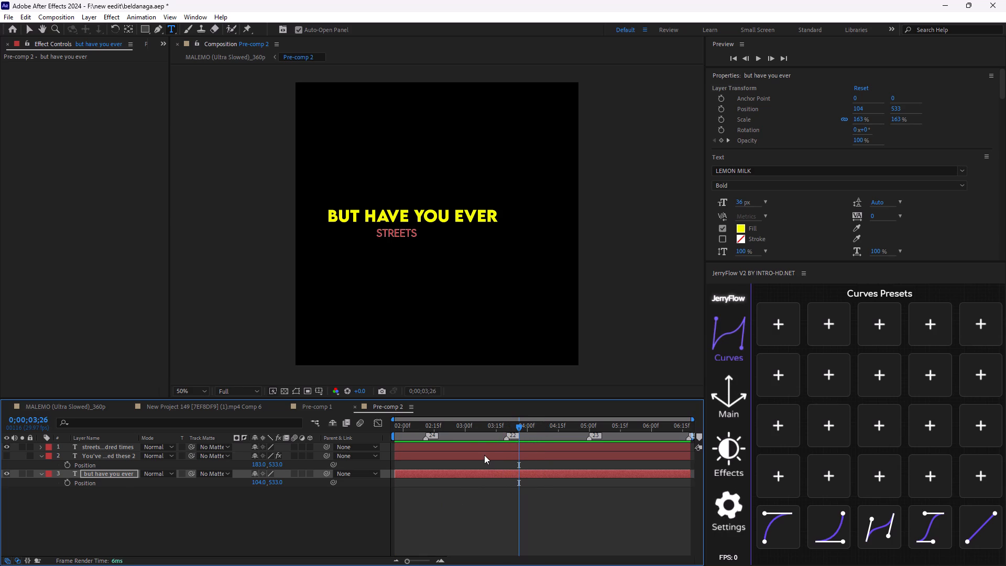
{"action": "left_click", "coordinate": [477, 476]}
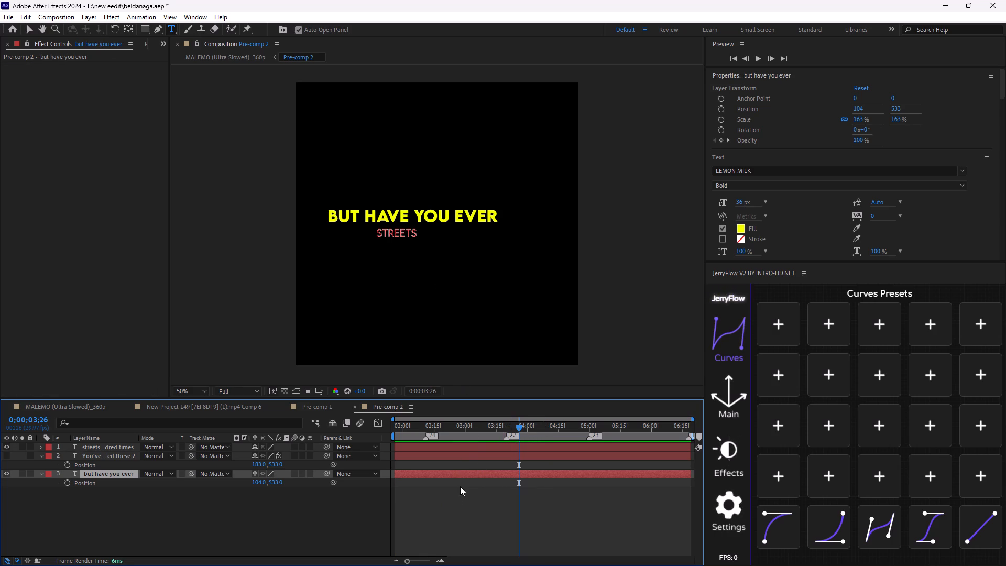
{"action": "left_click", "coordinate": [460, 489]}
{"action": "left_click", "coordinate": [460, 471]}
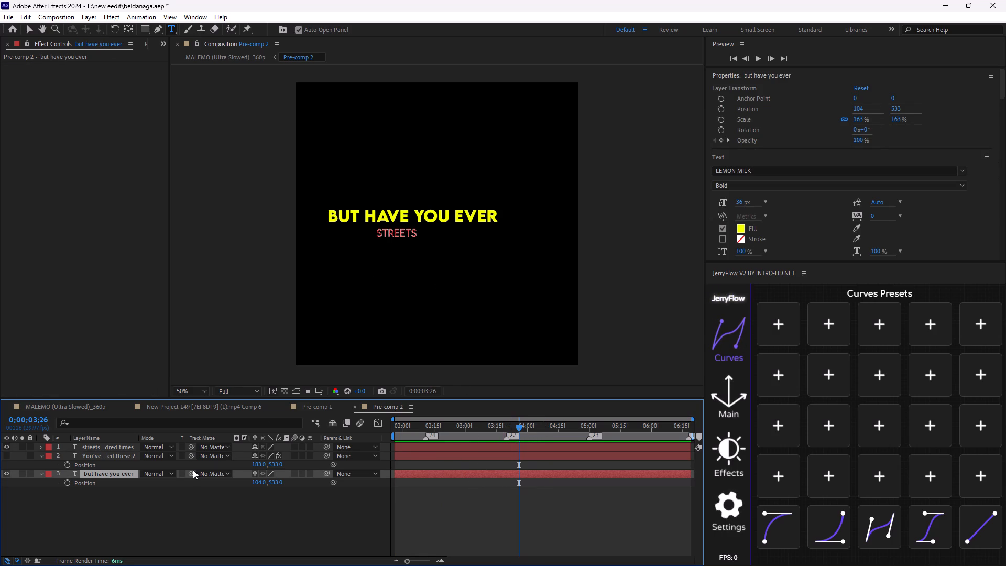
{"action": "left_click_drag", "start_coordinate": [261, 481], "coordinate": [332, 491]}
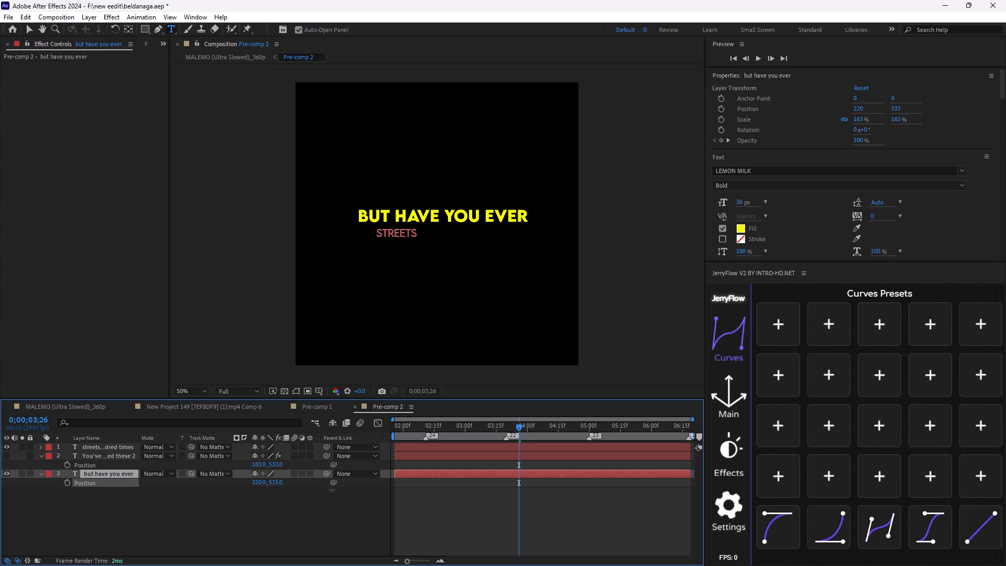
{"action": "left_click_drag", "start_coordinate": [332, 491], "coordinate": [330, 491]}
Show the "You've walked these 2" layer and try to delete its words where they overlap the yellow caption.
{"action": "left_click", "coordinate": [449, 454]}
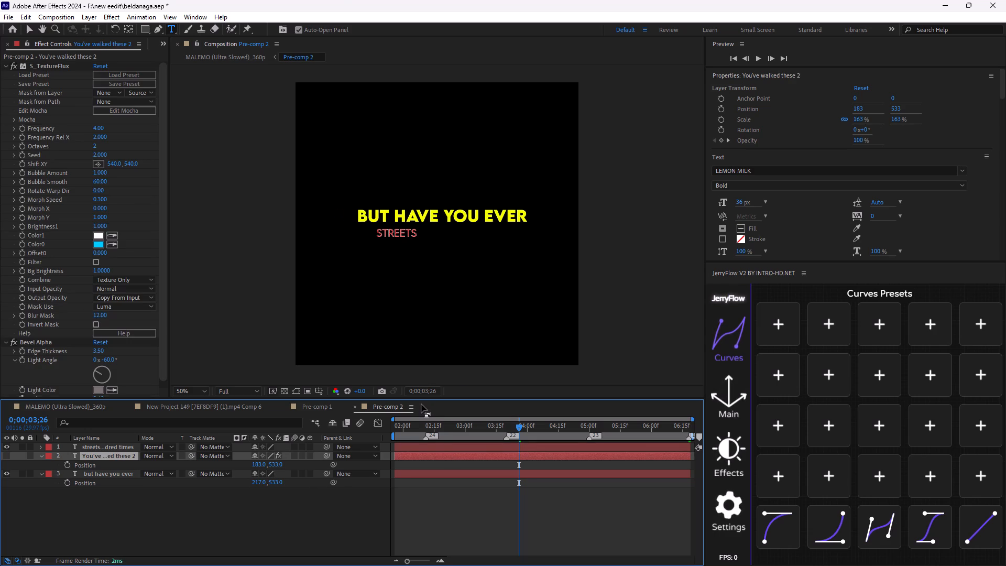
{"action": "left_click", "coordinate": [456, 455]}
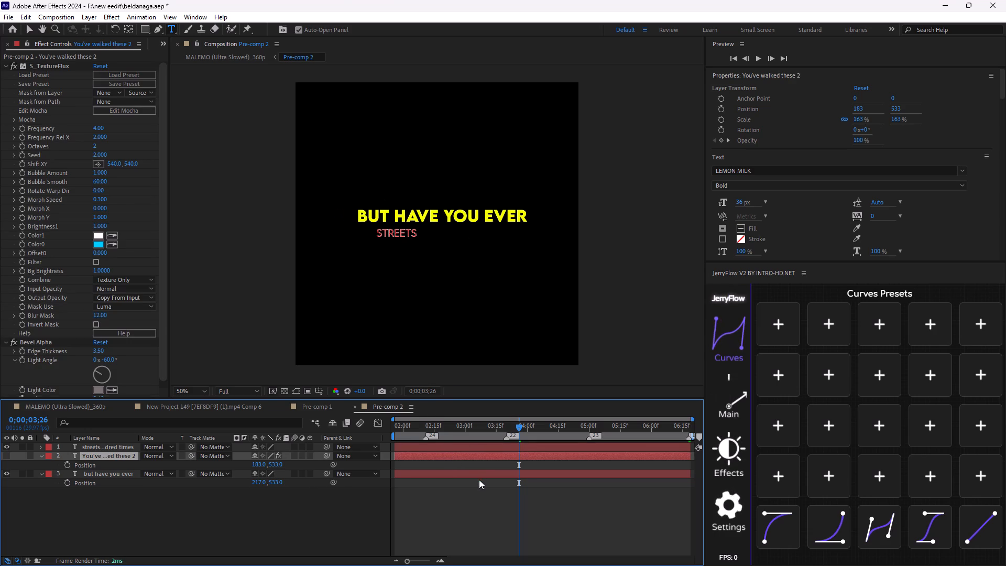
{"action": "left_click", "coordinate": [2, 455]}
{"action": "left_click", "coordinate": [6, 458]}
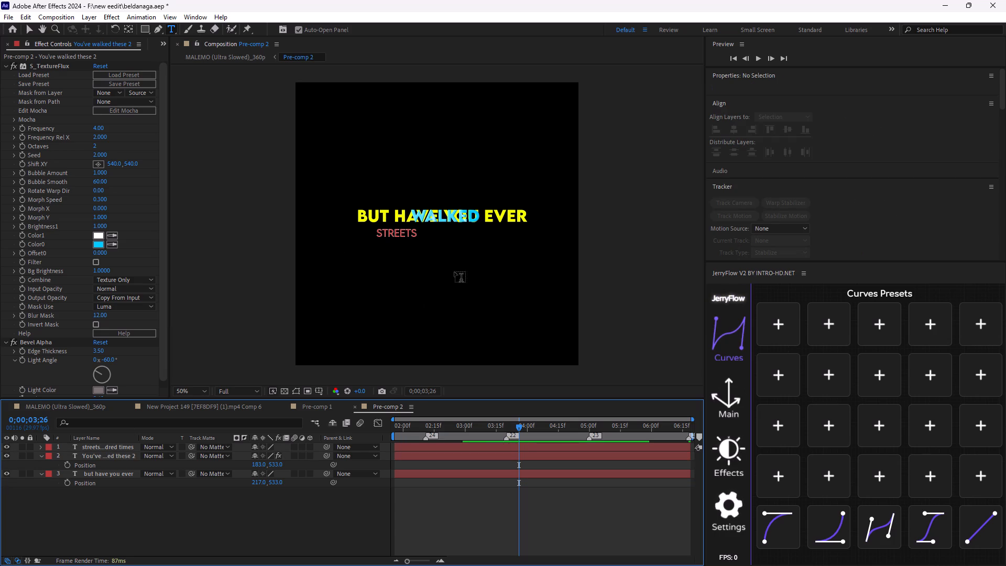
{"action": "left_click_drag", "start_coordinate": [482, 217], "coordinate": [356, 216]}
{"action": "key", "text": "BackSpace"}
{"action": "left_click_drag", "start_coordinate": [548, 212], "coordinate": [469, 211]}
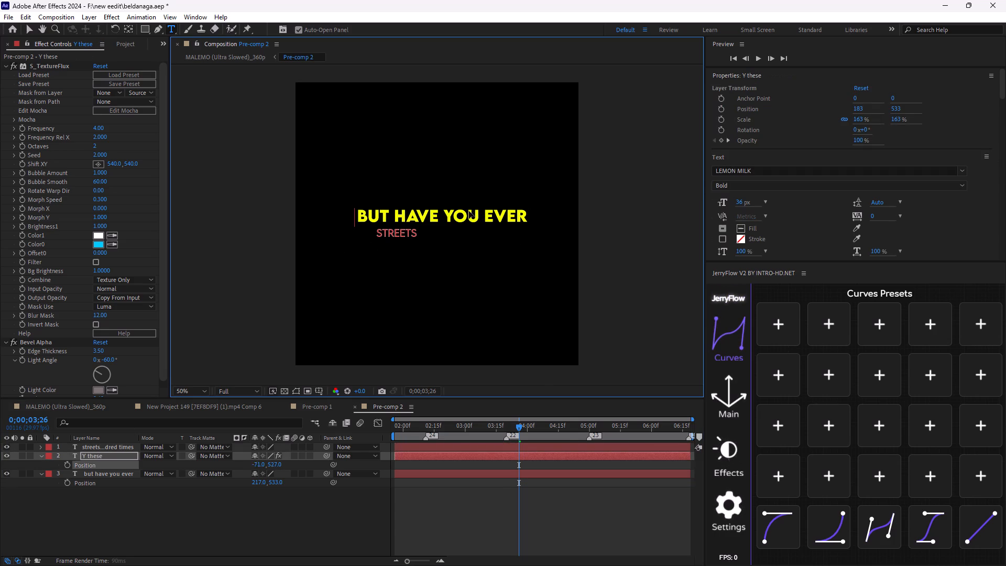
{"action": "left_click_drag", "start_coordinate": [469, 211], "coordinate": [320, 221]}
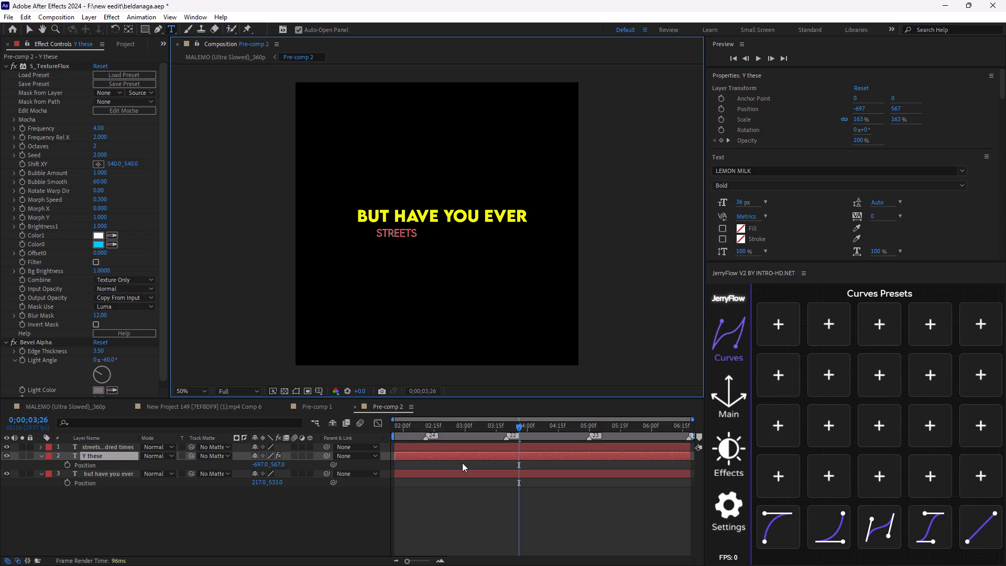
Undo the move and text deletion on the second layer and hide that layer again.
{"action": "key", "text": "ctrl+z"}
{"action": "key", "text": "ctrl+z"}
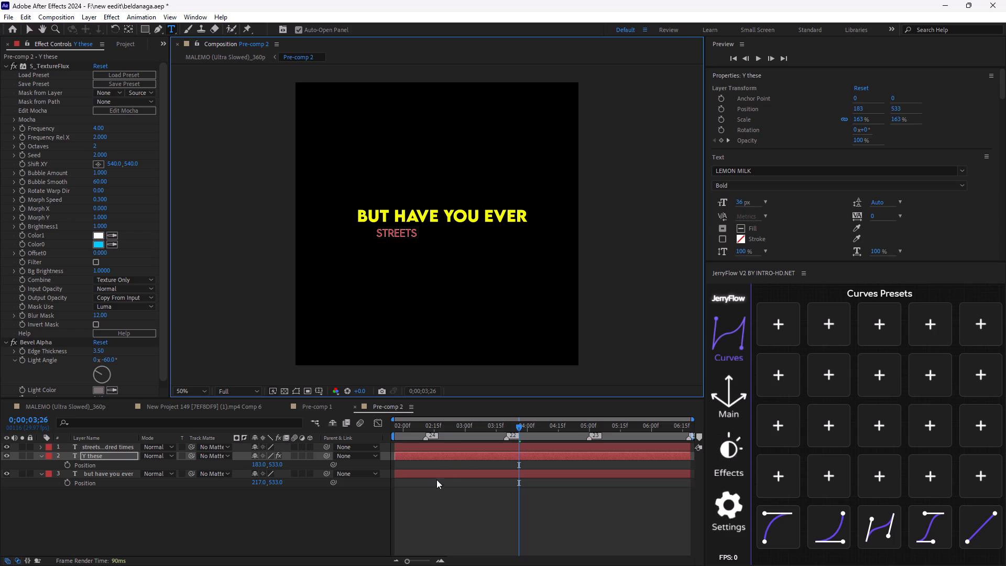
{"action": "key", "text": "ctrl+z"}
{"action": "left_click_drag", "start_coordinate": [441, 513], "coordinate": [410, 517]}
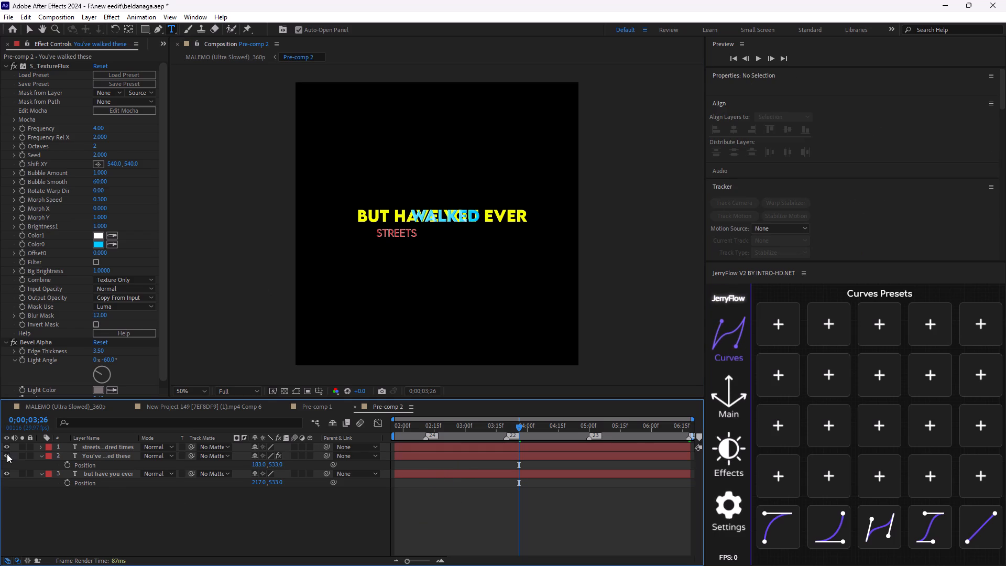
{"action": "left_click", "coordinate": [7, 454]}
Replace the text of the "streets a hundred times" layer with the copied words "really seen Beldanga?".
{"action": "left_click", "coordinate": [433, 447]}
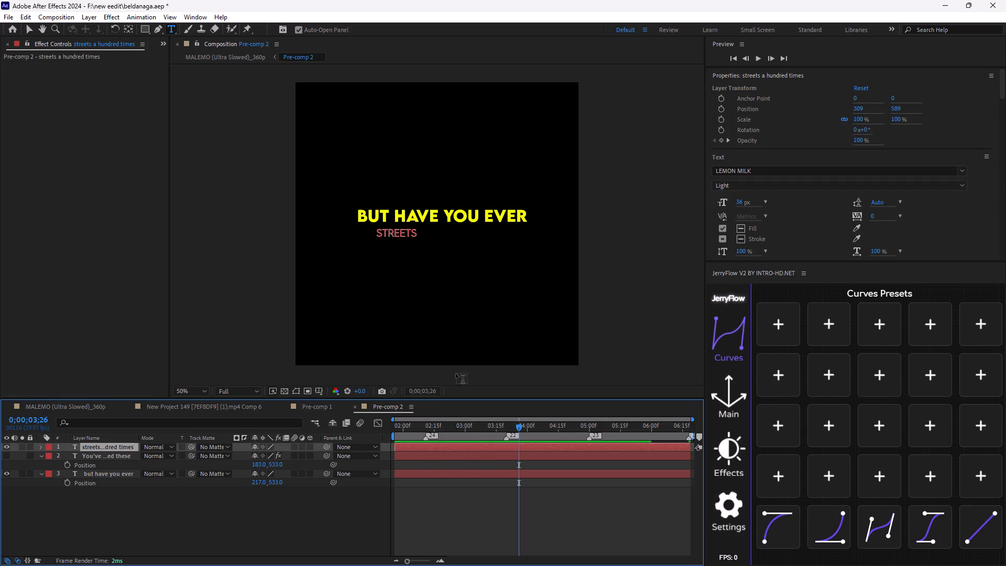
{"action": "left_click_drag", "start_coordinate": [527, 232], "coordinate": [313, 236]}
{"action": "left_click", "coordinate": [526, 448]}
{"action": "key", "text": "Delete"}
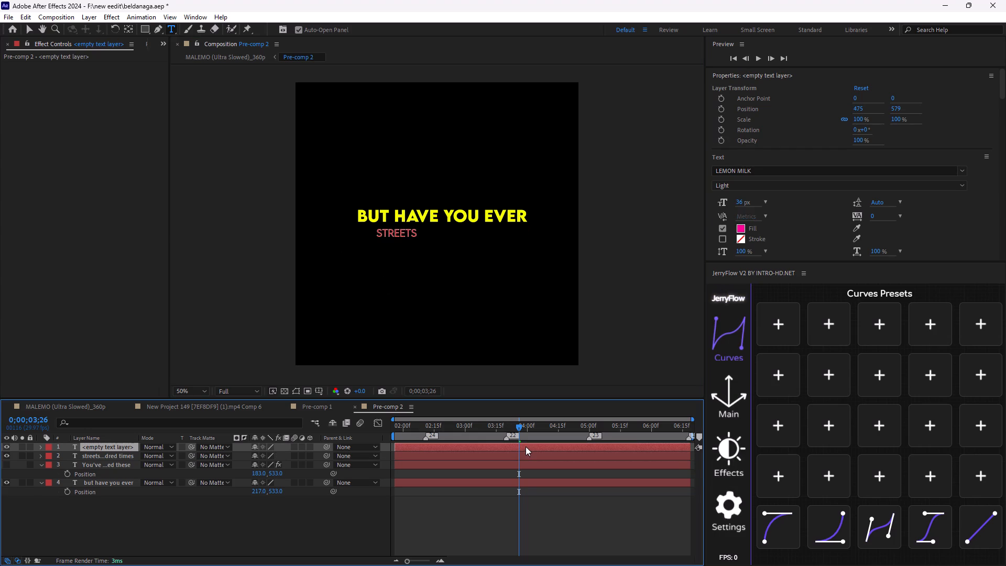
{"action": "double_click", "coordinate": [546, 449]}
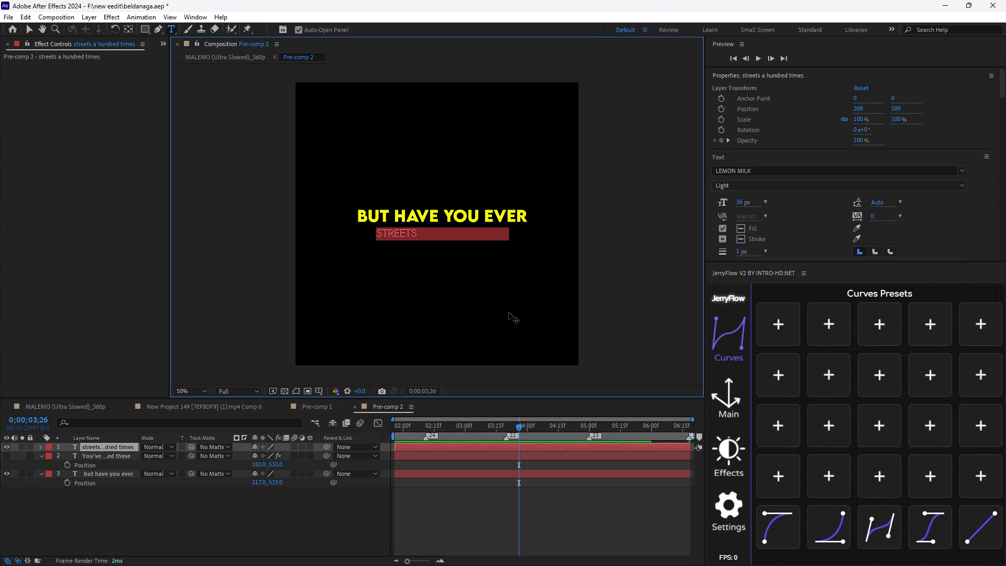
{"action": "key", "text": "ctrl+v"}
{"action": "key", "text": "space"}
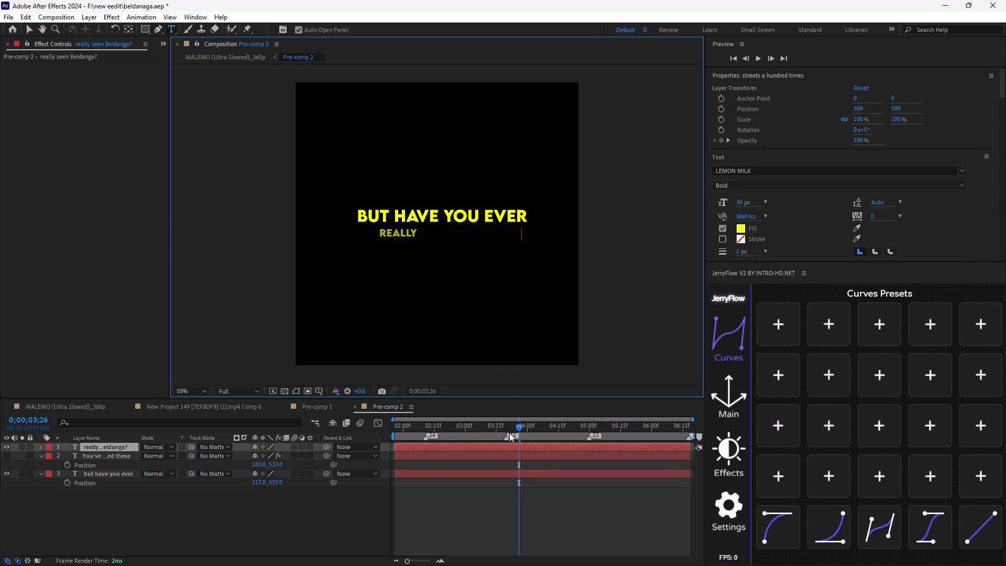
Set the Position of the "really seen Beldanga?" layer to 291, 607, beneath "but have you ever".
{"action": "left_click_drag", "start_coordinate": [516, 428], "coordinate": [399, 448]}
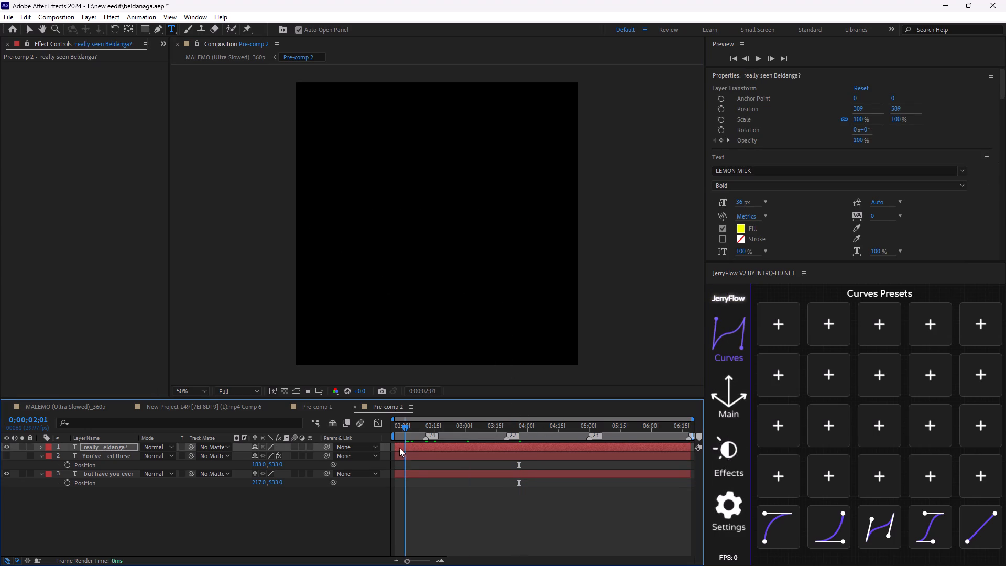
{"action": "left_click_drag", "start_coordinate": [399, 448], "coordinate": [390, 449]}
{"action": "key", "text": "space"}
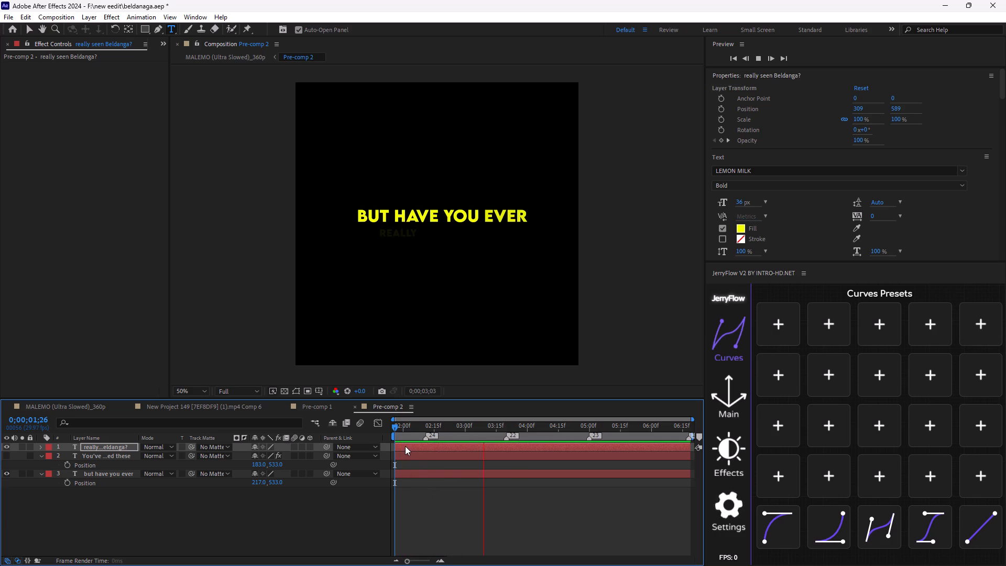
{"action": "key", "text": "space"}
{"action": "key", "text": "space"}
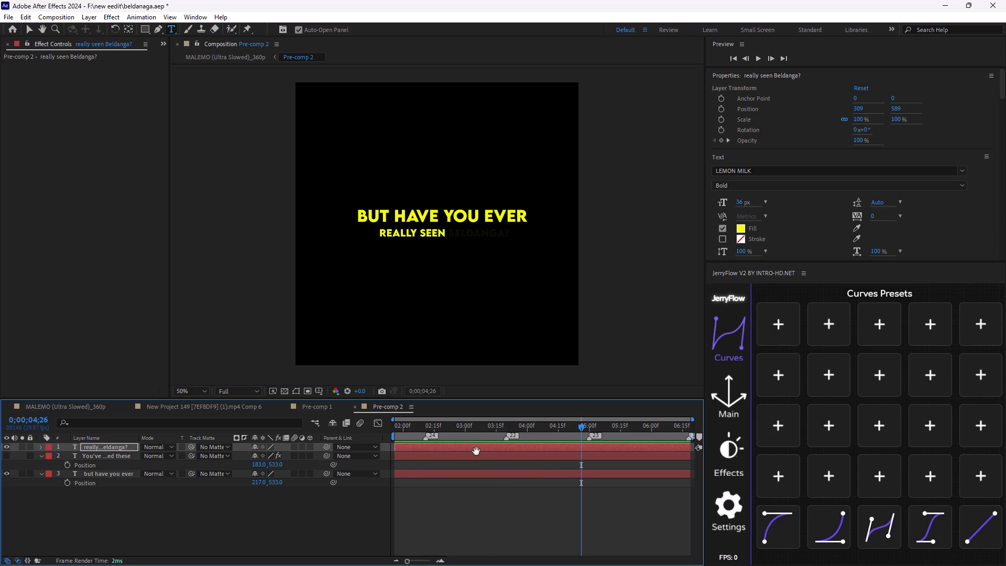
{"action": "key", "text": "space"}
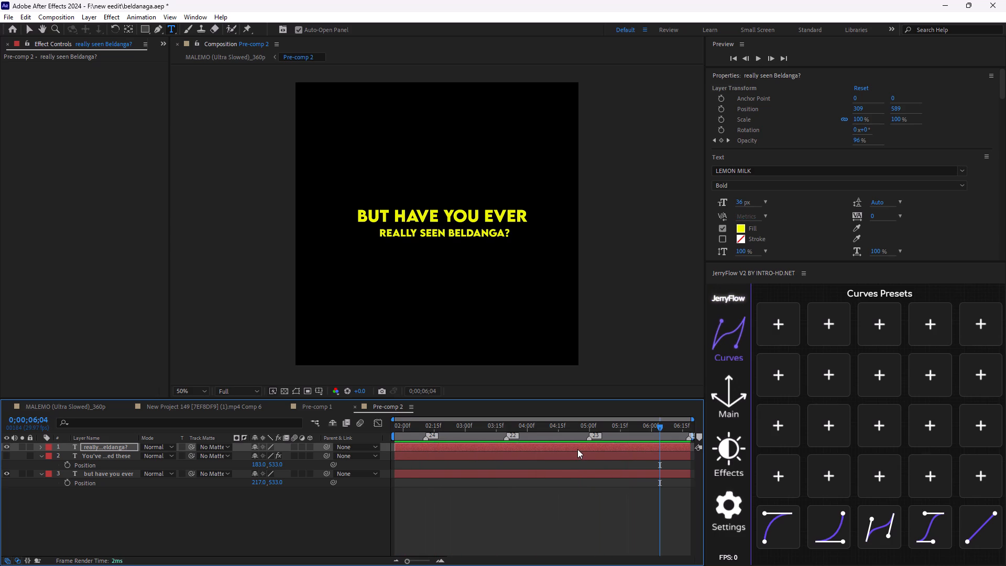
{"action": "left_click", "coordinate": [300, 515]}
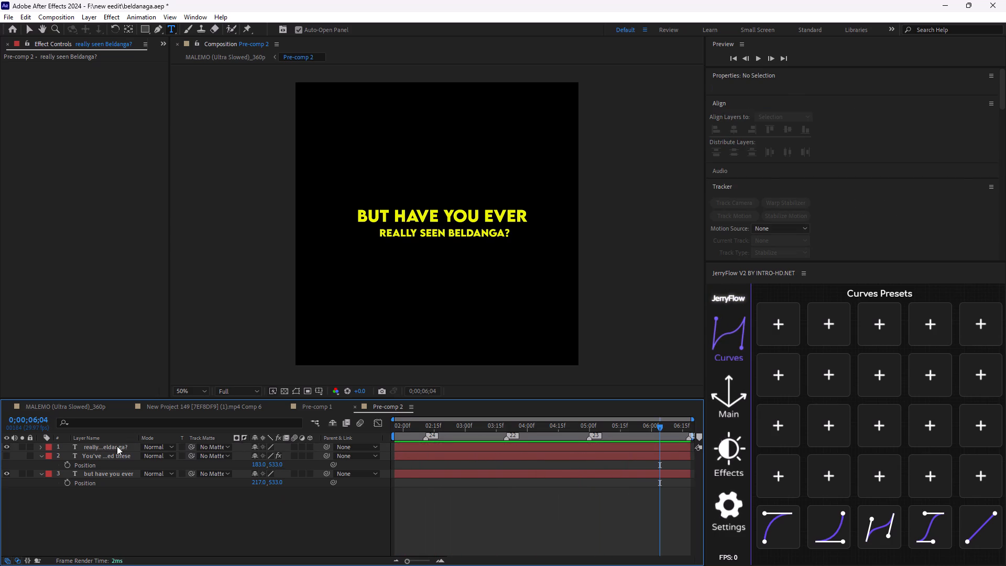
{"action": "left_click", "coordinate": [117, 446]}
{"action": "key", "text": "p"}
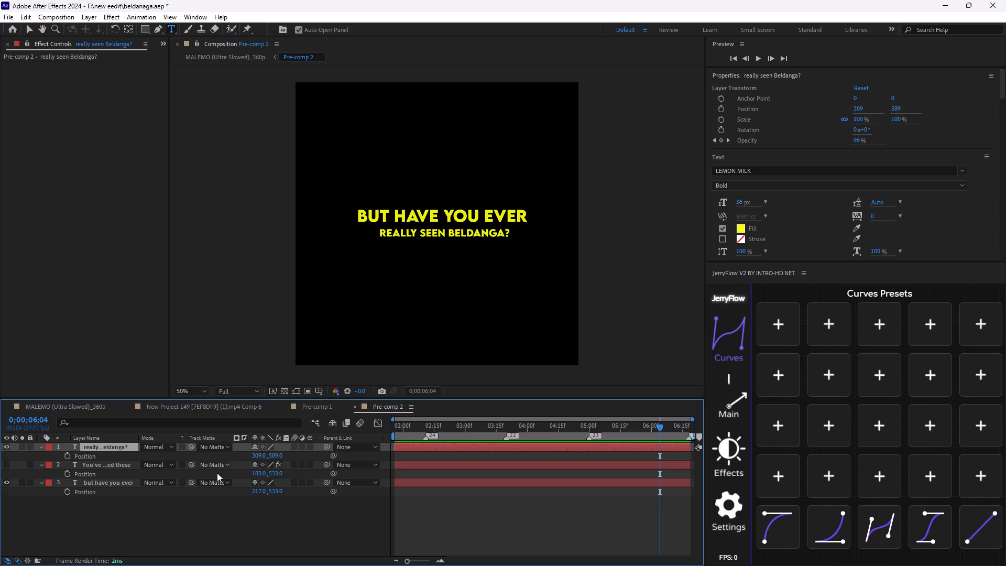
{"action": "left_click_drag", "start_coordinate": [255, 458], "coordinate": [249, 461]}
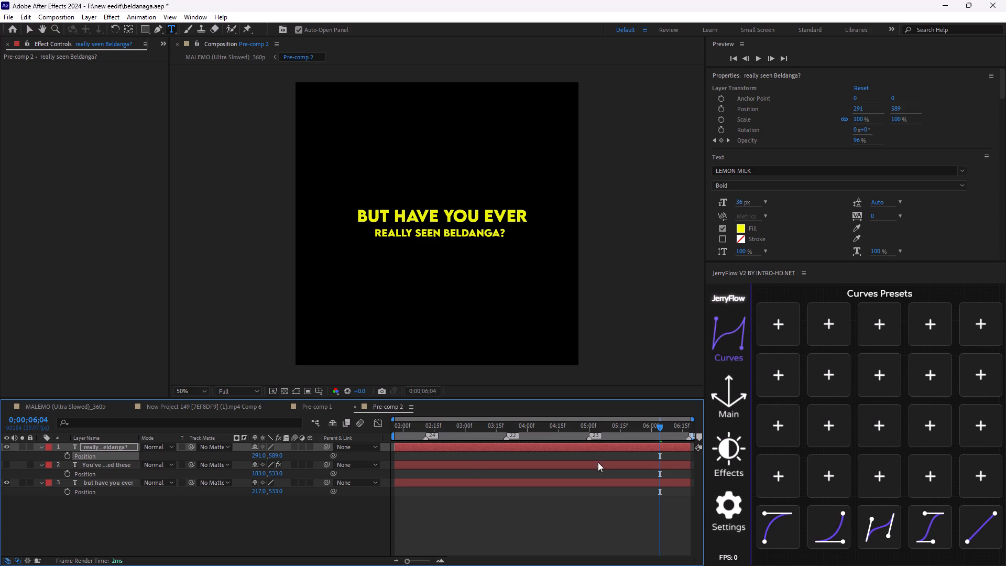
{"action": "left_click_drag", "start_coordinate": [272, 458], "coordinate": [276, 458]}
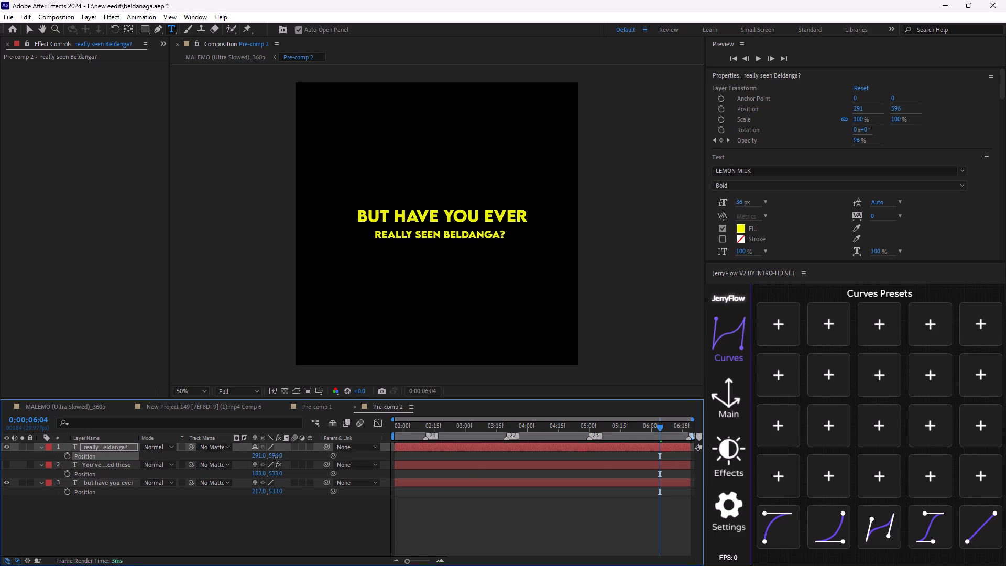
{"action": "left_click_drag", "start_coordinate": [276, 458], "coordinate": [282, 458]}
Play back the two-line caption from 0;00;01;26 in Pre-comp 2 and over the footage in the MALEMO (Ultra Slowed)_360p composition.
{"action": "left_click_drag", "start_coordinate": [661, 429], "coordinate": [391, 434]}
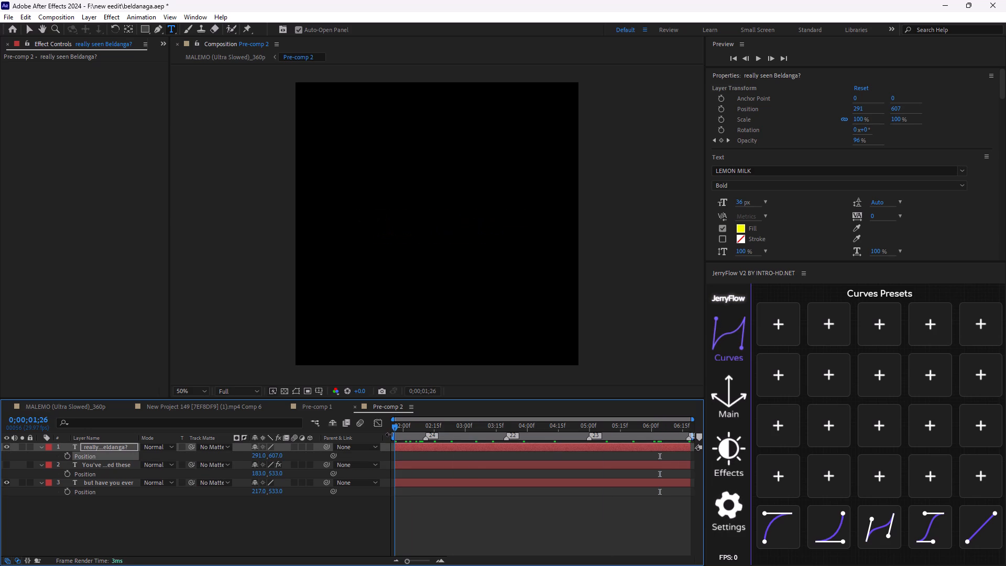
{"action": "key", "text": "space"}
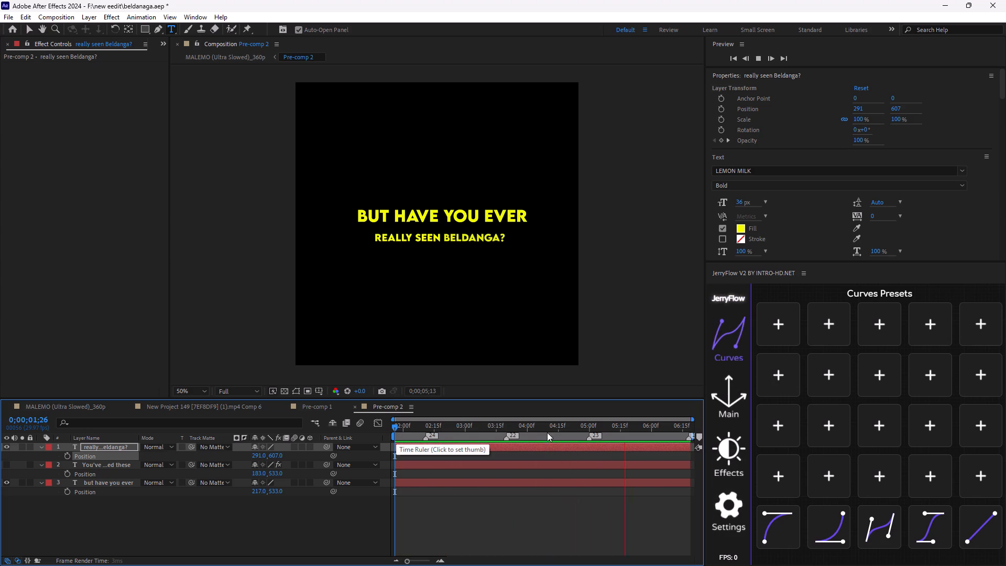
{"action": "key", "text": "space"}
{"action": "left_click_drag", "start_coordinate": [651, 429], "coordinate": [306, 431]}
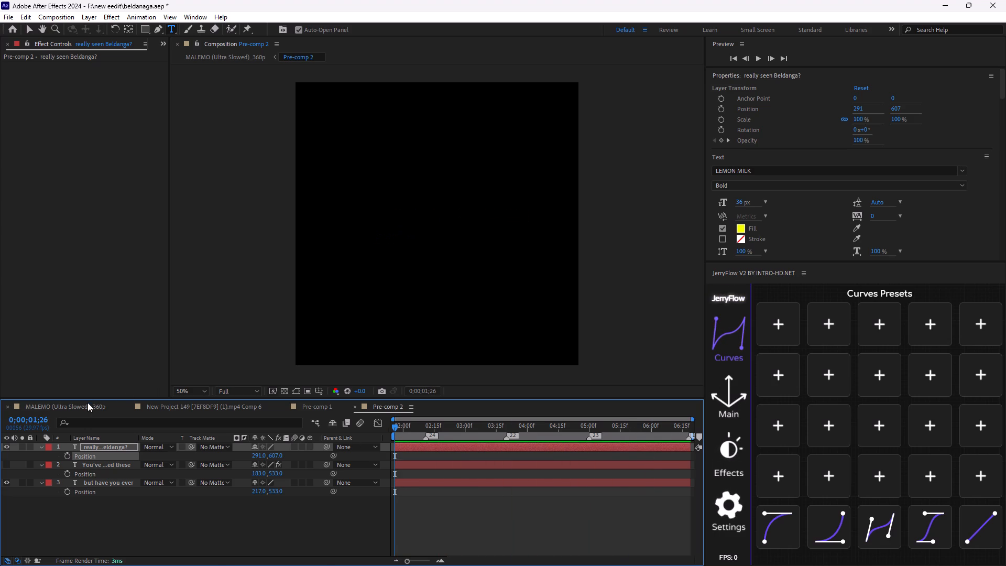
{"action": "left_click", "coordinate": [88, 402]}
{"action": "key", "text": "space"}
{"action": "scroll", "coordinate": [428, 476], "scroll_direction": "up", "scroll_amount": 2}
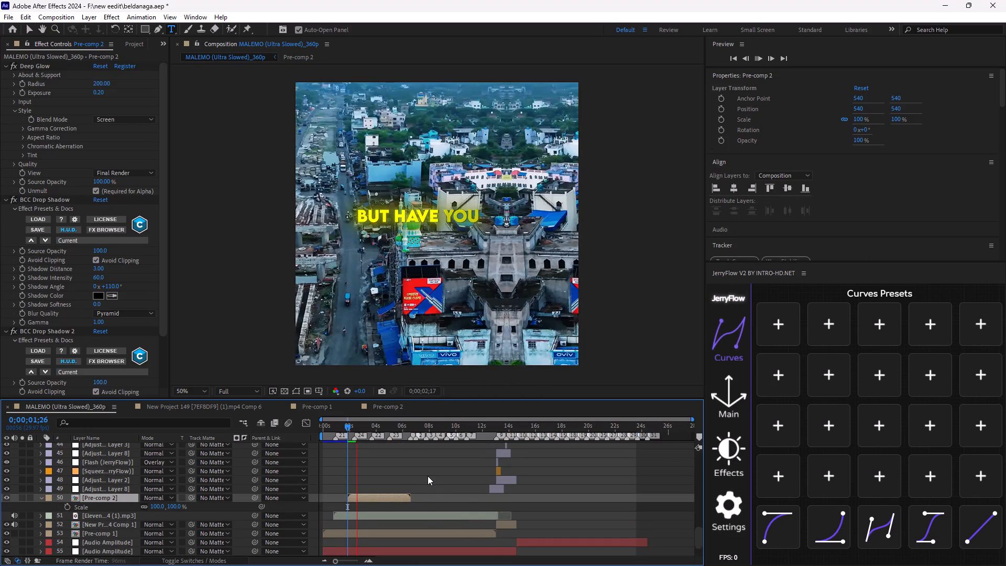
{"action": "scroll", "coordinate": [440, 478], "scroll_direction": "down", "scroll_amount": 2}
{"action": "scroll", "coordinate": [440, 478], "scroll_direction": "up", "scroll_amount": 6}
{"action": "scroll", "coordinate": [440, 478], "scroll_direction": "down", "scroll_amount": 1}
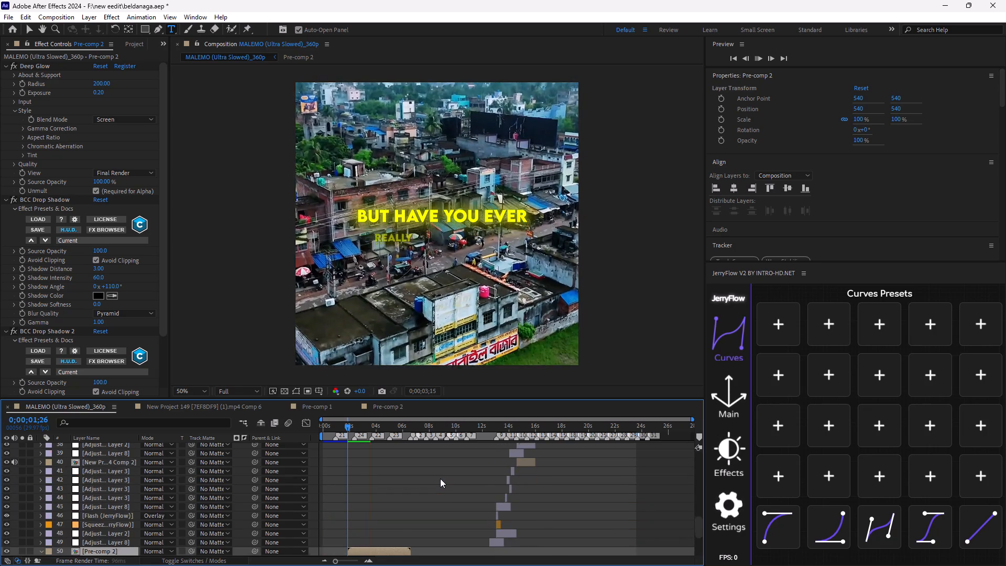
Review the two-line caption over the footage through the end of the Pre-comp 2 layer and just beyond it.
{"action": "scroll", "coordinate": [440, 478], "scroll_direction": "down", "scroll_amount": 1}
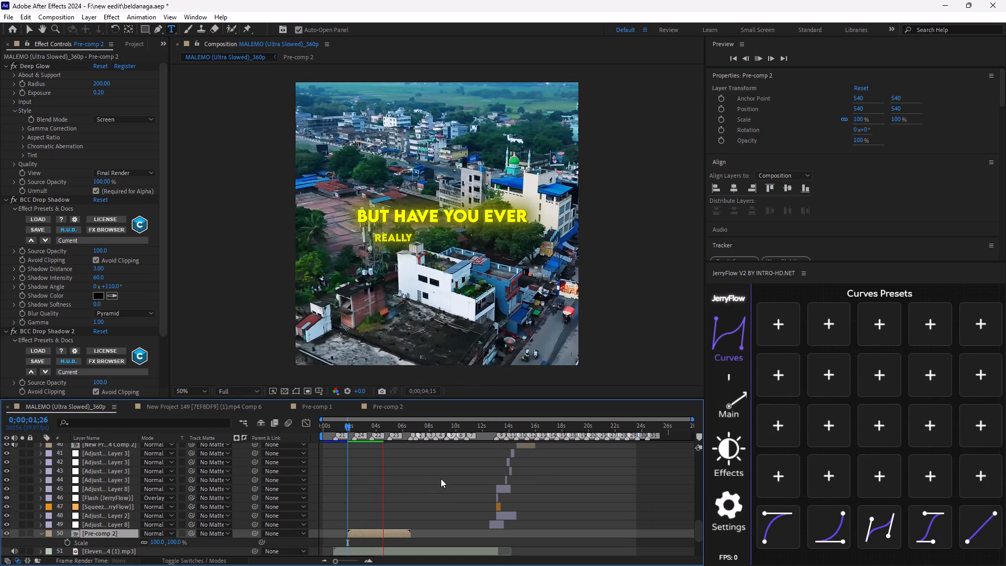
{"action": "scroll", "coordinate": [441, 478], "scroll_direction": "down", "scroll_amount": 6}
{"action": "scroll", "coordinate": [441, 480], "scroll_direction": "up", "scroll_amount": 2}
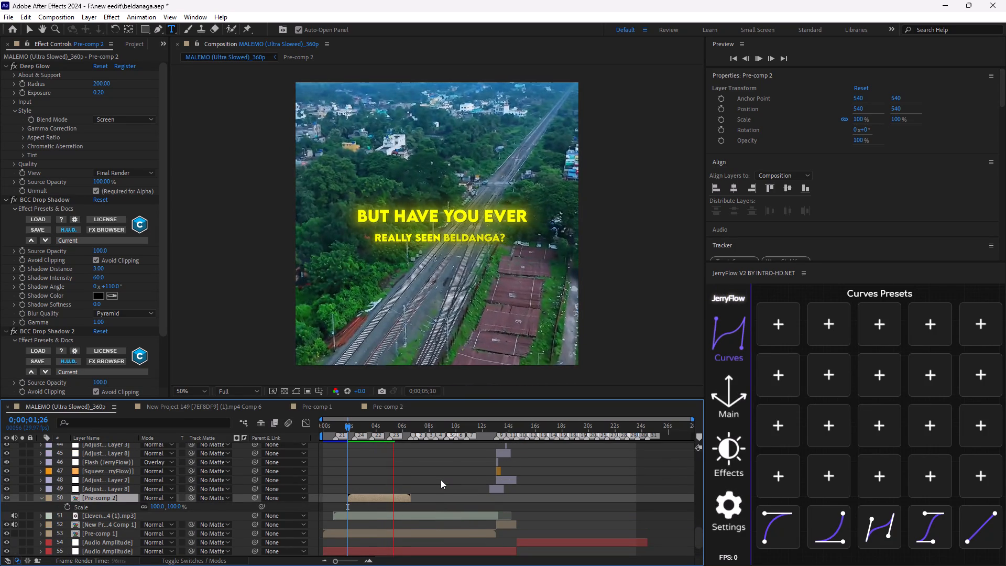
{"action": "key", "text": "s"}
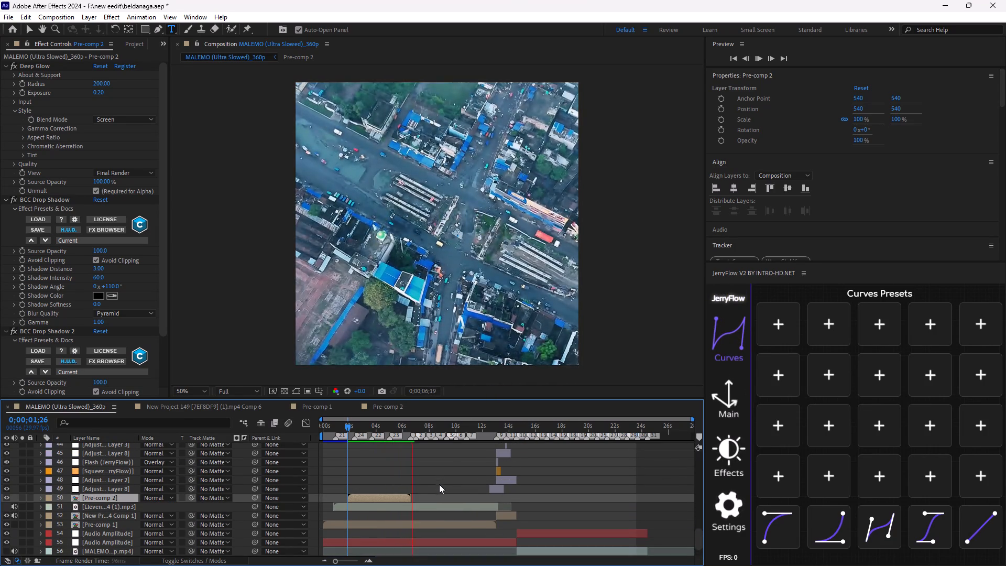
{"action": "key", "text": "d"}
{"action": "key", "text": "space"}
{"action": "left_click_drag", "start_coordinate": [430, 427], "coordinate": [429, 428]}
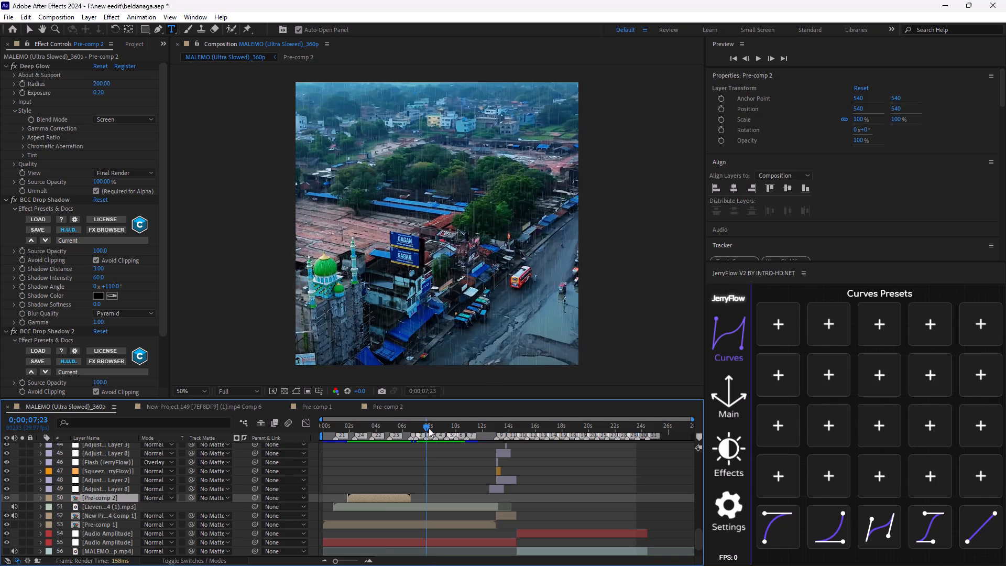
{"action": "left_click_drag", "start_coordinate": [429, 428], "coordinate": [387, 453]}
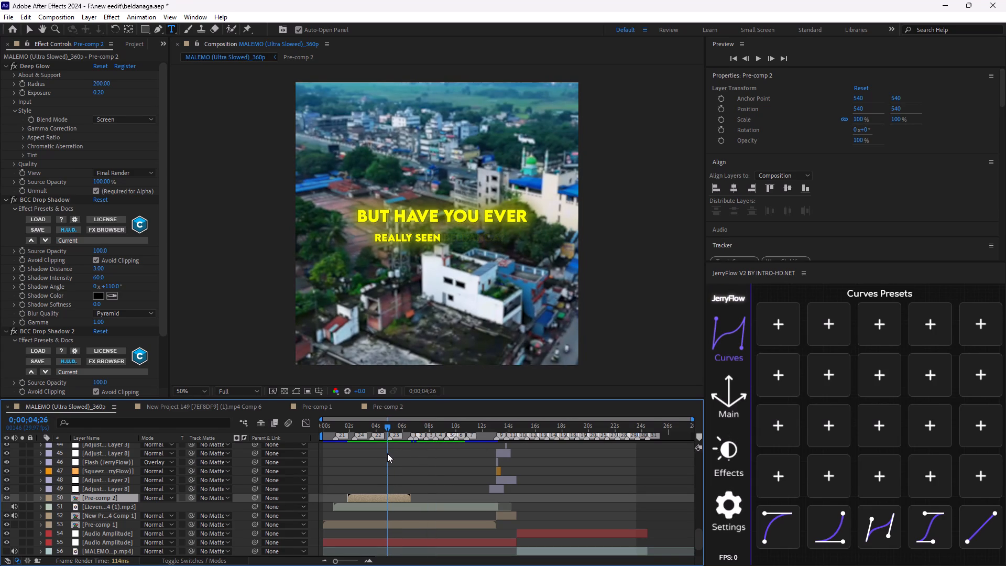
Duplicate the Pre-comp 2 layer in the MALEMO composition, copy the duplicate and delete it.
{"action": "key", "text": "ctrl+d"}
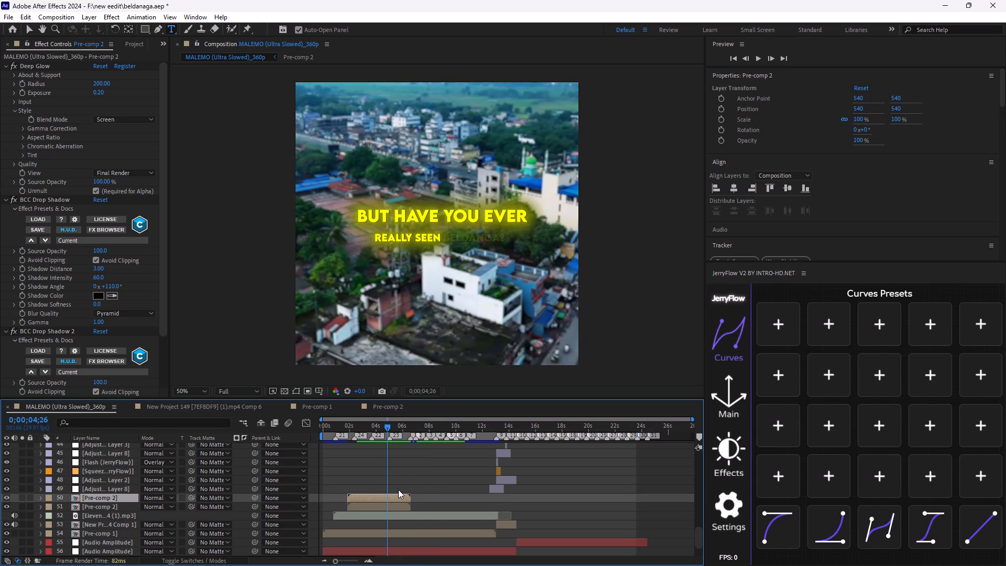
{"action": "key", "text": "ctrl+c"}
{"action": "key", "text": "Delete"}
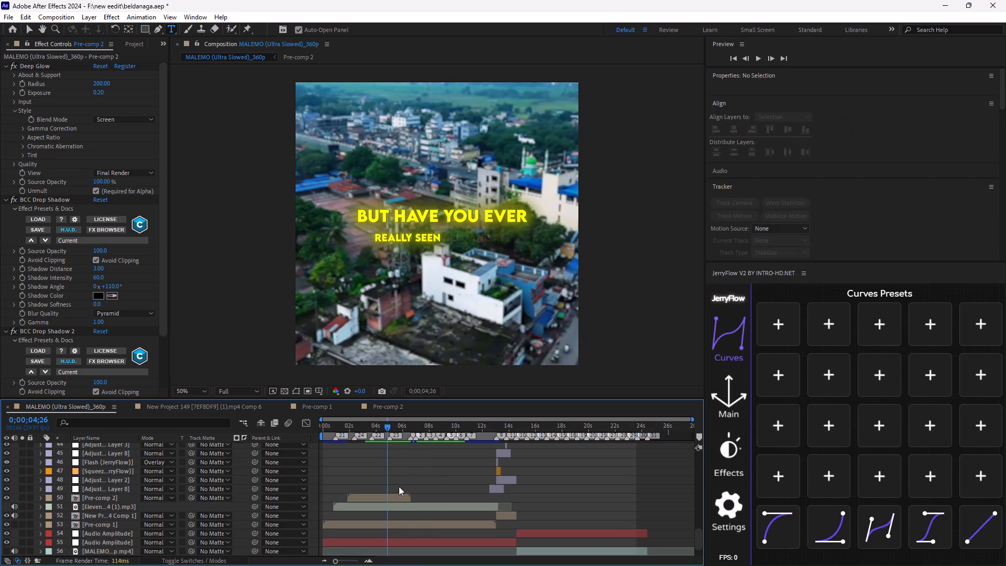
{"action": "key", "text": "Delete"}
Undo the caption edits back to the "You've walked these" and "streets a hundred times" wording, and preview the restored caption.
{"action": "key", "text": "ctrl+z"}
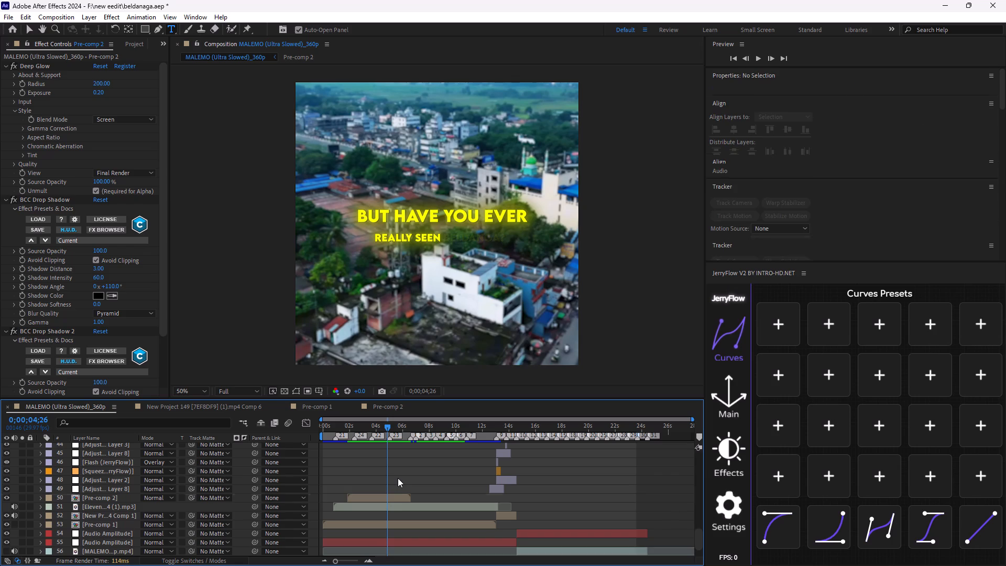
{"action": "key", "text": "ctrl+z"}
{"action": "key", "text": "ctrl+z"}
{"action": "key", "text": "ctrl+z"}
{"action": "key", "text": "ctrl+z"}
{"action": "key", "text": "ctrl+z"}
{"action": "key", "text": "ctrl+z"}
{"action": "key", "text": "ctrl+z"}
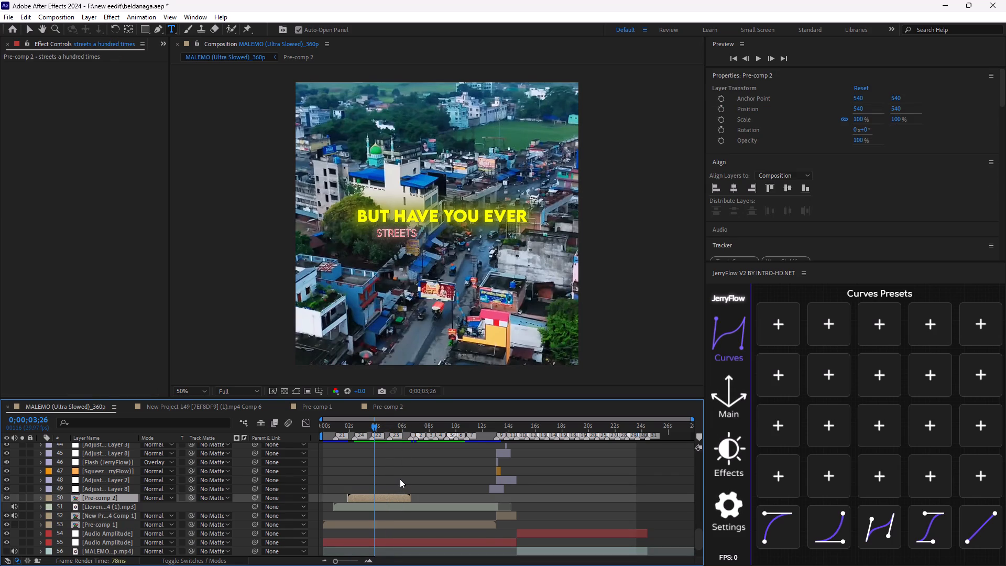
{"action": "key", "text": "ctrl+z"}
{"action": "key", "text": "ctrl+z"}
{"action": "key", "text": "ctrl+z"}
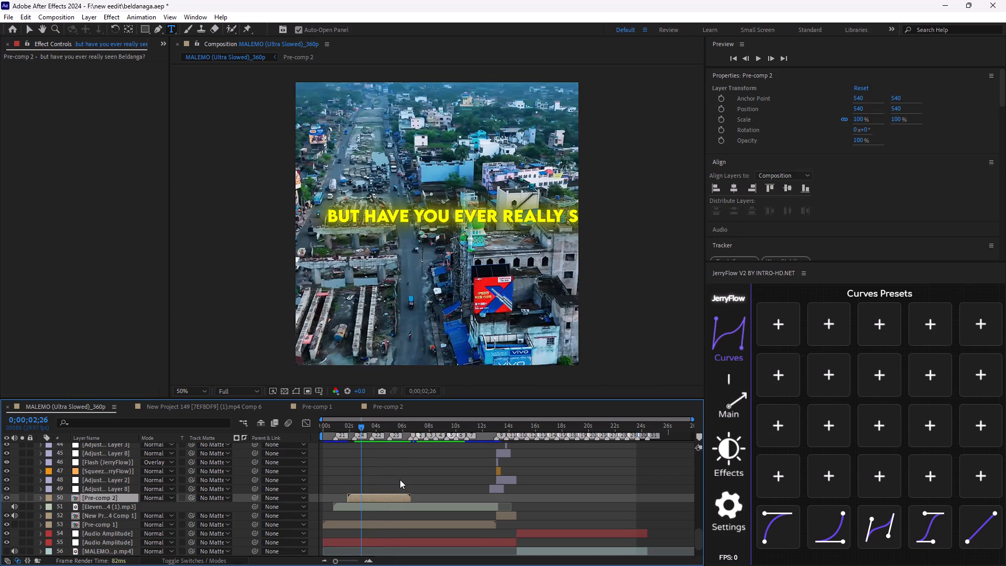
{"action": "key", "text": "ctrl+z"}
{"action": "key", "text": "ctrl+z"}
{"action": "key", "text": "ctrl+z"}
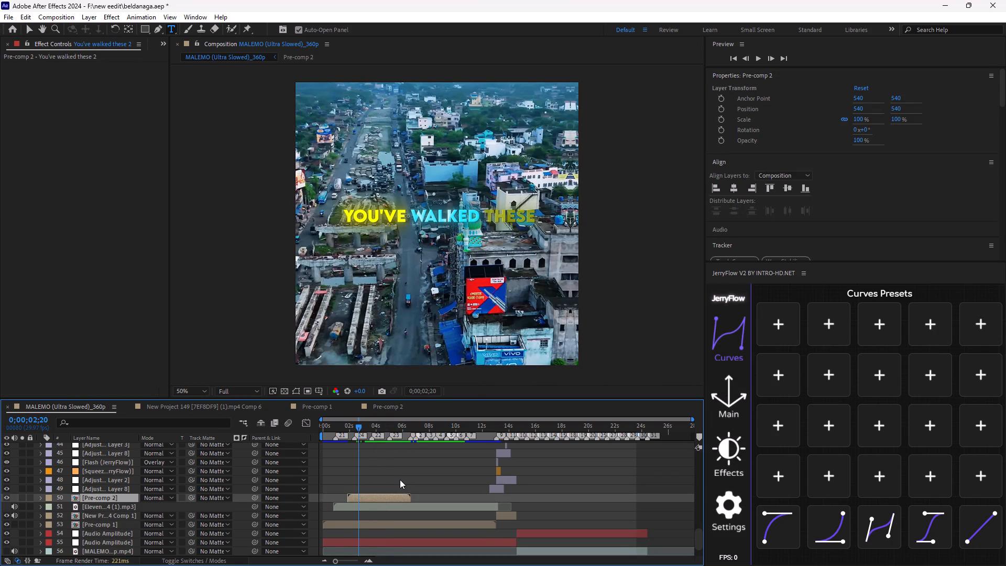
{"action": "key", "text": "ctrl+z"}
{"action": "key", "text": "space"}
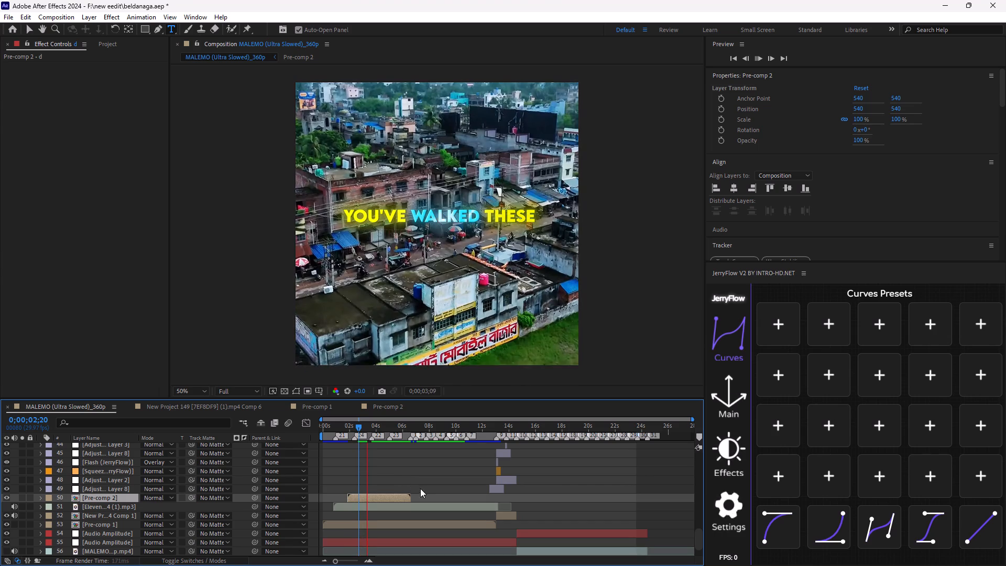
{"action": "key", "text": "space"}
Duplicate the Pre-comp 2 layer and shift the duplicate so it starts right where the original ends.
{"action": "scroll", "coordinate": [433, 508], "scroll_direction": "up", "scroll_amount": 6}
{"action": "scroll", "coordinate": [433, 508], "scroll_direction": "down", "scroll_amount": 5}
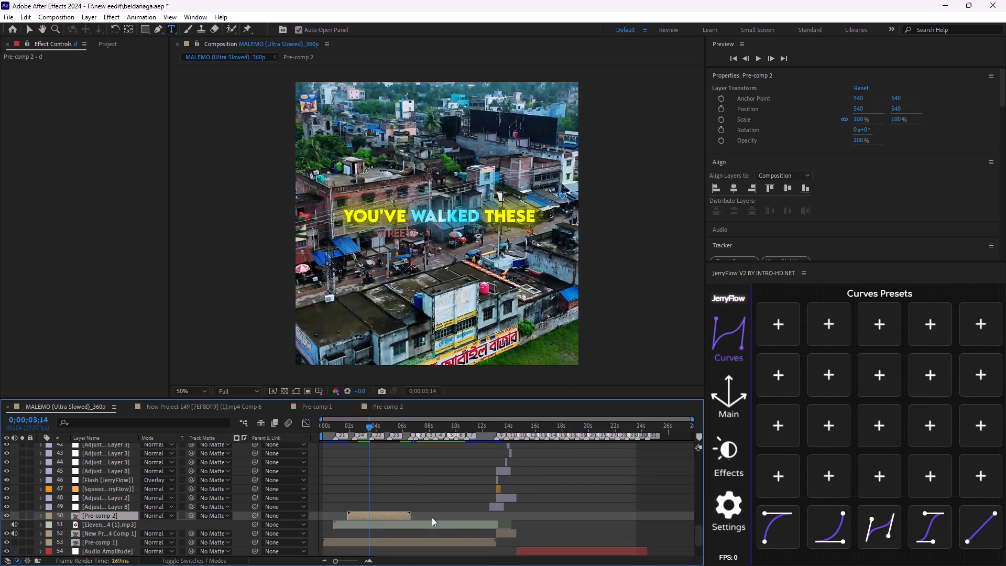
{"action": "key", "text": "ctrl+d"}
{"action": "left_click_drag", "start_coordinate": [388, 519], "coordinate": [445, 555]}
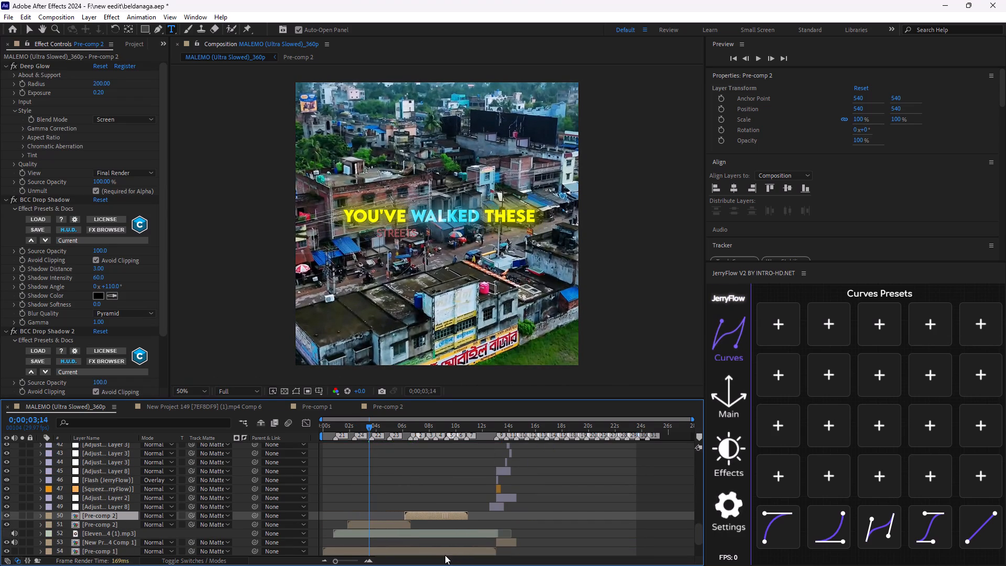
{"action": "left_click_drag", "start_coordinate": [445, 555], "coordinate": [450, 561]}
Check the duplicated caption at 0;00;06;27 and open its Pre-comp 2 source to view the text layers at the start.
{"action": "key", "text": "space"}
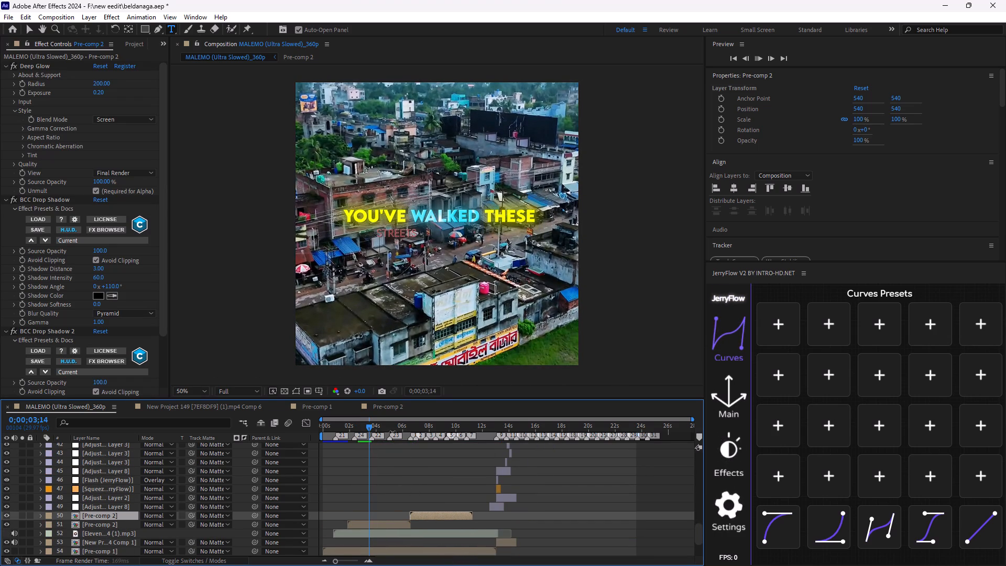
{"action": "left_click_drag", "start_coordinate": [369, 423], "coordinate": [414, 464]}
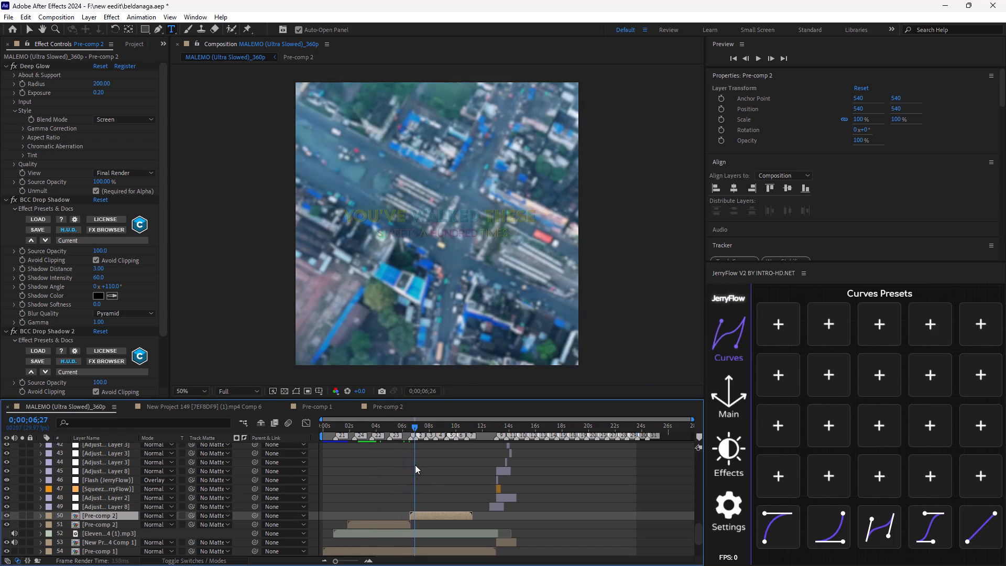
{"action": "left_click", "coordinate": [402, 523]}
{"action": "triple_click", "coordinate": [419, 519]}
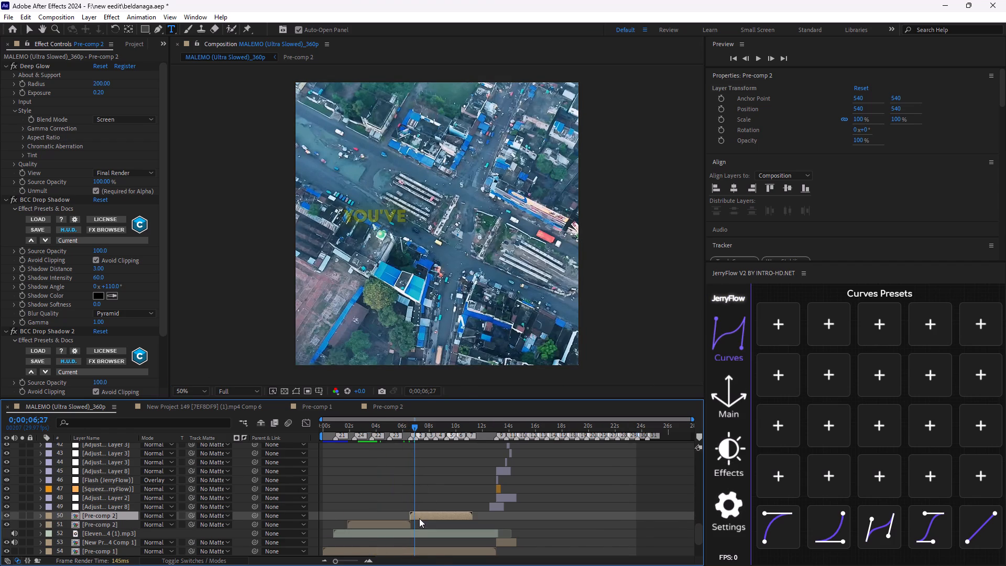
{"action": "left_click_drag", "start_coordinate": [419, 430], "coordinate": [390, 444]}
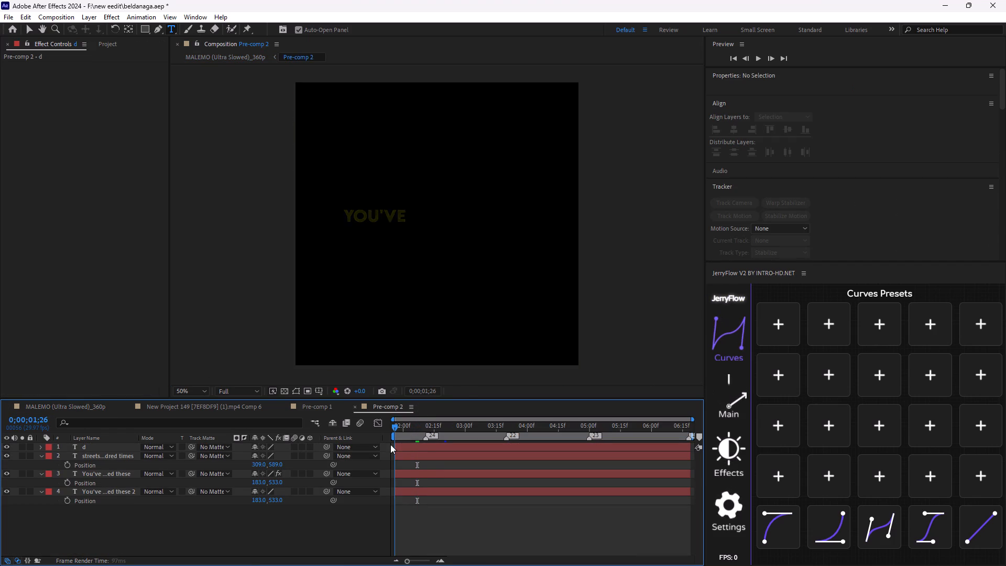
{"action": "left_click_drag", "start_coordinate": [390, 444], "coordinate": [382, 445]}
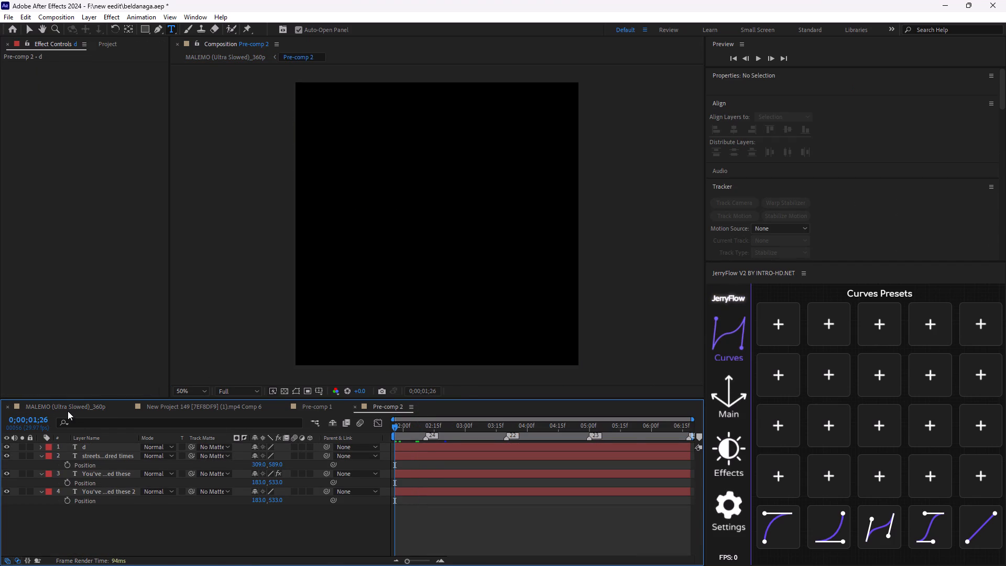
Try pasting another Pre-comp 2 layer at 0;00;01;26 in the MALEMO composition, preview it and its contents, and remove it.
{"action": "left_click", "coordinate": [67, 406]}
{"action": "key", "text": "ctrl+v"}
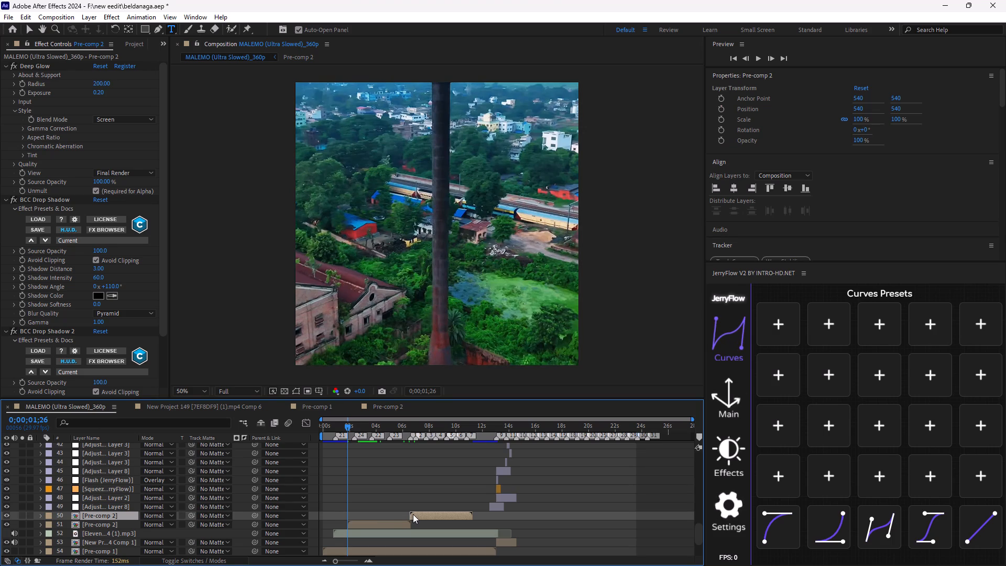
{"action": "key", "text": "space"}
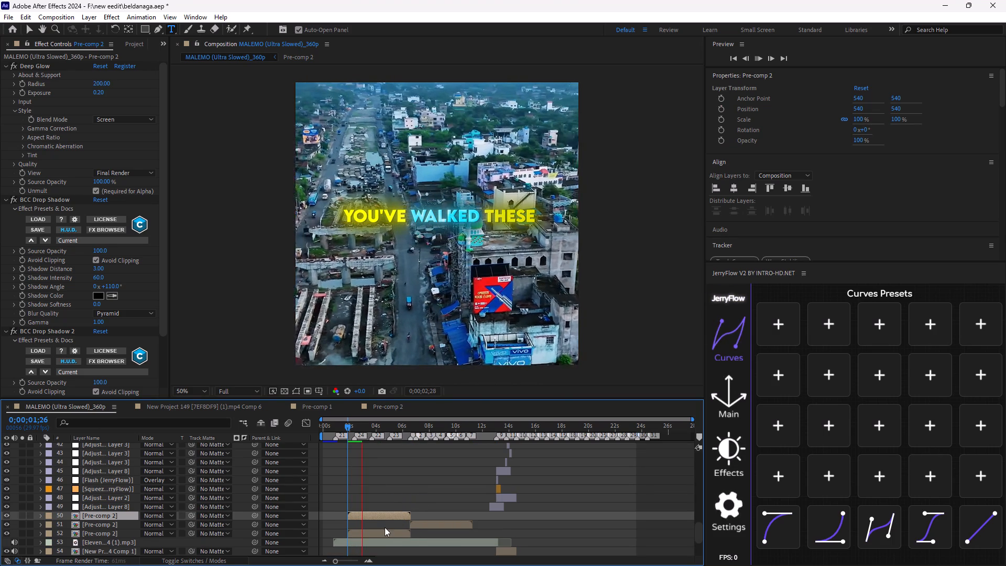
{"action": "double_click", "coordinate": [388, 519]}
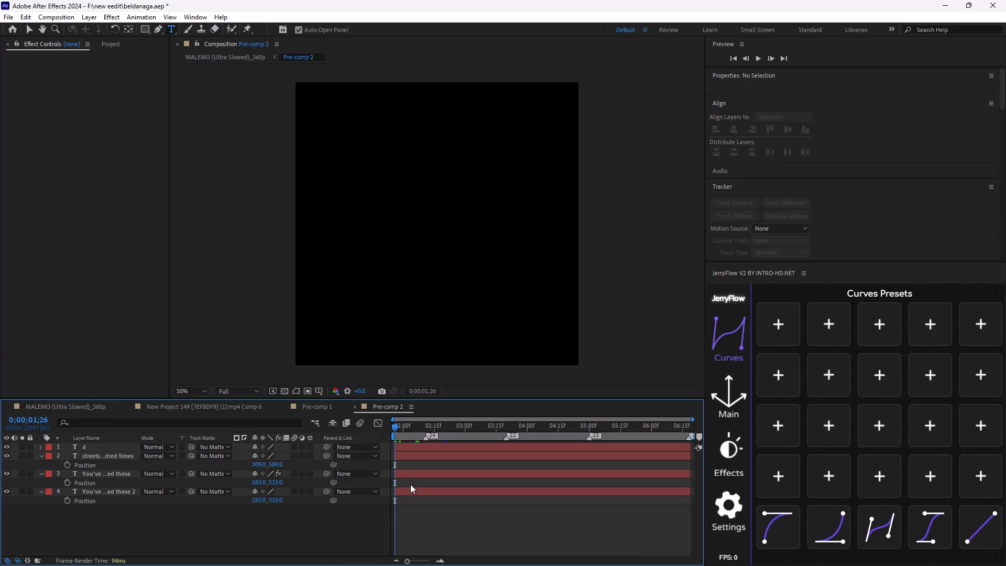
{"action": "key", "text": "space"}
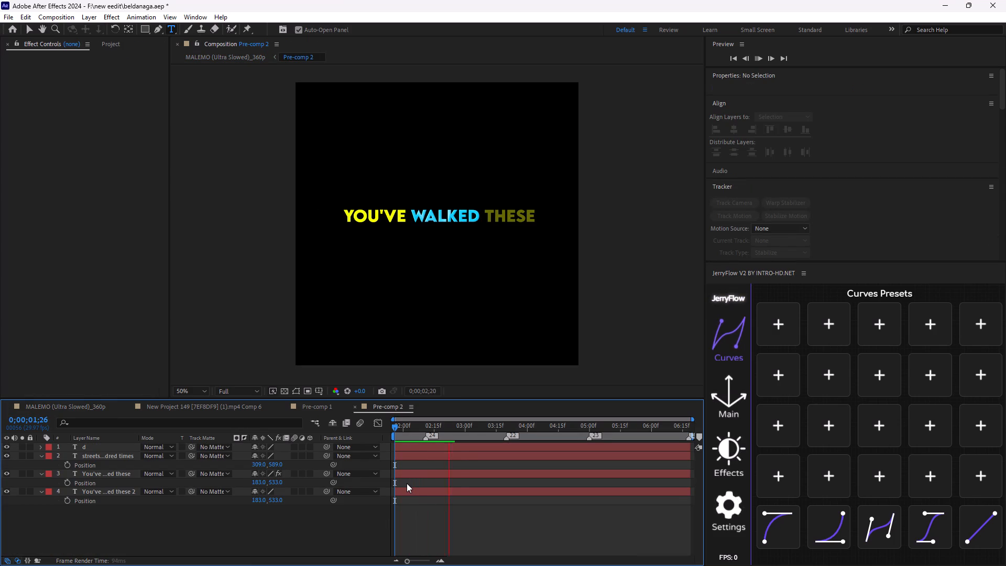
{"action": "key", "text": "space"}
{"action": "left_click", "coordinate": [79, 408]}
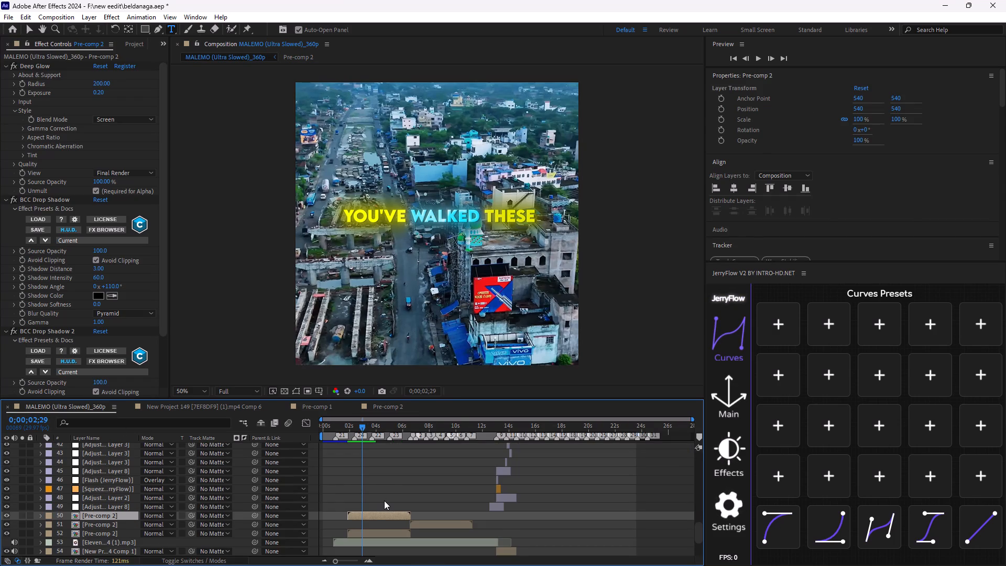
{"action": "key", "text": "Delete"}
Play back the captions over the footage, replaying the duplicated Pre-comp 2 from about 0;00;06;17 to check its timing.
{"action": "key", "text": "space"}
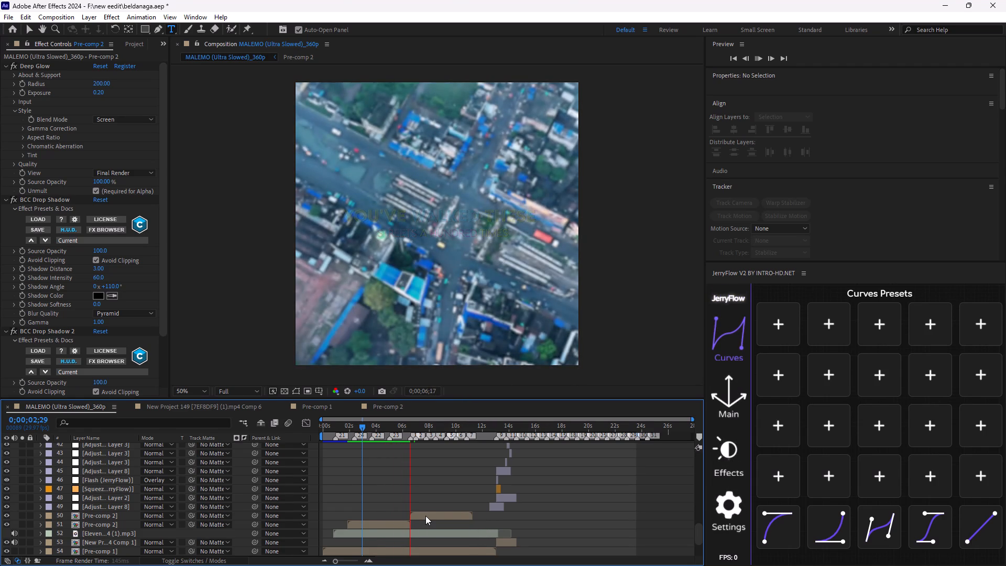
{"action": "left_click", "coordinate": [425, 516]}
{"action": "key", "text": "space"}
{"action": "key", "text": "space"}
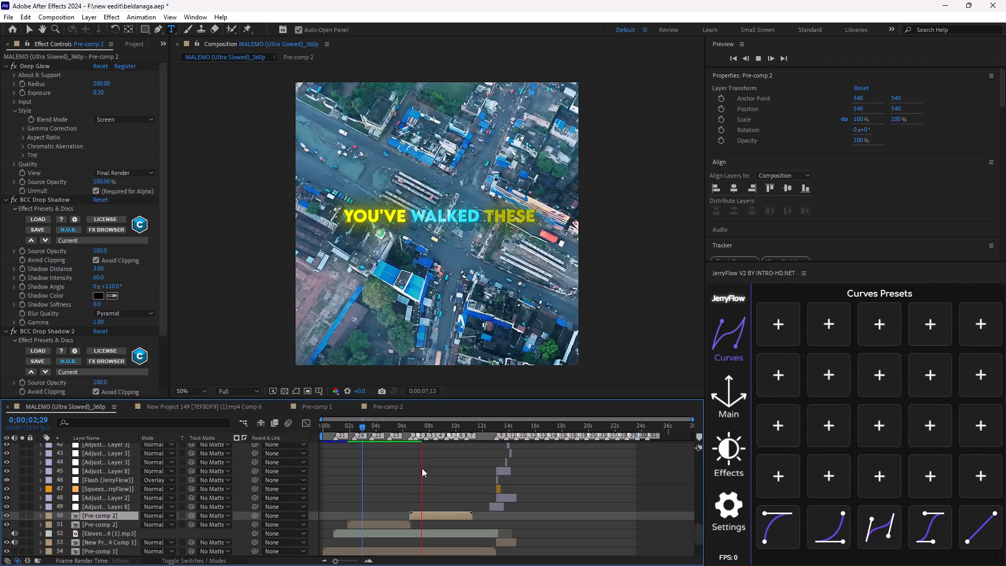
{"action": "left_click_drag", "start_coordinate": [424, 426], "coordinate": [412, 439]}
{"action": "key", "text": "space"}
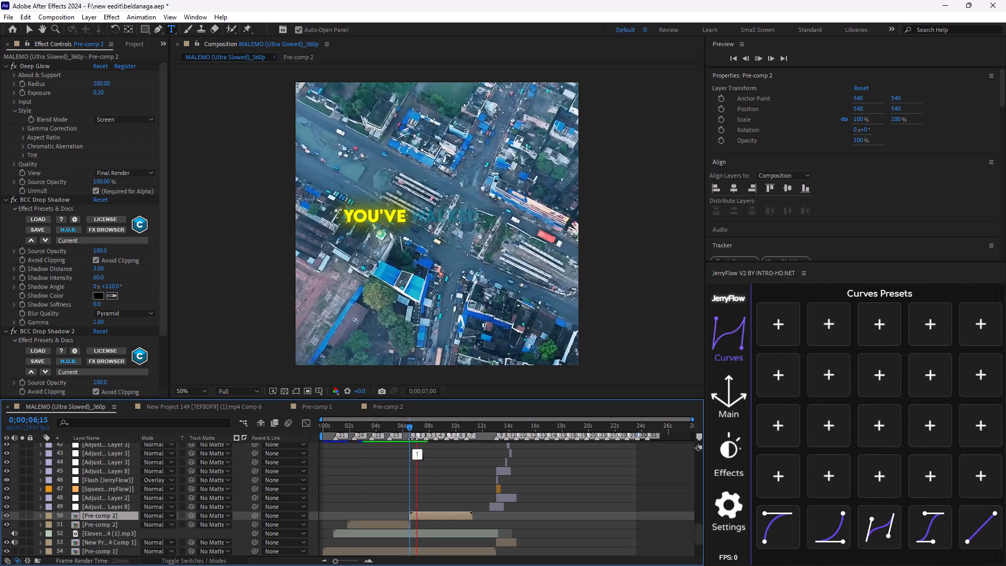
{"action": "key", "text": "space"}
{"action": "left_click_drag", "start_coordinate": [424, 427], "coordinate": [410, 440]}
{"action": "key", "text": "space"}
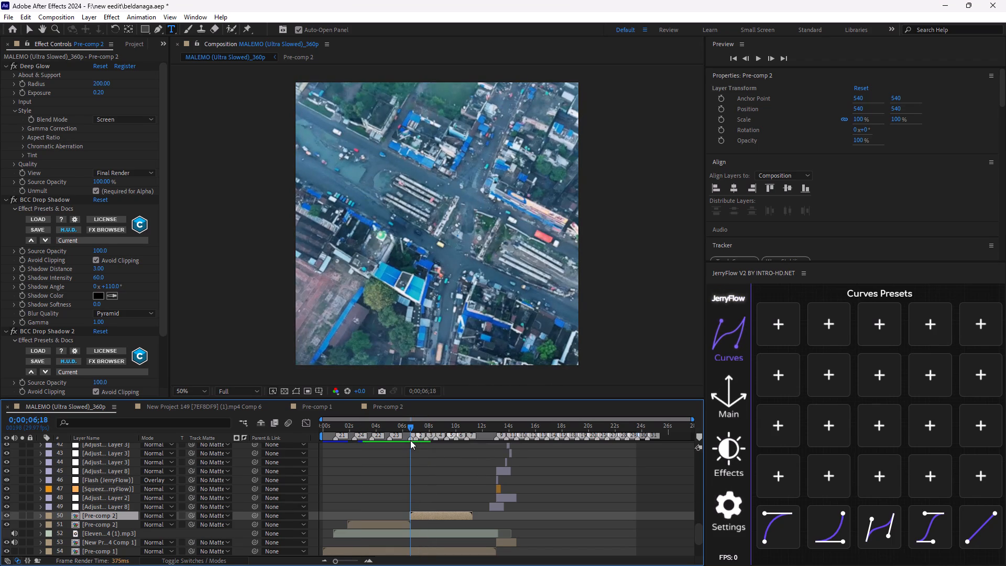
{"action": "key", "text": "space"}
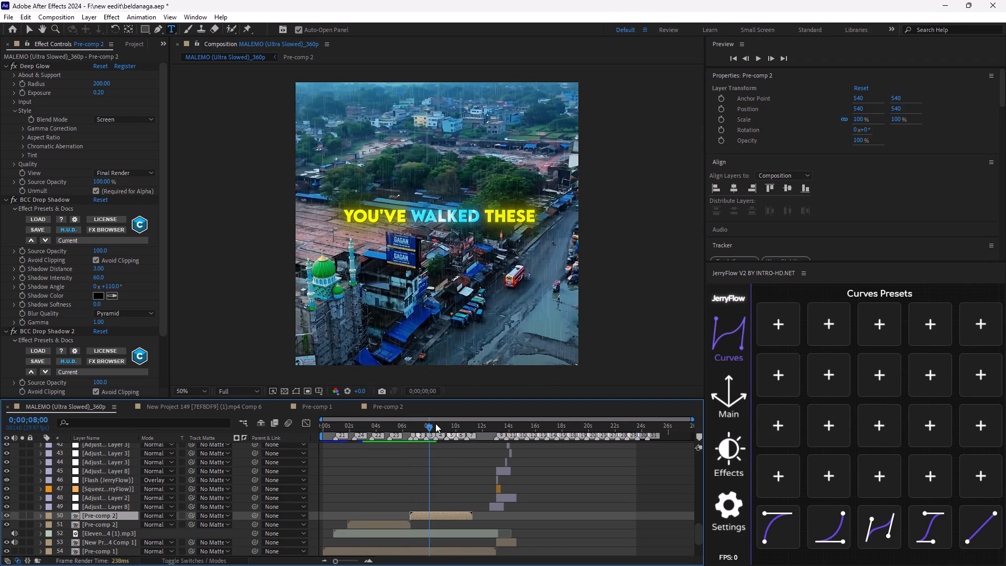
{"action": "left_click_drag", "start_coordinate": [431, 426], "coordinate": [412, 441]}
{"action": "key", "text": "space"}
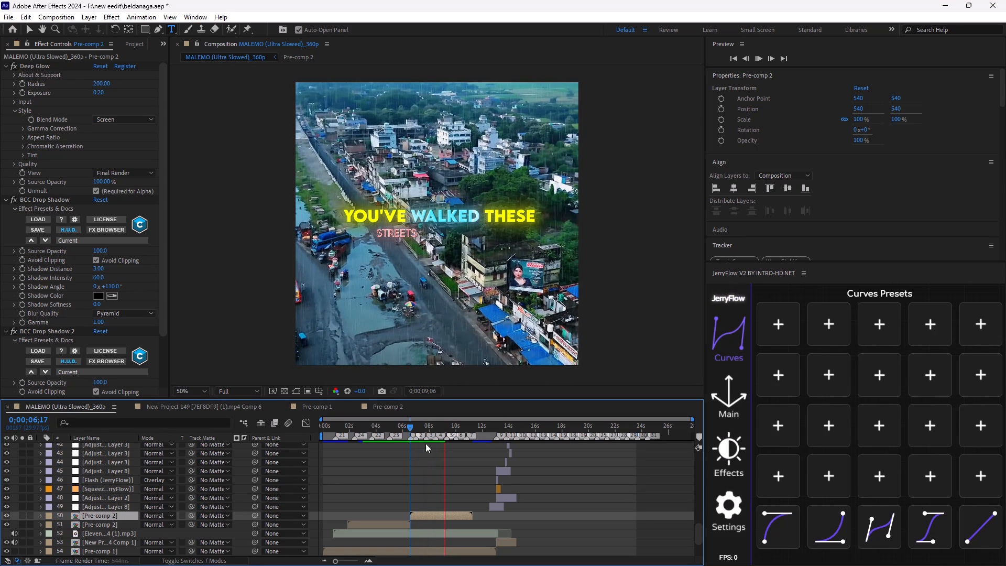
{"action": "key", "text": "space"}
Open the duplicated Pre-comp 2 layer and delete the "d" text layer inside it.
{"action": "double_click", "coordinate": [461, 512]}
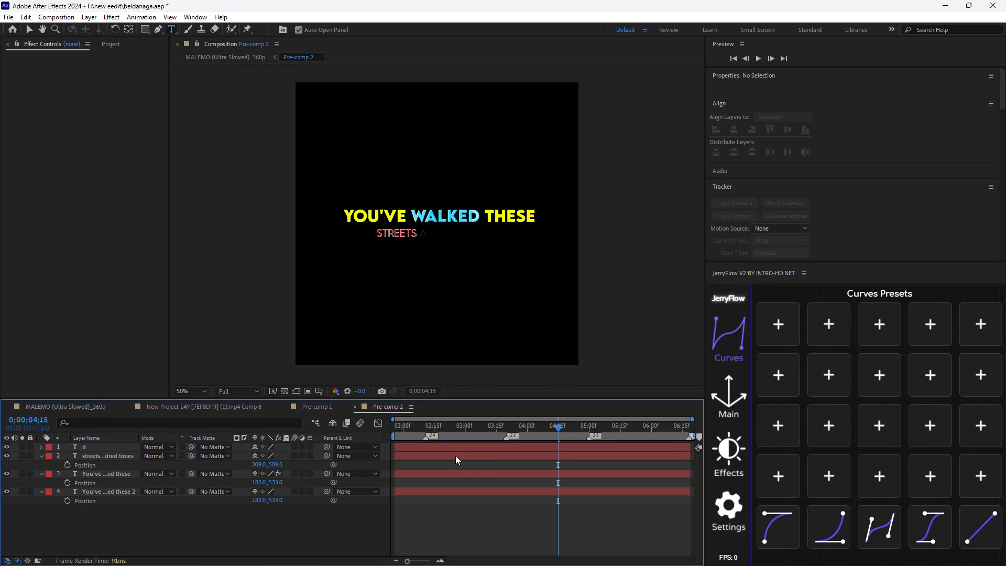
{"action": "left_click", "coordinate": [464, 445]}
{"action": "key", "text": "Delete"}
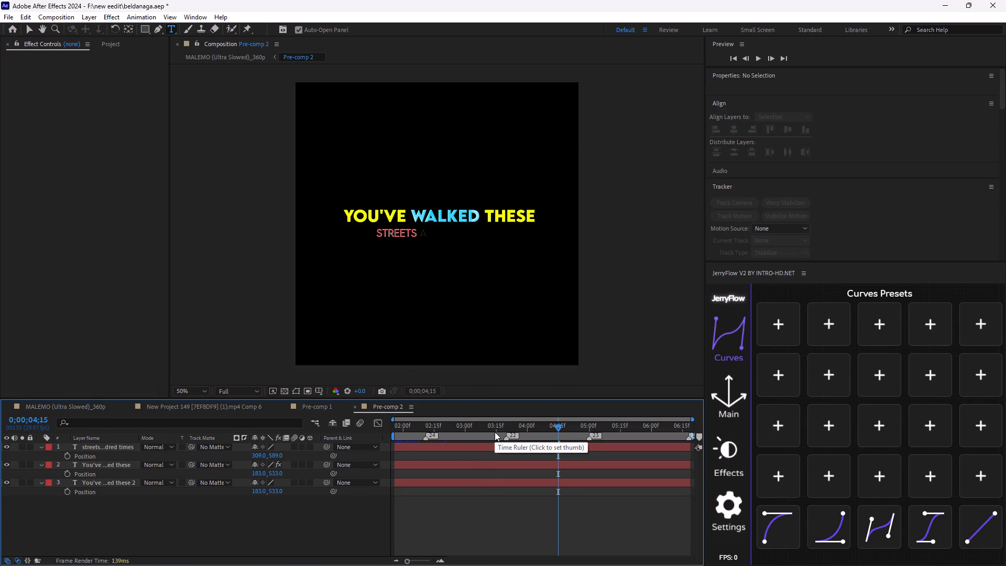
Select all the text of the "You've walked these 2" layer at 0;00;02;29 and paste the clipboard contents over it.
{"action": "left_click_drag", "start_coordinate": [559, 427], "coordinate": [454, 460]}
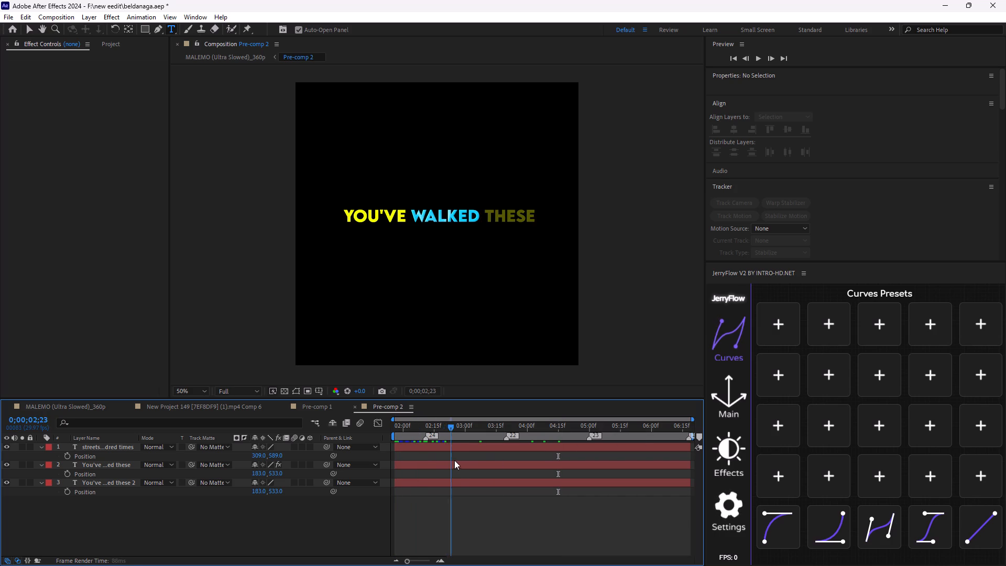
{"action": "left_click_drag", "start_coordinate": [454, 460], "coordinate": [464, 462]}
{"action": "left_click", "coordinate": [467, 479]}
{"action": "left_click_drag", "start_coordinate": [539, 215], "coordinate": [355, 230]}
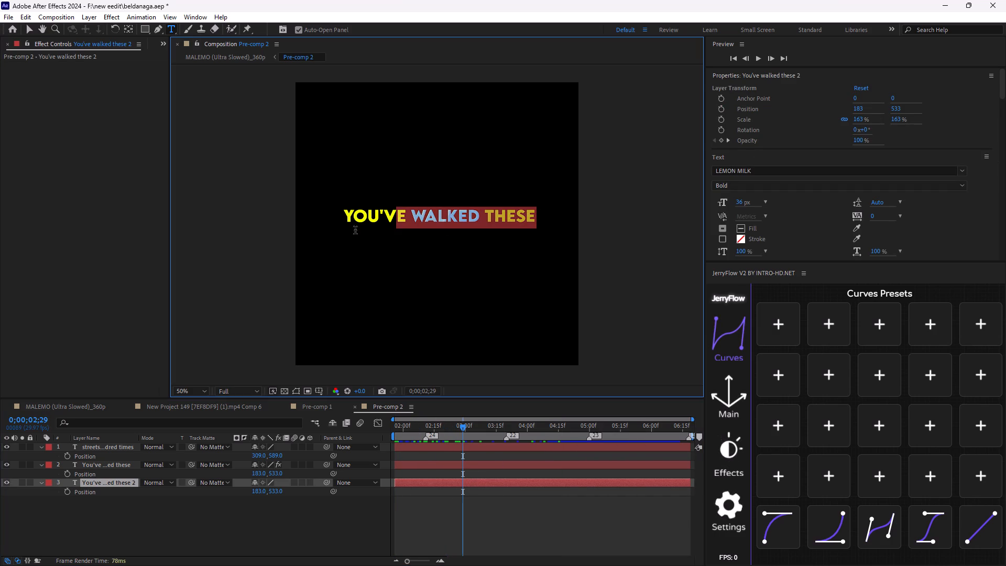
{"action": "left_click_drag", "start_coordinate": [355, 230], "coordinate": [258, 240]}
{"action": "key", "text": "ctrl+v"}
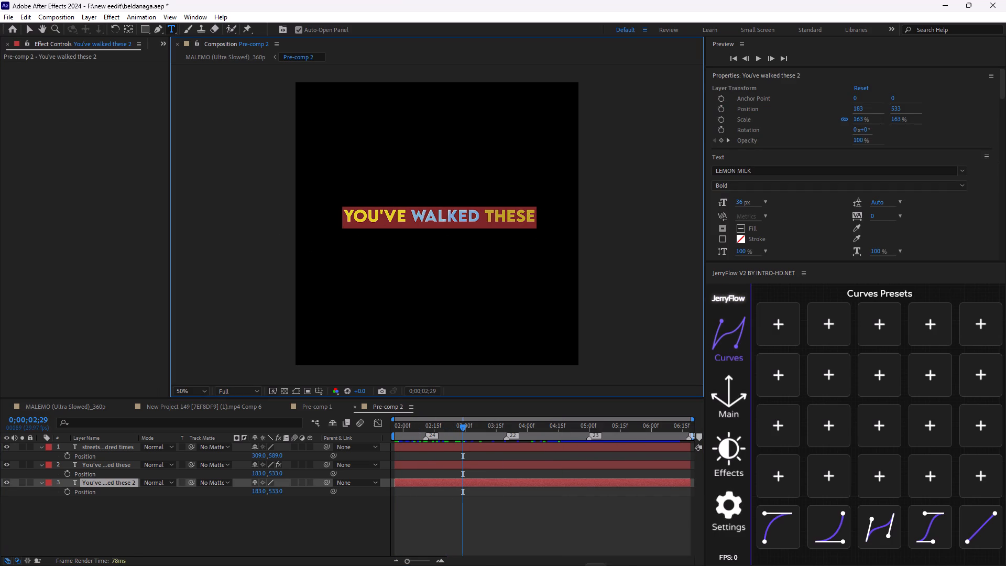
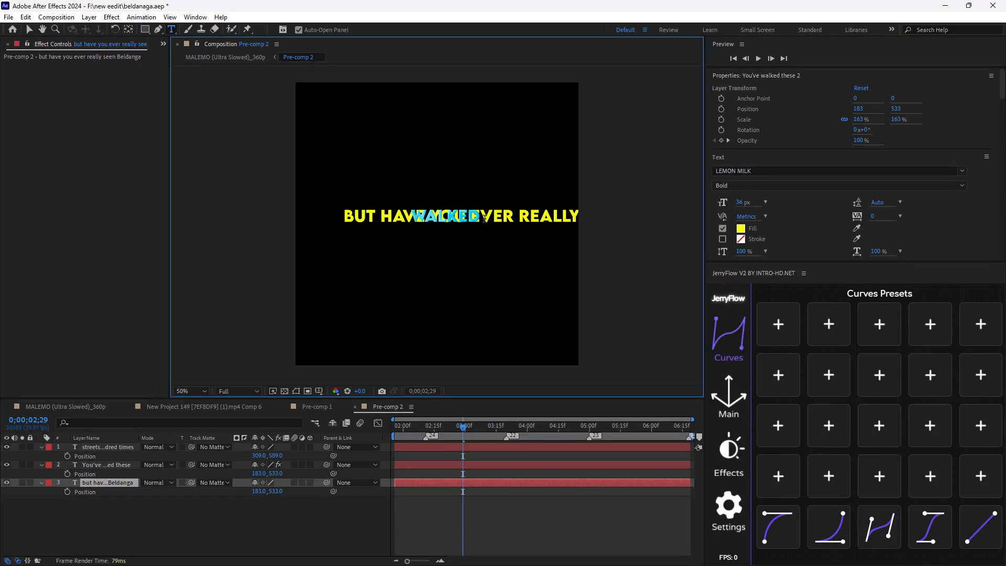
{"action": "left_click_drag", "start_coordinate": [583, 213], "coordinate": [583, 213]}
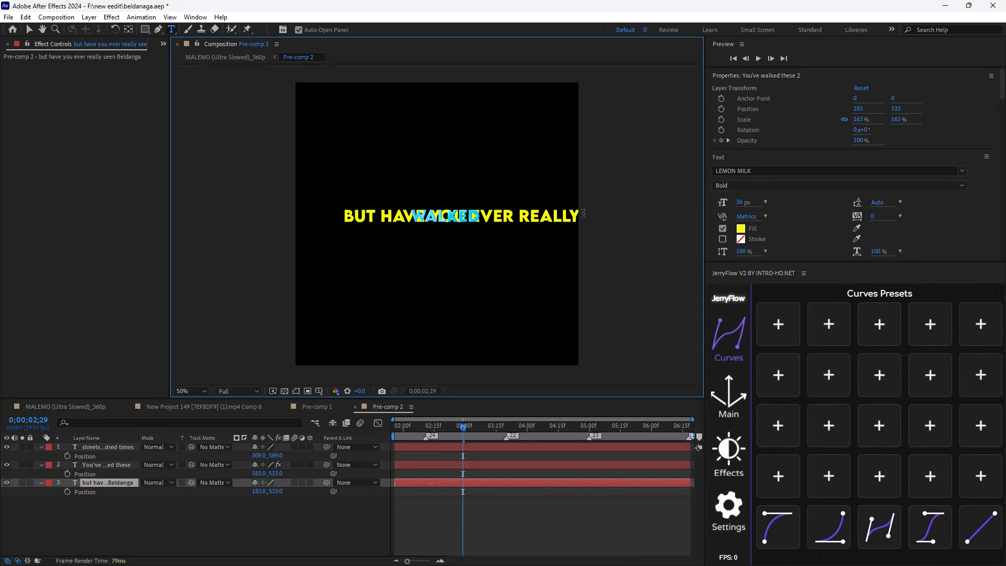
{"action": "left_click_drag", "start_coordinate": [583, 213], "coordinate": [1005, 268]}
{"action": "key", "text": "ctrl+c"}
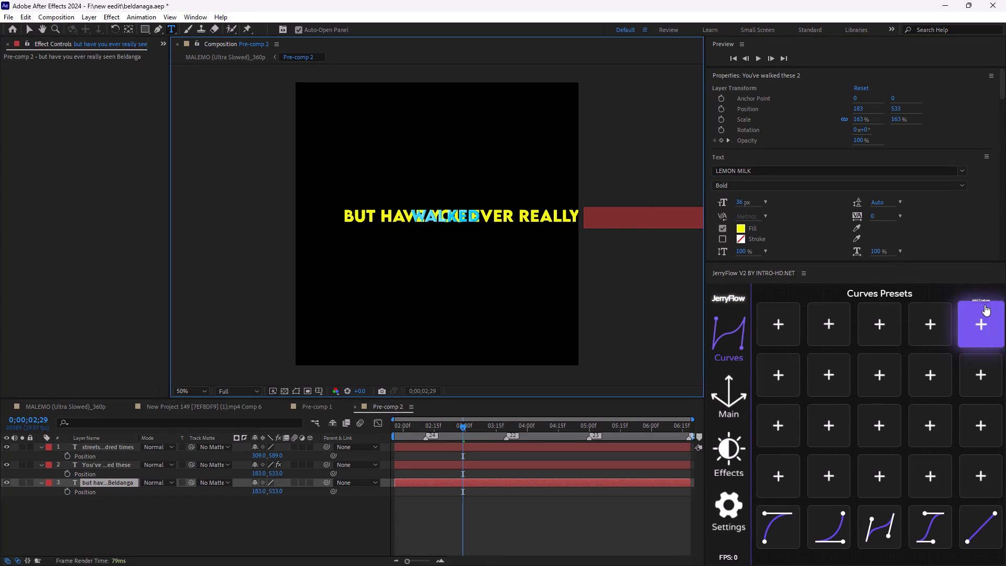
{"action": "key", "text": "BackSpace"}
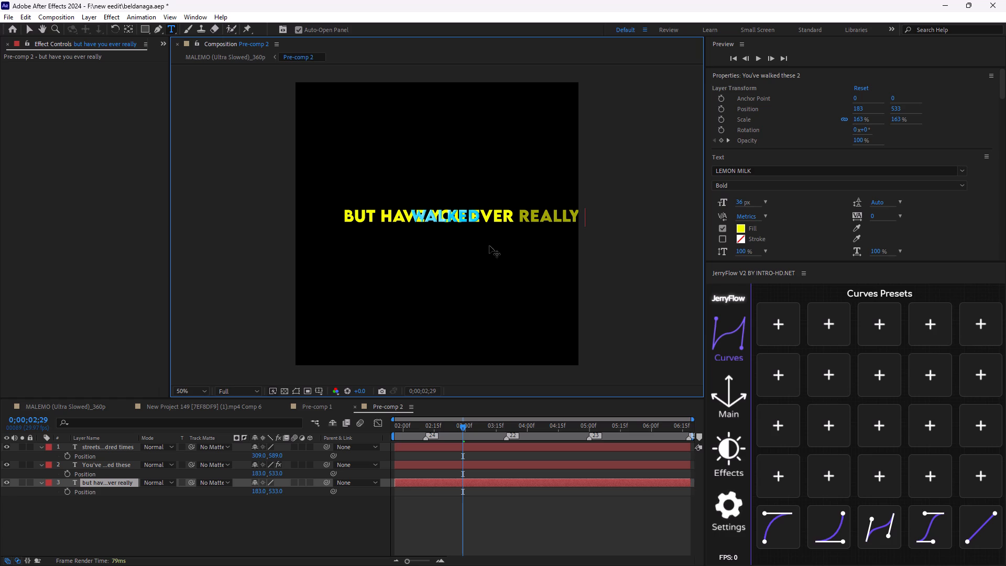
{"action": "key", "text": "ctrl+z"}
Cut "really seen Beldanga" from the end of the yellow line so the text reads "but have you ever".
{"action": "left_click_drag", "start_coordinate": [520, 215], "coordinate": [675, 219]}
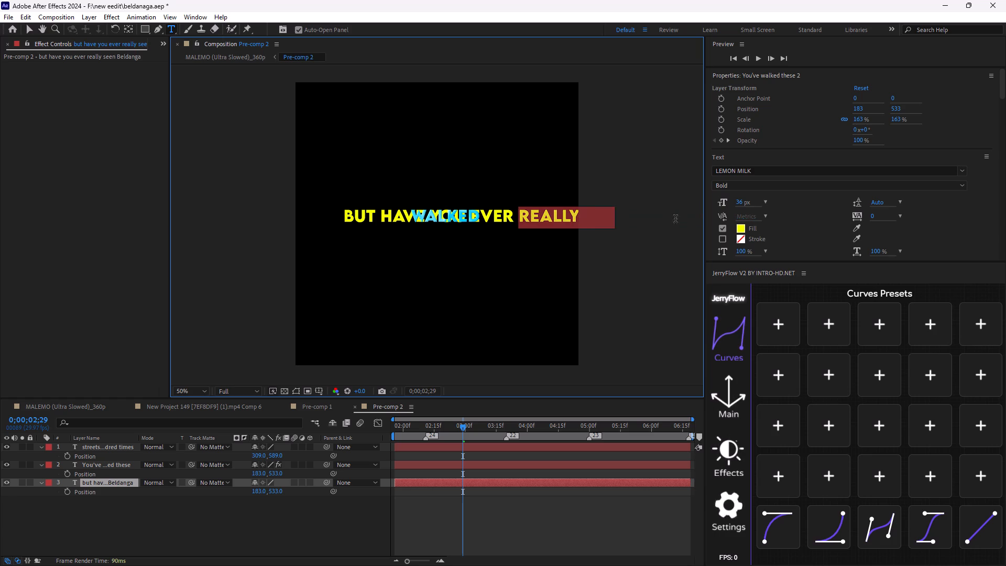
{"action": "left_click_drag", "start_coordinate": [675, 219], "coordinate": [1005, 214]}
{"action": "key", "text": "ctrl+c"}
{"action": "key", "text": "BackSpace"}
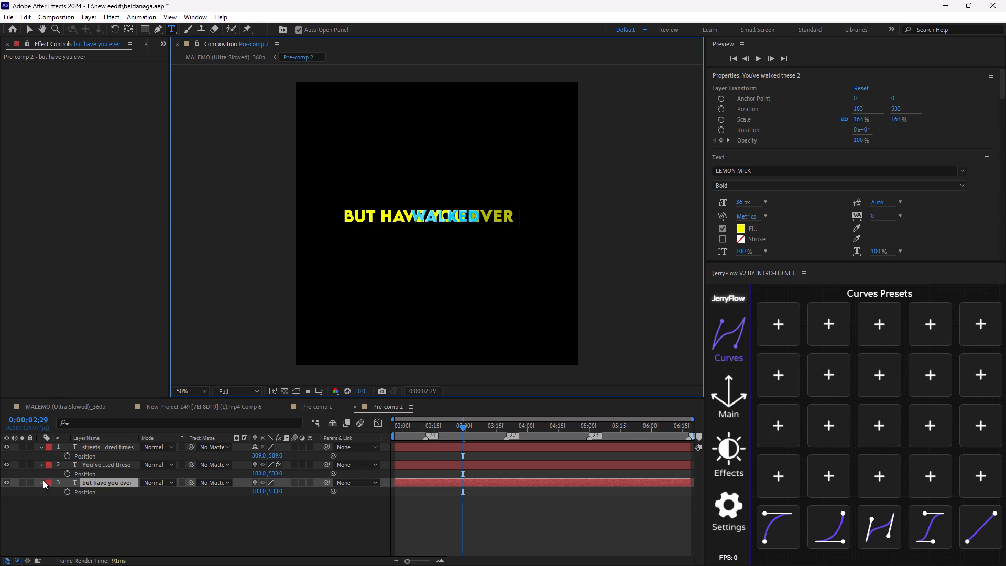
Hide the "but have you ever" and "You've walked these" text layers.
{"action": "left_click", "coordinate": [9, 482]}
{"action": "left_click", "coordinate": [6, 465]}
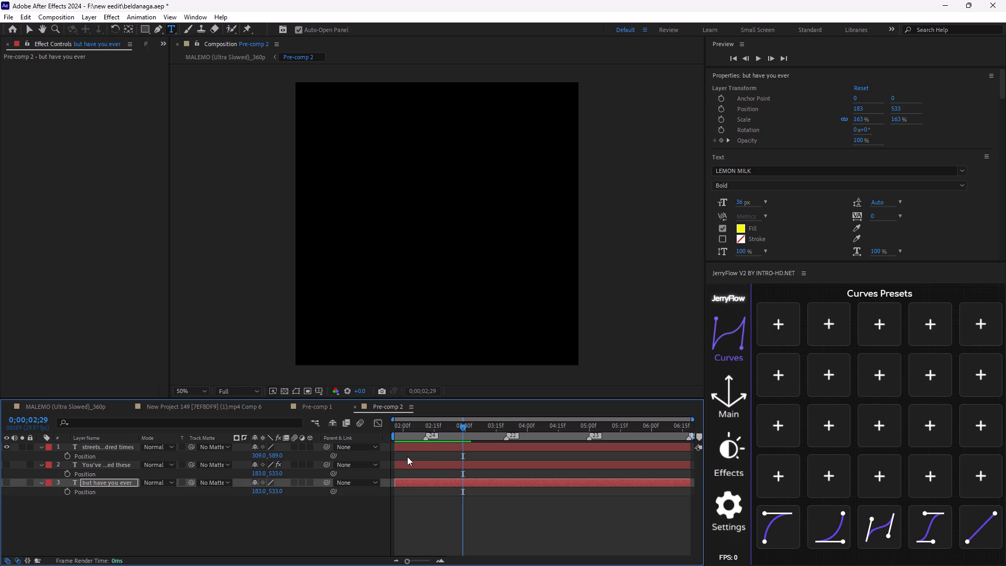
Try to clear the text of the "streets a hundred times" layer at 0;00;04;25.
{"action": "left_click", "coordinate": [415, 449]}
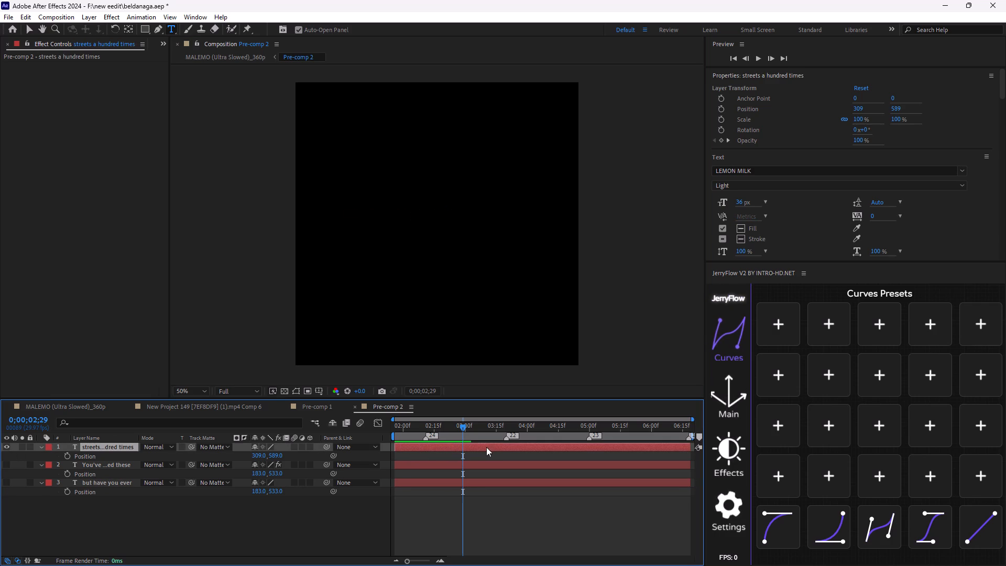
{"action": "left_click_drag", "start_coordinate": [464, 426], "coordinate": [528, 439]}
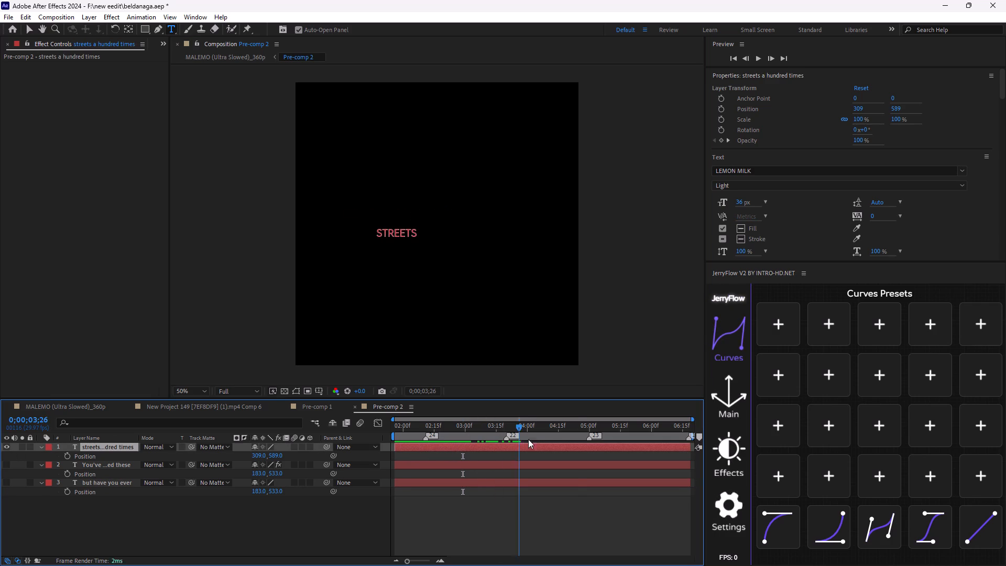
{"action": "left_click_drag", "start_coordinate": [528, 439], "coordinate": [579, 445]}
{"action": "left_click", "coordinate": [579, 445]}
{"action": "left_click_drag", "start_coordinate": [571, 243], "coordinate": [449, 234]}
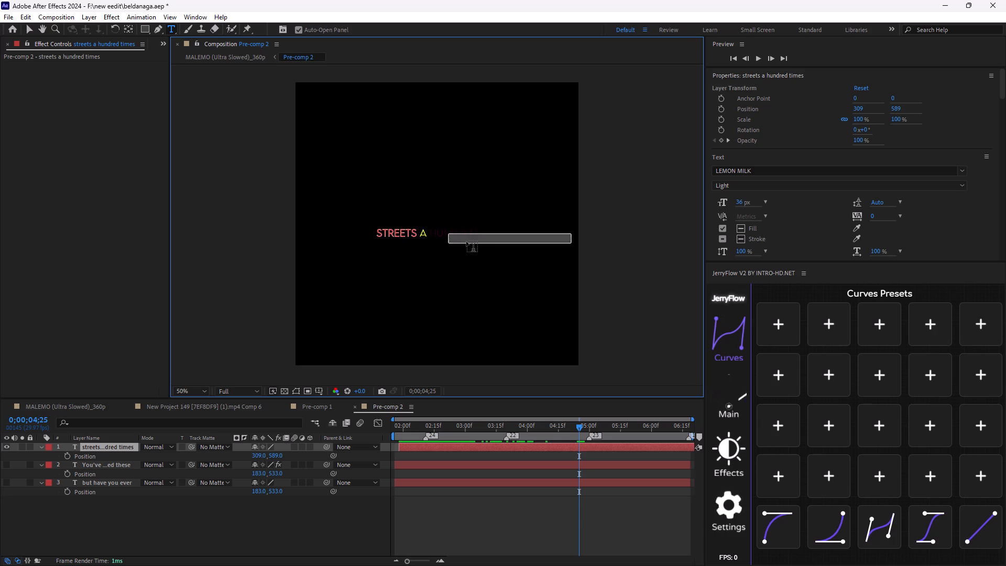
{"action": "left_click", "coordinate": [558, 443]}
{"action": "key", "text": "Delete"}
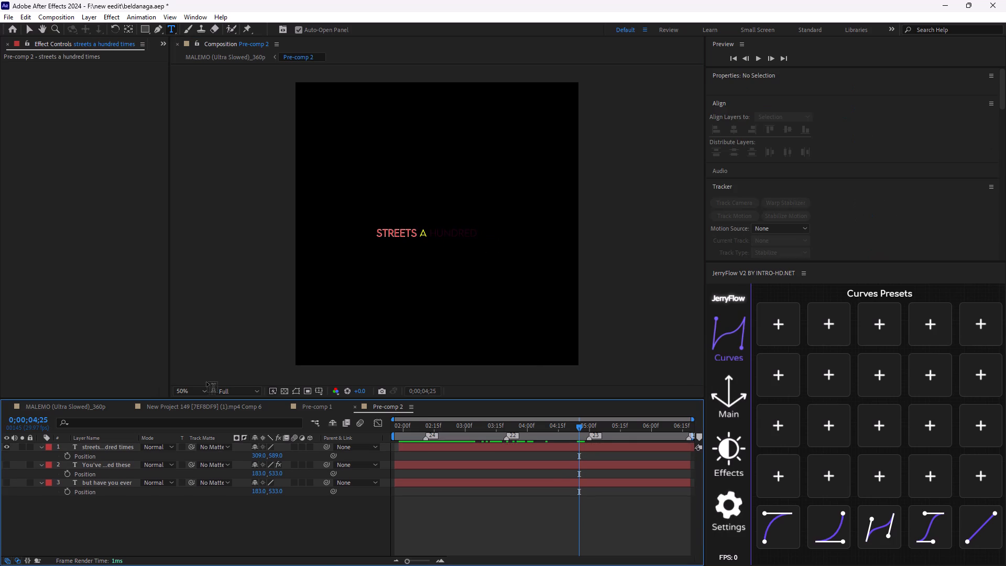
Reopen Pre-comp 2 from the main composition and preview the word-by-word animation of the "streets a hundred times" line.
{"action": "left_click", "coordinate": [75, 409]}
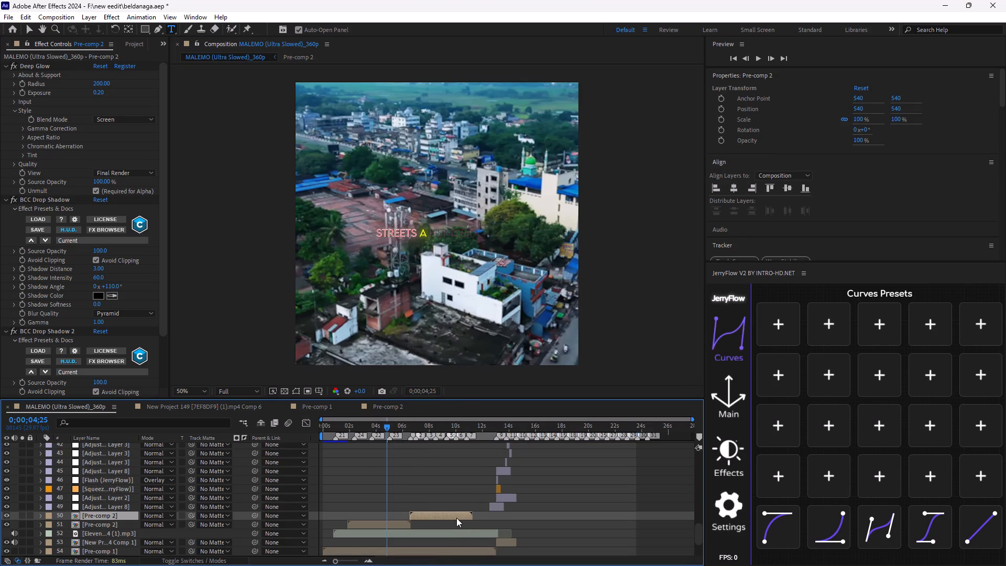
{"action": "double_click", "coordinate": [455, 516]}
{"action": "left_click", "coordinate": [416, 454]}
{"action": "left_click", "coordinate": [419, 448]}
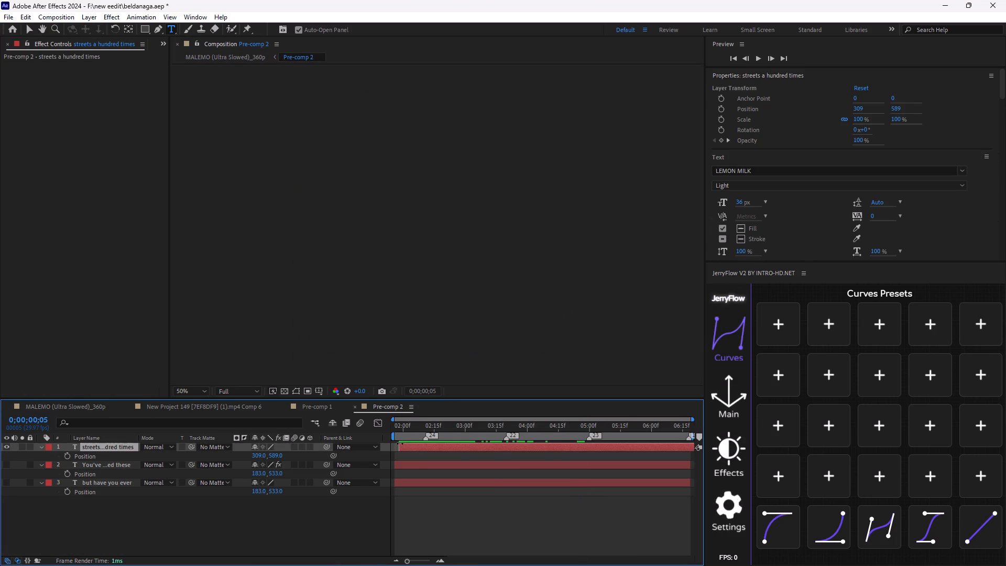
{"action": "key", "text": "space"}
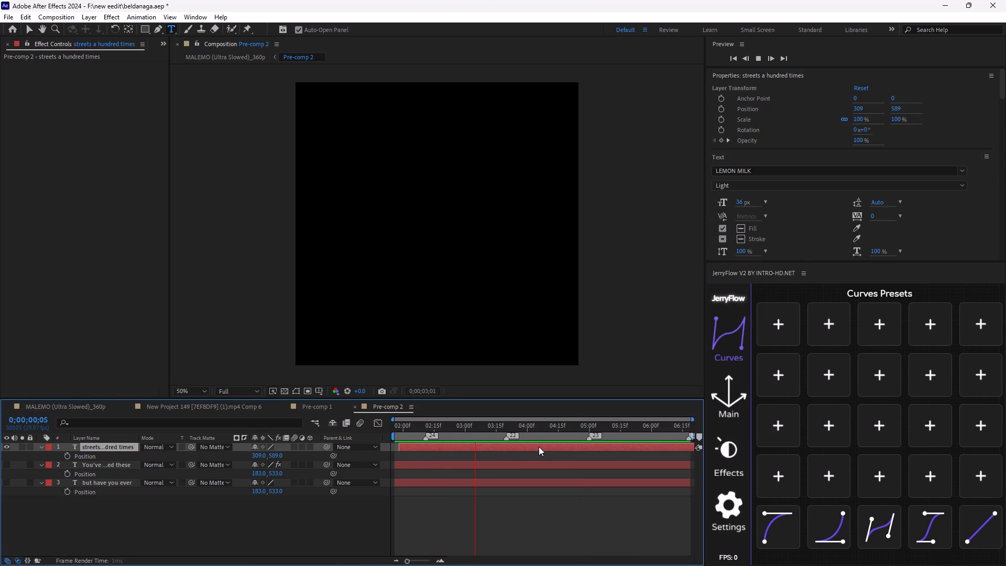
{"action": "key", "text": "space"}
{"action": "left_click_drag", "start_coordinate": [543, 424], "coordinate": [448, 449]}
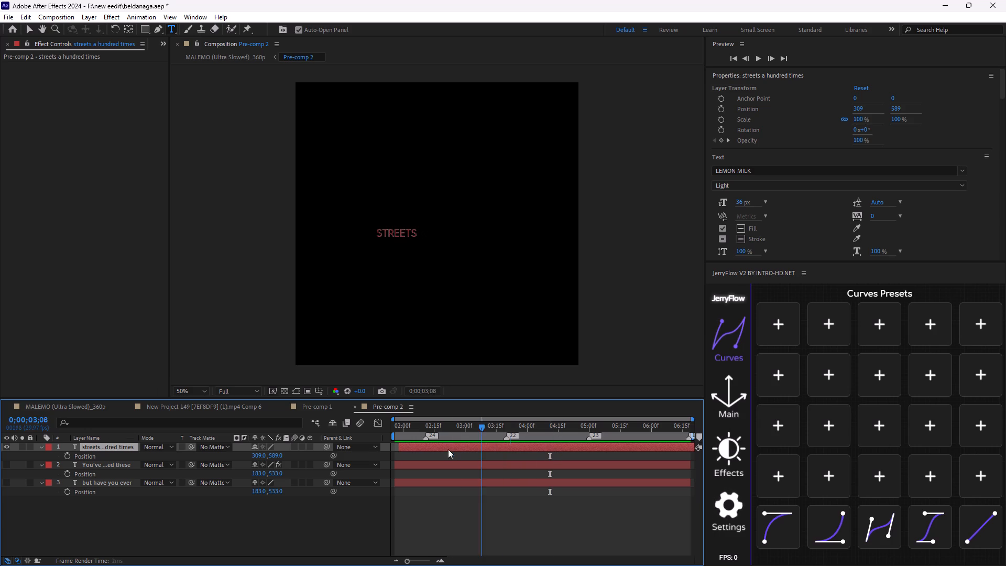
{"action": "left_click_drag", "start_coordinate": [448, 449], "coordinate": [332, 458]}
Show the "but have you ever" layer again and move the current time to 0;00;05;02.
{"action": "left_click", "coordinate": [2, 483]}
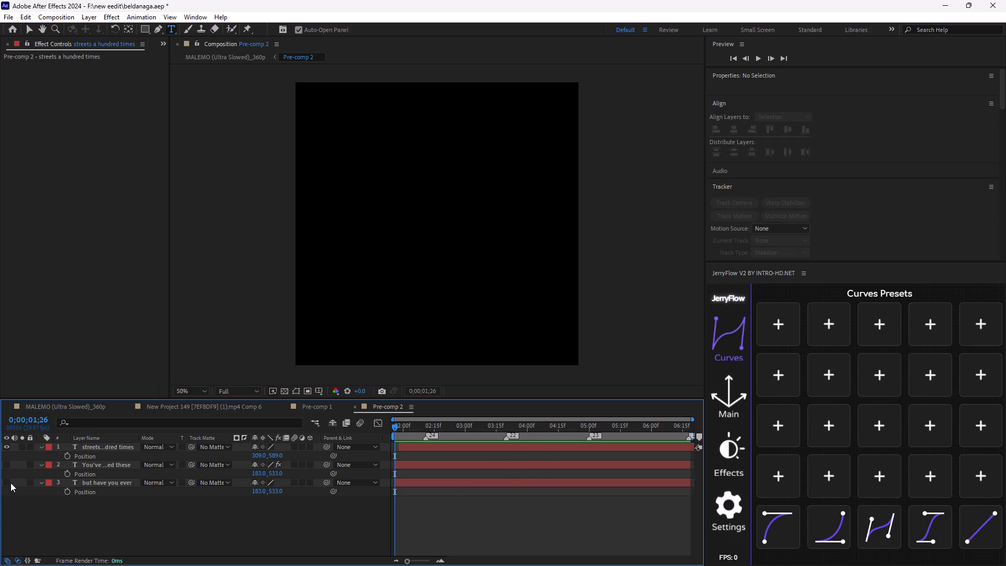
{"action": "left_click", "coordinate": [7, 483]}
{"action": "left_click_drag", "start_coordinate": [398, 428], "coordinate": [543, 436]}
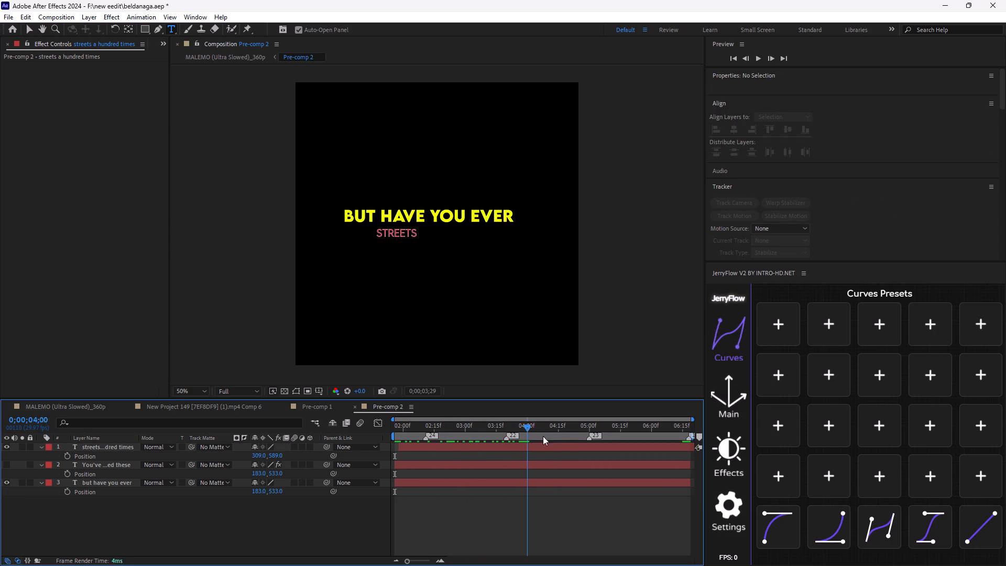
{"action": "left_click_drag", "start_coordinate": [543, 436], "coordinate": [597, 442]}
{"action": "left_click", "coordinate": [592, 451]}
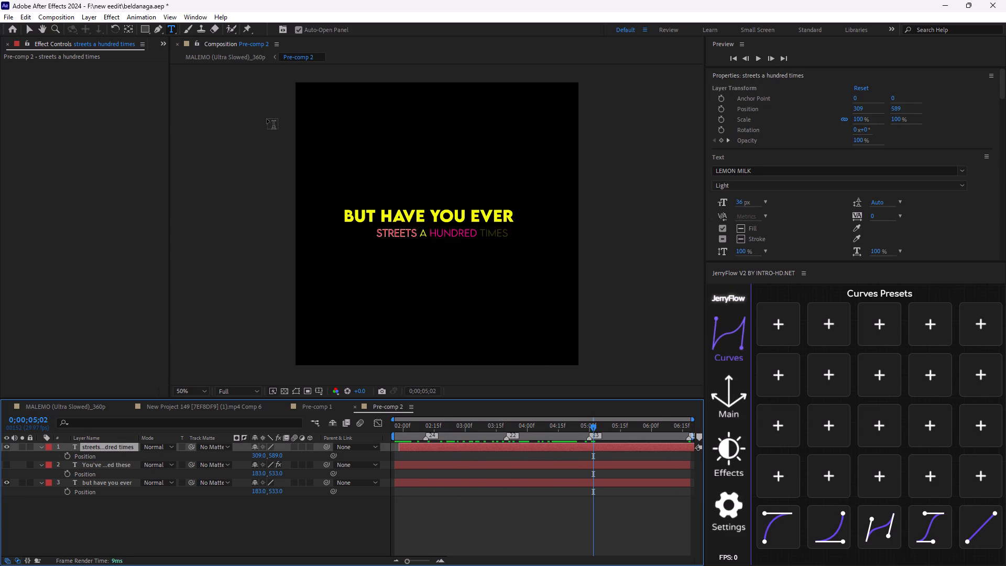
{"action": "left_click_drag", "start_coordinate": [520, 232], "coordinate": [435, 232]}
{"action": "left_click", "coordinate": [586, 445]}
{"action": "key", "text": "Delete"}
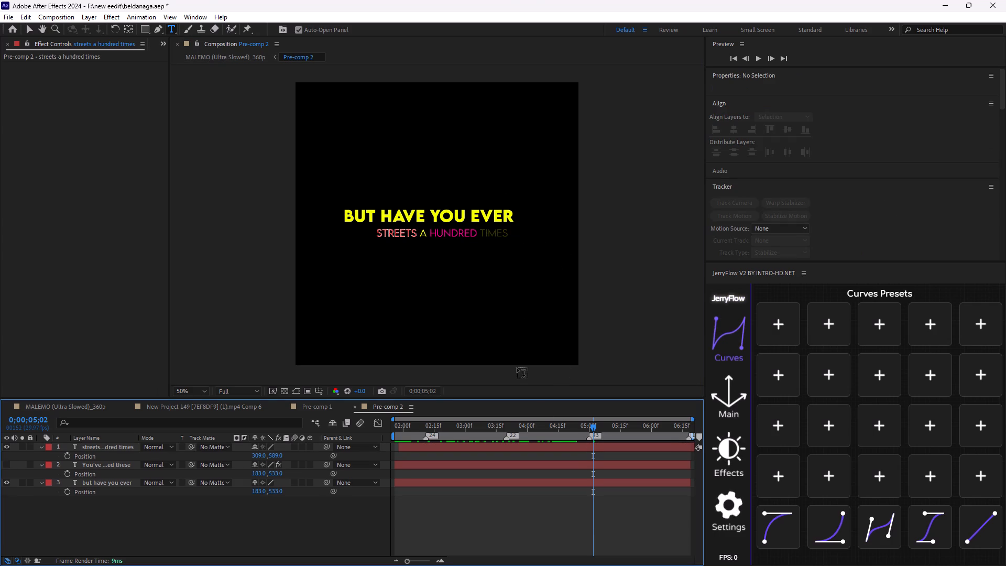
Replace the whole text of the "streets a hundred times" layer with the cut words, so it reads "really seen Beldanga?".
{"action": "left_click", "coordinate": [575, 449]}
{"action": "double_click", "coordinate": [574, 447]}
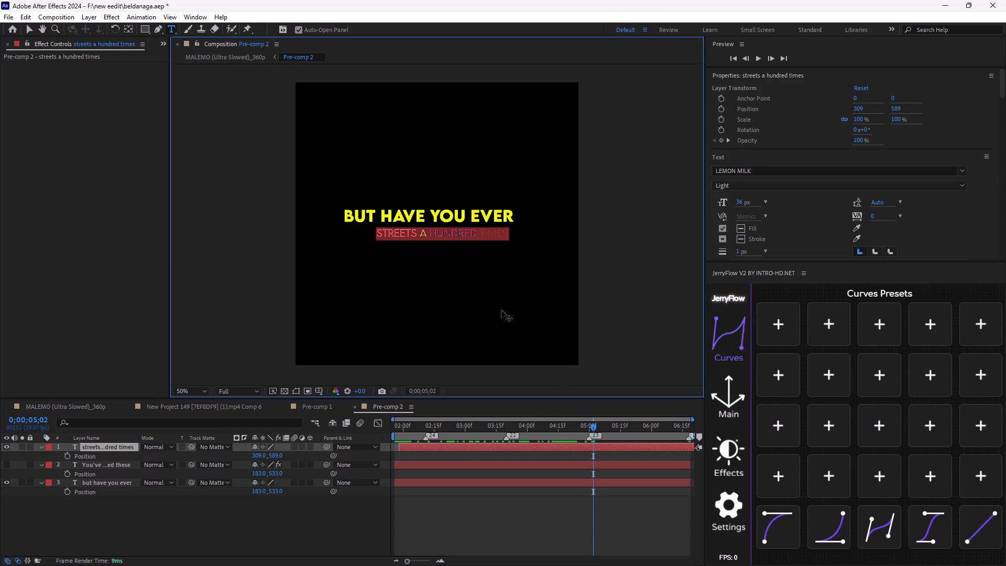
{"action": "key", "text": "ctrl+v"}
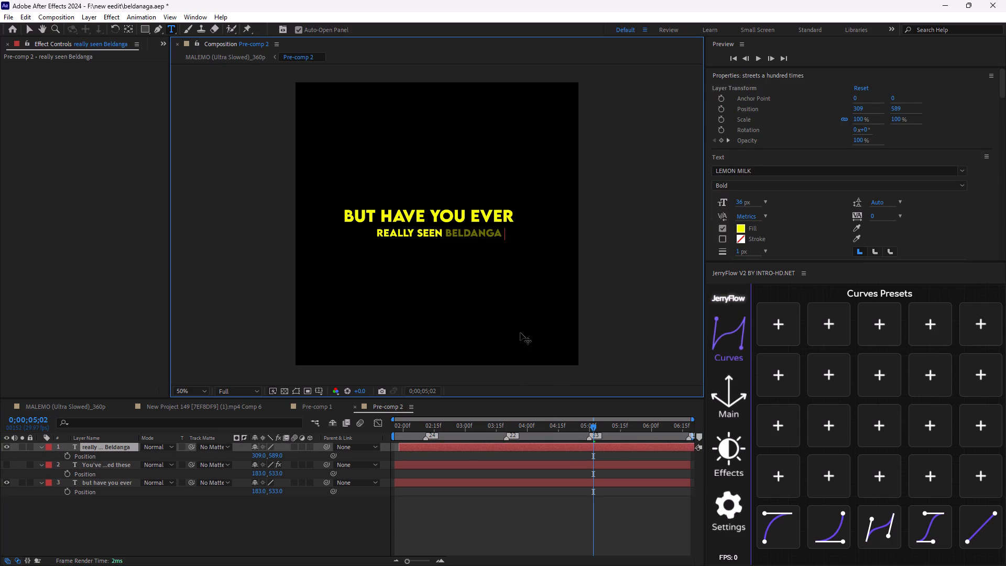
{"action": "key", "text": "BackSpace"}
{"action": "key", "text": "shift+question"}
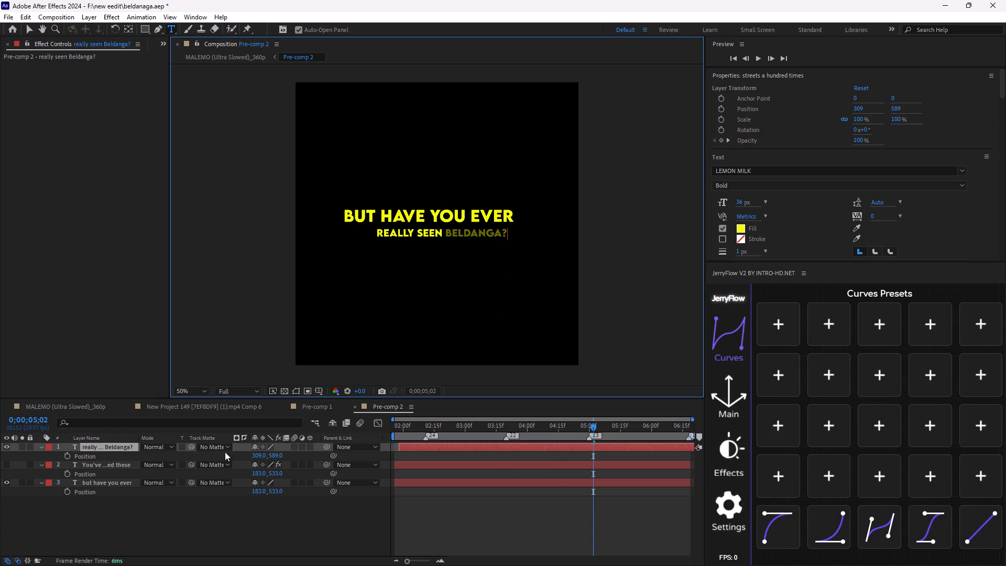
Move the "really seen Beldanga?" layer to position 285, 603.
{"action": "left_click_drag", "start_coordinate": [258, 454], "coordinate": [248, 457]}
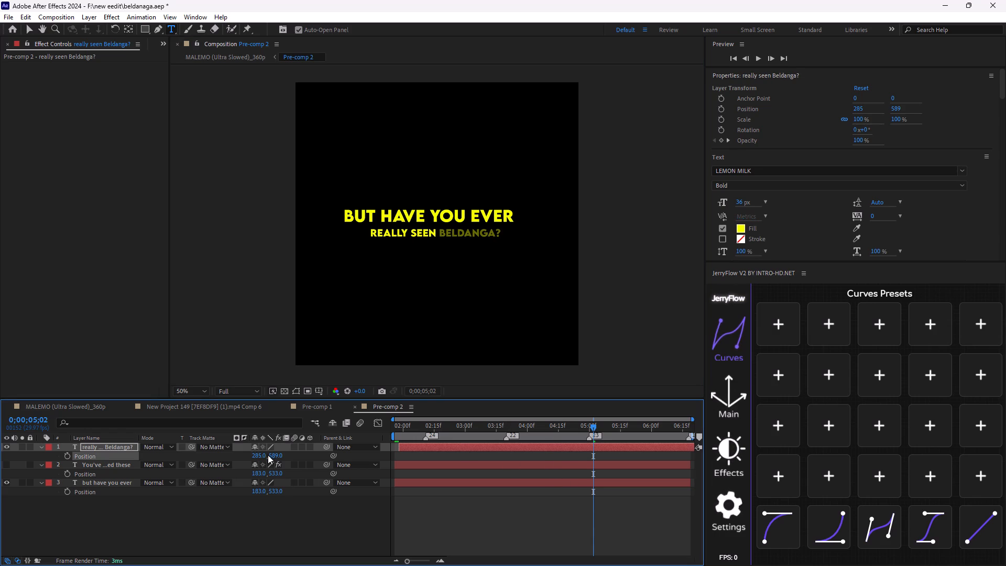
{"action": "left_click", "coordinate": [270, 455]}
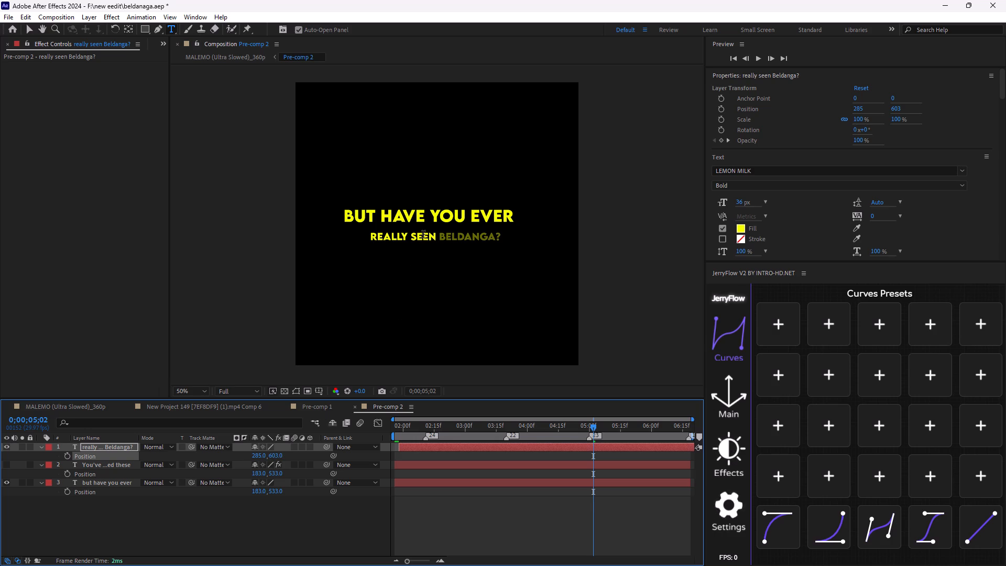
Change the fill colour of the word "really" in the lower line to orange-red FF4200.
{"action": "left_click_drag", "start_coordinate": [410, 236], "coordinate": [343, 238]}
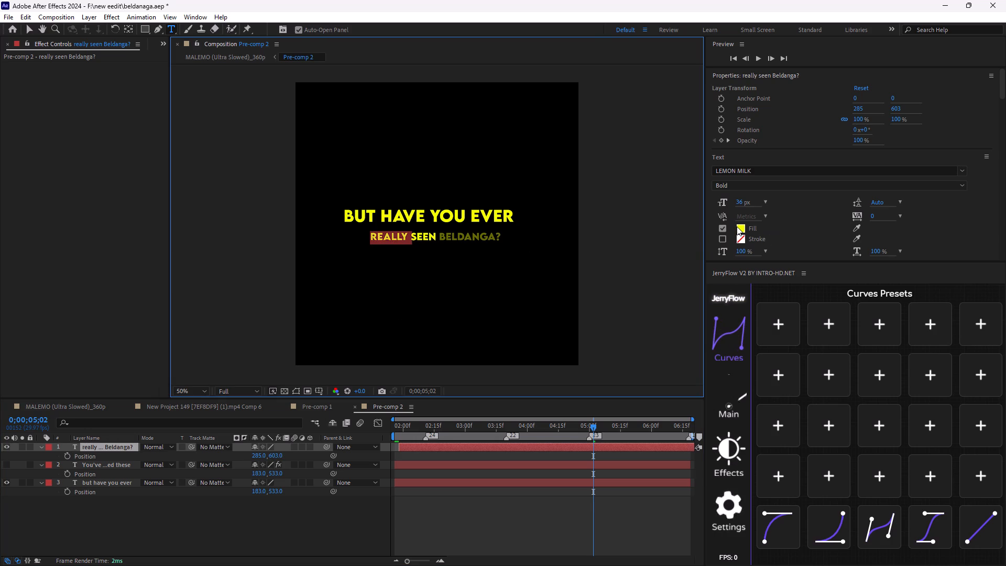
{"action": "left_click", "coordinate": [736, 226]}
{"action": "left_click", "coordinate": [742, 227]}
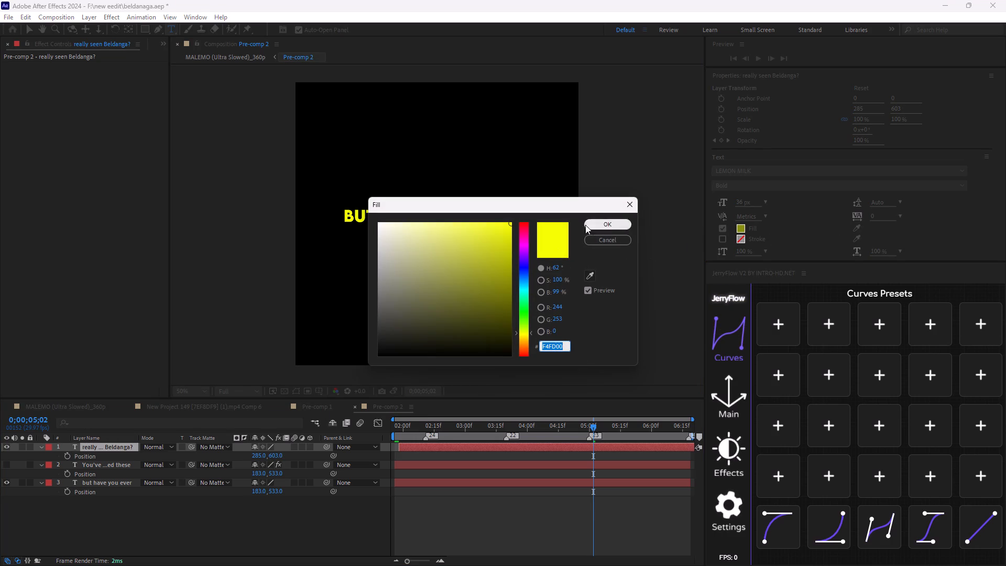
{"action": "left_click_drag", "start_coordinate": [578, 208], "coordinate": [827, 217]}
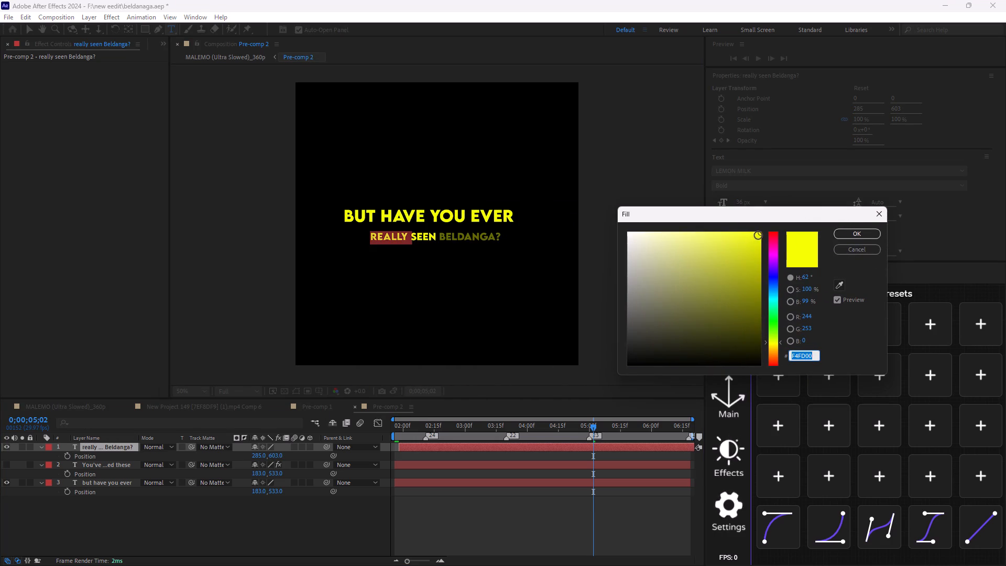
{"action": "left_click_drag", "start_coordinate": [758, 235], "coordinate": [786, 213]}
{"action": "left_click_drag", "start_coordinate": [775, 238], "coordinate": [774, 247]}
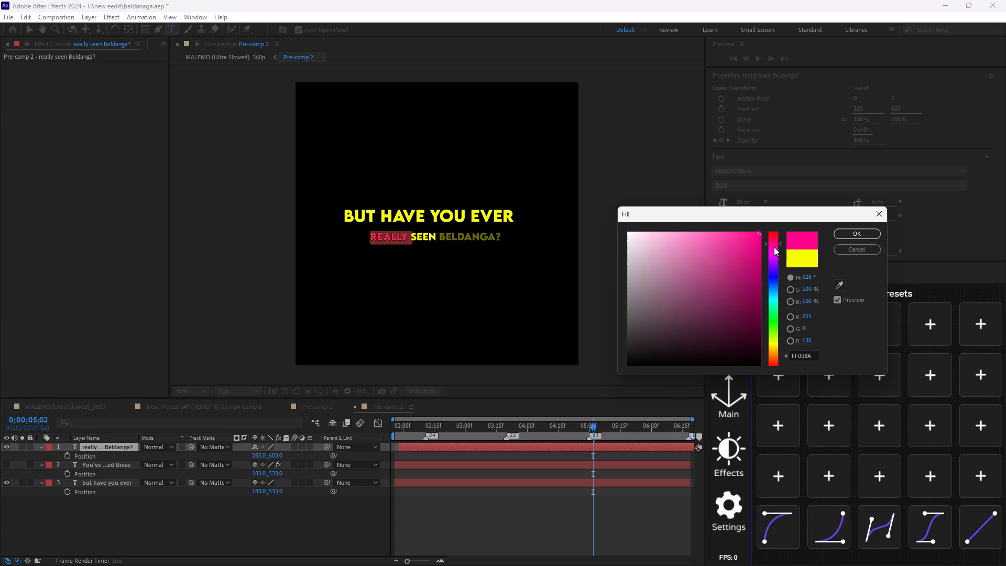
{"action": "left_click_drag", "start_coordinate": [774, 247], "coordinate": [769, 345]}
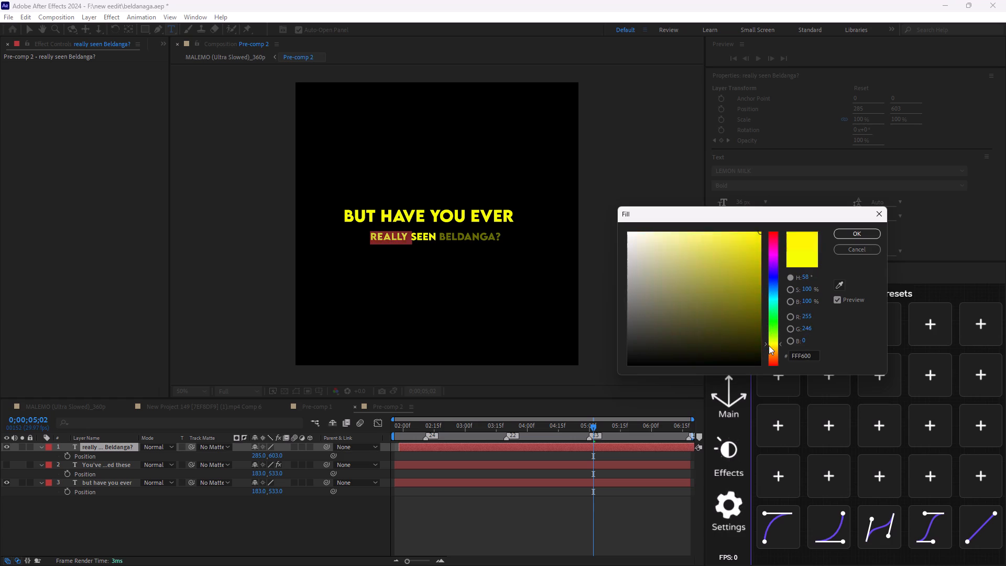
{"action": "left_click_drag", "start_coordinate": [769, 345], "coordinate": [770, 360]}
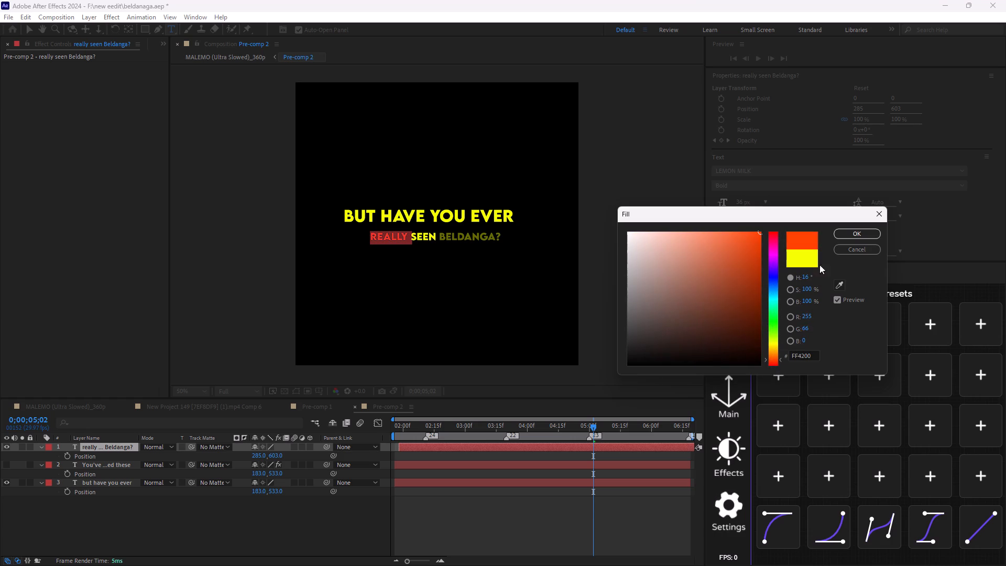
{"action": "left_click", "coordinate": [840, 234]}
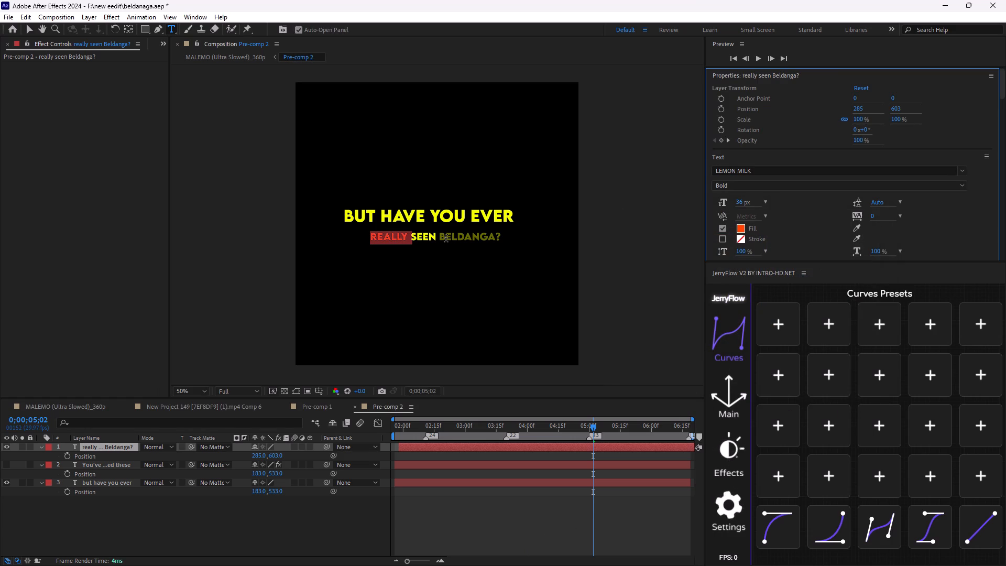
Change the fill colour of the word "Beldanga?" in the lower line to turquoise, about 00FDE2.
{"action": "left_click_drag", "start_coordinate": [442, 236], "coordinate": [545, 240]}
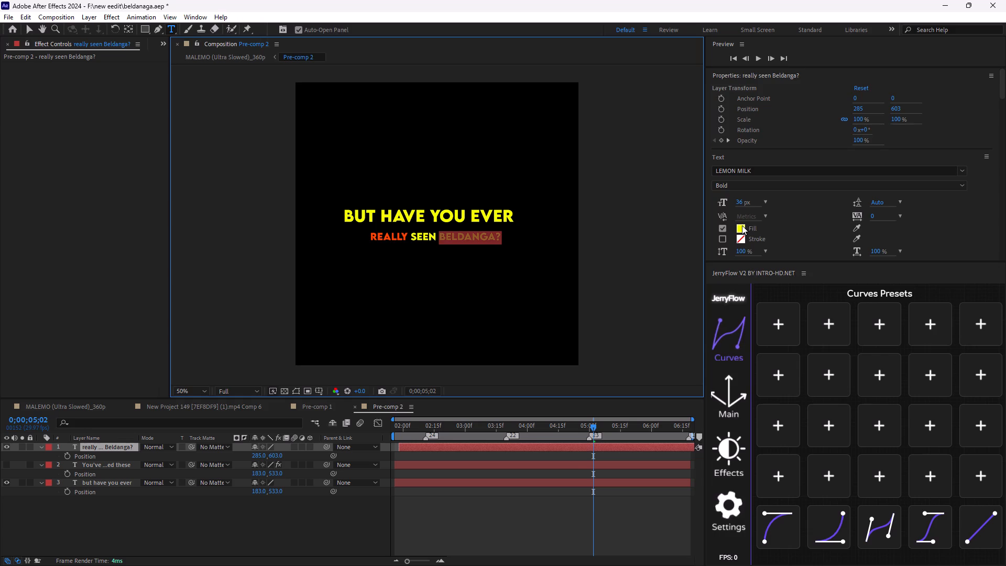
{"action": "left_click", "coordinate": [742, 225]}
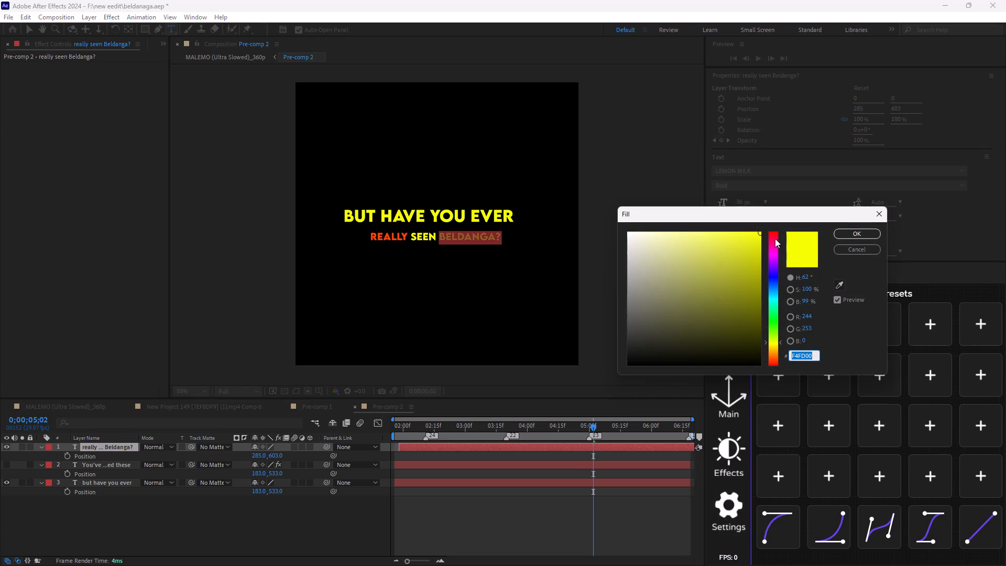
{"action": "left_click_drag", "start_coordinate": [775, 238], "coordinate": [780, 278]}
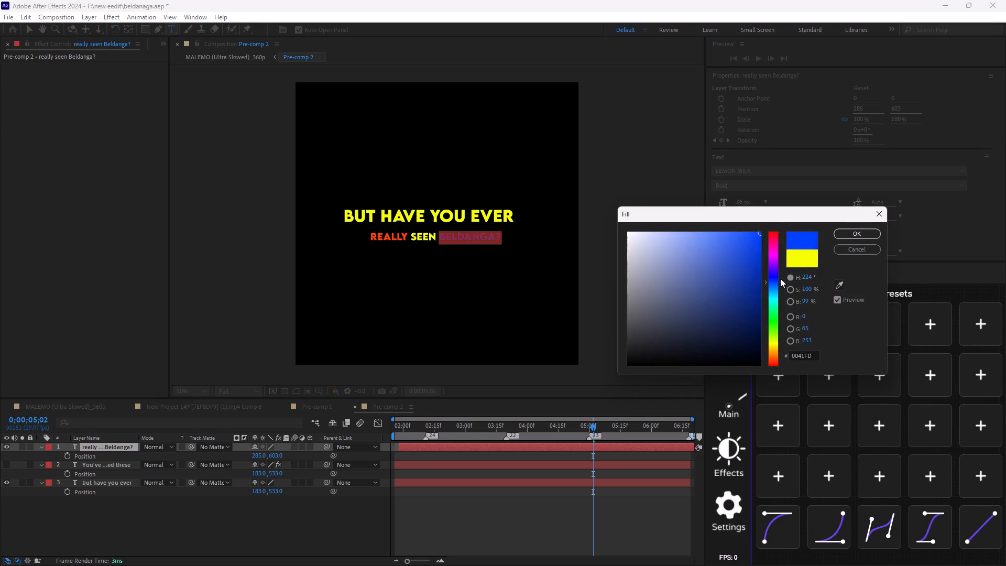
{"action": "left_click_drag", "start_coordinate": [780, 278], "coordinate": [778, 301]}
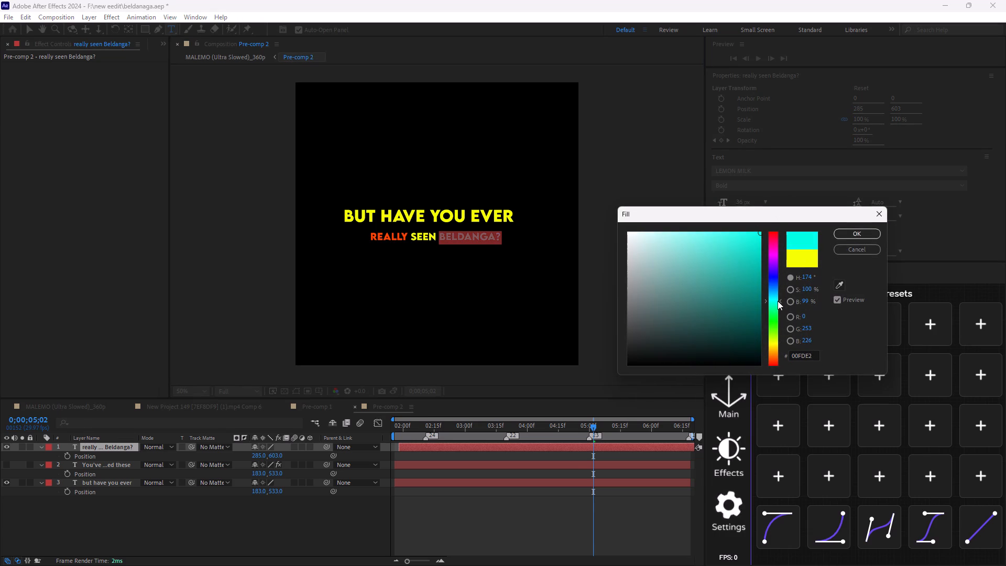
{"action": "left_click_drag", "start_coordinate": [778, 301], "coordinate": [778, 300]}
{"action": "left_click", "coordinate": [848, 232]}
{"action": "scroll", "coordinate": [472, 261], "scroll_direction": "up", "scroll_amount": 2}
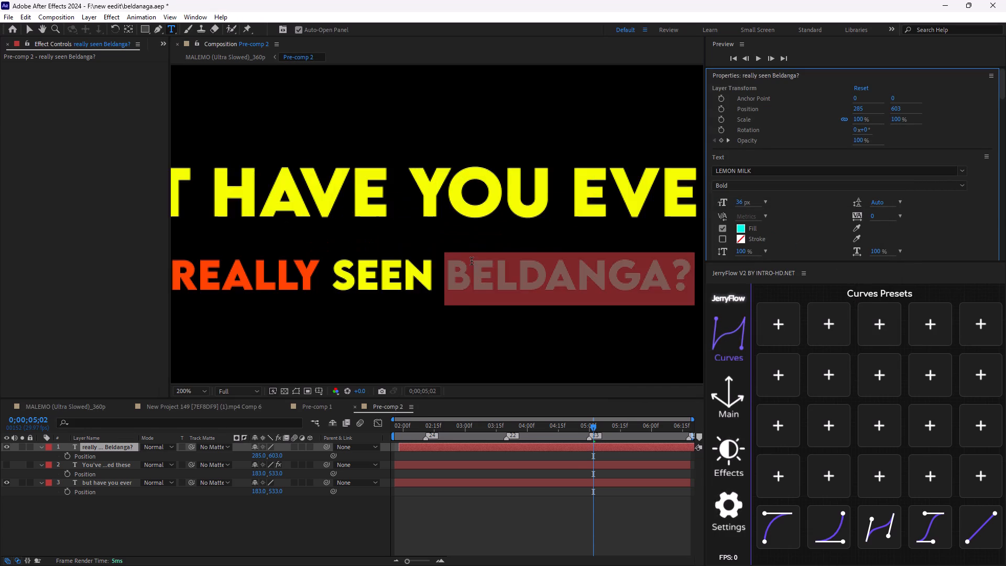
Copy the S_TextureFlux and Bevel Alpha effects from the hidden "You've walked these" layer.
{"action": "scroll", "coordinate": [472, 261], "scroll_direction": "down", "scroll_amount": 1}
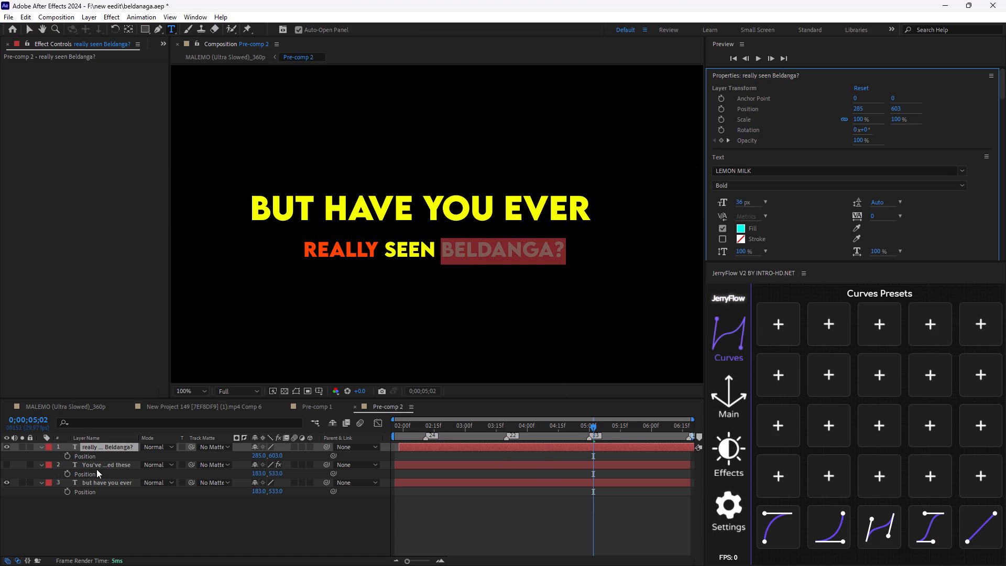
{"action": "left_click", "coordinate": [96, 468]}
{"action": "left_click", "coordinate": [48, 340], "text": "ctrl"}
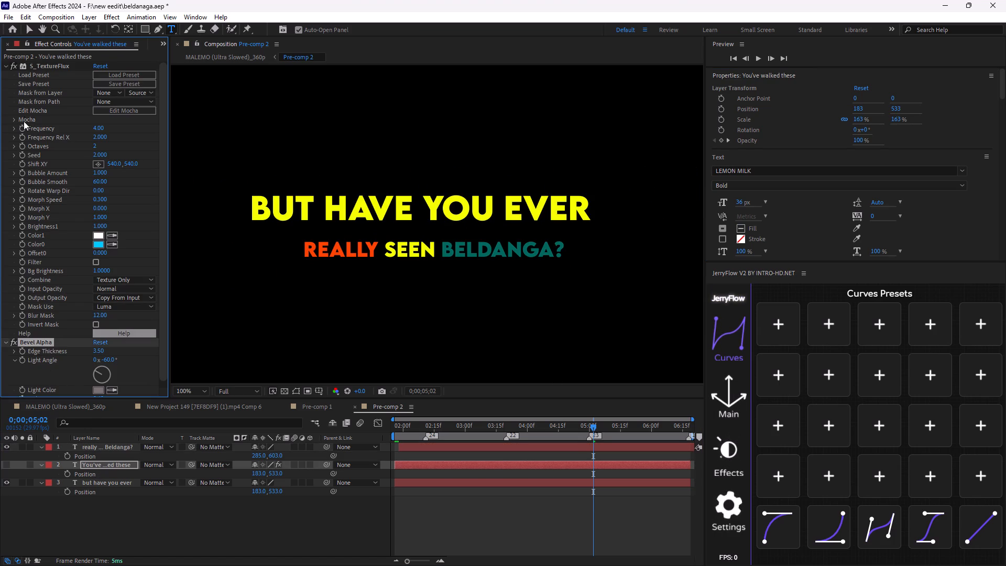
{"action": "left_click", "coordinate": [42, 63], "text": "ctrl"}
{"action": "scroll", "coordinate": [114, 264], "scroll_direction": "down", "scroll_amount": 6, "text": "ctrl"}
{"action": "key", "text": "ctrl+c"}
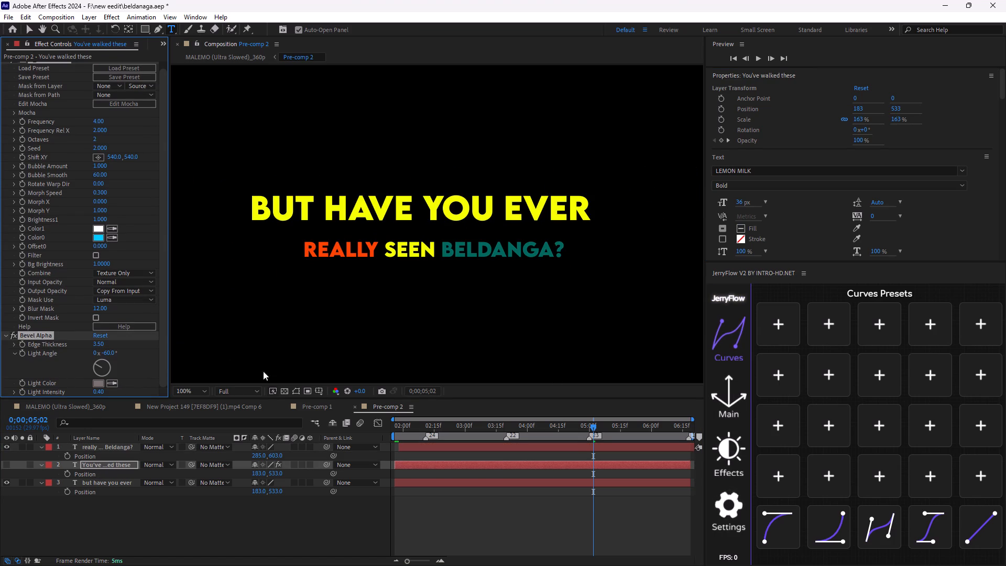
Duplicate the "really seen Beldanga?" text layer.
{"action": "left_click", "coordinate": [483, 444]}
{"action": "left_click", "coordinate": [496, 448]}
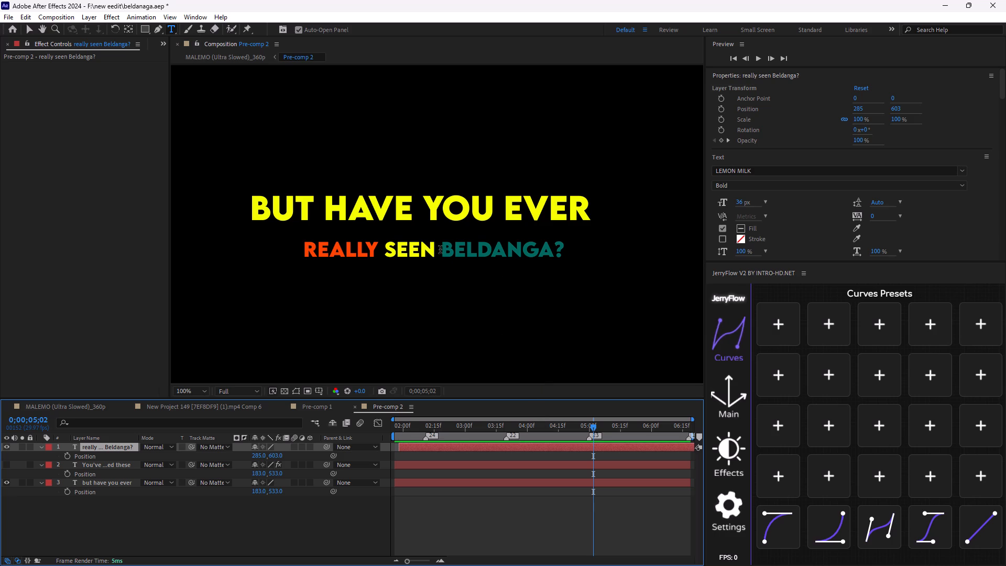
{"action": "left_click_drag", "start_coordinate": [440, 249], "coordinate": [209, 250]}
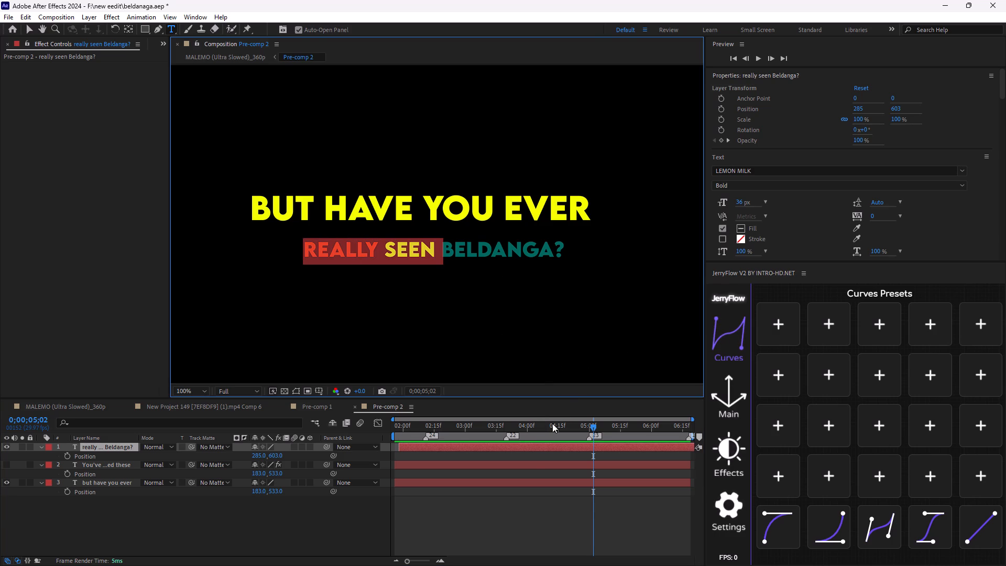
{"action": "key", "text": "ctrl+d"}
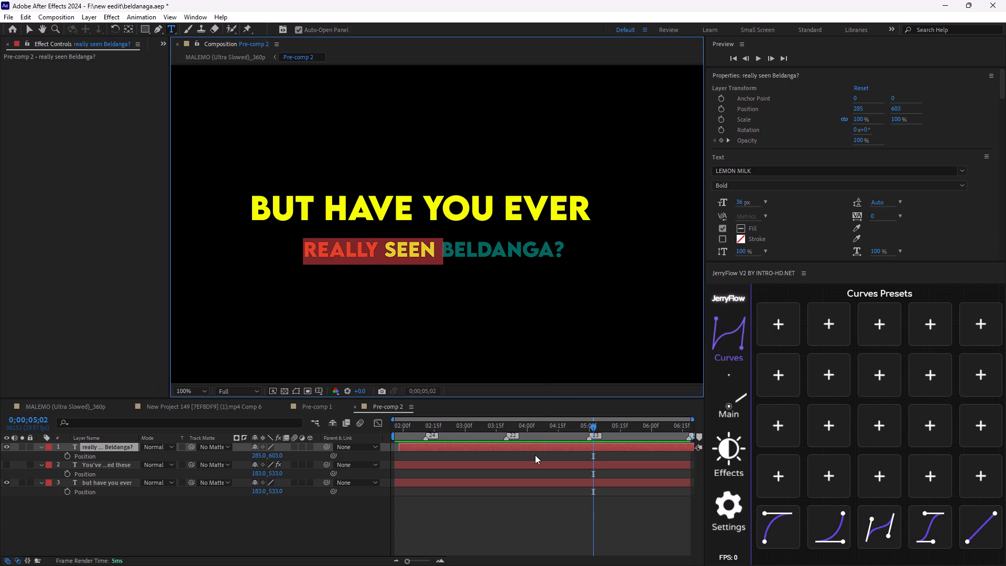
{"action": "left_click", "coordinate": [549, 528]}
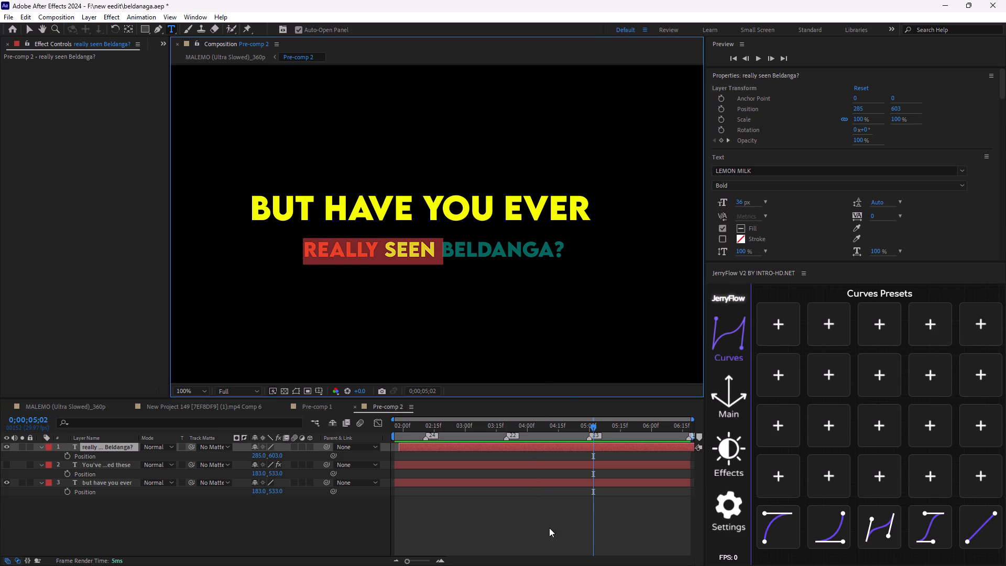
{"action": "left_click", "coordinate": [573, 447], "text": "ctrl"}
{"action": "key", "text": "ctrl+d"}
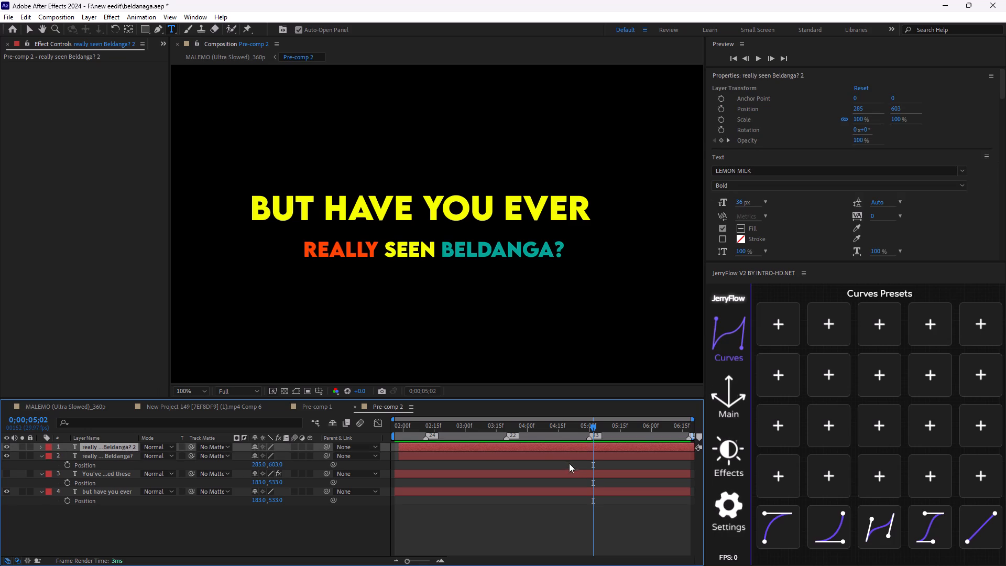
Turn off the fill of the words "really seen" in the original lower-line layer.
{"action": "left_click", "coordinate": [572, 460]}
{"action": "left_click_drag", "start_coordinate": [436, 252], "coordinate": [436, 252]}
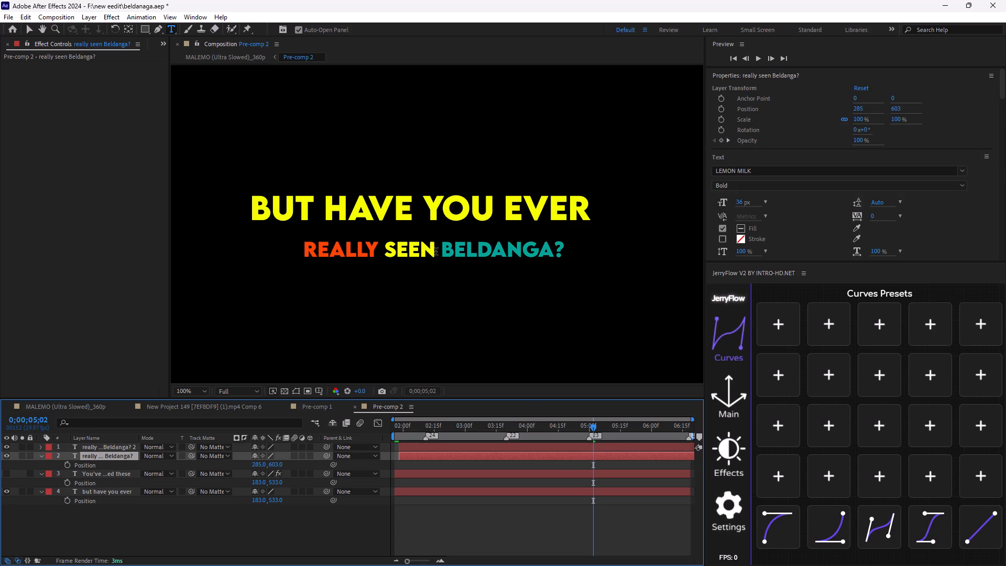
{"action": "left_click_drag", "start_coordinate": [436, 252], "coordinate": [234, 252]}
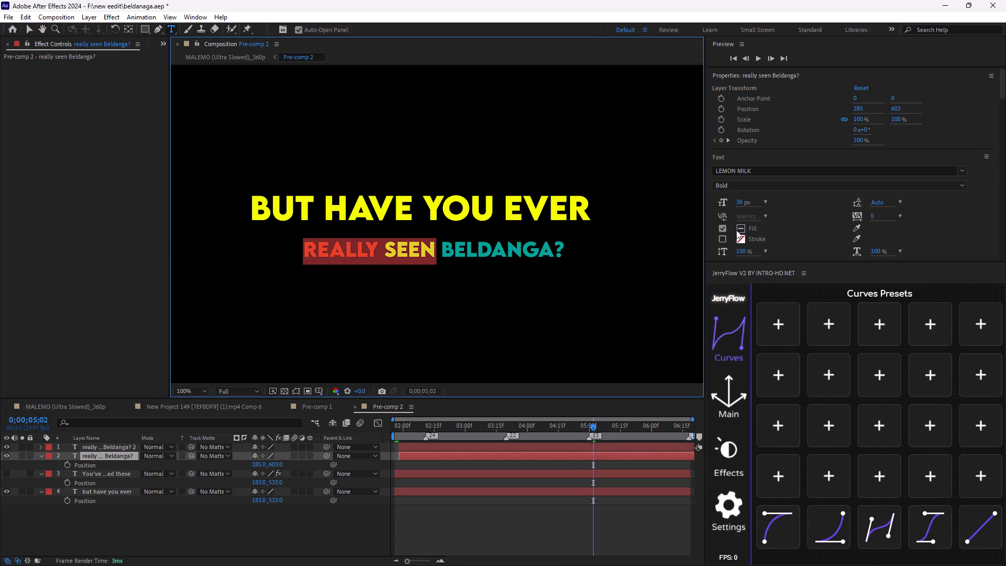
{"action": "left_click", "coordinate": [726, 228]}
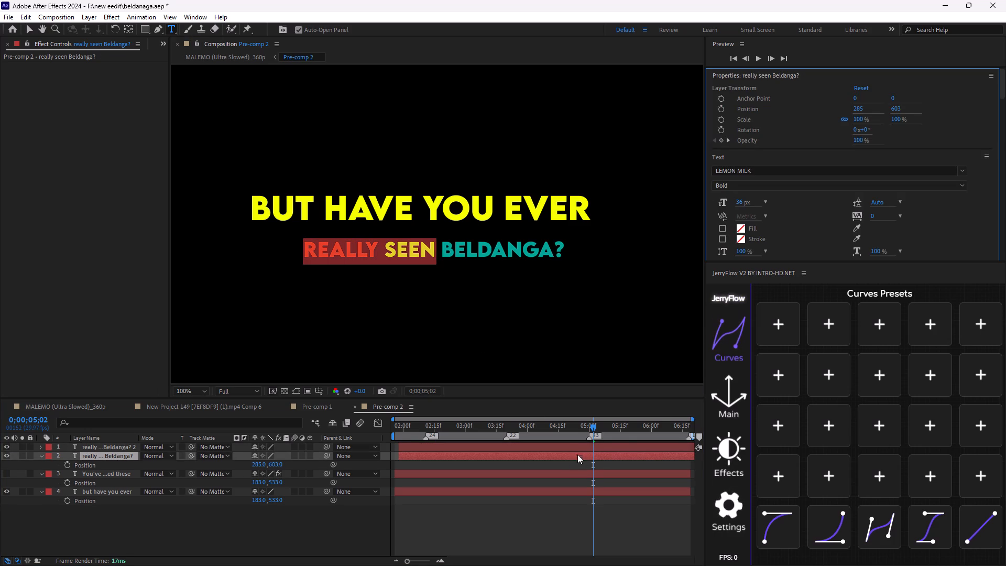
Turn off the fill of the word "Beldanga?" in the duplicated lower-line layer.
{"action": "left_click", "coordinate": [573, 441]}
{"action": "left_click", "coordinate": [577, 445]}
{"action": "left_click_drag", "start_coordinate": [439, 245], "coordinate": [537, 255]}
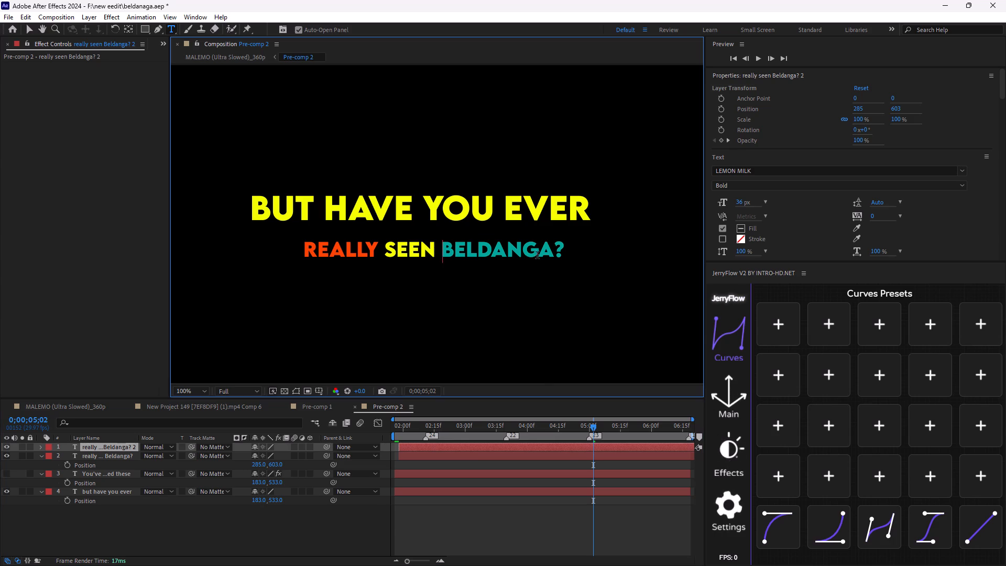
{"action": "left_click_drag", "start_coordinate": [537, 255], "coordinate": [708, 258]}
{"action": "left_click", "coordinate": [726, 227]}
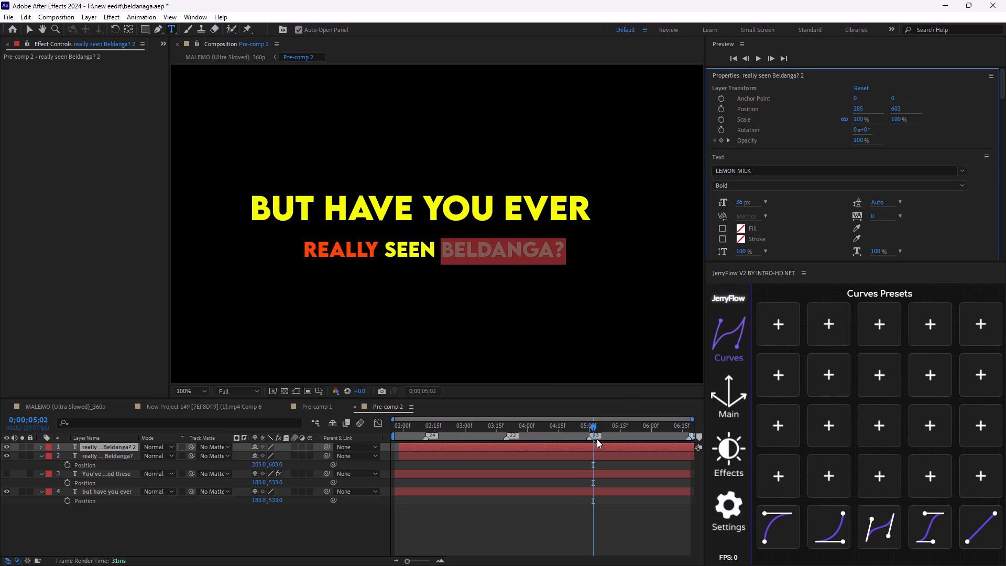
{"action": "left_click", "coordinate": [574, 464]}
{"action": "left_click", "coordinate": [580, 453]}
{"action": "left_click", "coordinate": [591, 445]}
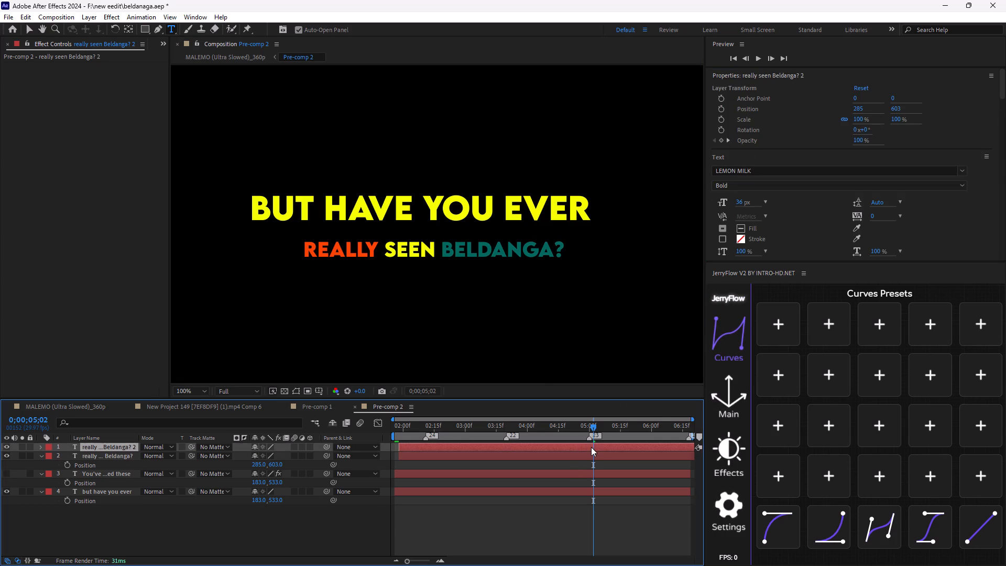
Toggle the duplicated lower-line layer's visibility off and on to check the two split layers.
{"action": "key", "text": "ctrl+space"}
{"action": "left_click", "coordinate": [525, 451]}
{"action": "left_click", "coordinate": [527, 456]}
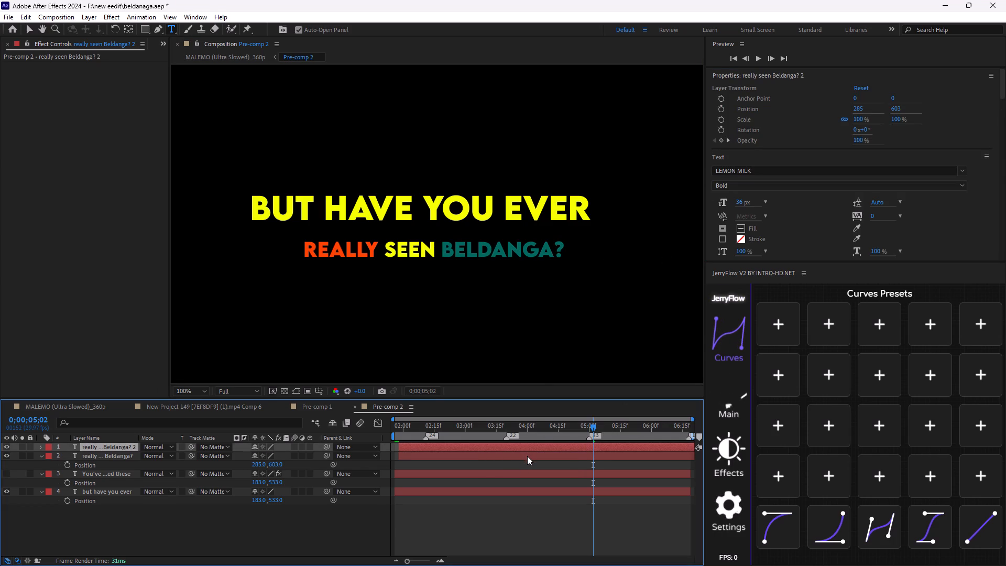
{"action": "left_click", "coordinate": [5, 445]}
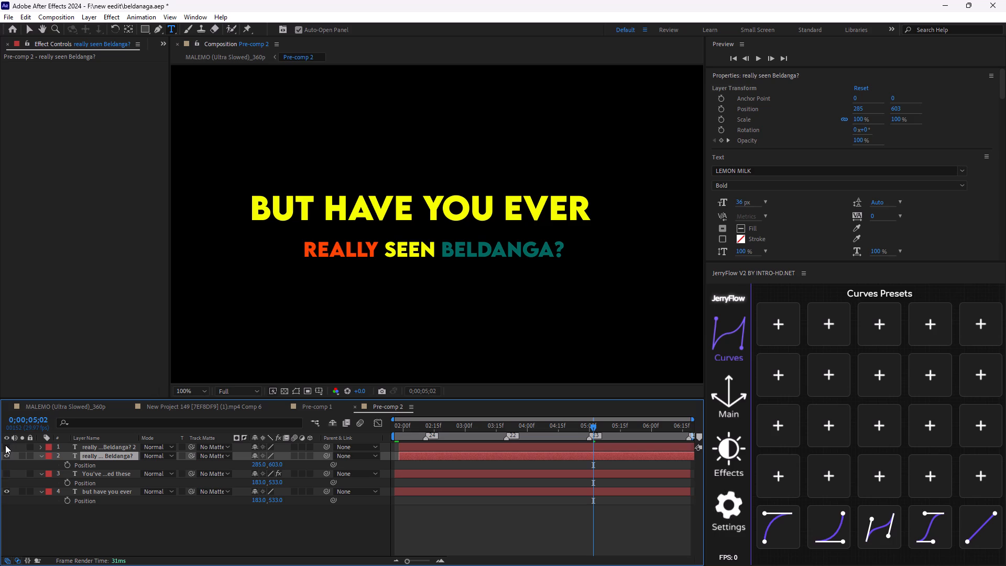
{"action": "left_click", "coordinate": [5, 445]}
Rename the original "really seen Beldanga?" layer, which carries the visible word "Beldanga?", as bel.
{"action": "left_click", "coordinate": [115, 455]}
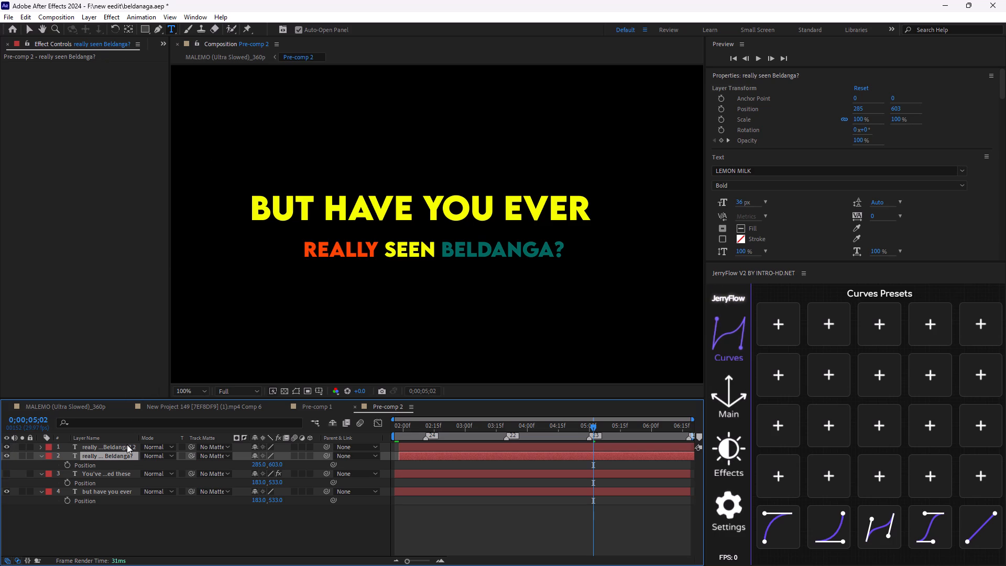
{"action": "right_click", "coordinate": [124, 457]}
{"action": "left_click", "coordinate": [153, 423]}
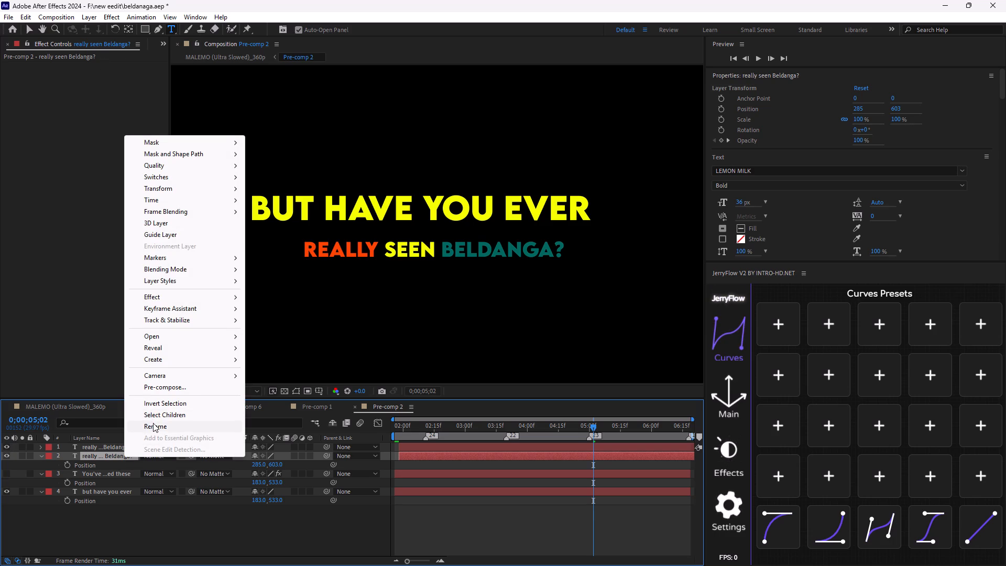
{"action": "key", "text": "BackSpace"}
{"action": "type", "text": "bel"}
{"action": "left_click", "coordinate": [152, 525]}
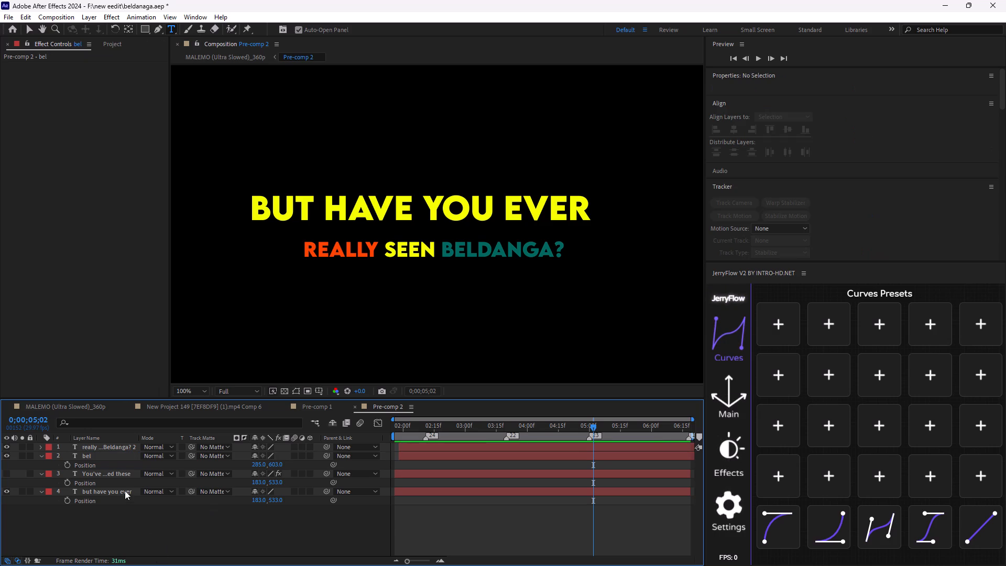
Rename the duplicated layer that carries the words "really seen" as rell.
{"action": "left_click", "coordinate": [123, 447]}
{"action": "right_click", "coordinate": [123, 447]}
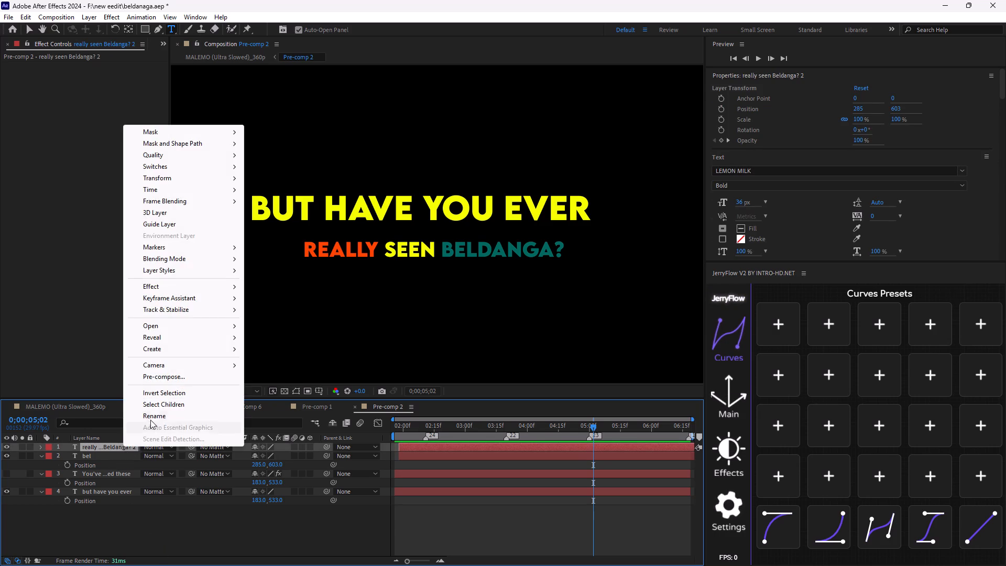
{"action": "left_click", "coordinate": [152, 417]}
{"action": "key", "text": "BackSpace"}
{"action": "type", "text": "rell"}
{"action": "left_click", "coordinate": [213, 520]}
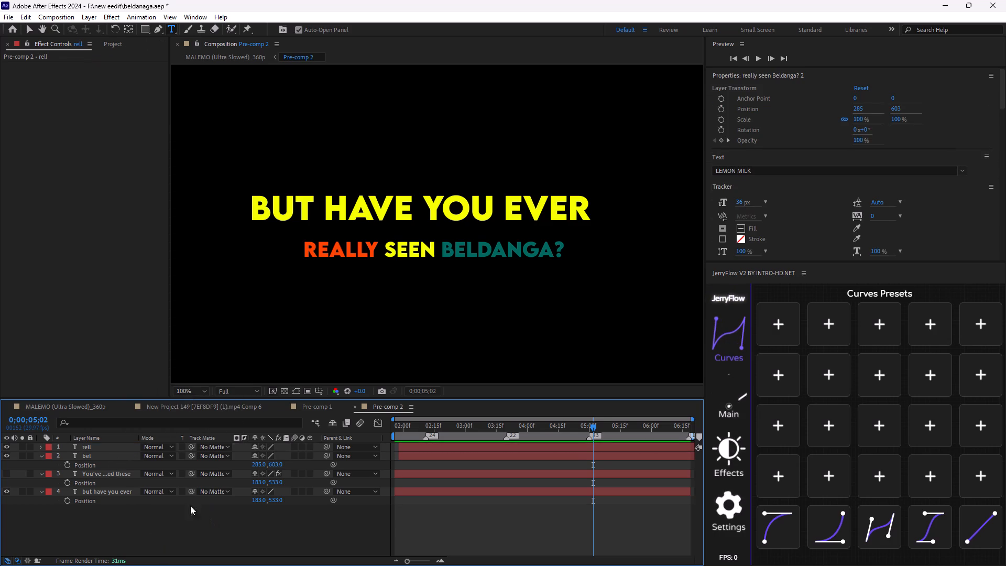
Rename the hidden "You've walked these" layer as wak.
{"action": "left_click", "coordinate": [105, 475]}
{"action": "right_click", "coordinate": [116, 472]}
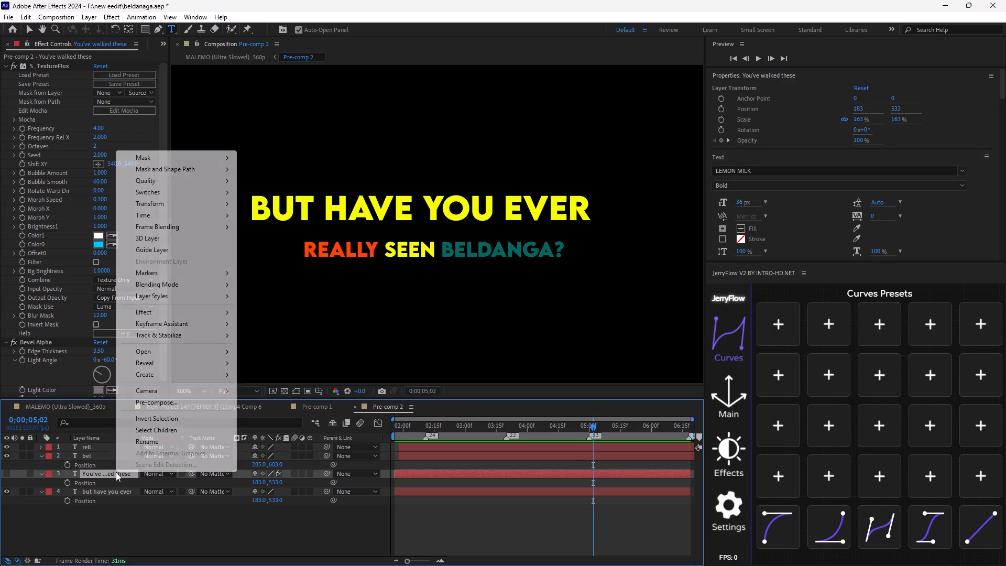
{"action": "left_click", "coordinate": [162, 441]}
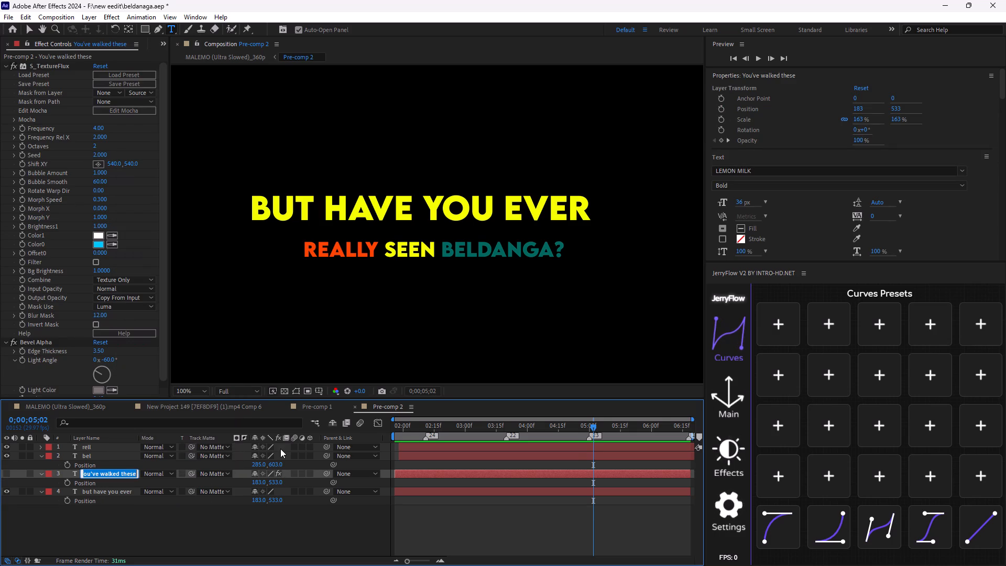
{"action": "key", "text": "BackSpace"}
{"action": "type", "text": "wa"}
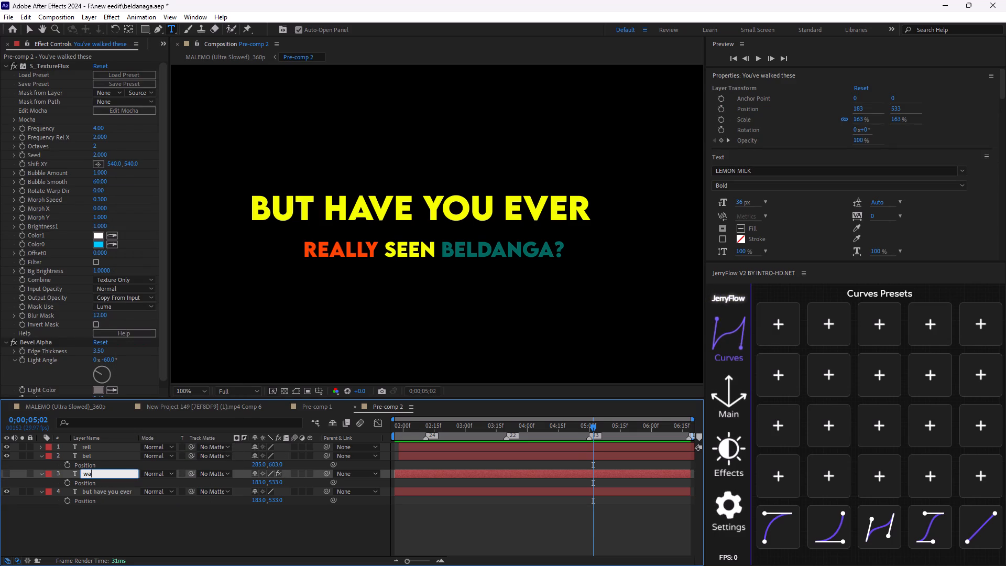
{"action": "key", "text": "k"}
{"action": "key", "text": "Return"}
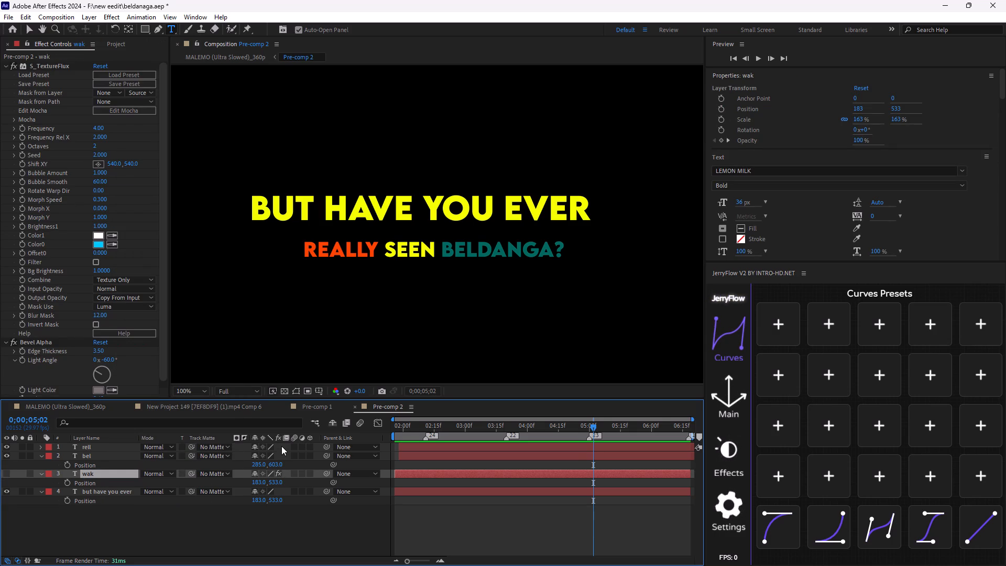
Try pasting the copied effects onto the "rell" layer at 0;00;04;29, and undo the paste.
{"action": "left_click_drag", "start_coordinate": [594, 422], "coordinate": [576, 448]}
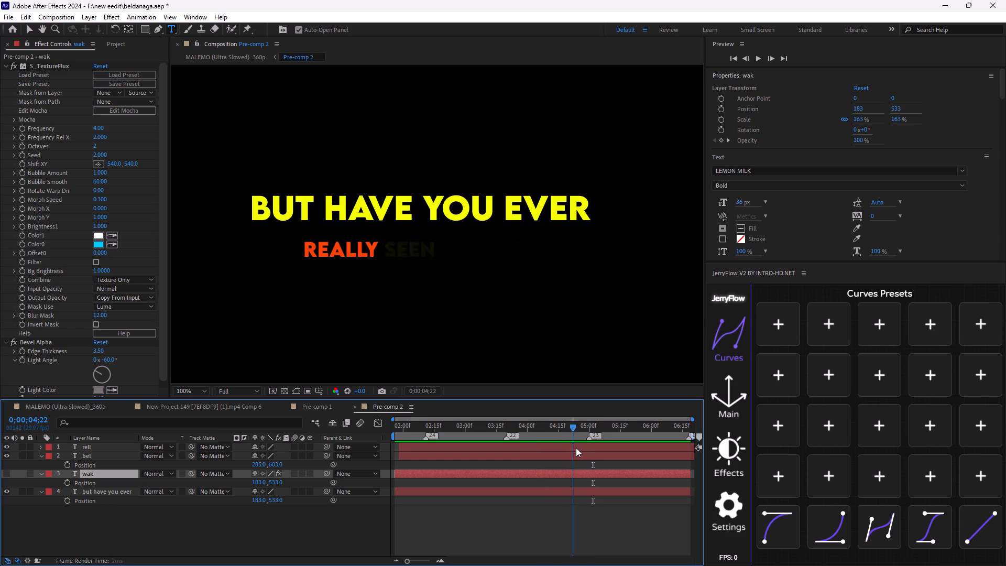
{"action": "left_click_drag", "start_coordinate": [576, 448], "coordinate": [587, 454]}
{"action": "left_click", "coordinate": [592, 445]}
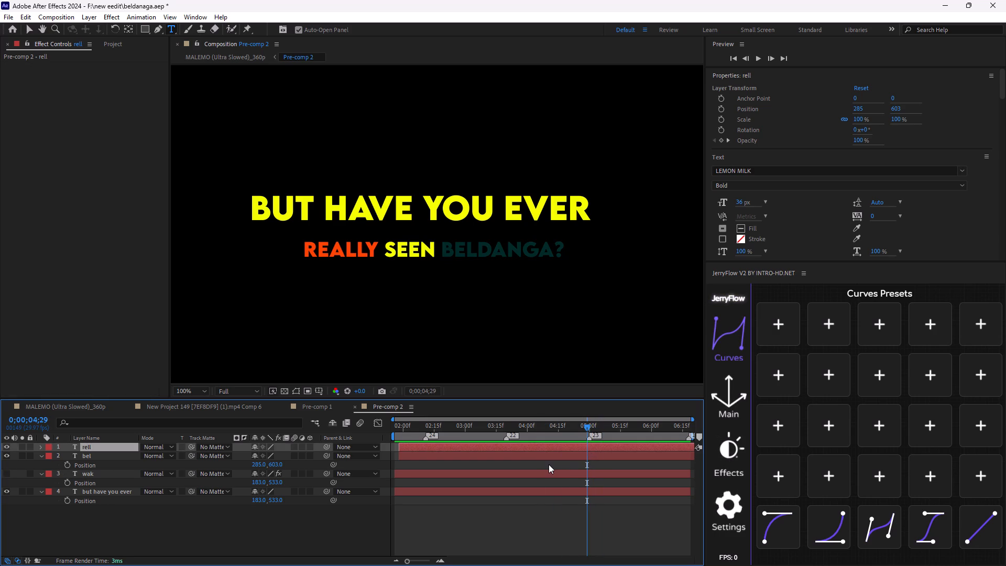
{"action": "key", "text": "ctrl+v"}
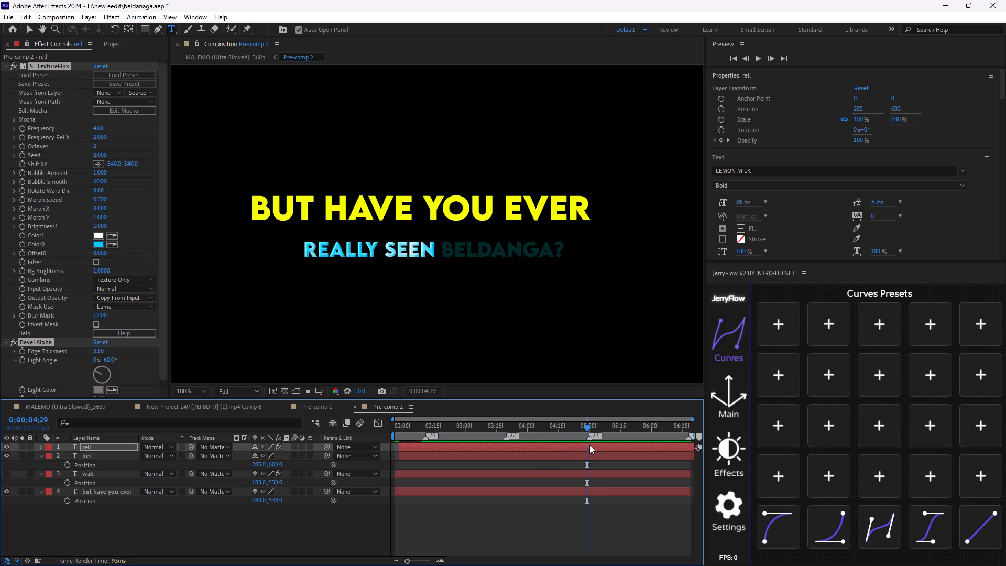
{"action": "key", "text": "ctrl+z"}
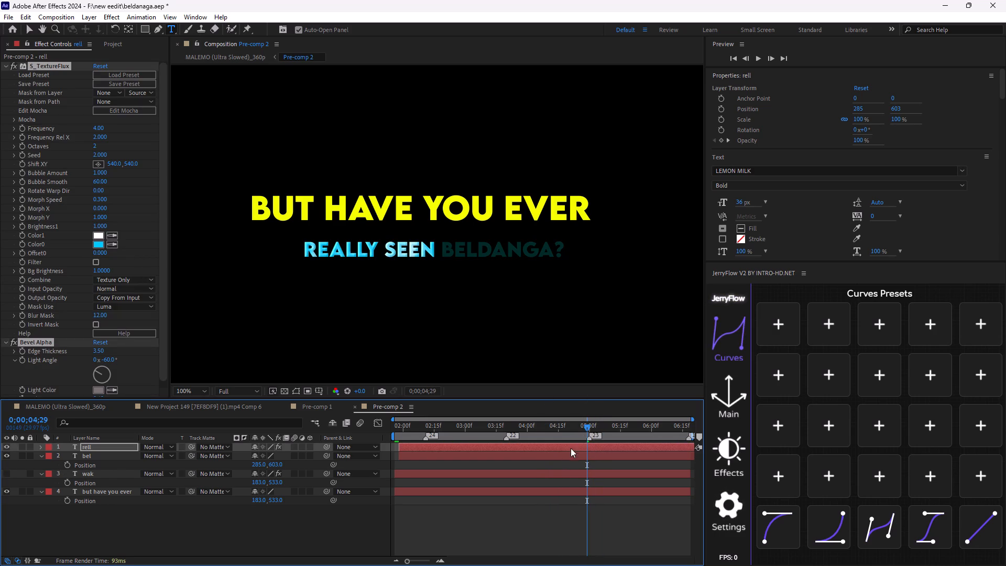
Paste the copied S_TextureFlux and Bevel Alpha effects onto the "bel" layer.
{"action": "left_click", "coordinate": [563, 455], "text": "ctrl"}
{"action": "left_click", "coordinate": [561, 509]}
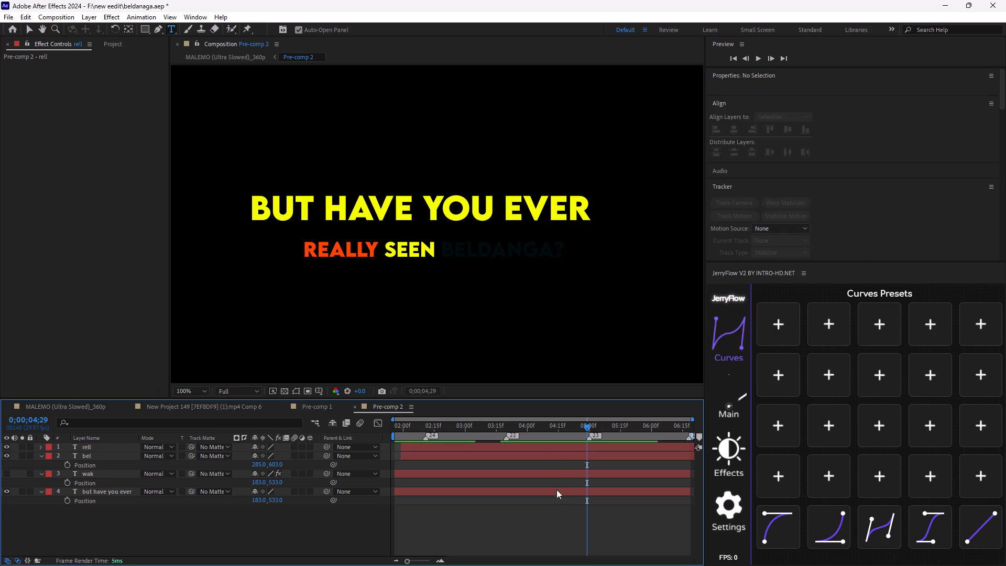
{"action": "left_click", "coordinate": [543, 455]}
{"action": "key", "text": "ctrl+v"}
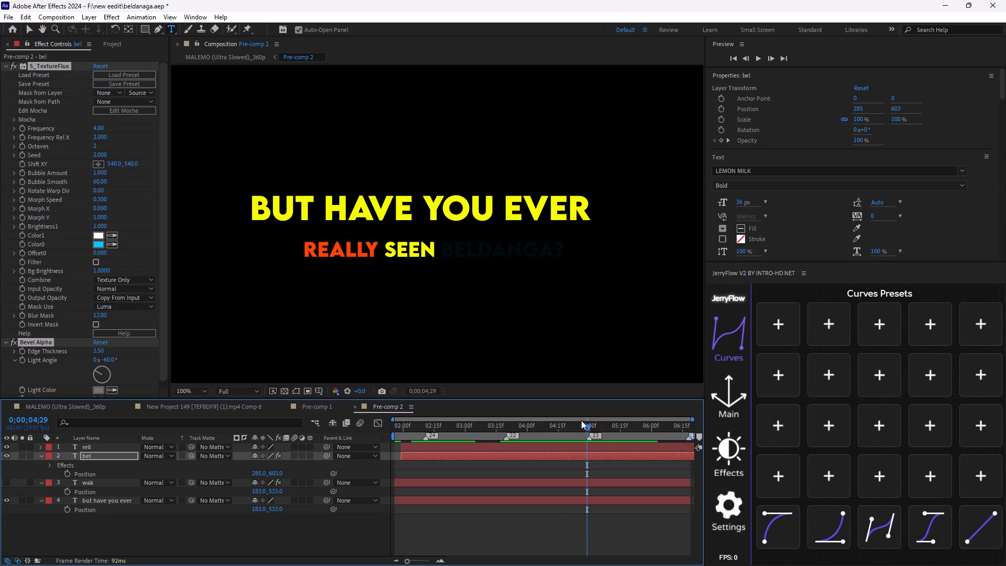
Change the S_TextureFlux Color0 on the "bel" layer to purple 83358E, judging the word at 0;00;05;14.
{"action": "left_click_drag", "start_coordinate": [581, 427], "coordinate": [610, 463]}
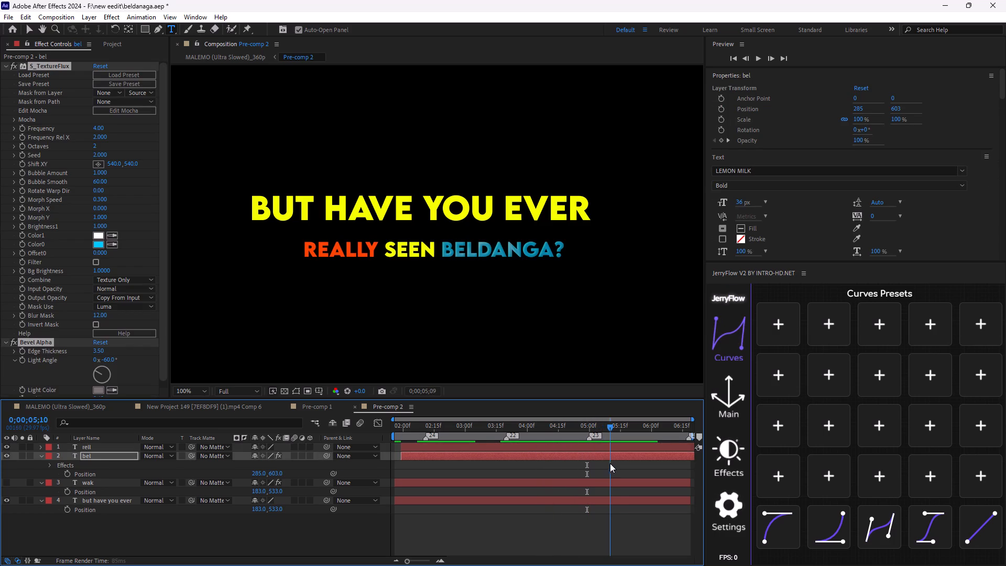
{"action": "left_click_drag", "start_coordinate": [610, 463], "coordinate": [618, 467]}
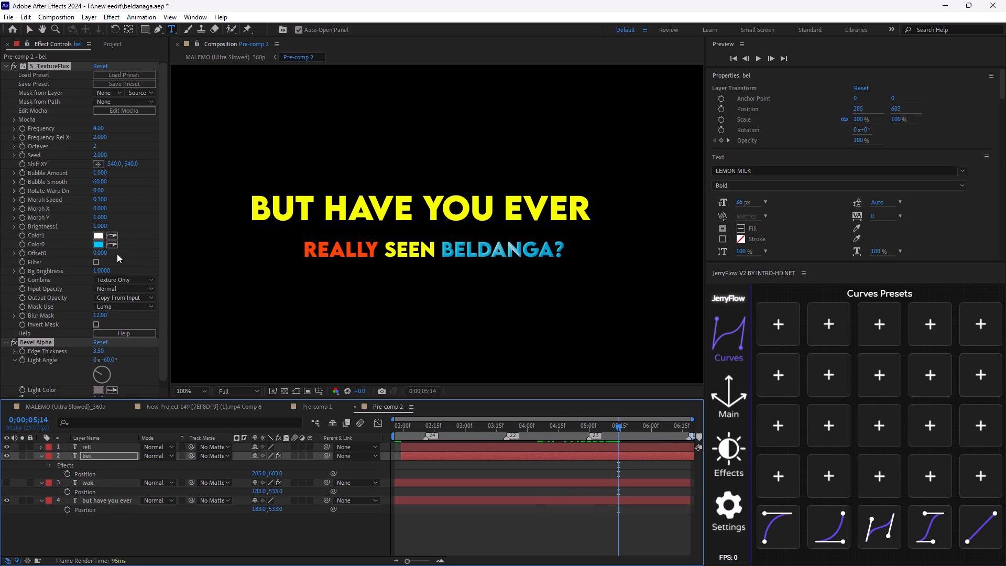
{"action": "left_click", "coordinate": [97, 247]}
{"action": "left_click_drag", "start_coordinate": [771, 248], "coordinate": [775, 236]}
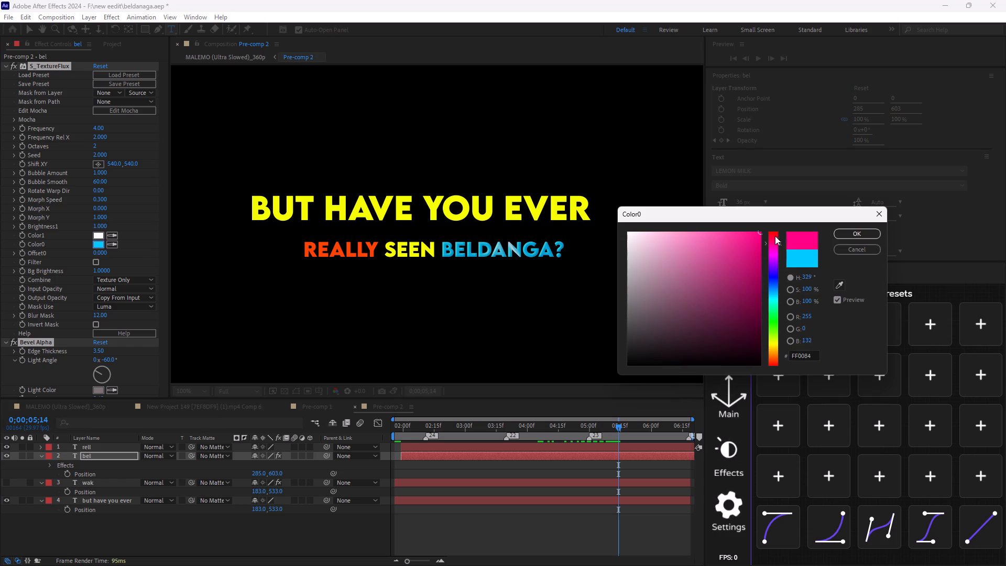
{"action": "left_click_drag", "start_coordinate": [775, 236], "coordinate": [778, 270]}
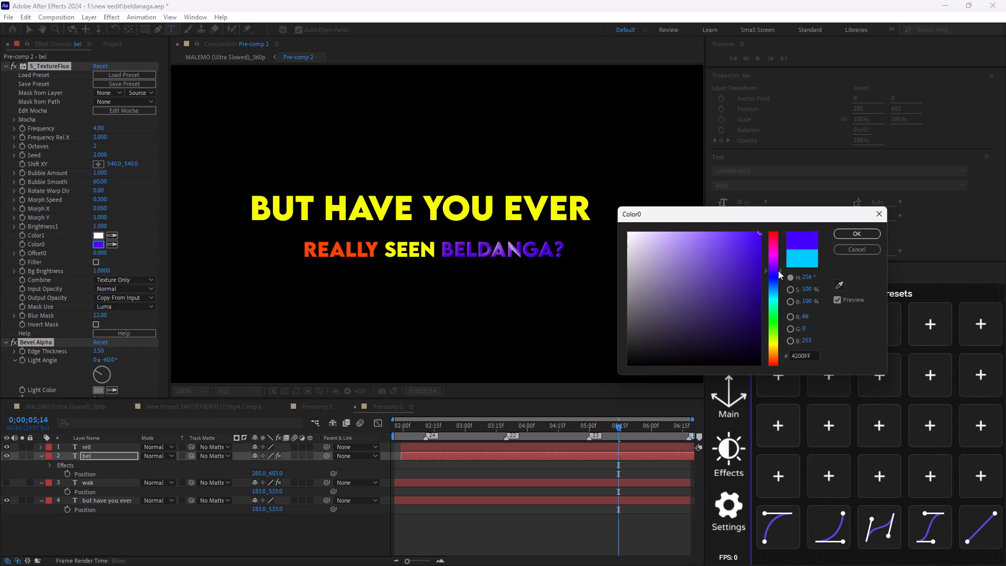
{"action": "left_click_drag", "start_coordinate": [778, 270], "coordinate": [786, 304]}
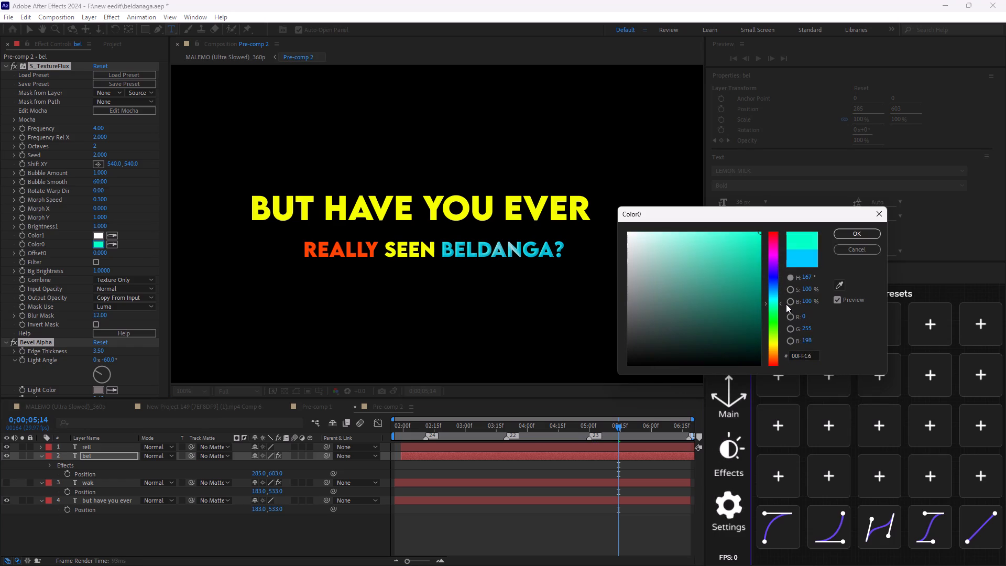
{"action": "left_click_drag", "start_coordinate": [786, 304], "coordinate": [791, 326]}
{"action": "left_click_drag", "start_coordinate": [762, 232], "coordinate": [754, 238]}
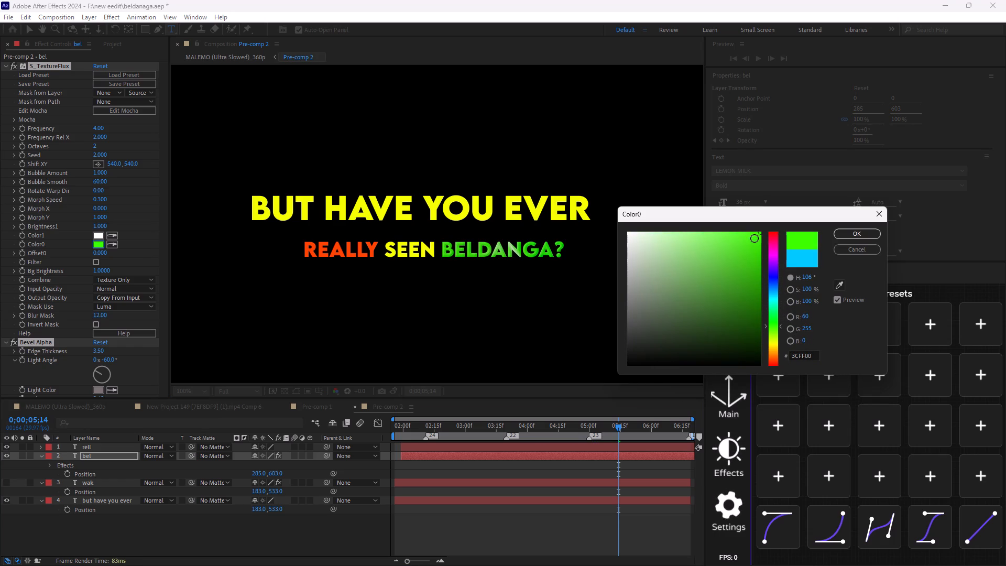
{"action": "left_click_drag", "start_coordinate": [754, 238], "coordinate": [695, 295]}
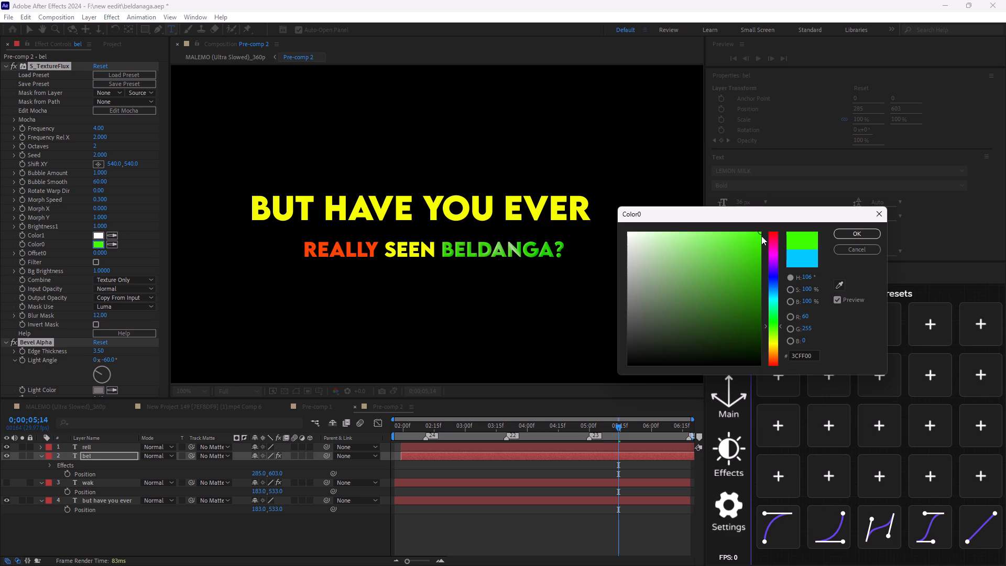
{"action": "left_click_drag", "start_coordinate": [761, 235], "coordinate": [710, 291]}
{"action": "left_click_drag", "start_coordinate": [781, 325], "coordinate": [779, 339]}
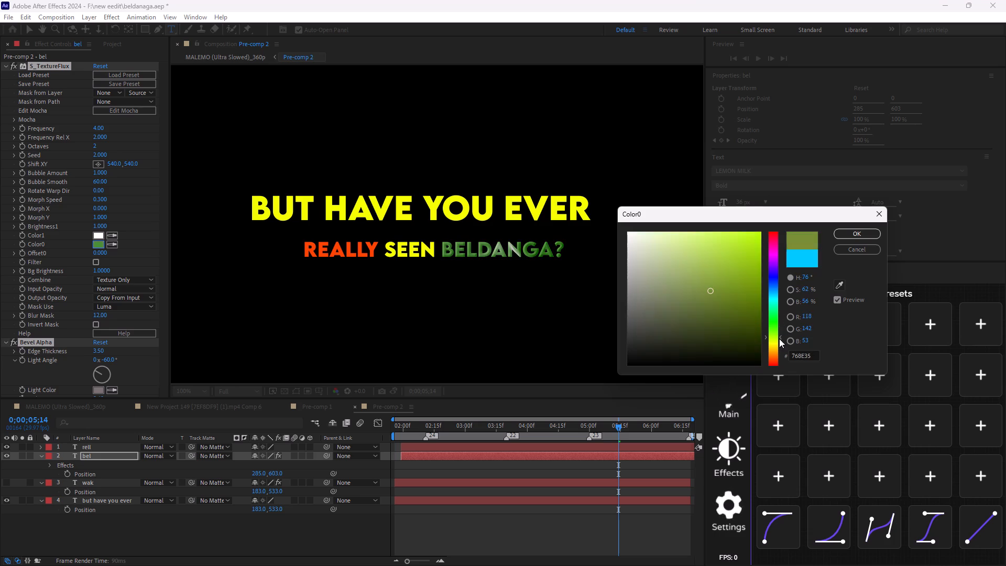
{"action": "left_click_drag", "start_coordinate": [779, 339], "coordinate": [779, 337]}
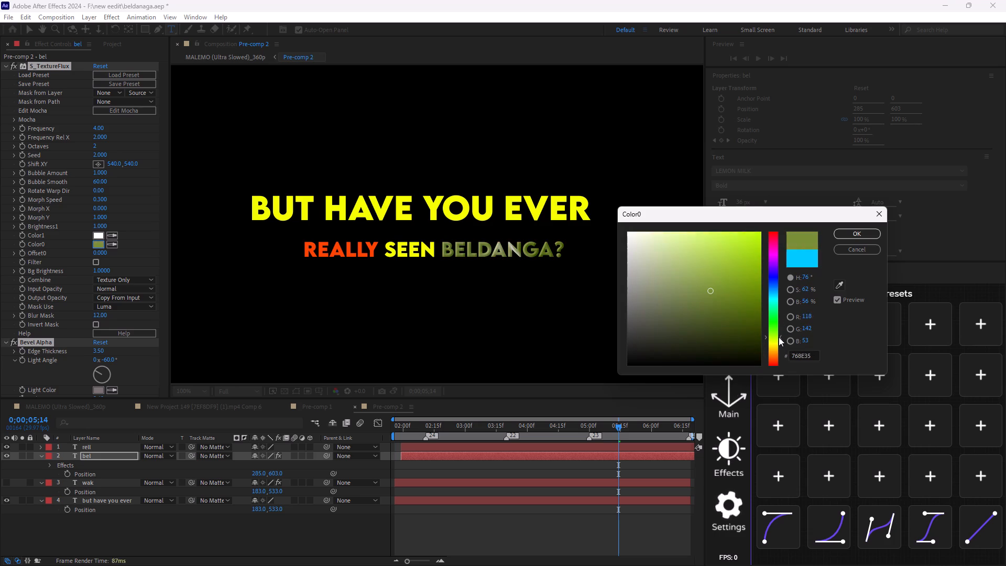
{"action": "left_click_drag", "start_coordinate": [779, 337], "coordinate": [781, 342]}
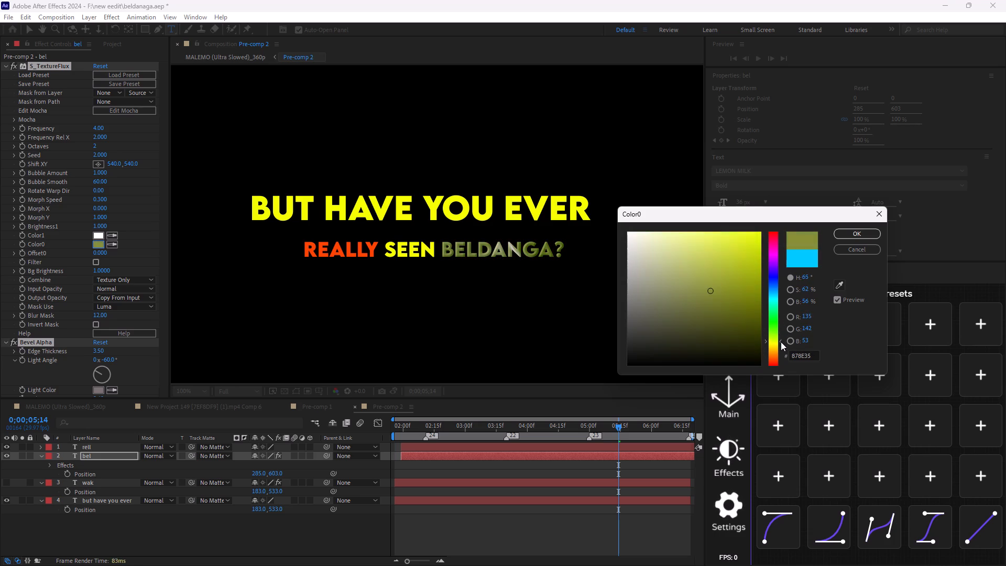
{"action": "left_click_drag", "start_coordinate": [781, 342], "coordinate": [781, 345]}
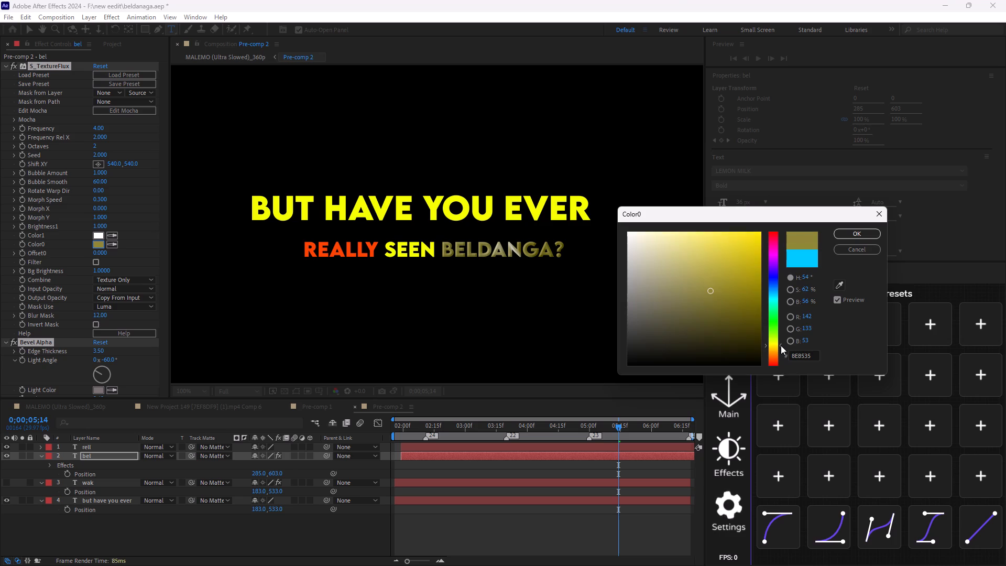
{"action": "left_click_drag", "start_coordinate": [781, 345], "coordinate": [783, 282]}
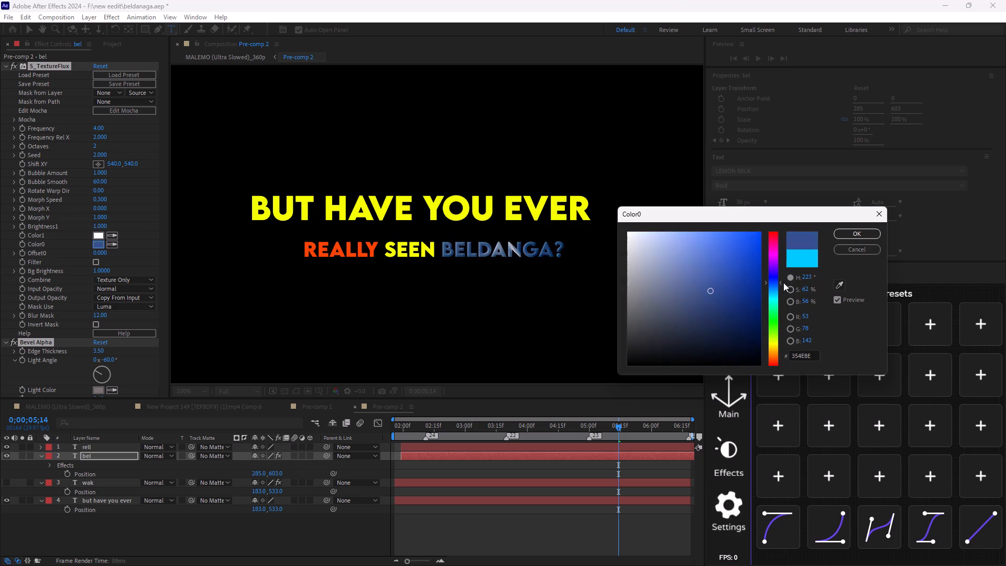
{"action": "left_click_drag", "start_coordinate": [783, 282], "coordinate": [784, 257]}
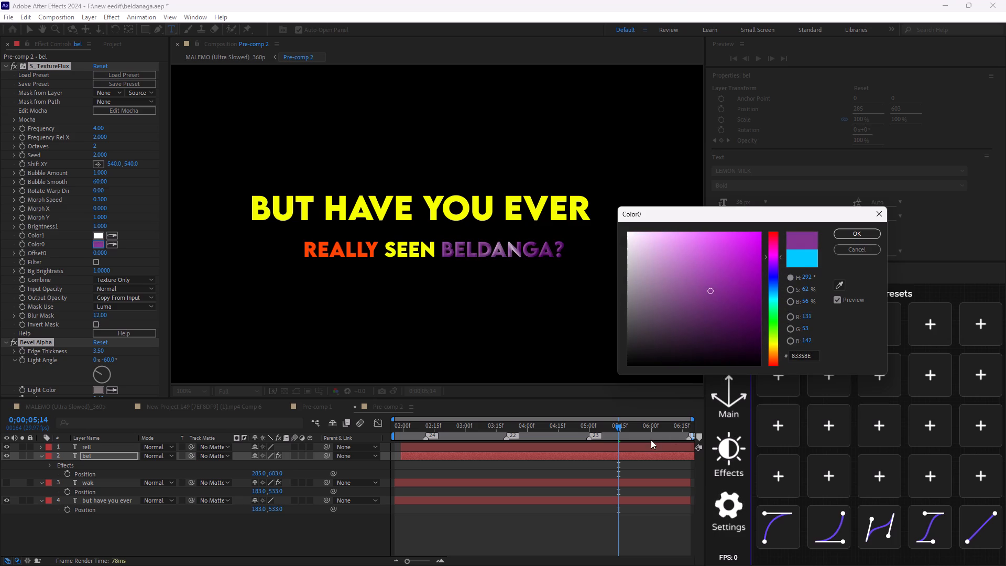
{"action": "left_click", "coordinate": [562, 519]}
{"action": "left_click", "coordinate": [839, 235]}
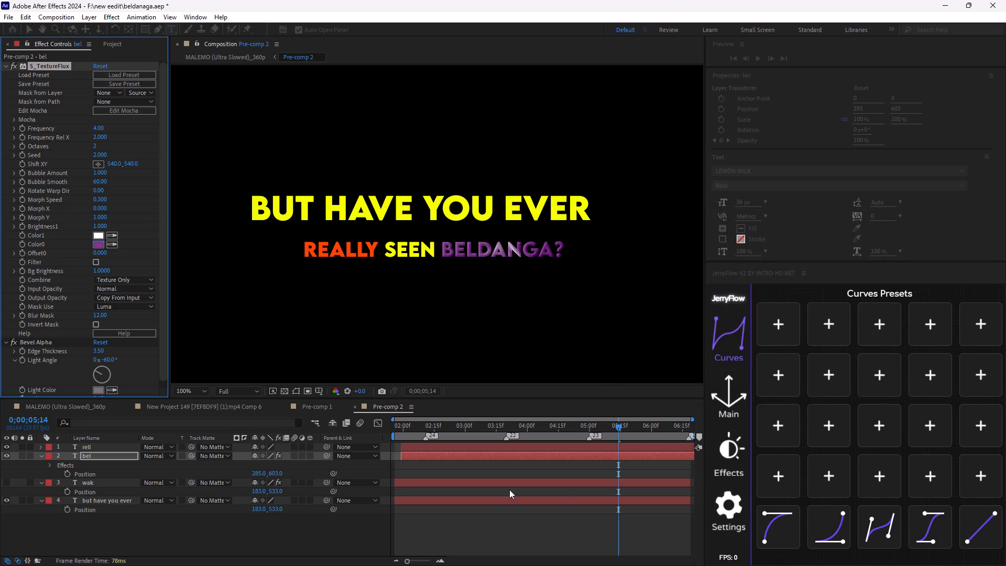
Play the caption in the main MALEMO composition, then check how it looks over the footage at 0;00;10;22.
{"action": "left_click_drag", "start_coordinate": [617, 424], "coordinate": [395, 459]}
{"action": "key", "text": "space"}
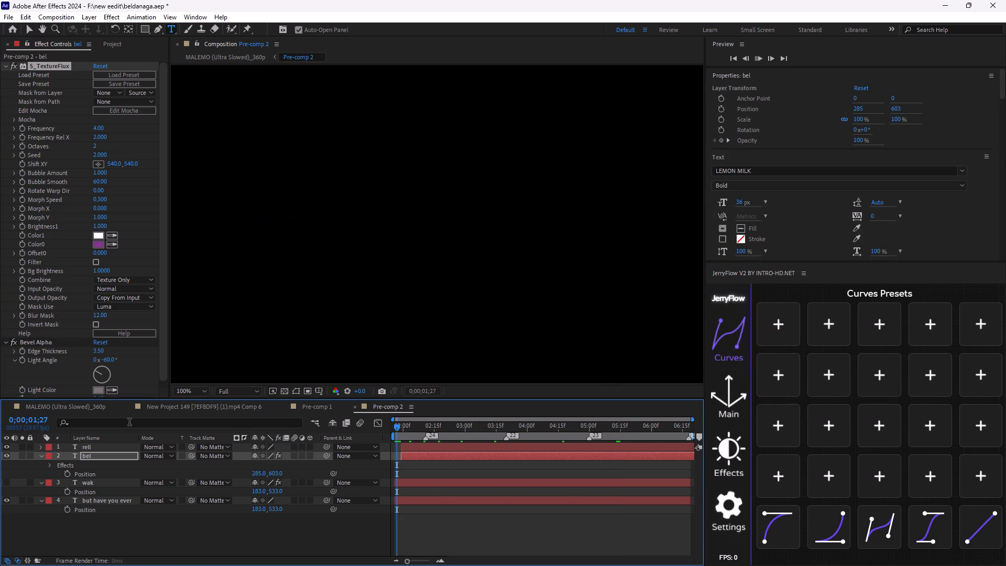
{"action": "left_click", "coordinate": [53, 408]}
{"action": "key", "text": "space"}
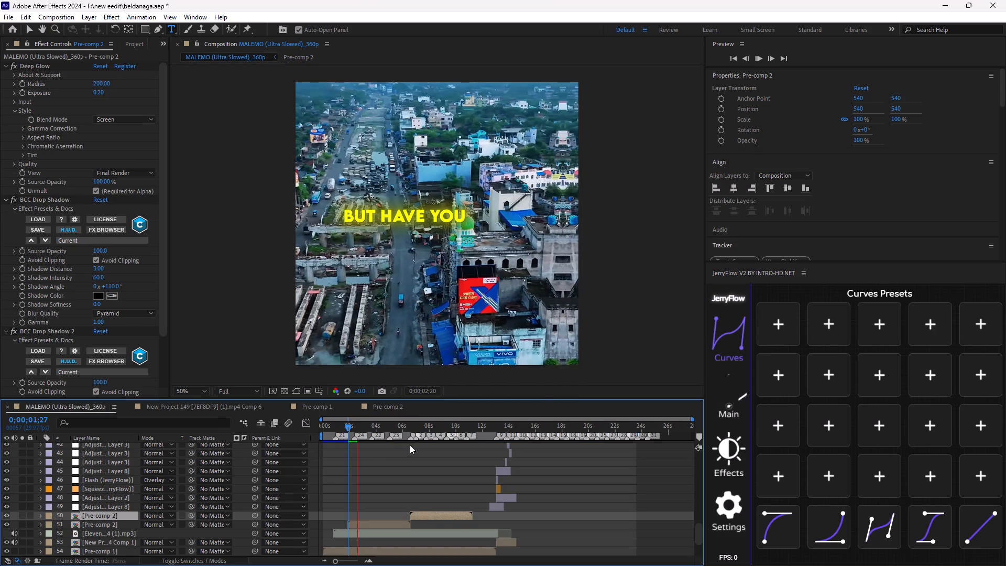
{"action": "key", "text": "space"}
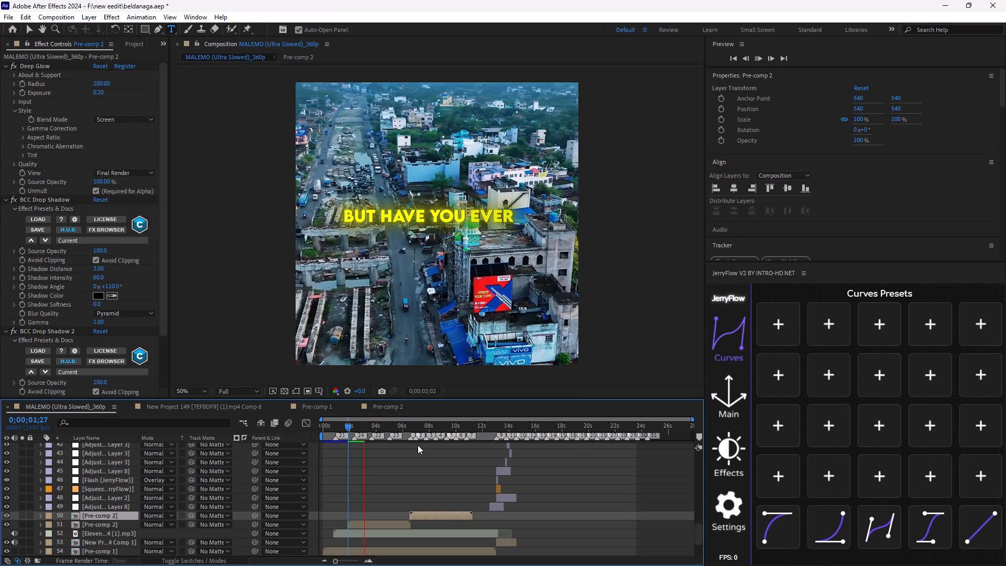
{"action": "left_click_drag", "start_coordinate": [364, 428], "coordinate": [466, 467]}
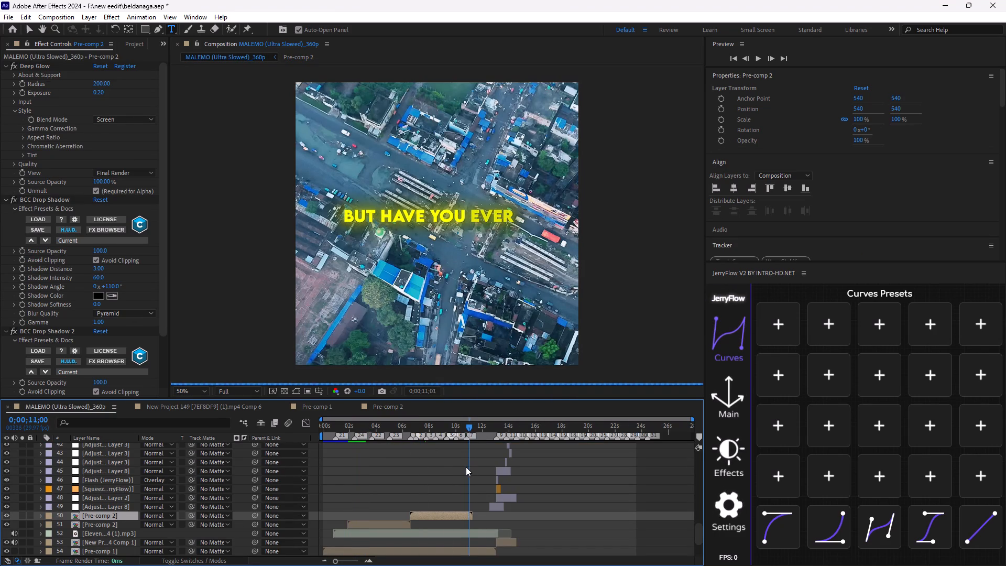
{"action": "left_click_drag", "start_coordinate": [466, 467], "coordinate": [465, 467]}
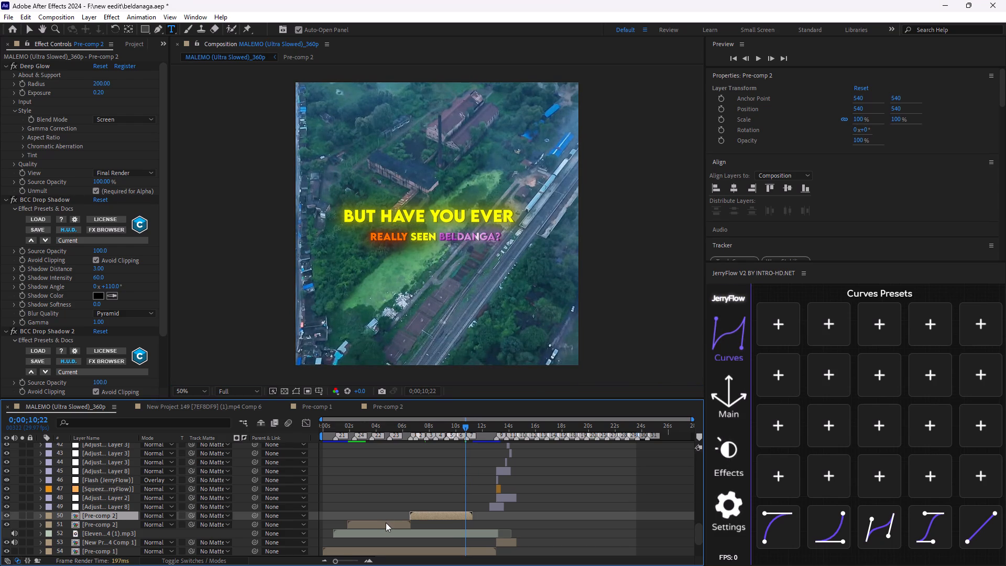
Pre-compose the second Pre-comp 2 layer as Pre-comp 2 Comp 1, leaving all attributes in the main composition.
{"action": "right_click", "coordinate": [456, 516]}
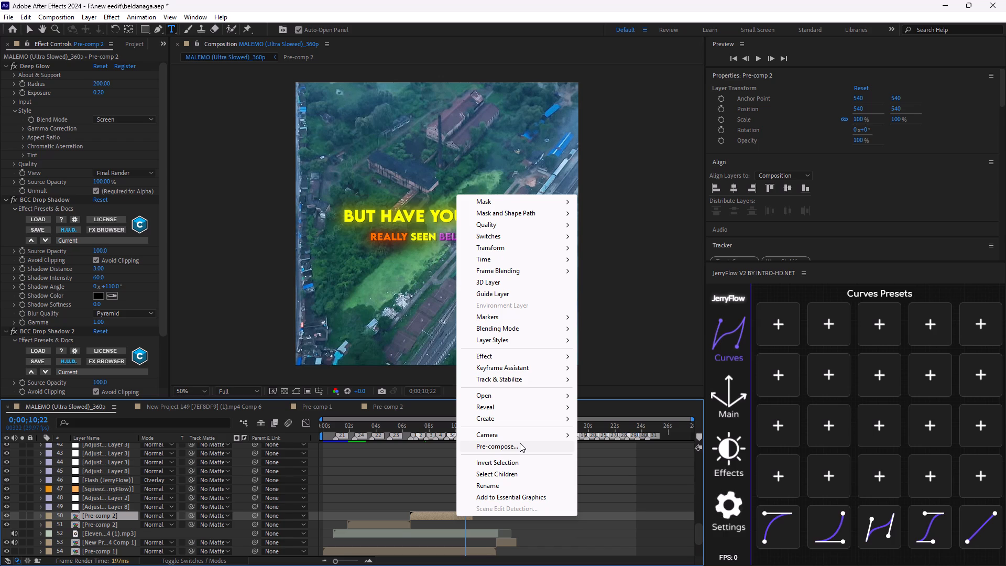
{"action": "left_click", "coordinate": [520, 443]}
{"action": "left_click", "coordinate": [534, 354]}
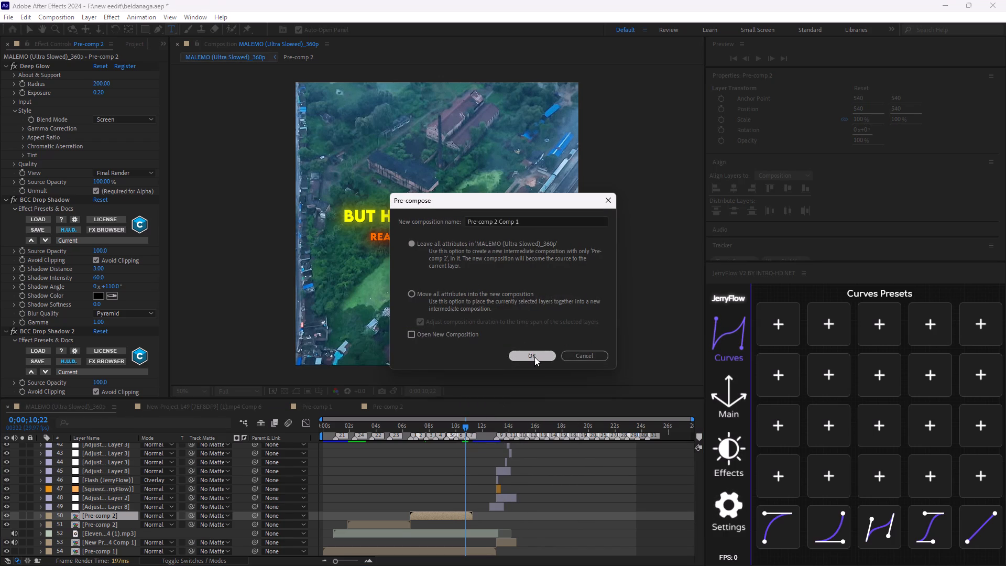
Compare the first Pre-comp 2 caption at 0;00;03;01, and copy the Pre-comp 2 Comp 1 layer.
{"action": "left_click_drag", "start_coordinate": [465, 423], "coordinate": [363, 482]}
{"action": "left_click", "coordinate": [382, 518]}
{"action": "left_click", "coordinate": [382, 522]}
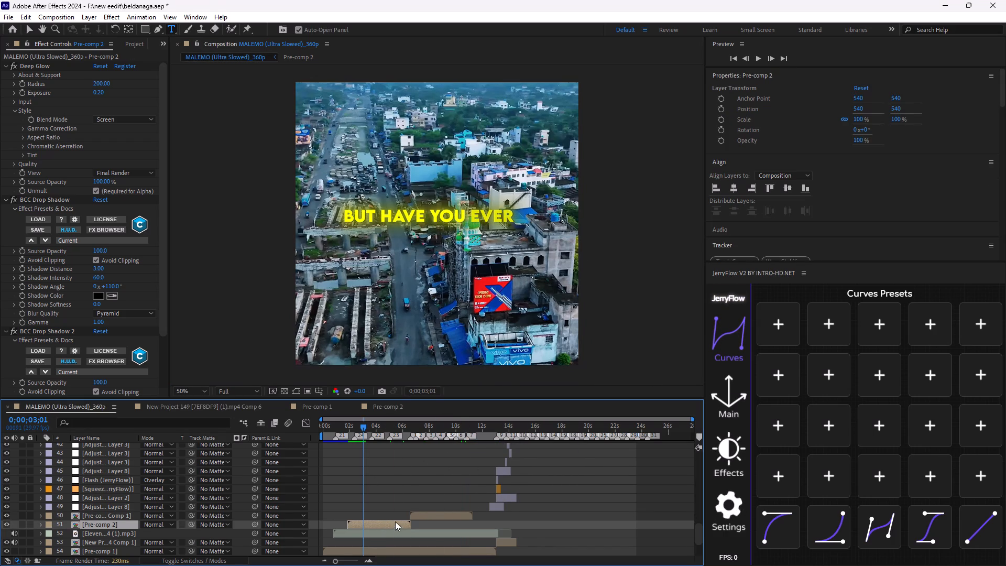
{"action": "left_click", "coordinate": [435, 515]}
{"action": "key", "text": "ctrl+c"}
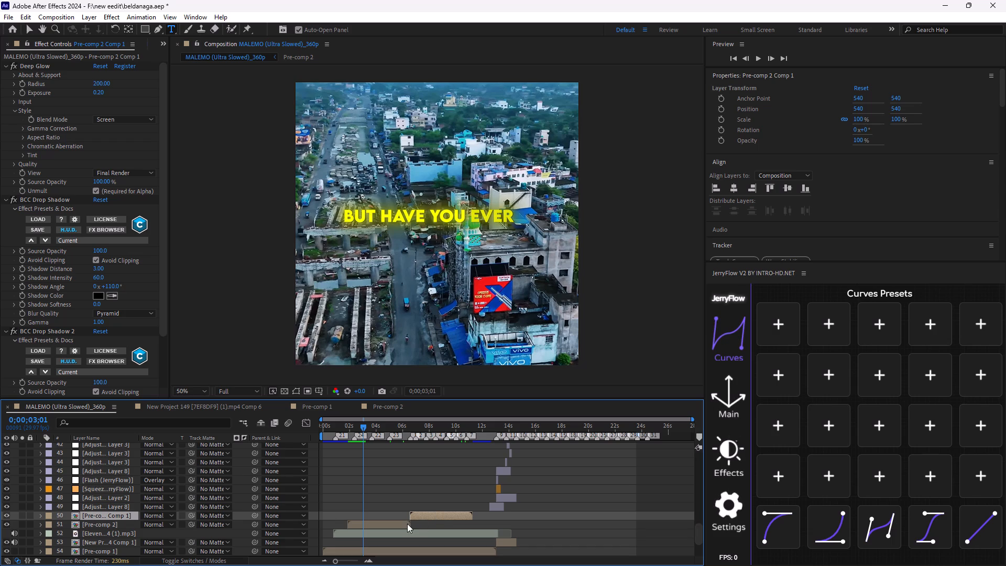
Undo the pre-compose, colour and text edits back to the original "You've walked these / streets a hundred times" caption.
{"action": "key", "text": "ctrl+z"}
{"action": "key", "text": "ctrl+z"}
{"action": "key", "text": "ctrl+z"}
{"action": "key", "text": "ctrl+z"}
{"action": "key", "text": "ctrl+z"}
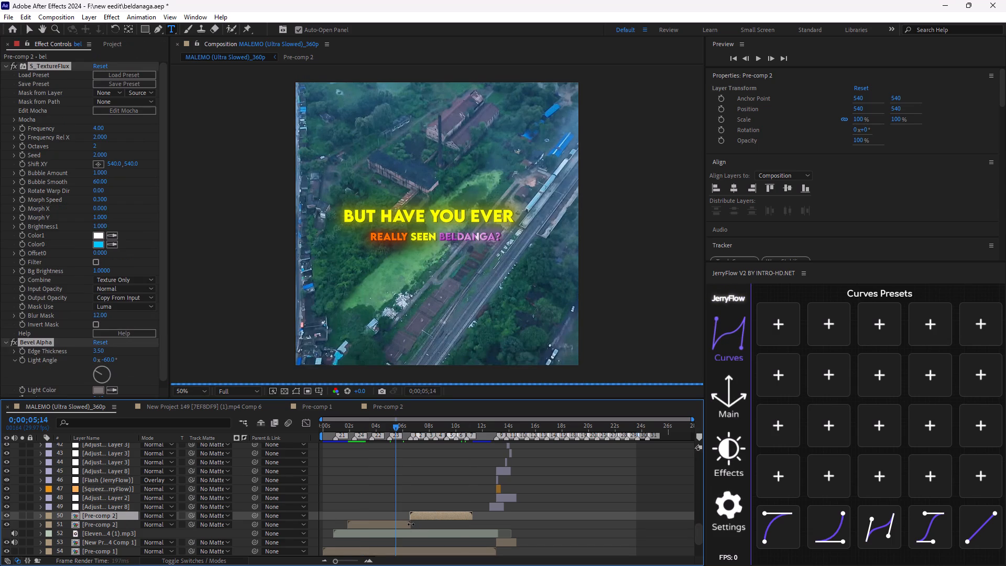
{"action": "key", "text": "ctrl+z"}
{"action": "key", "text": "ctrl+z"}
{"action": "key", "text": "ctrl+z"}
{"action": "key", "text": "ctrl+z"}
{"action": "key", "text": "ctrl+z"}
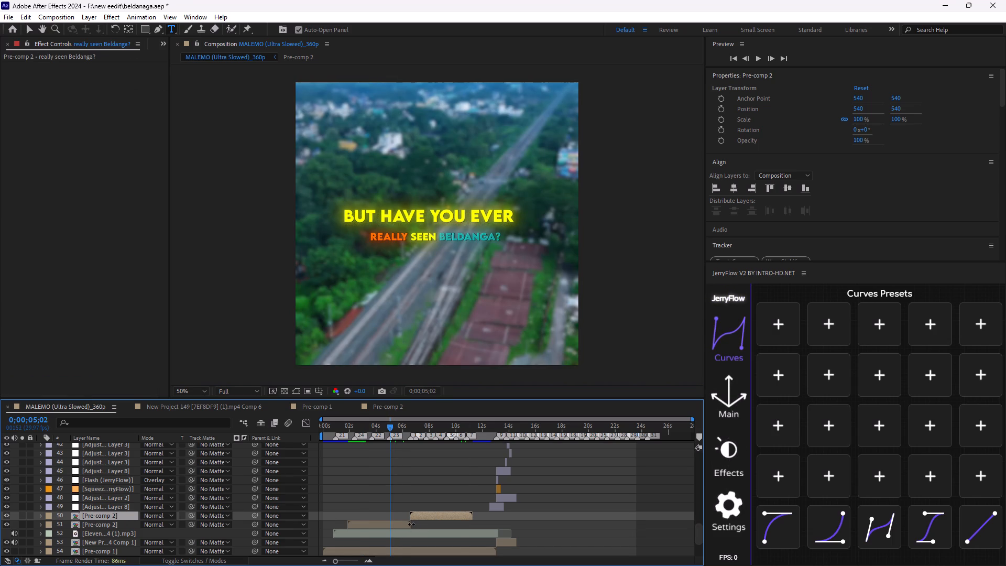
{"action": "key", "text": "ctrl+z"}
{"action": "key", "text": "ctrl+z"}
{"action": "key", "text": "ctrl+z"}
{"action": "key", "text": "ctrl+z"}
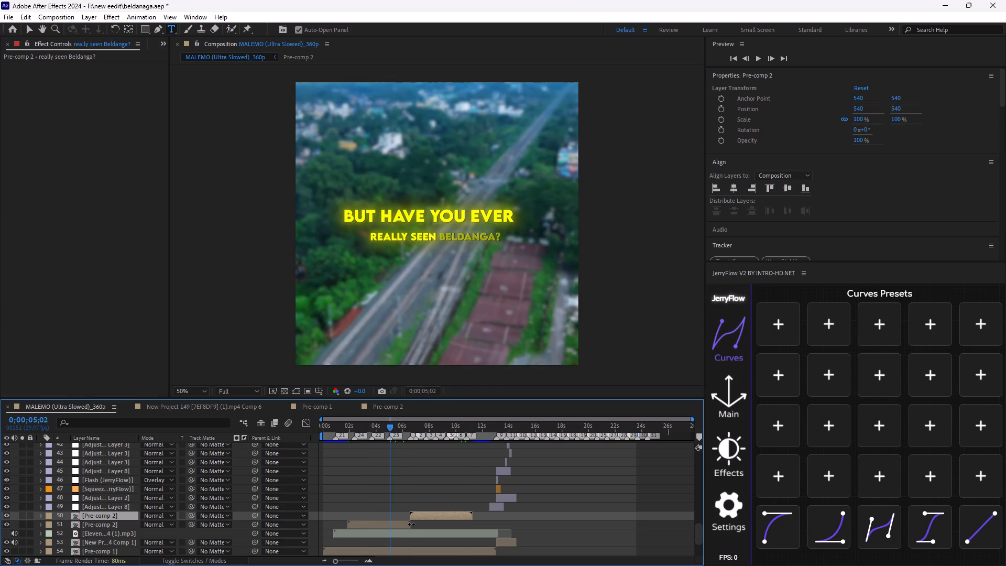
{"action": "key", "text": "ctrl+z"}
{"action": "key", "text": "ctrl+z"}
{"action": "key", "text": "ctrl+z"}
{"action": "key", "text": "ctrl+z"}
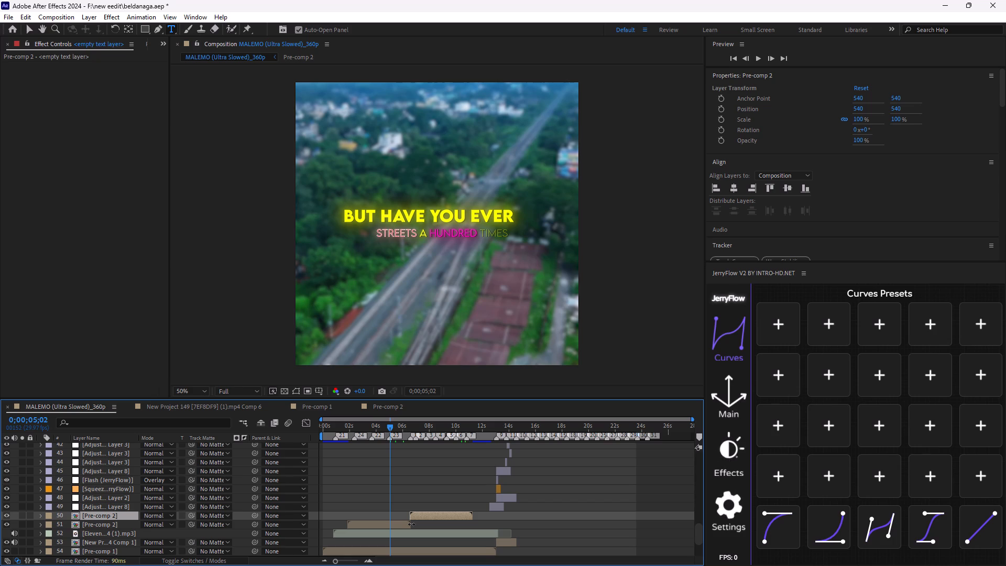
{"action": "key", "text": "ctrl+z"}
{"action": "key", "text": "ctrl+z"}
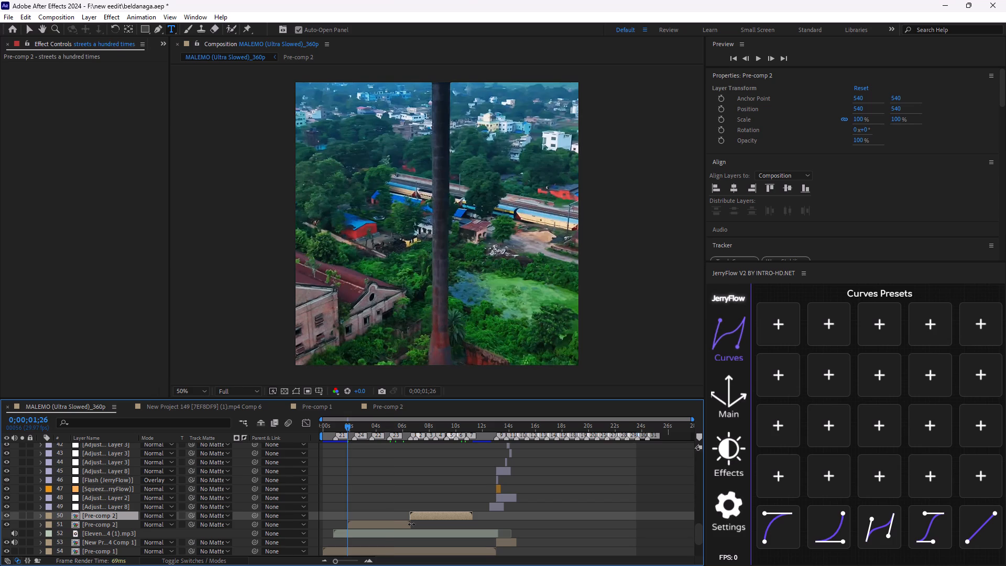
{"action": "key", "text": "ctrl+z"}
{"action": "key", "text": "ctrl+z"}
{"action": "key", "text": "ctrl+z"}
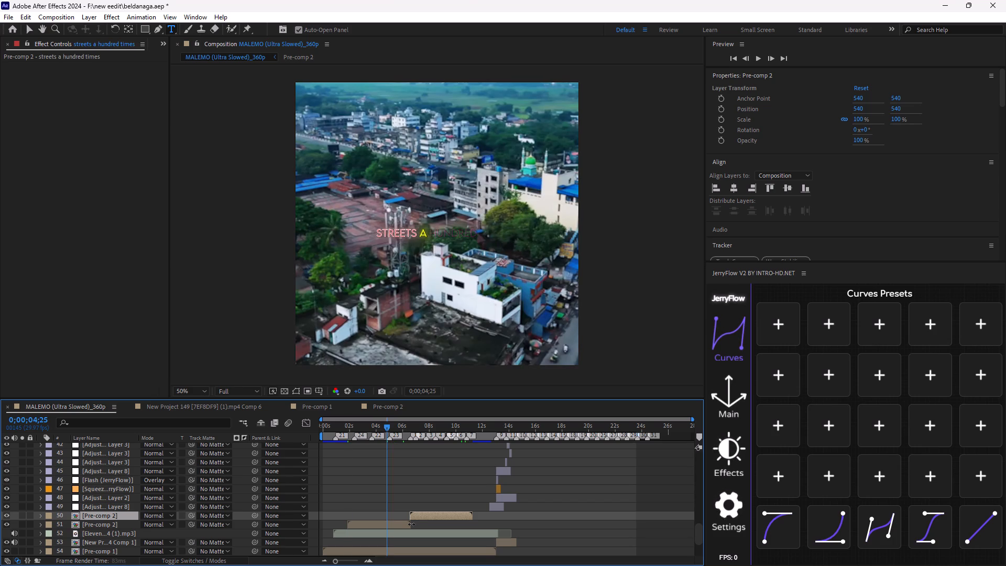
{"action": "key", "text": "ctrl+z"}
{"action": "key", "text": "ctrl+z"}
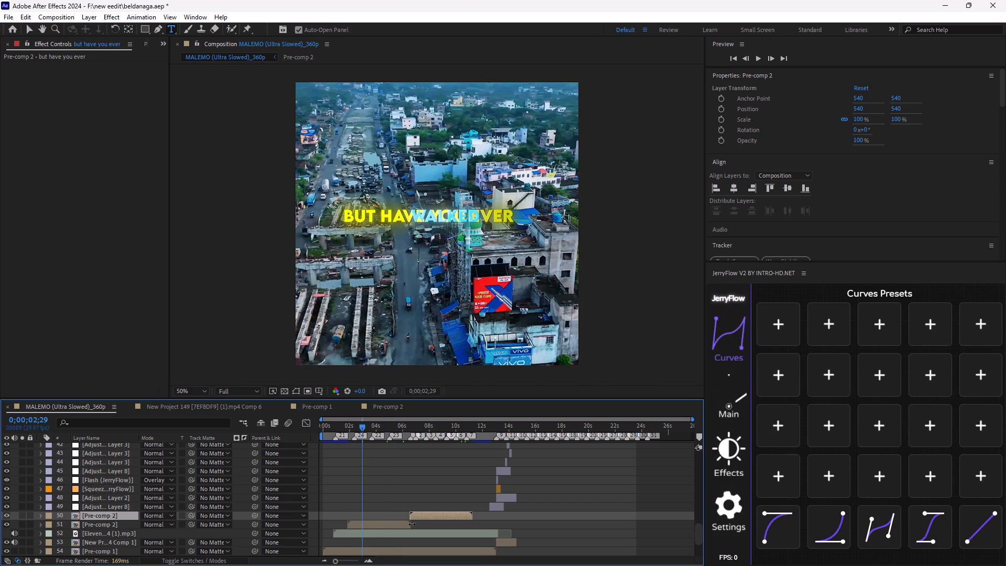
{"action": "key", "text": "ctrl+z"}
{"action": "key", "text": "ctrl+z"}
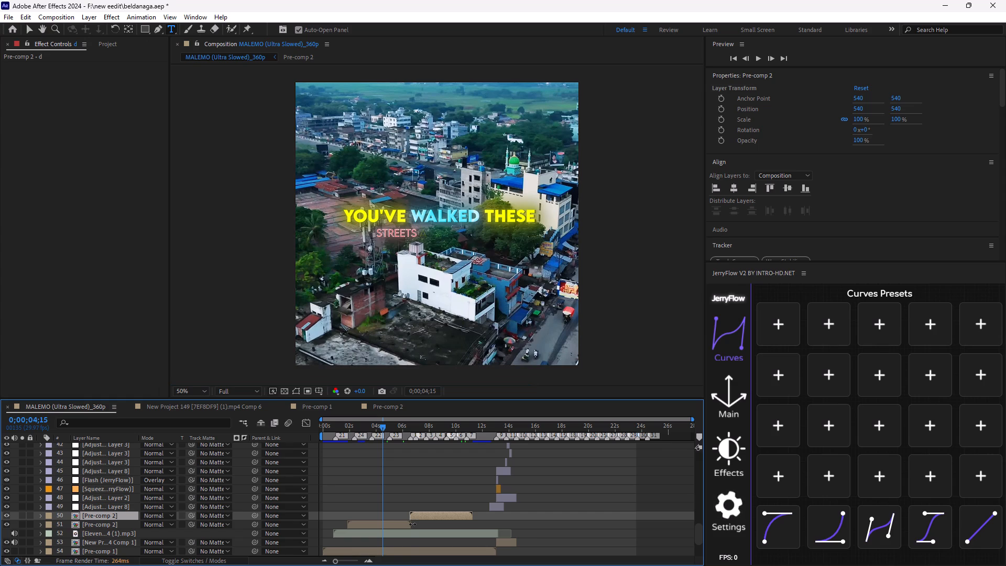
Play the restored caption from 0;00;04.
{"action": "key", "text": "space"}
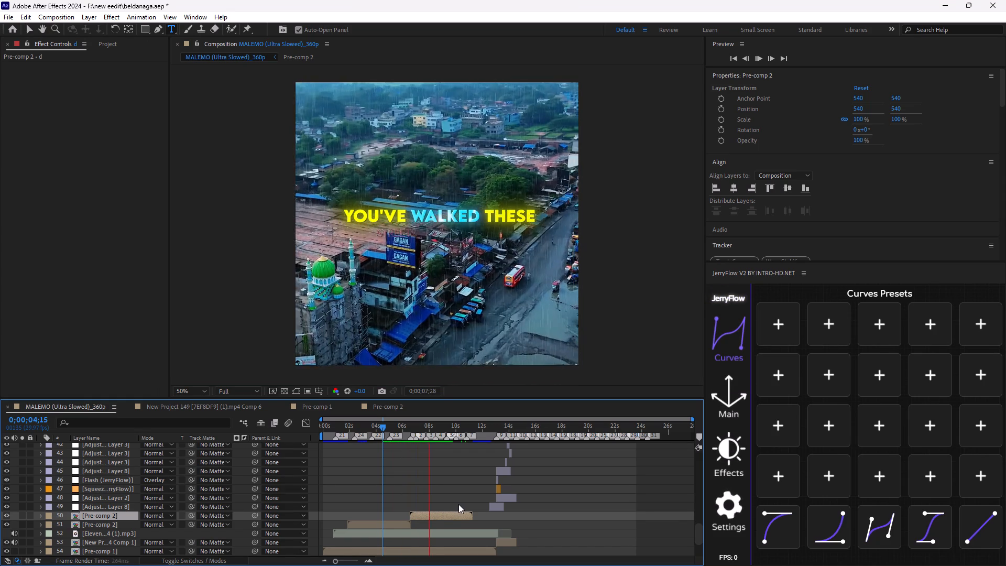
{"action": "key", "text": "Delete"}
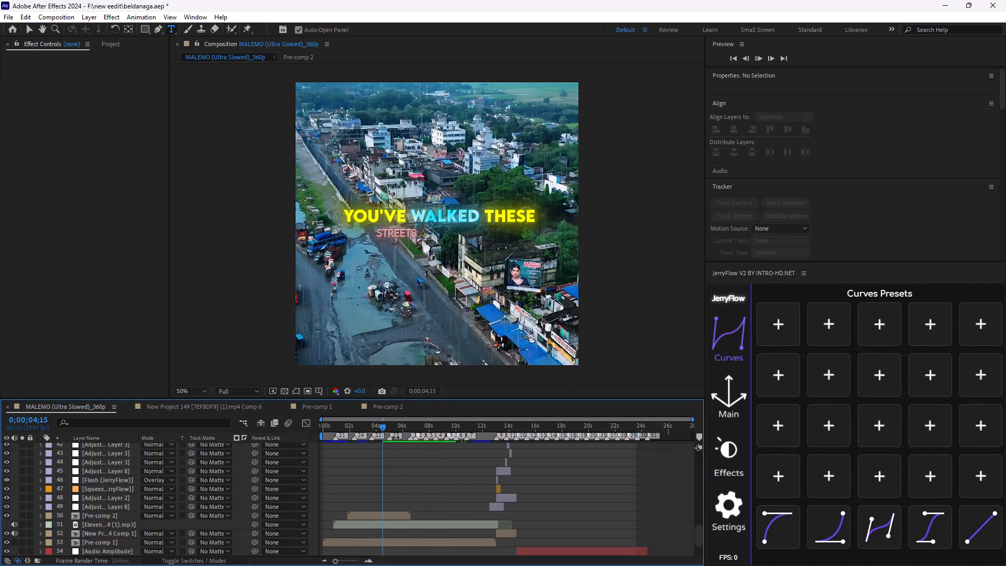
Paste the copied caption layer into the main composition with the playhead at 0;00;06;19, where the first caption ends.
{"action": "left_click_drag", "start_coordinate": [378, 426], "coordinate": [411, 450]}
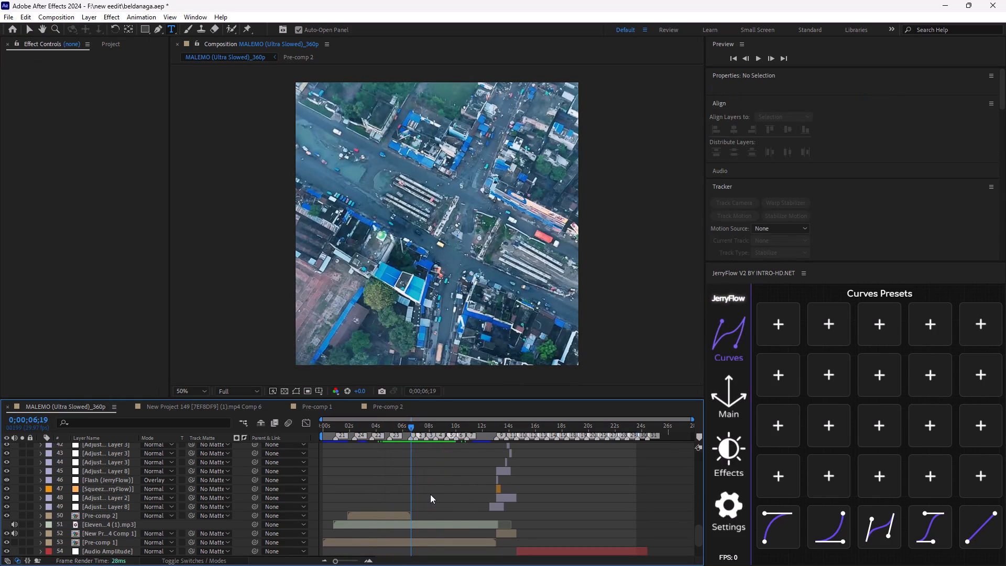
{"action": "key", "text": "ctrl+v"}
{"action": "scroll", "coordinate": [402, 478], "scroll_direction": "up", "scroll_amount": 5}
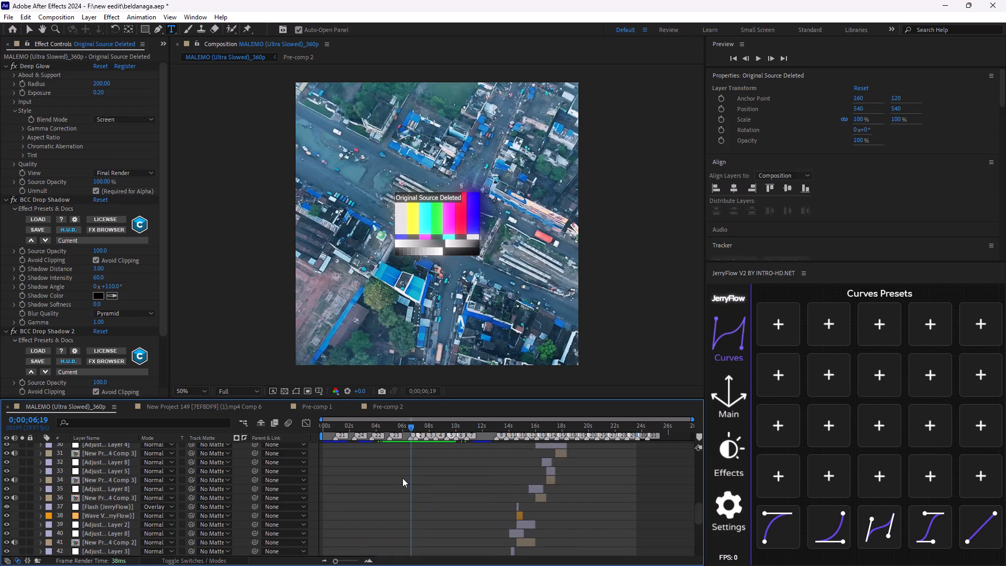
Play the pasted "Original Source Deleted" placeholder layer from 0;00;06;19 and delete it from the main composition.
{"action": "scroll", "coordinate": [402, 478], "scroll_direction": "up", "scroll_amount": 18}
{"action": "scroll", "coordinate": [410, 483], "scroll_direction": "up", "scroll_amount": 6}
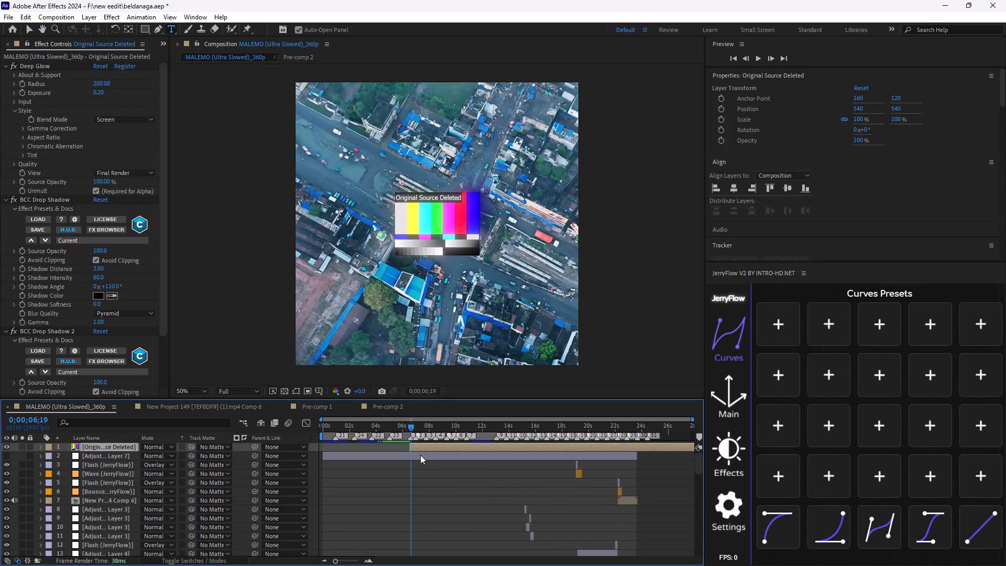
{"action": "key", "text": "space"}
{"action": "key", "text": "space"}
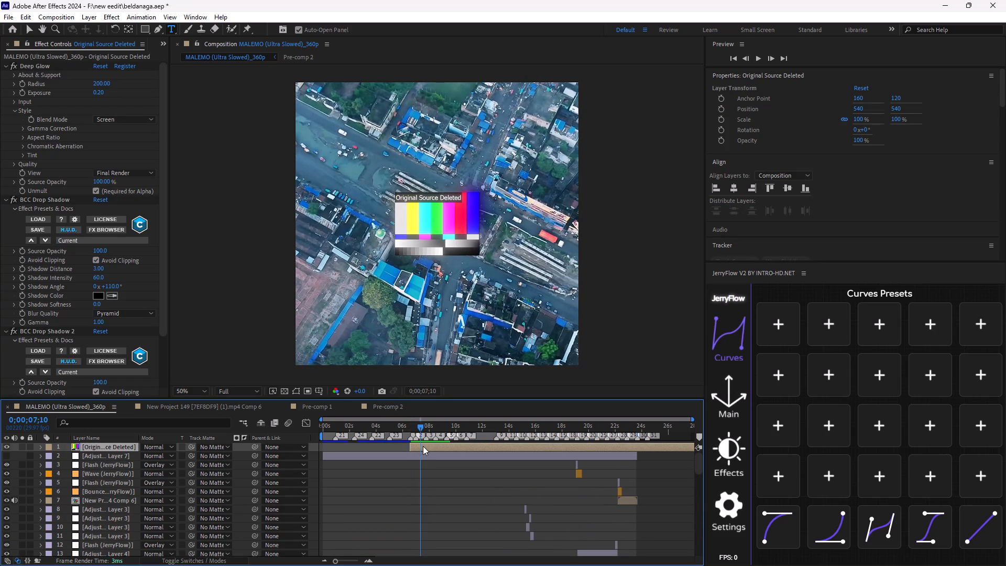
{"action": "key", "text": "Delete"}
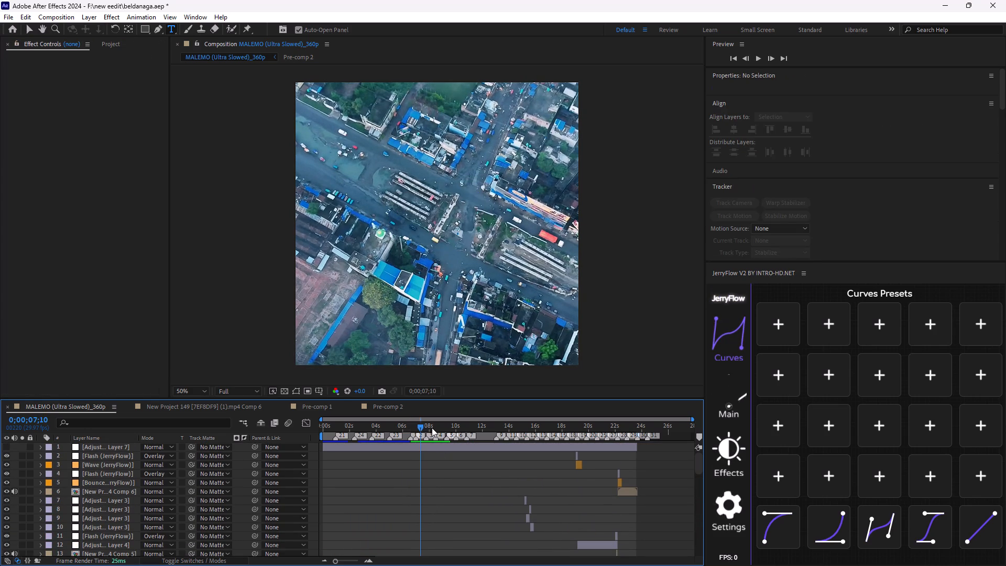
Start a new text layer over the aerial shot in the main composition at 0;00;06;18, where the first caption ends.
{"action": "scroll", "coordinate": [425, 448], "scroll_direction": "down", "scroll_amount": 20}
{"action": "scroll", "coordinate": [425, 448], "scroll_direction": "down", "scroll_amount": 6}
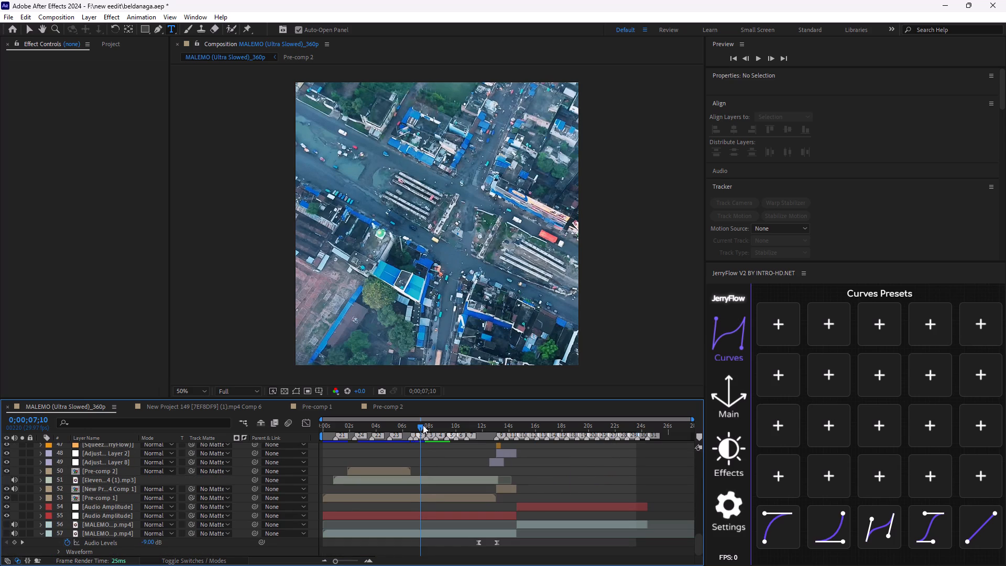
{"action": "left_click_drag", "start_coordinate": [421, 424], "coordinate": [411, 426]}
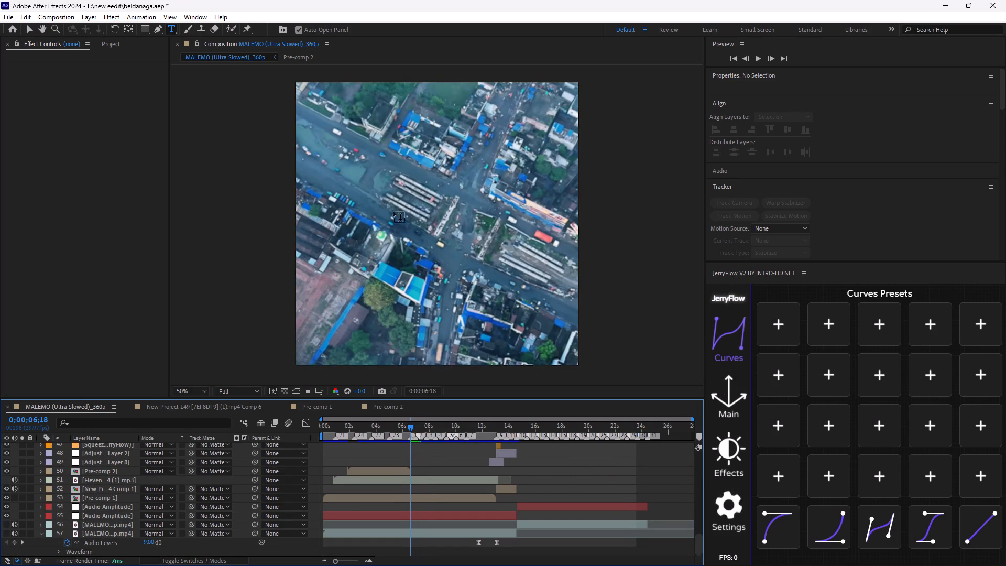
{"action": "left_click", "coordinate": [389, 240]}
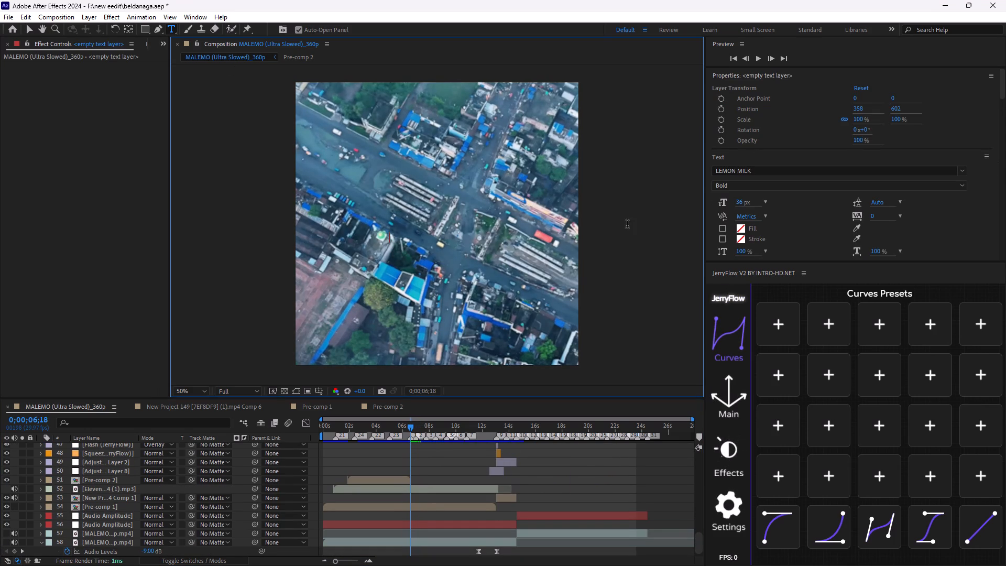
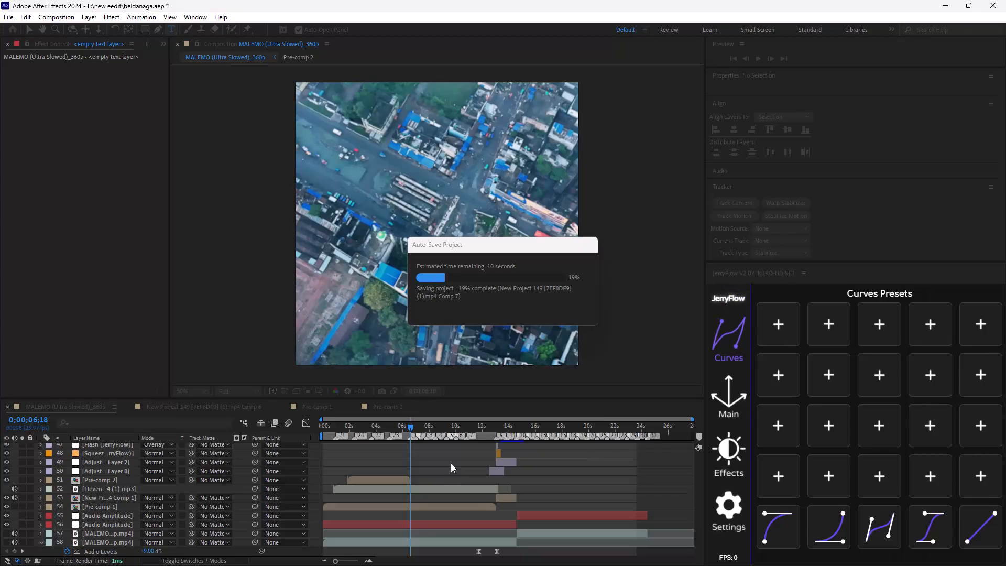
Move the new empty text layer down the main composition's layer stack to sit directly above Pre-comp 2.
{"action": "scroll", "coordinate": [450, 483], "scroll_direction": "up", "scroll_amount": 18}
{"action": "scroll", "coordinate": [451, 475], "scroll_direction": "up", "scroll_amount": 9}
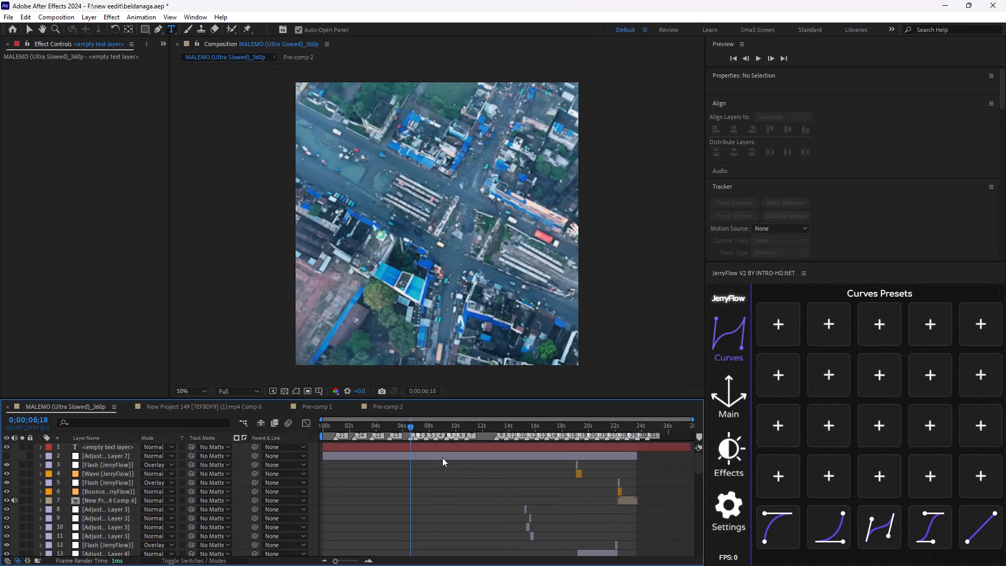
{"action": "left_click", "coordinate": [440, 449]}
{"action": "left_click_drag", "start_coordinate": [126, 450], "coordinate": [124, 513]}
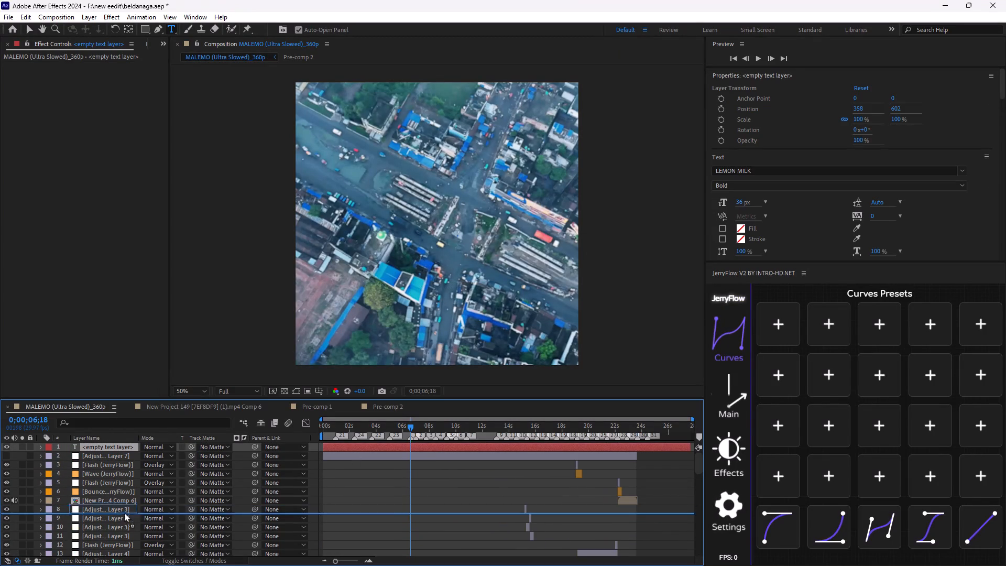
{"action": "left_click_drag", "start_coordinate": [124, 513], "coordinate": [120, 546]}
{"action": "scroll", "coordinate": [120, 546], "scroll_direction": "down", "scroll_amount": 1}
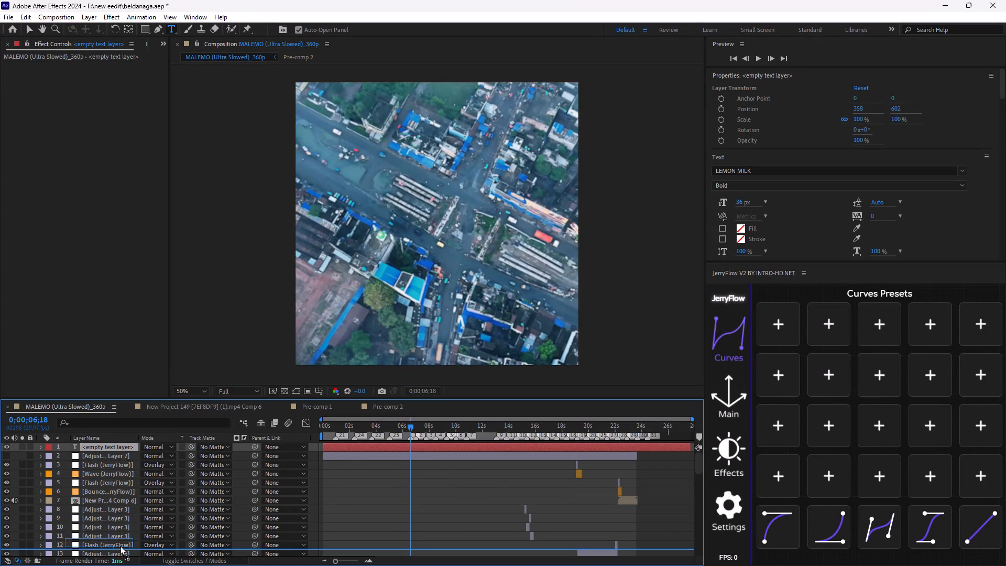
{"action": "left_click_drag", "start_coordinate": [120, 546], "coordinate": [120, 547]}
{"action": "scroll", "coordinate": [122, 547], "scroll_direction": "down", "scroll_amount": 5}
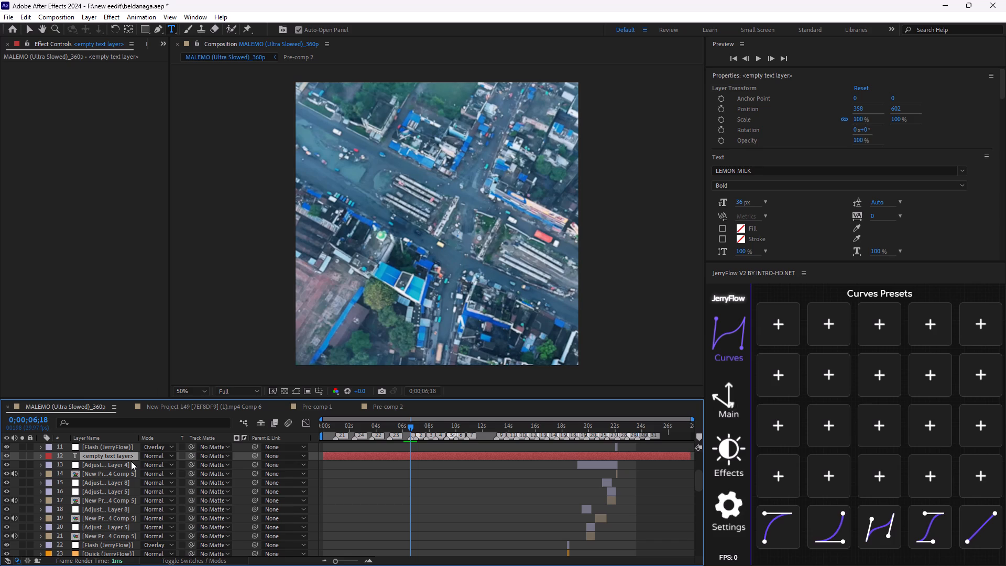
{"action": "left_click_drag", "start_coordinate": [128, 455], "coordinate": [128, 539]}
{"action": "scroll", "coordinate": [161, 519], "scroll_direction": "down", "scroll_amount": 4}
{"action": "left_click_drag", "start_coordinate": [118, 461], "coordinate": [117, 517]}
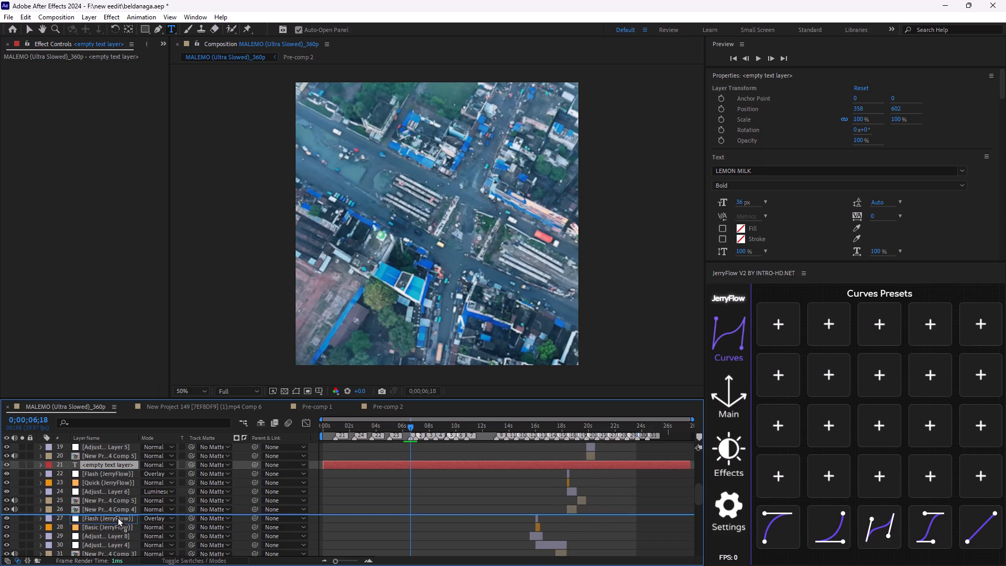
{"action": "left_click_drag", "start_coordinate": [117, 517], "coordinate": [117, 520]}
{"action": "scroll", "coordinate": [147, 494], "scroll_direction": "down", "scroll_amount": 3}
{"action": "left_click_drag", "start_coordinate": [97, 461], "coordinate": [94, 532]}
{"action": "scroll", "coordinate": [103, 518], "scroll_direction": "down", "scroll_amount": 3}
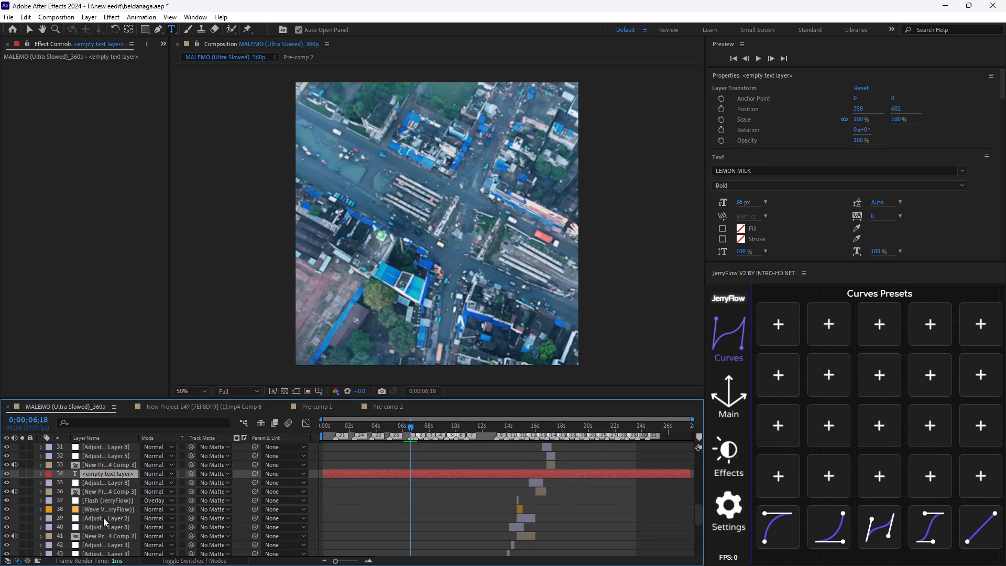
{"action": "left_click_drag", "start_coordinate": [100, 471], "coordinate": [101, 547]}
{"action": "scroll", "coordinate": [105, 538], "scroll_direction": "down", "scroll_amount": 3}
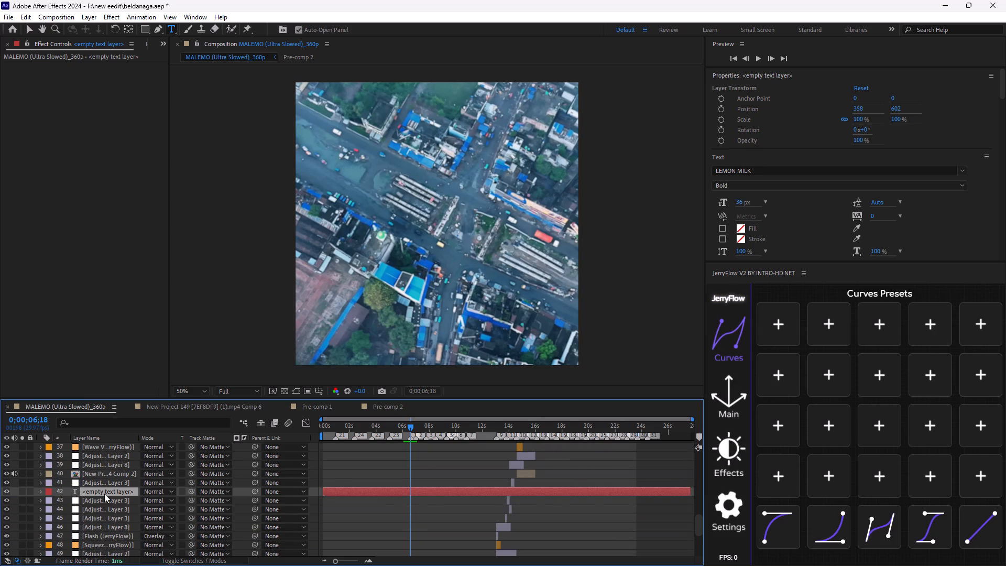
{"action": "left_click_drag", "start_coordinate": [105, 492], "coordinate": [108, 549]}
{"action": "scroll", "coordinate": [111, 539], "scroll_direction": "down", "scroll_amount": 4}
{"action": "left_click_drag", "start_coordinate": [106, 474], "coordinate": [106, 476]}
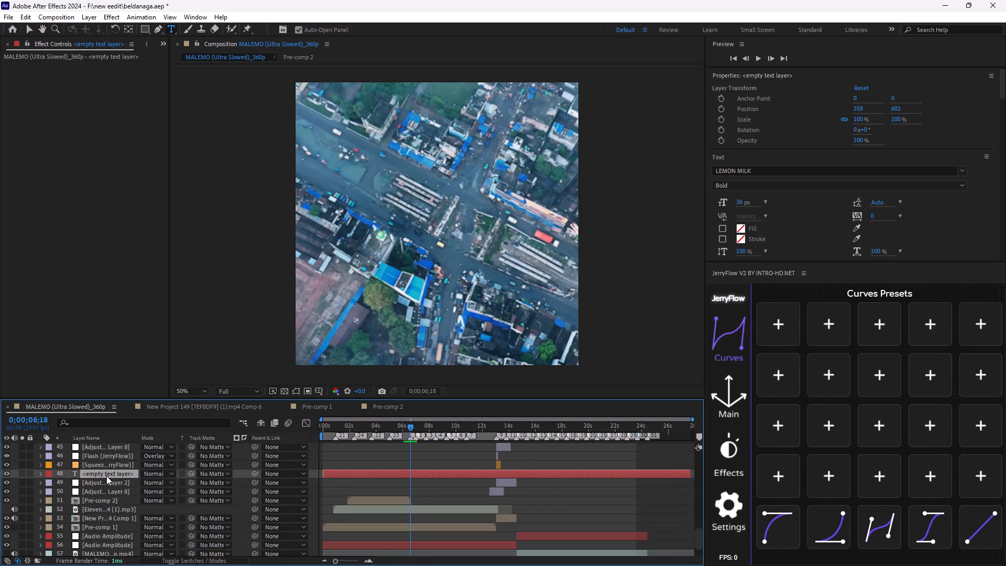
{"action": "left_click_drag", "start_coordinate": [106, 476], "coordinate": [106, 494]}
Split the empty text layer at 0;00;06;18 and delete the part before that time.
{"action": "key", "text": "ctrl+shift+d"}
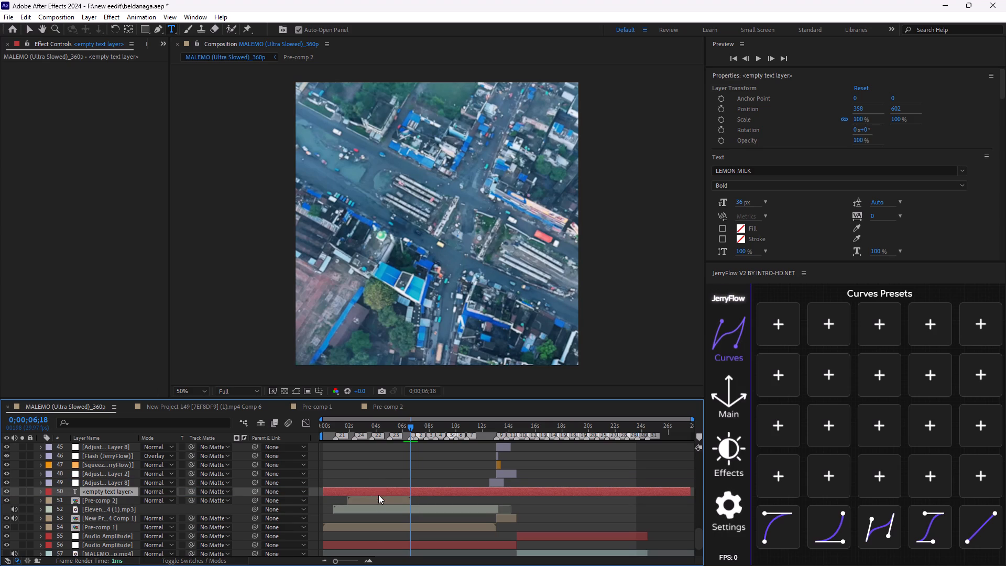
{"action": "left_click", "coordinate": [386, 500]}
{"action": "key", "text": "Delete"}
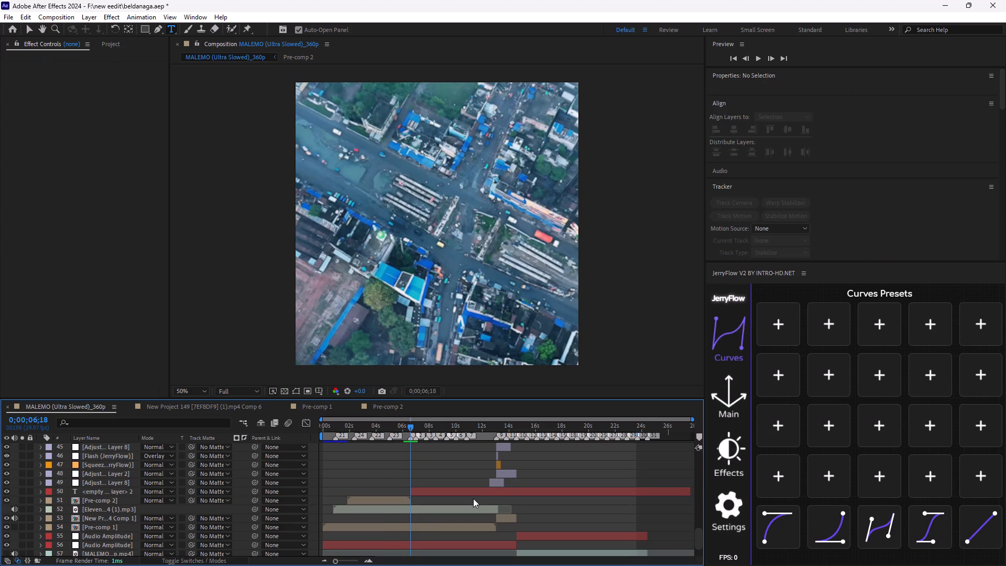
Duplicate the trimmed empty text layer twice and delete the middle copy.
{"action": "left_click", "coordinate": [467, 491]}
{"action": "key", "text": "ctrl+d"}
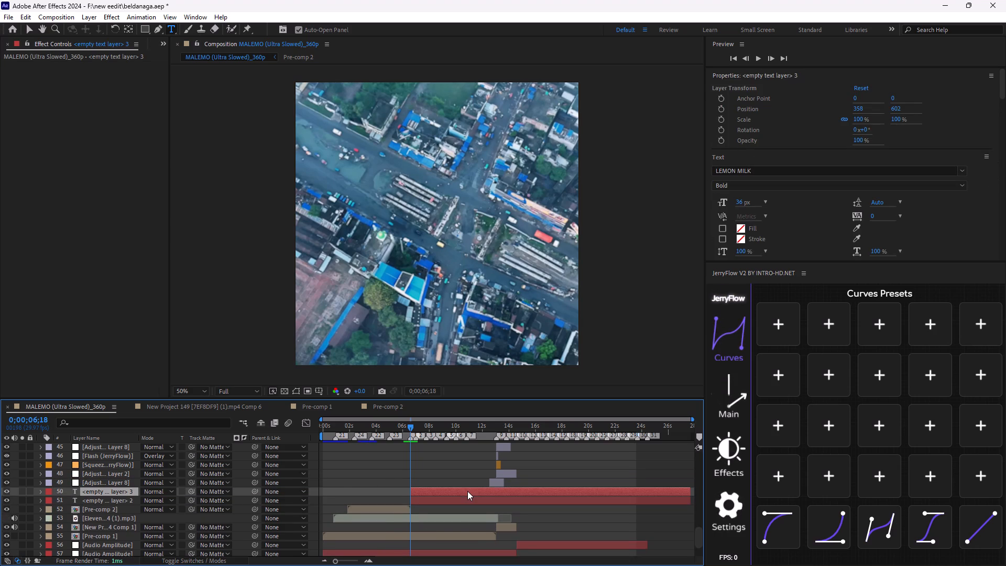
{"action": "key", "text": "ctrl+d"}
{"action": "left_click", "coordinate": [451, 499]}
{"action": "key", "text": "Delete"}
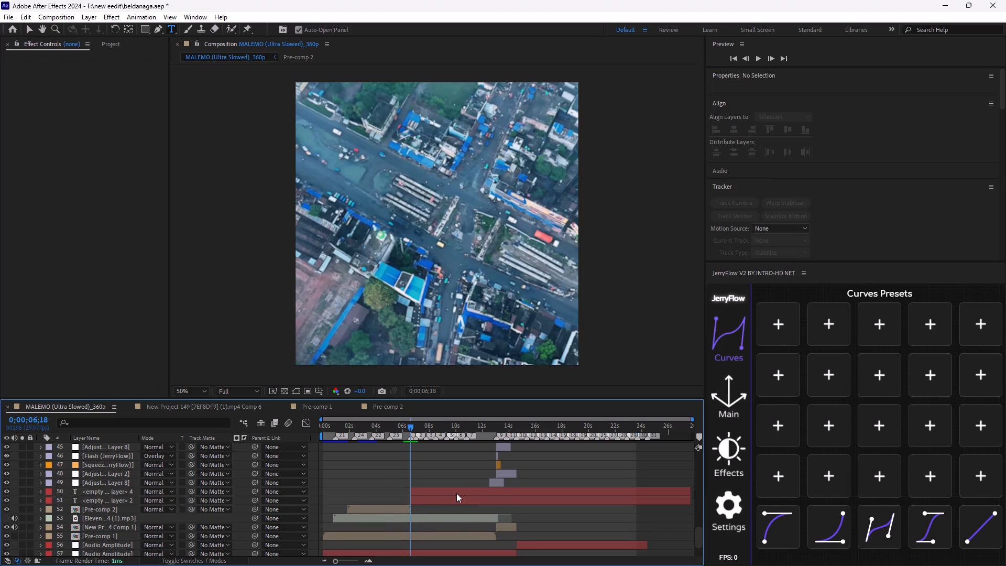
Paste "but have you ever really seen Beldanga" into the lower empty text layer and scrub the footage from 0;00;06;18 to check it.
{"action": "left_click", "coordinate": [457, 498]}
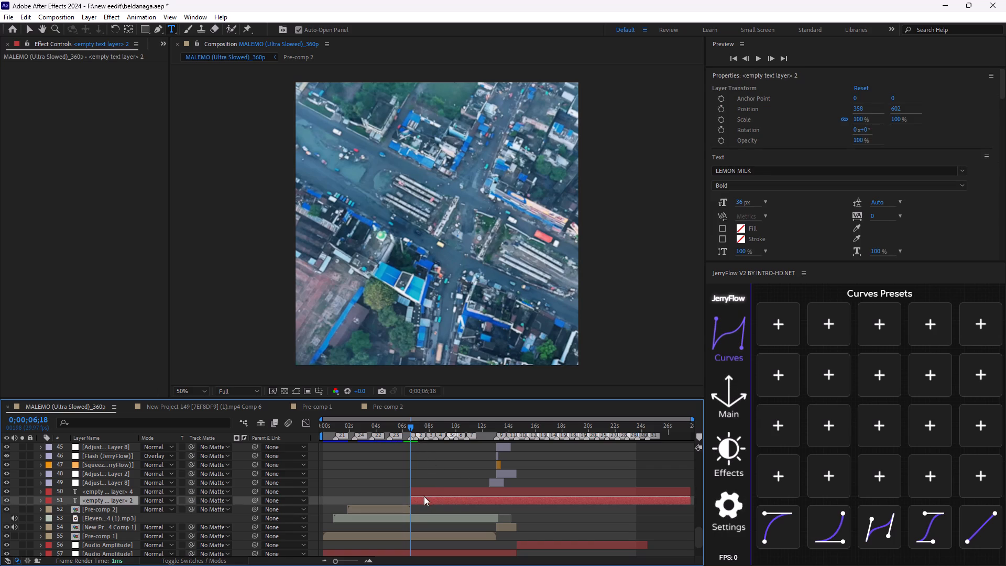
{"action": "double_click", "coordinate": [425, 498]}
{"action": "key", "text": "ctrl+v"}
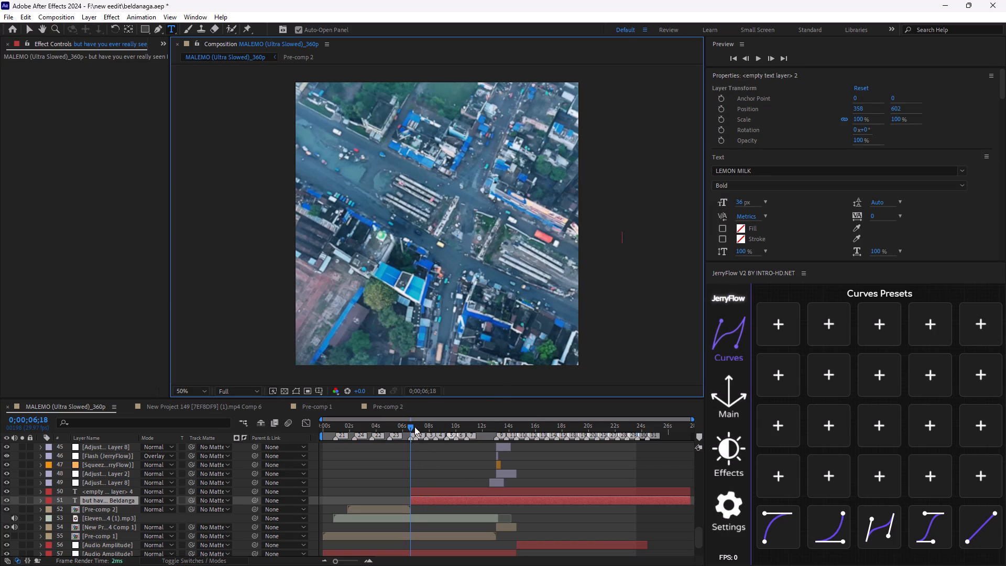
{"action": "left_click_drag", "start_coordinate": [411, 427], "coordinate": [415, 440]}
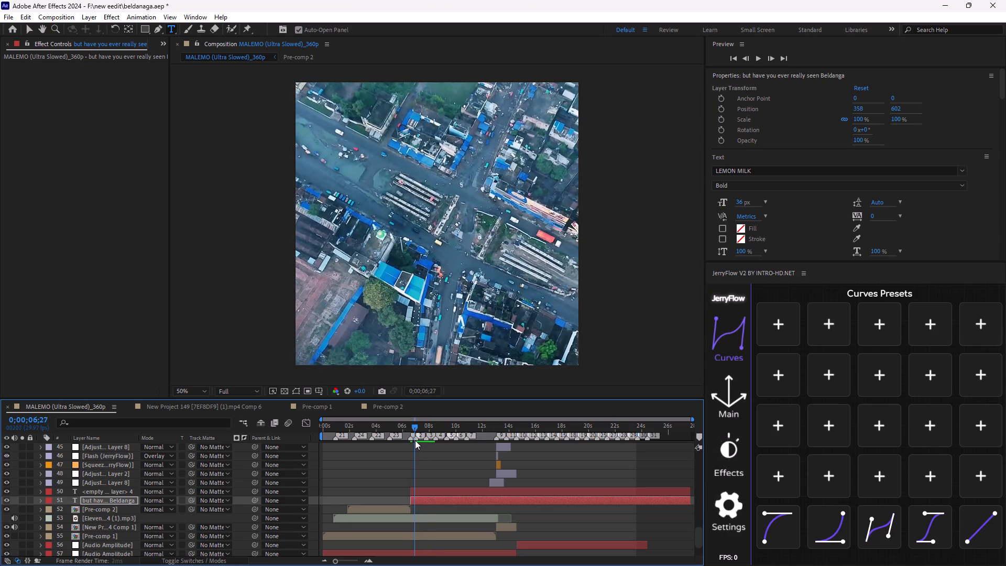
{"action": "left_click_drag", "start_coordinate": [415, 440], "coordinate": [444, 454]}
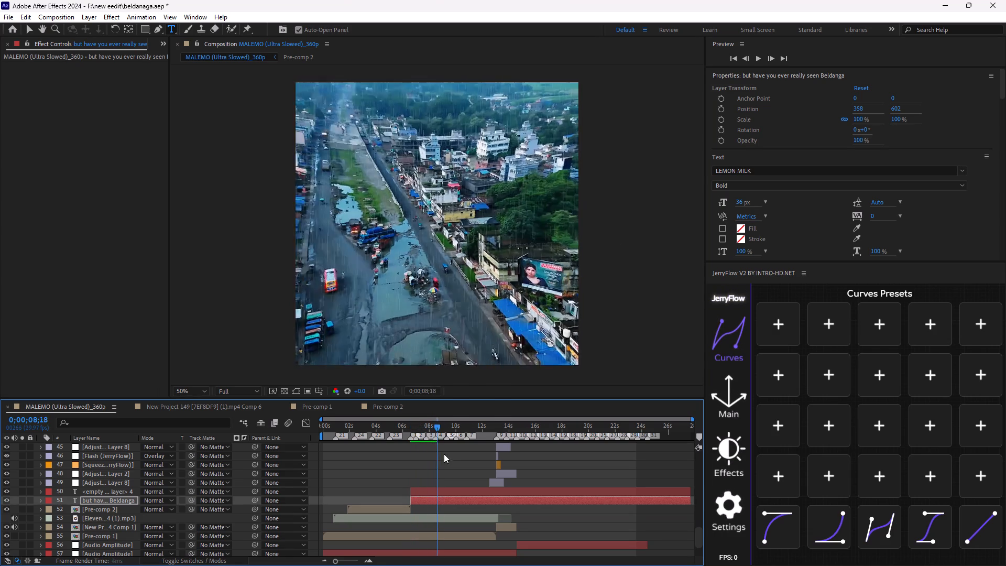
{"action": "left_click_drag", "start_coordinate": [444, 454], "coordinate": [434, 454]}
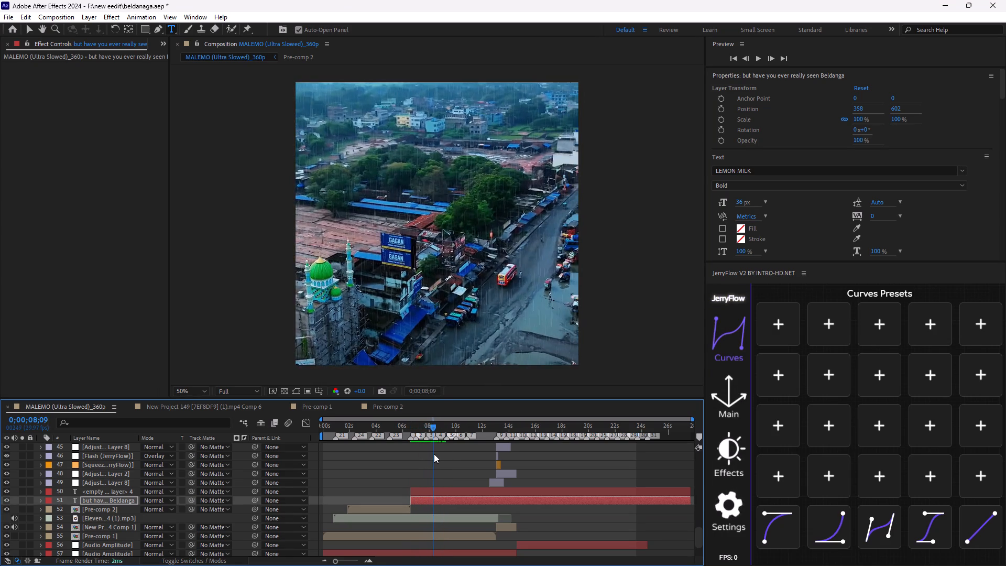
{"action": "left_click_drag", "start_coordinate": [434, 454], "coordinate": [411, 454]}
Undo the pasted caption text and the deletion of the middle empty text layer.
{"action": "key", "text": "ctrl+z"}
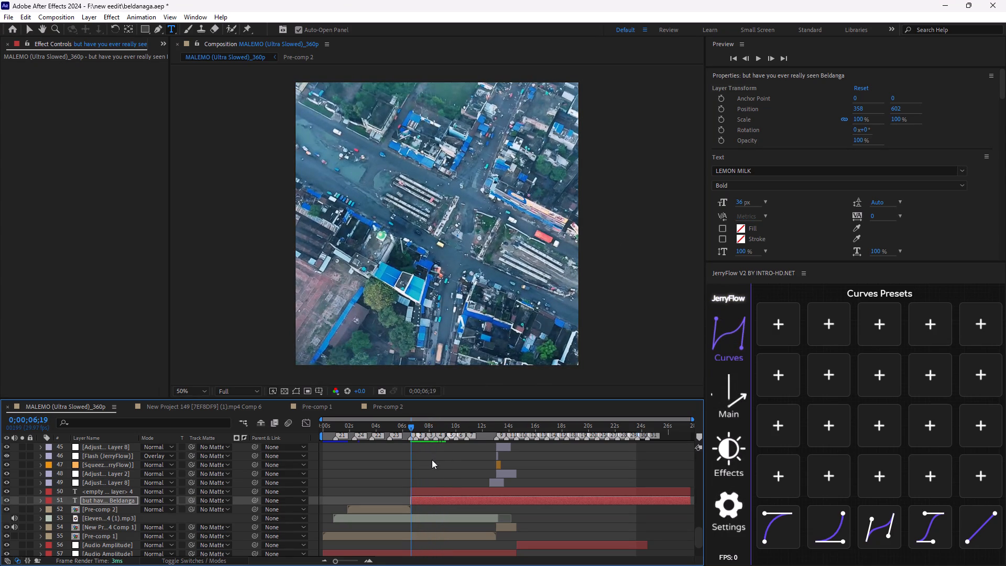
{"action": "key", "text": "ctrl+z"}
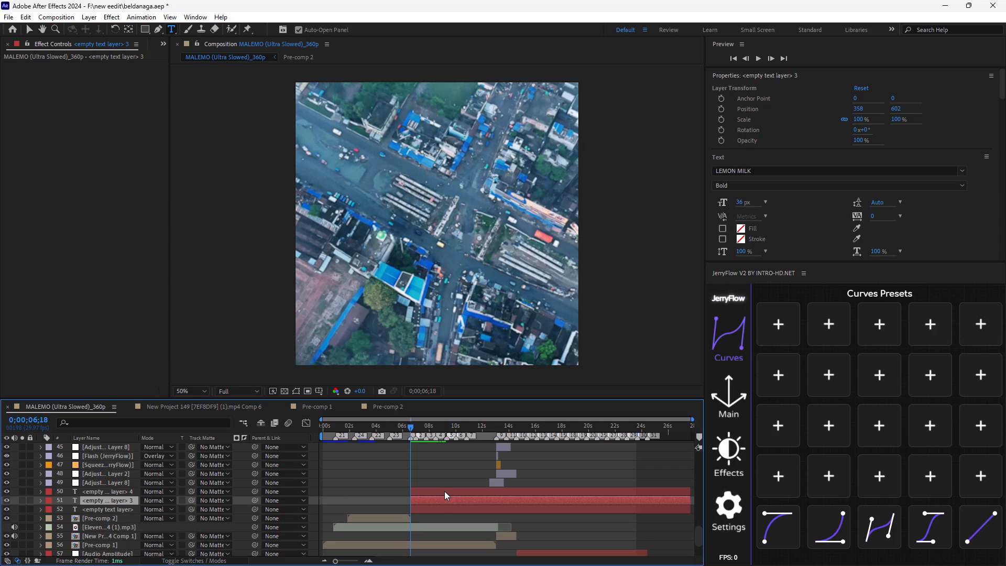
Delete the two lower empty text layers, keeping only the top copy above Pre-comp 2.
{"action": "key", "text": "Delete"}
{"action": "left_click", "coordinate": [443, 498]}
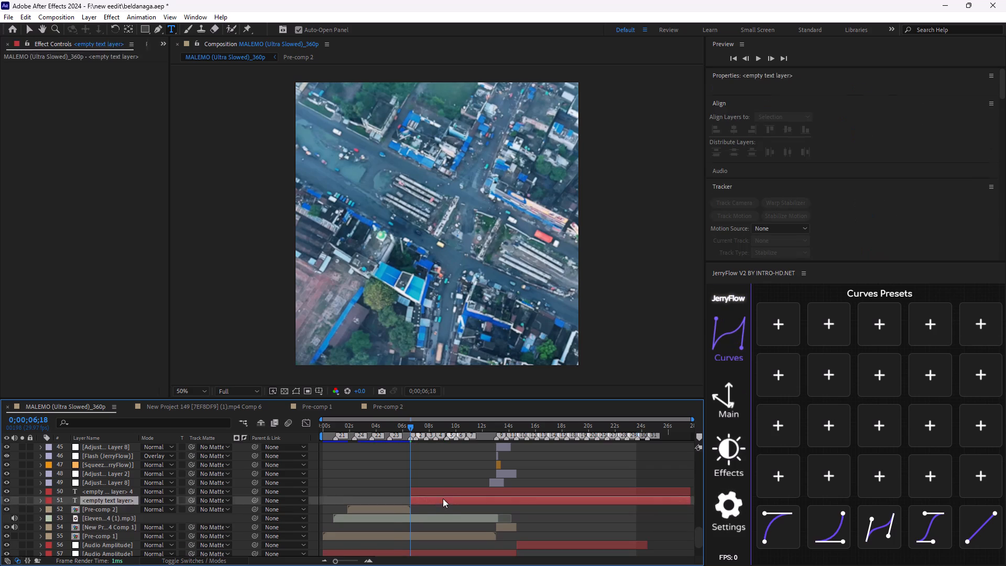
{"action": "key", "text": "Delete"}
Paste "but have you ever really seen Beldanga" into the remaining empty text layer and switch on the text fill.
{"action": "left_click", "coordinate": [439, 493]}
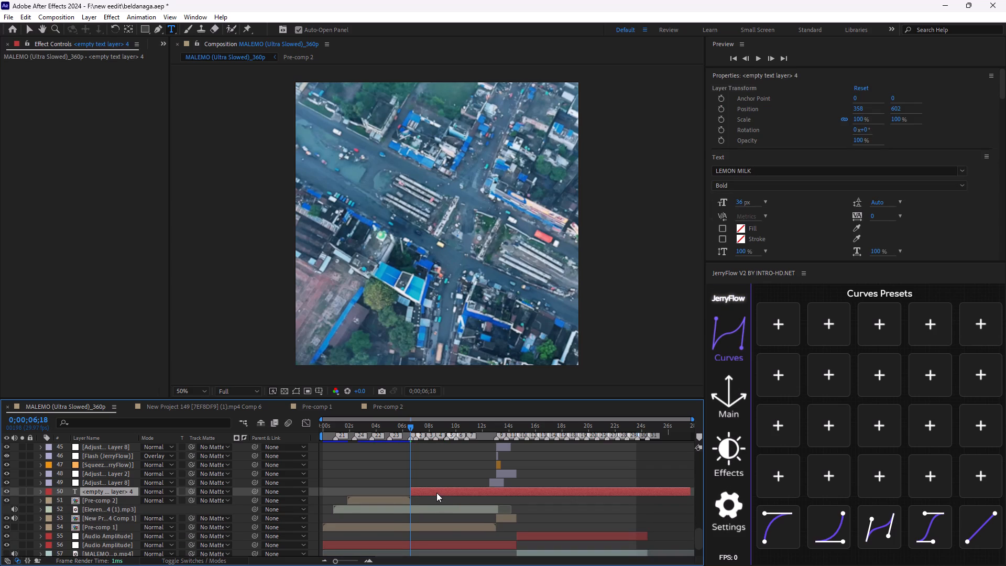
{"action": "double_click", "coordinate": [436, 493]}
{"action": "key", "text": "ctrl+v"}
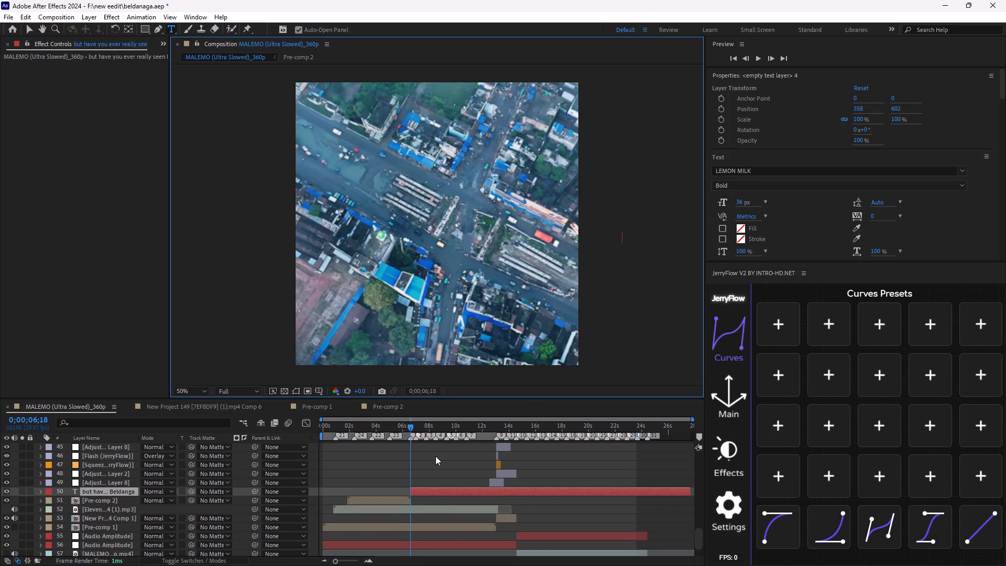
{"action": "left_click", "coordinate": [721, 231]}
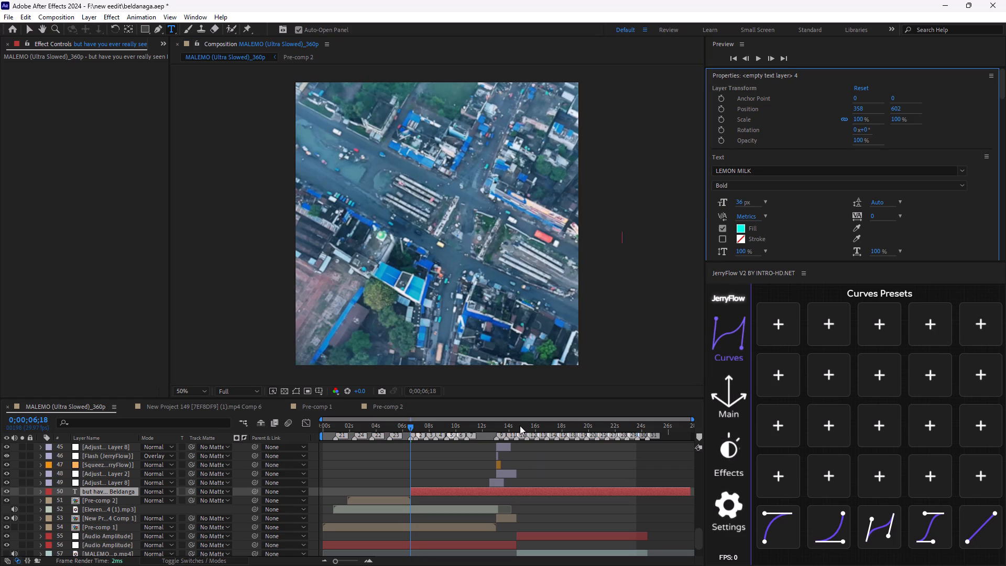
Clear the caption text and paste "but have you ever really seen Beldanga" into the layer again.
{"action": "key", "text": "BackSpace"}
{"action": "key", "text": "BackSpace"}
{"action": "key", "text": "BackSpace"}
{"action": "key", "text": "BackSpace"}
{"action": "key", "text": "BackSpace"}
{"action": "key", "text": "BackSpace"}
{"action": "key", "text": "BackSpace"}
{"action": "key", "text": "BackSpace"}
{"action": "key", "text": "BackSpace"}
{"action": "key", "text": "BackSpace"}
{"action": "key", "text": "BackSpace"}
{"action": "key", "text": "BackSpace"}
{"action": "key", "text": "BackSpace"}
{"action": "key", "text": "BackSpace"}
{"action": "key", "text": "BackSpace"}
{"action": "key", "text": "BackSpace"}
{"action": "key", "text": "BackSpace"}
{"action": "key", "text": "BackSpace"}
{"action": "key", "text": "BackSpace"}
{"action": "key", "text": "BackSpace"}
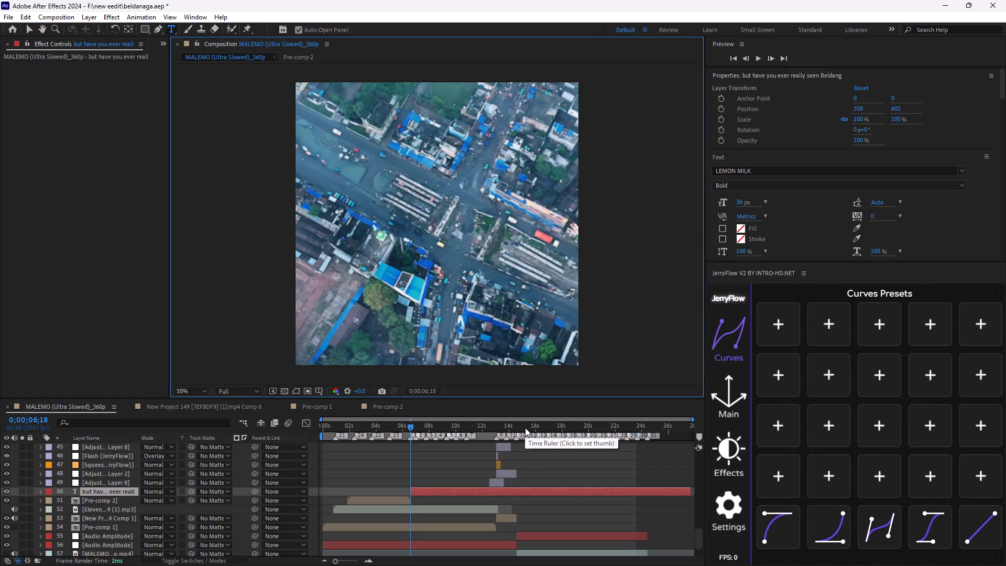
{"action": "key", "text": "ctrl+v"}
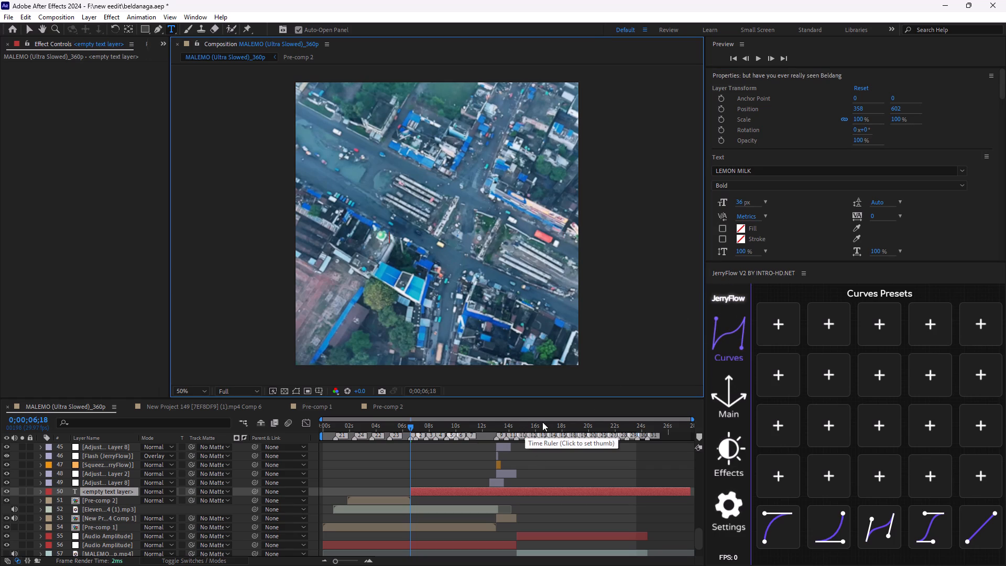
Select the whole pasted caption line and turn on its cyan fill.
{"action": "left_click", "coordinate": [725, 229]}
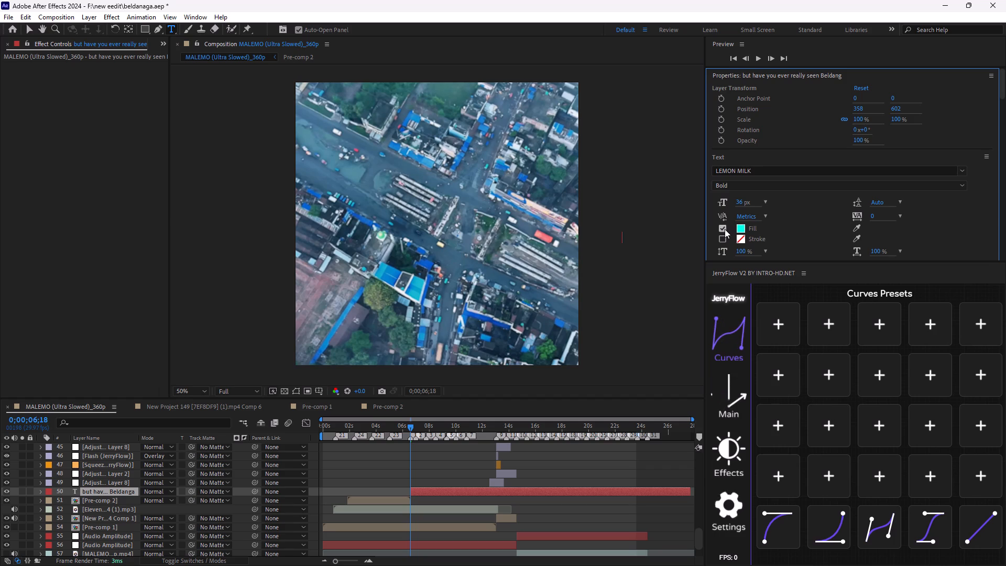
{"action": "left_click", "coordinate": [726, 231]}
{"action": "left_click_drag", "start_coordinate": [635, 237], "coordinate": [543, 244]}
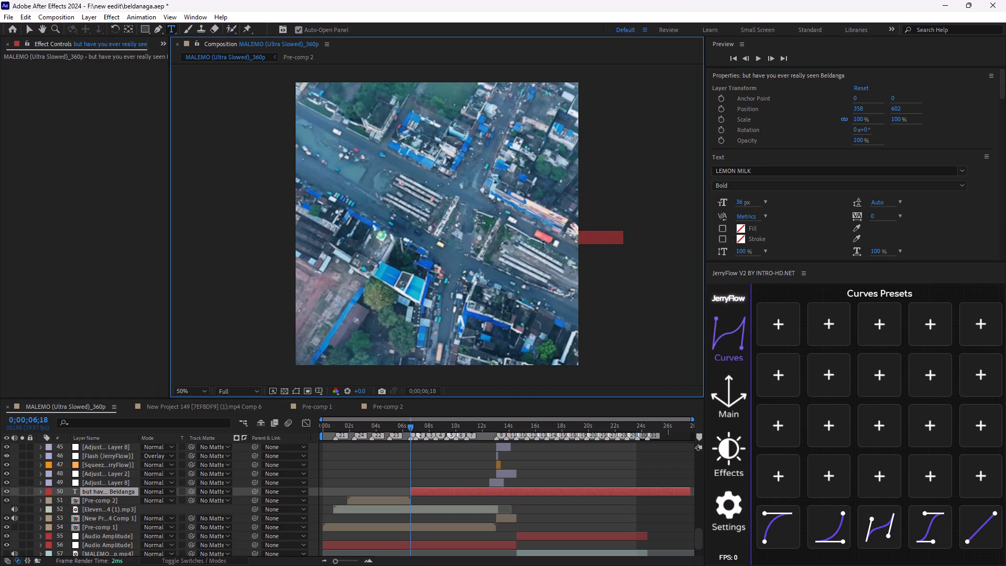
{"action": "left_click_drag", "start_coordinate": [543, 244], "coordinate": [284, 248]}
{"action": "left_click", "coordinate": [718, 227]}
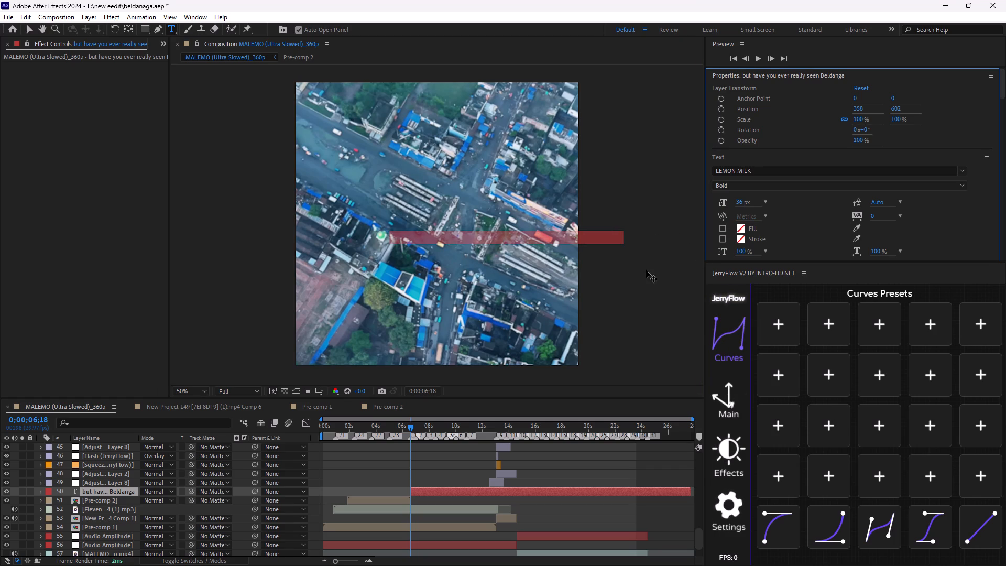
{"action": "left_click", "coordinate": [725, 228]}
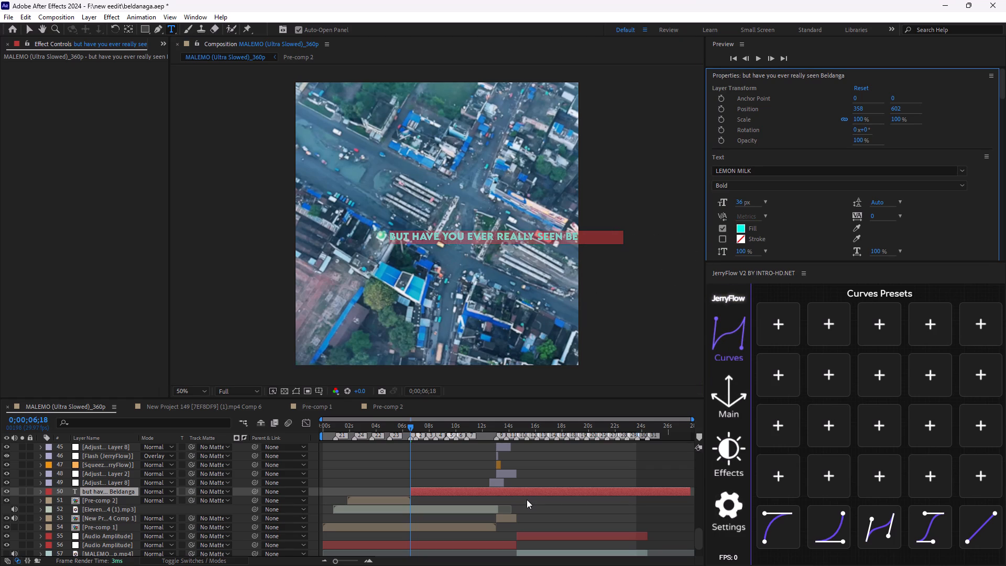
Copy "really seen Beldanga" from the caption and remove it, leaving "but have you ever".
{"action": "left_click_drag", "start_coordinate": [500, 233], "coordinate": [499, 233]}
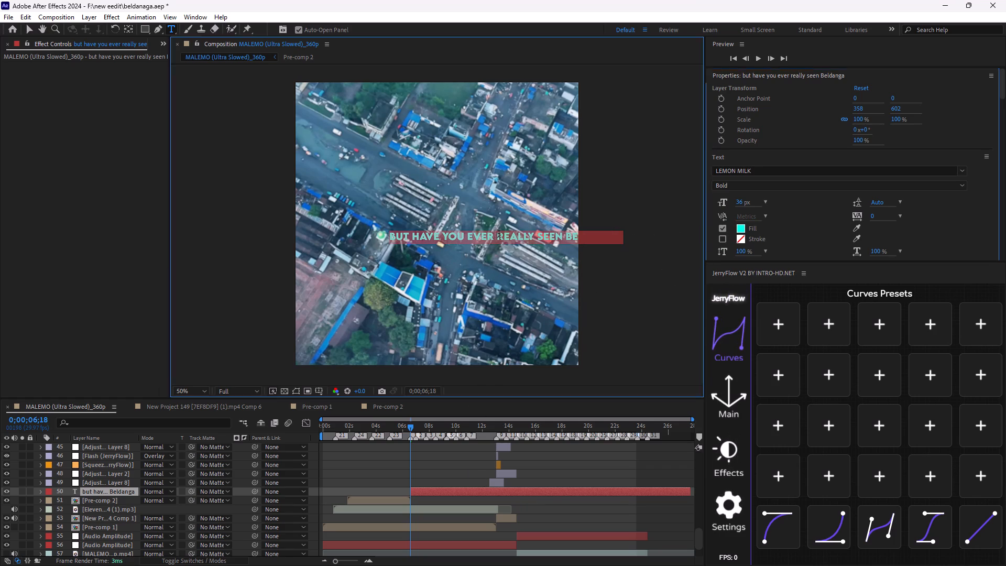
{"action": "left_click_drag", "start_coordinate": [499, 233], "coordinate": [1005, 264]}
{"action": "key", "text": "ctrl+c"}
{"action": "key", "text": "BackSpace"}
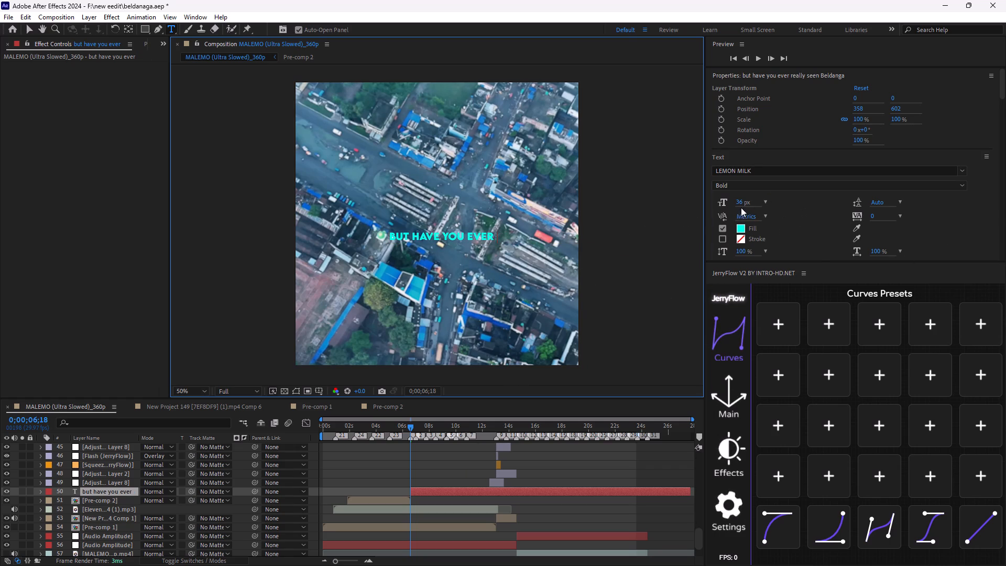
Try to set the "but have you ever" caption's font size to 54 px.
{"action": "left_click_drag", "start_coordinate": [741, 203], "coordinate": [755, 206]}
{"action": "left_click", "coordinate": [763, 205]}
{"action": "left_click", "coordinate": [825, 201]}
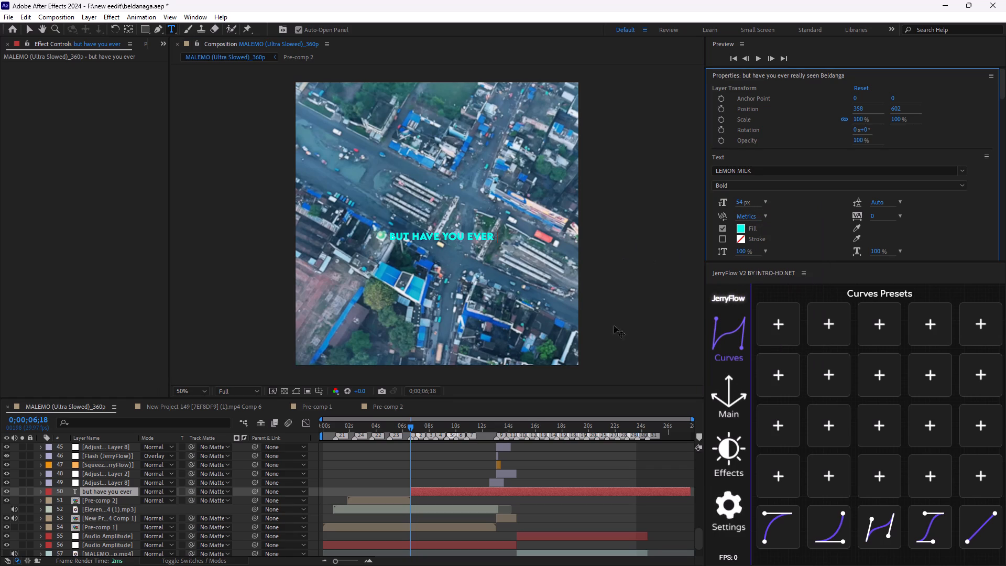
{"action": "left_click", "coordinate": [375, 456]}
Duplicate the "but have you ever" text layer directly above the original.
{"action": "left_click", "coordinate": [434, 486]}
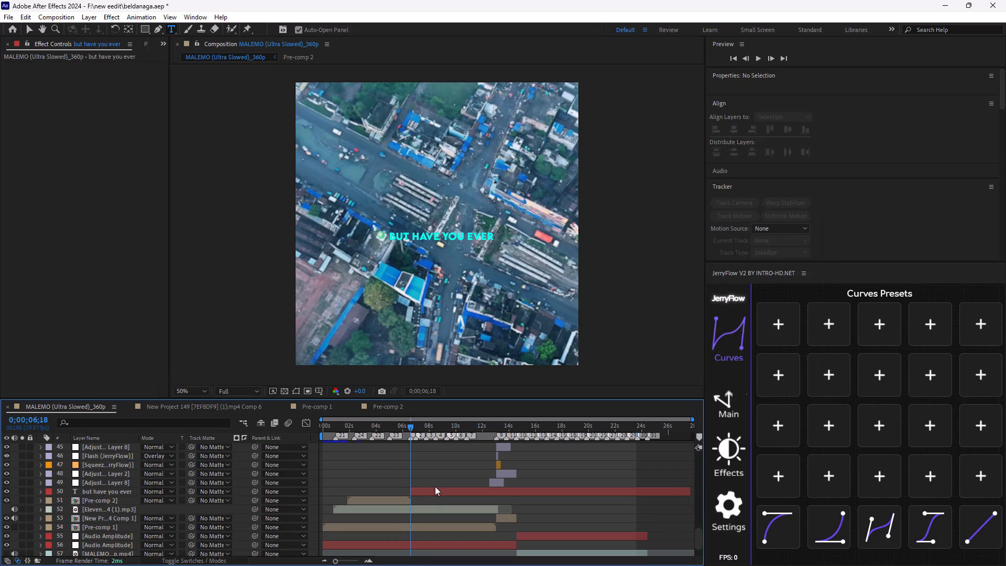
{"action": "left_click", "coordinate": [435, 492]}
{"action": "key", "text": "ctrl+shift+d"}
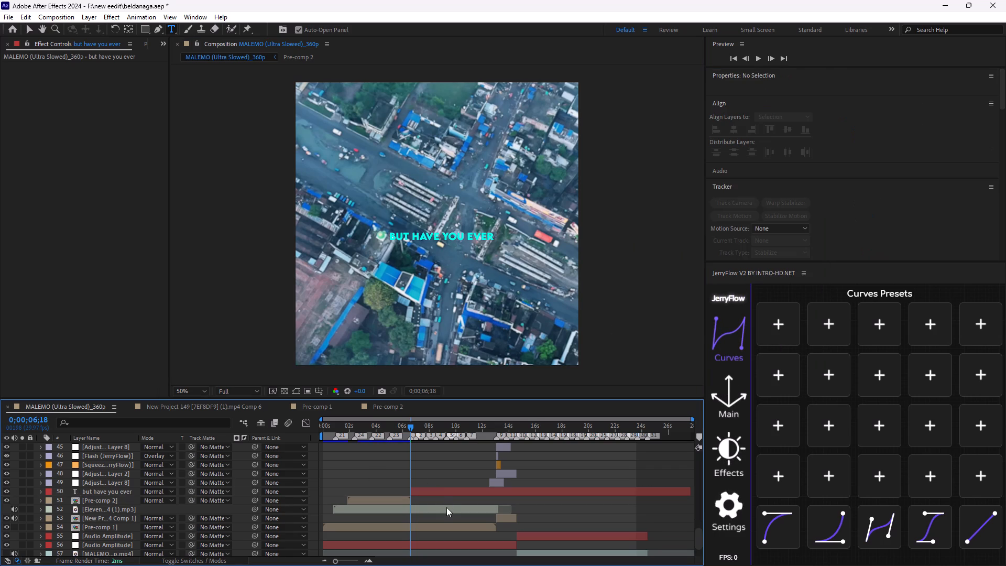
{"action": "left_click", "coordinate": [440, 490], "text": "ctrl"}
{"action": "key", "text": "ctrl+d"}
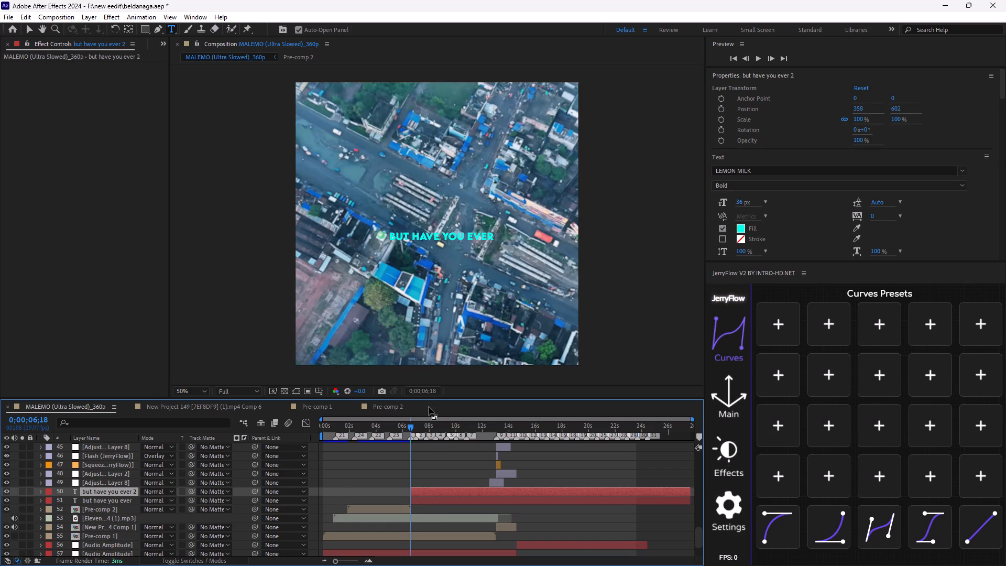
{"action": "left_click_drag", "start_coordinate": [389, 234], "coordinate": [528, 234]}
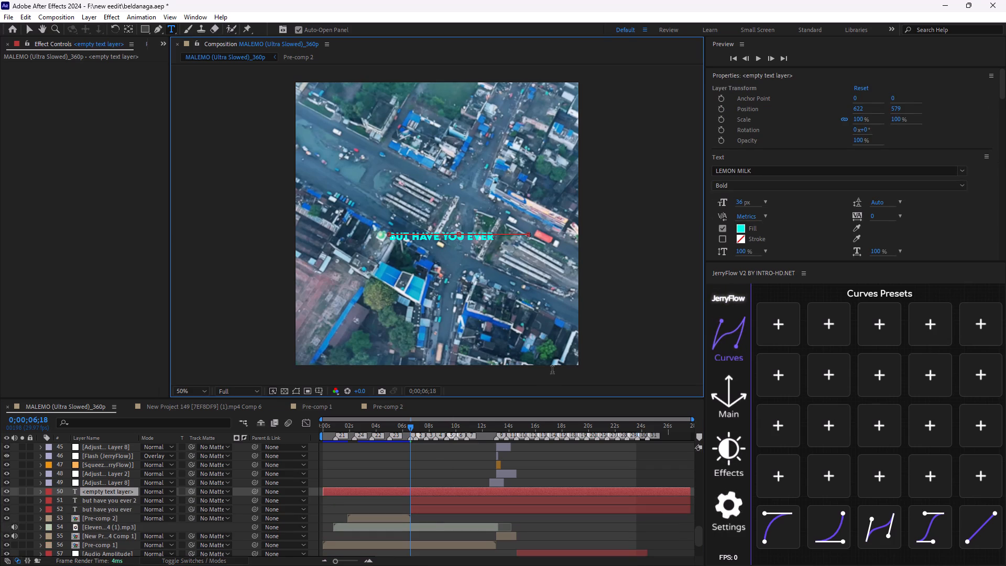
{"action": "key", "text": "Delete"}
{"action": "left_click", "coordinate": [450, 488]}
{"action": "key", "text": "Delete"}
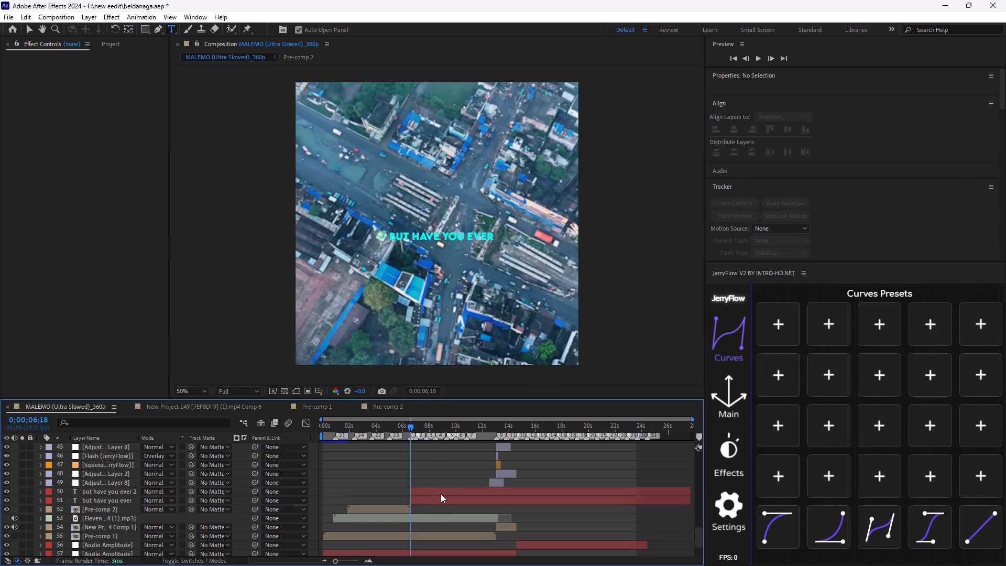
Replace the text of the duplicated "but have you ever 2" layer with the copied "really seen Beldanga".
{"action": "left_click", "coordinate": [441, 494]}
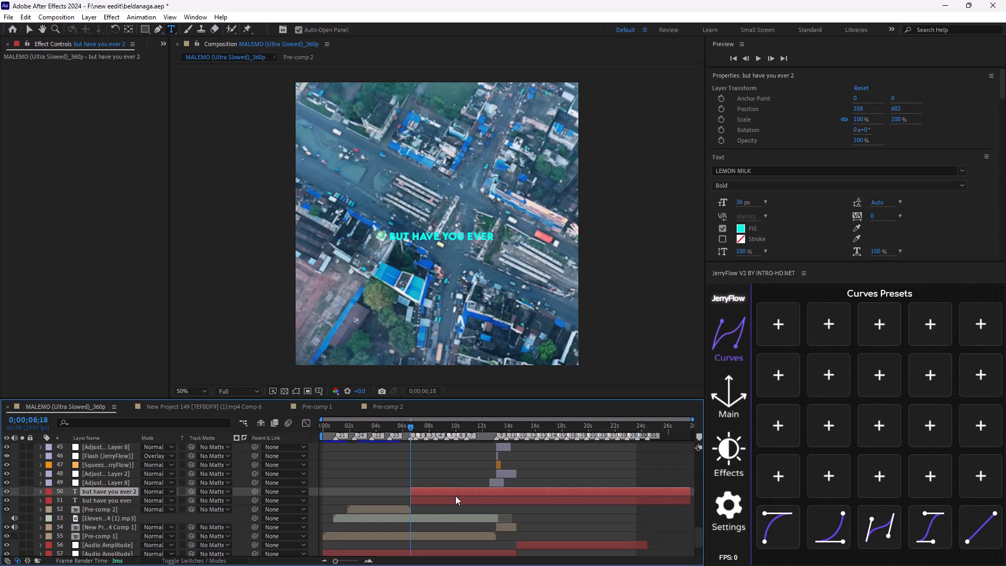
{"action": "double_click", "coordinate": [454, 492]}
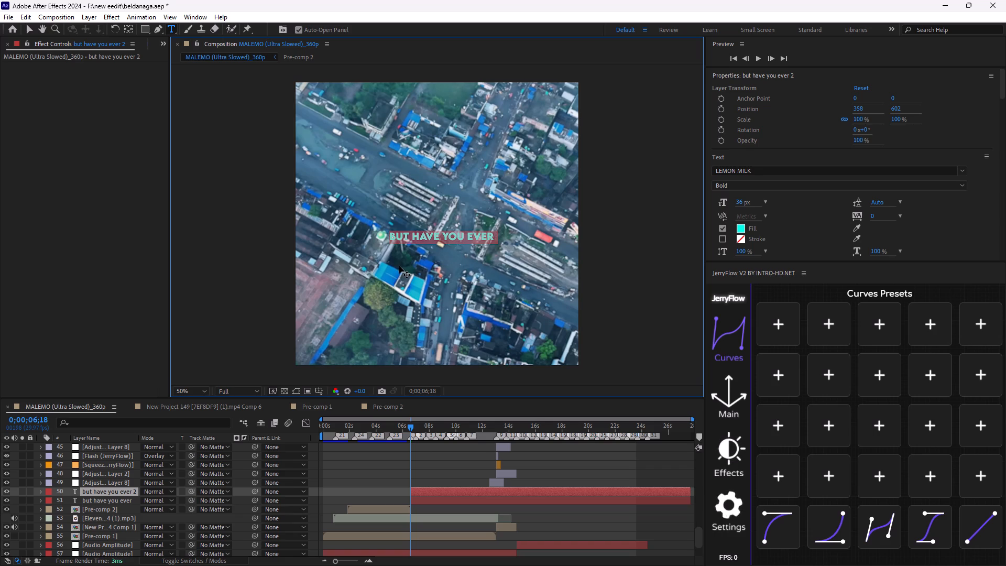
{"action": "key", "text": "ctrl+v"}
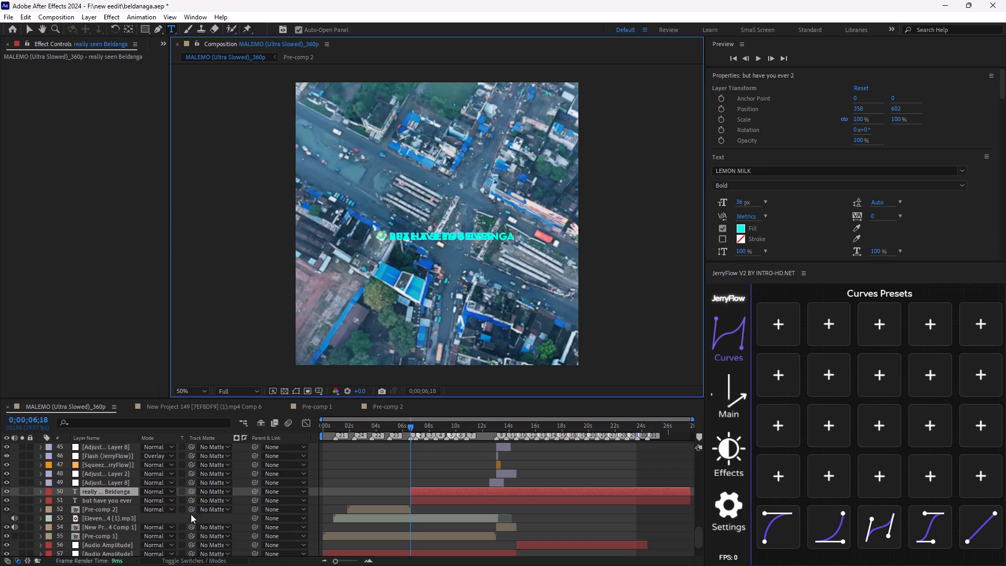
{"action": "left_click", "coordinate": [360, 450]}
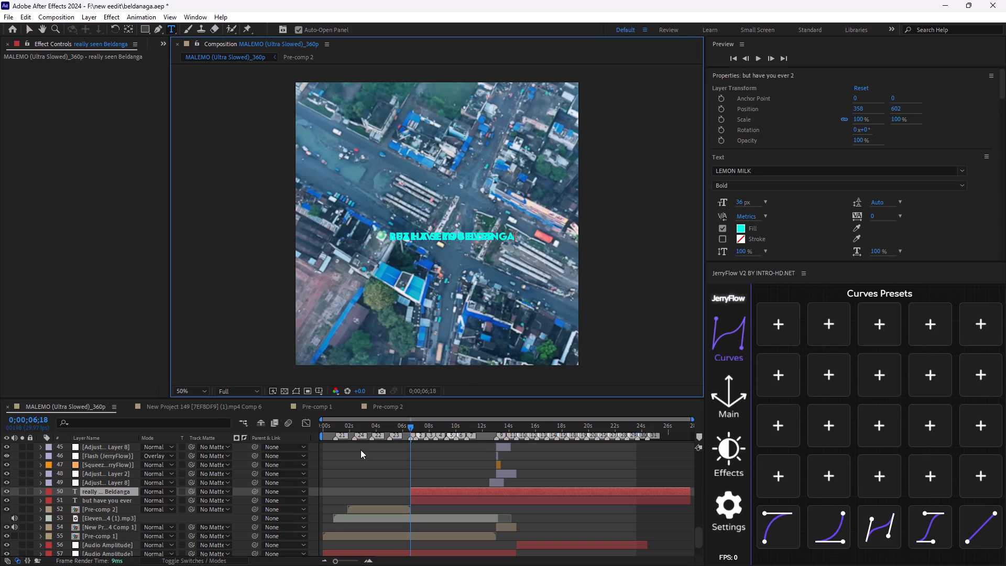
Move the "really seen Beldanga" text directly beneath the "but have you ever" line, to about position 332, 650.
{"action": "key", "text": "v"}
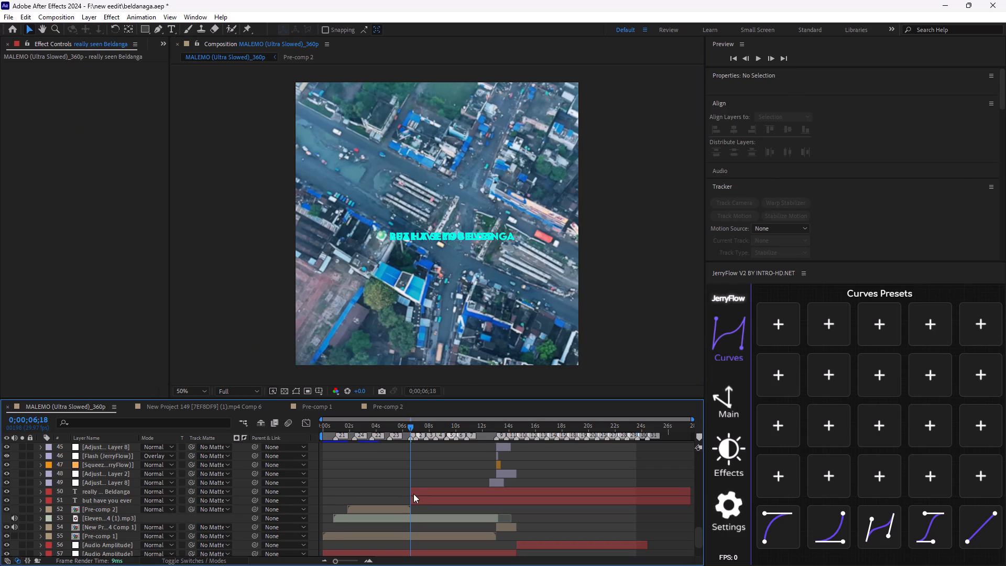
{"action": "left_click", "coordinate": [416, 494]}
{"action": "left_click_drag", "start_coordinate": [424, 238], "coordinate": [418, 251]}
Scale the "but have you ever" layer to 188% and centre it above the second line, at about position 186, 598.
{"action": "left_click", "coordinate": [431, 238]}
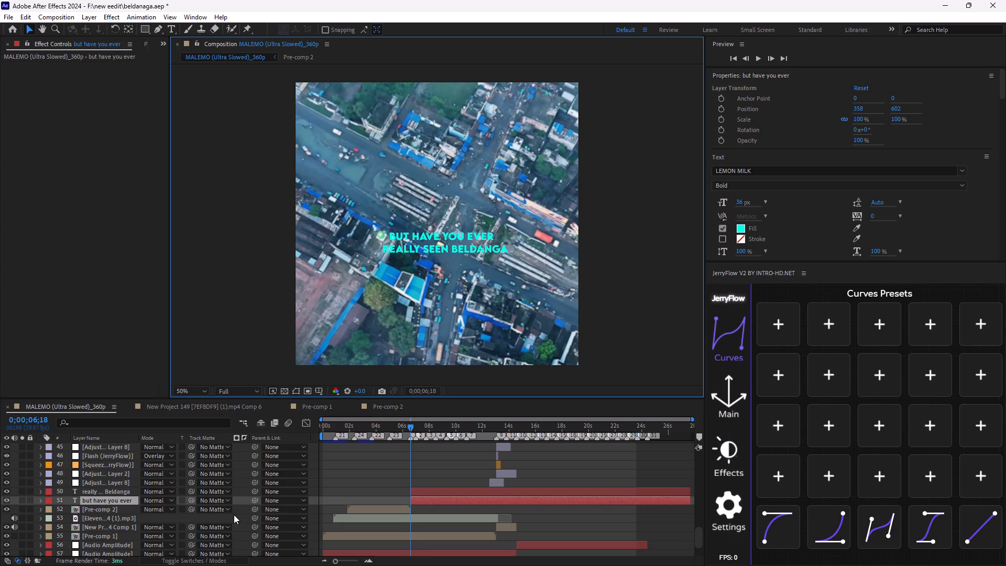
{"action": "key", "text": "s"}
{"action": "left_click_drag", "start_coordinate": [156, 510], "coordinate": [184, 508]}
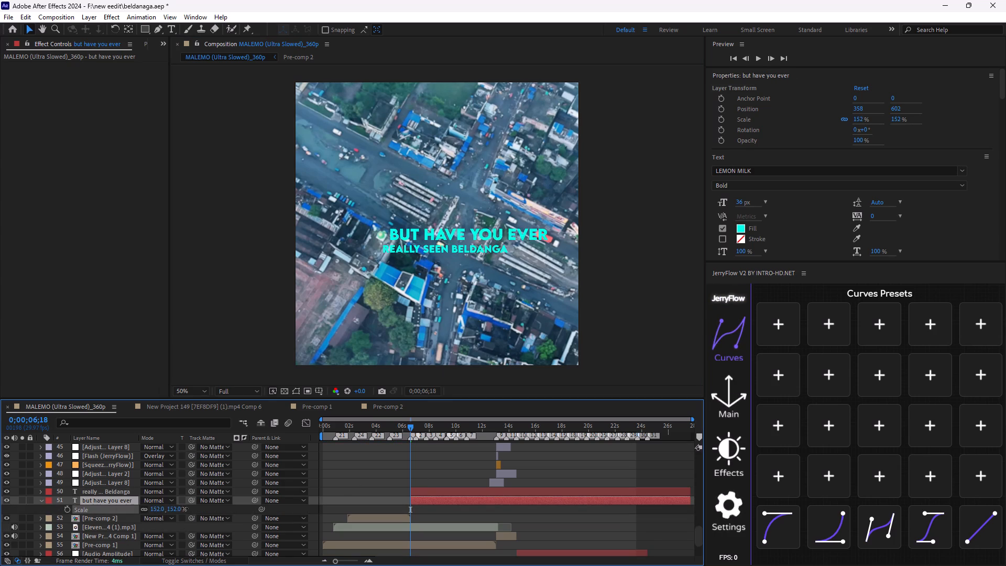
{"action": "left_click_drag", "start_coordinate": [184, 508], "coordinate": [202, 509]}
{"action": "left_click_drag", "start_coordinate": [475, 232], "coordinate": [433, 228]}
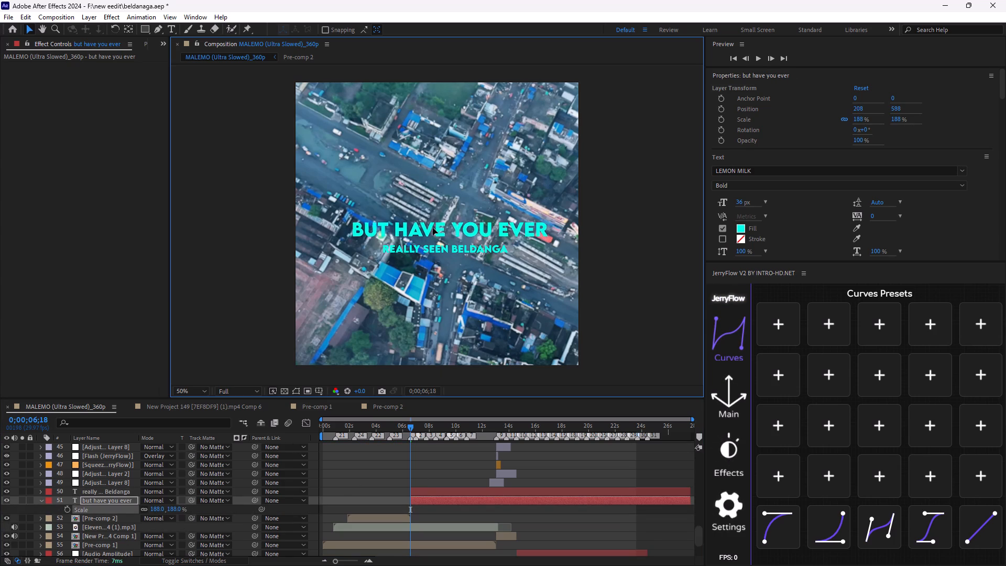
{"action": "left_click_drag", "start_coordinate": [433, 228], "coordinate": [430, 231]}
Change the whole "really seen Beldanga" line to the LEMON MILK Light font.
{"action": "left_click", "coordinate": [427, 248]}
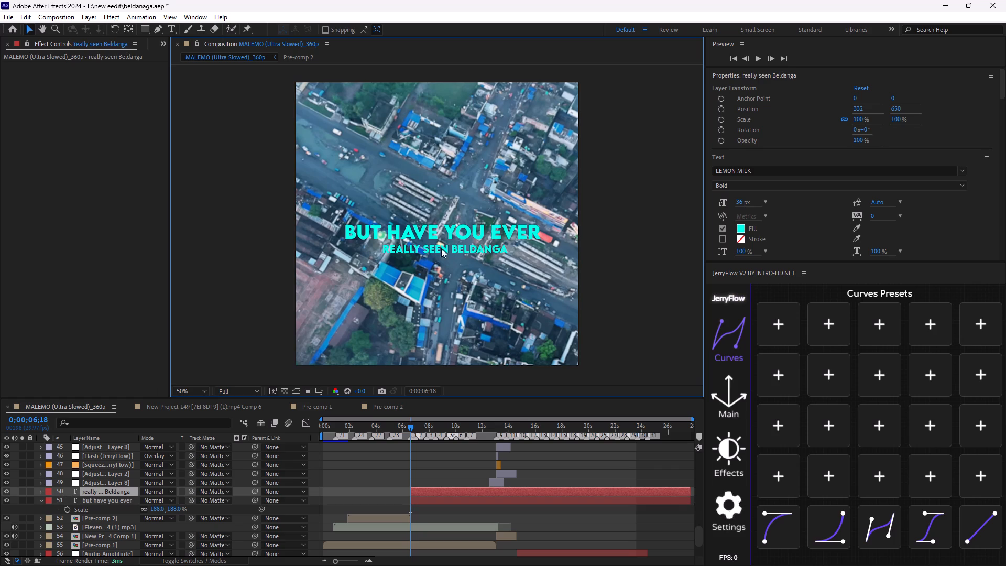
{"action": "double_click", "coordinate": [508, 251]}
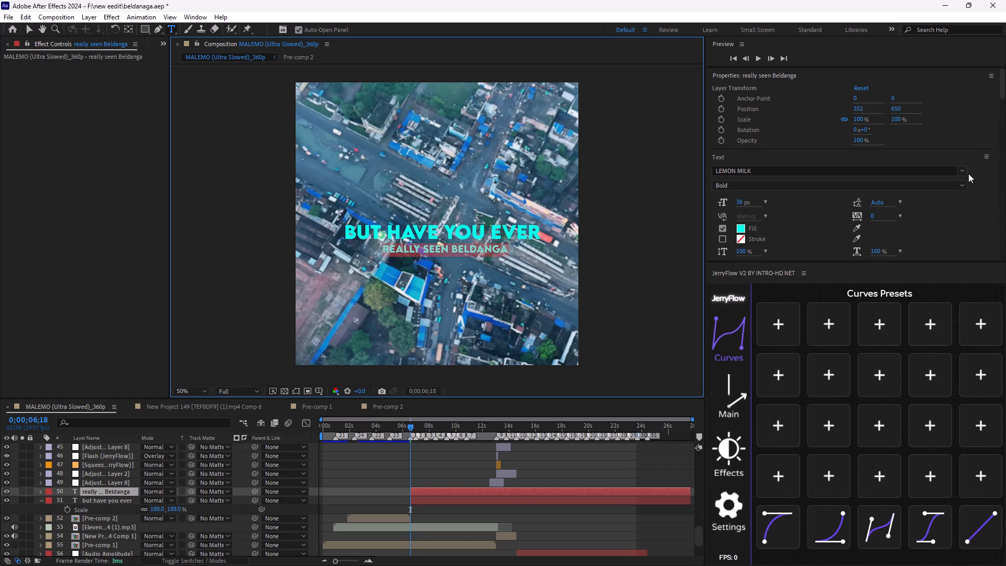
{"action": "left_click", "coordinate": [966, 169]}
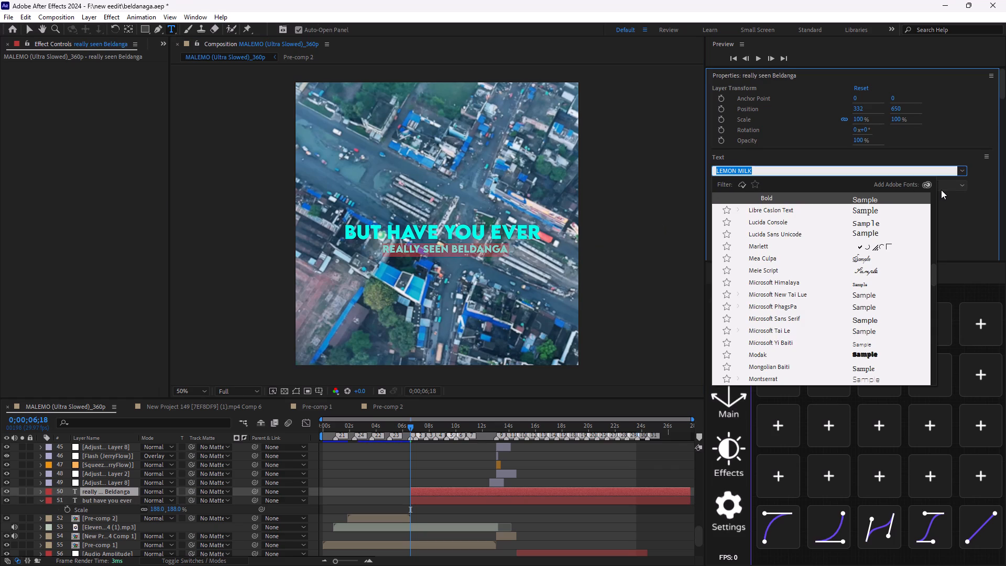
{"action": "type", "text": "lemon"}
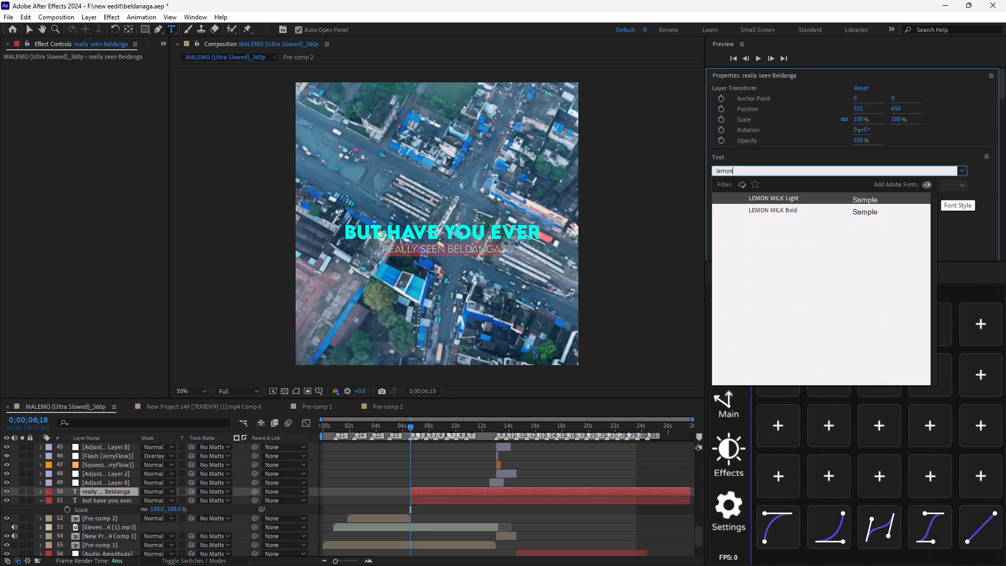
{"action": "left_click", "coordinate": [807, 201]}
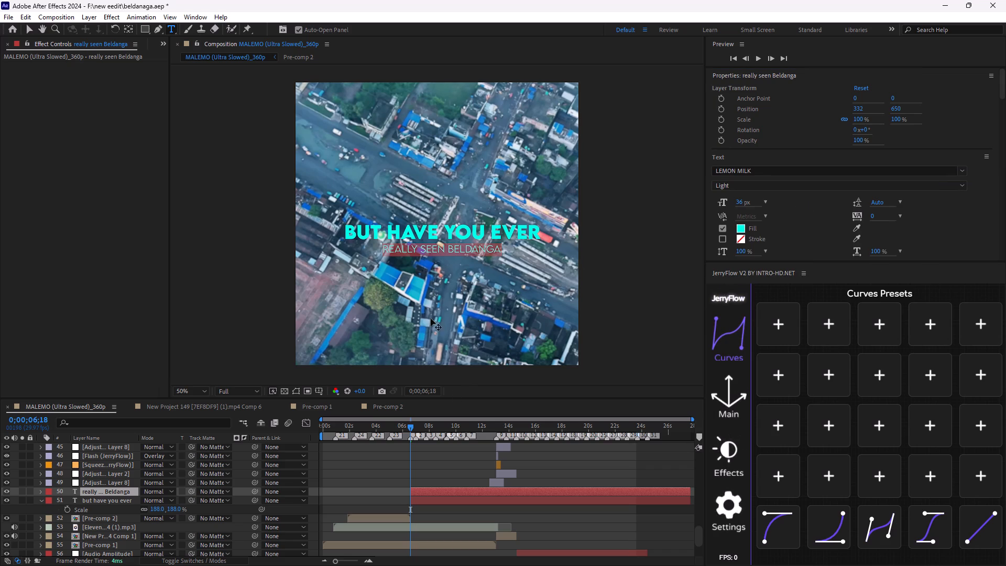
Scrub across the start of the two-line caption and stop at 0;00;07;10 to check its appearance.
{"action": "left_click_drag", "start_coordinate": [411, 424], "coordinate": [410, 426]}
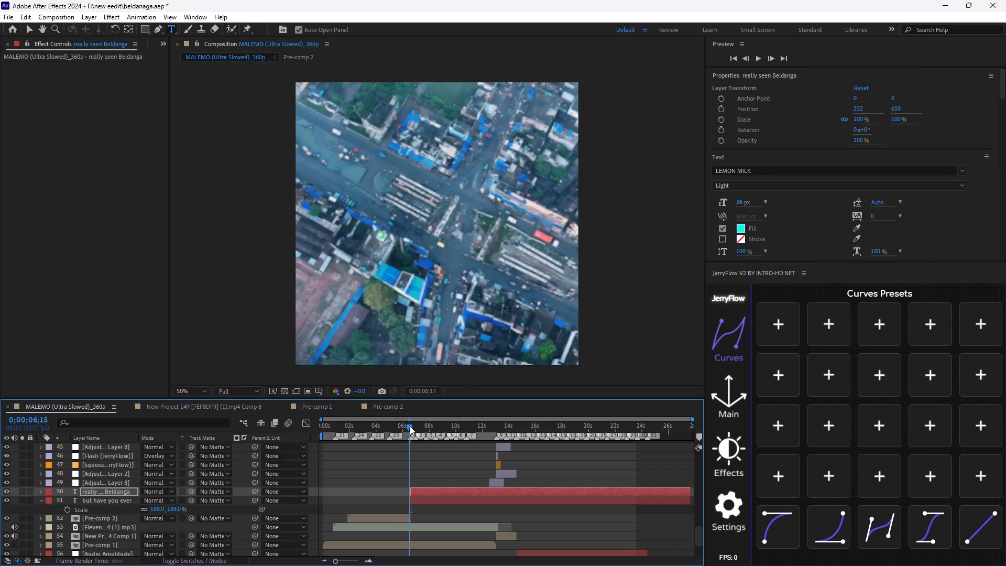
{"action": "left_click_drag", "start_coordinate": [410, 426], "coordinate": [422, 428]}
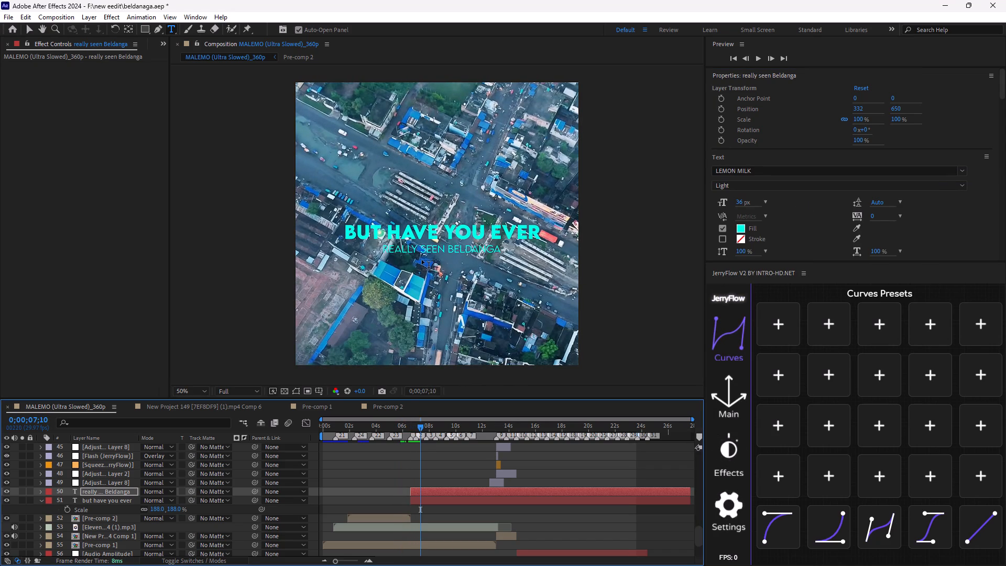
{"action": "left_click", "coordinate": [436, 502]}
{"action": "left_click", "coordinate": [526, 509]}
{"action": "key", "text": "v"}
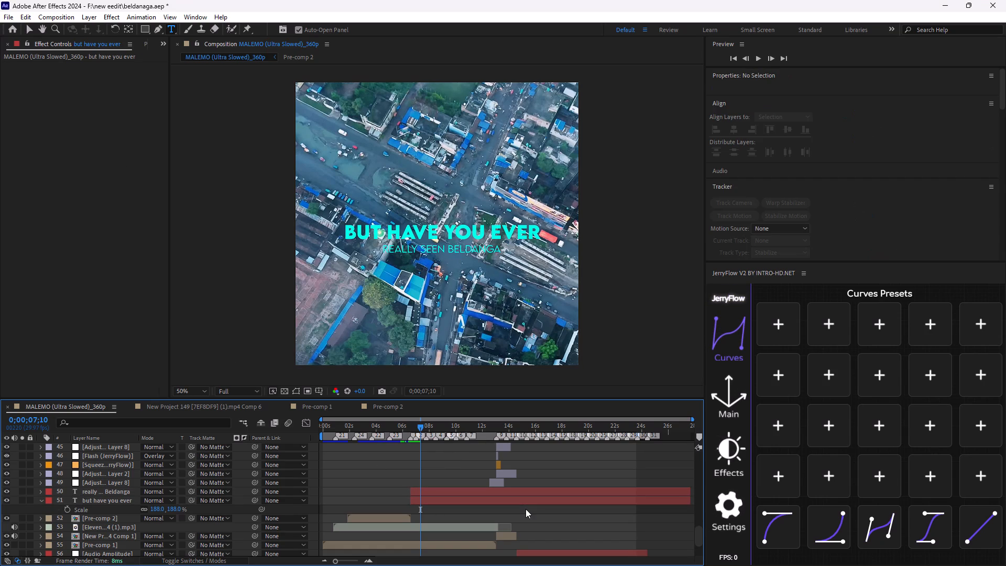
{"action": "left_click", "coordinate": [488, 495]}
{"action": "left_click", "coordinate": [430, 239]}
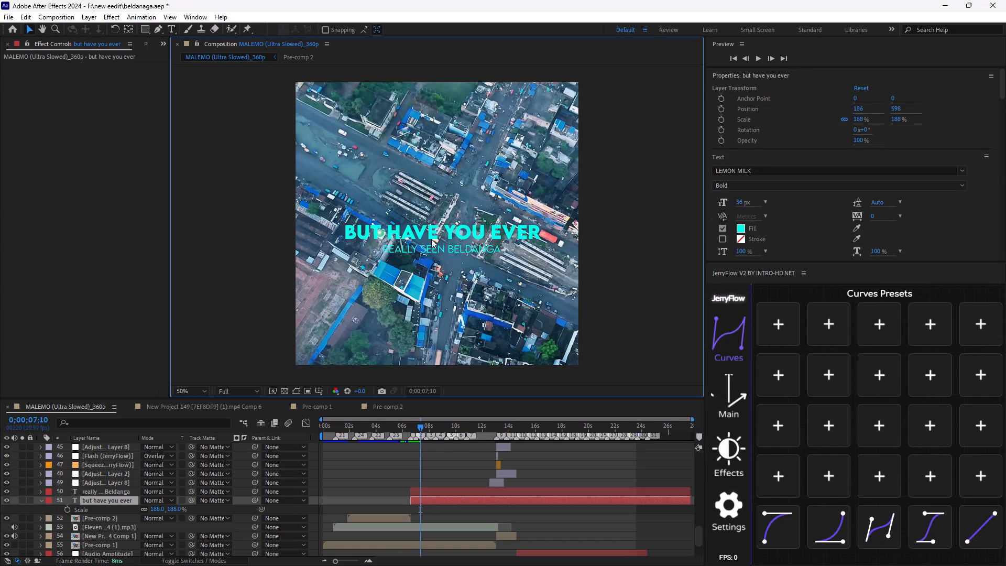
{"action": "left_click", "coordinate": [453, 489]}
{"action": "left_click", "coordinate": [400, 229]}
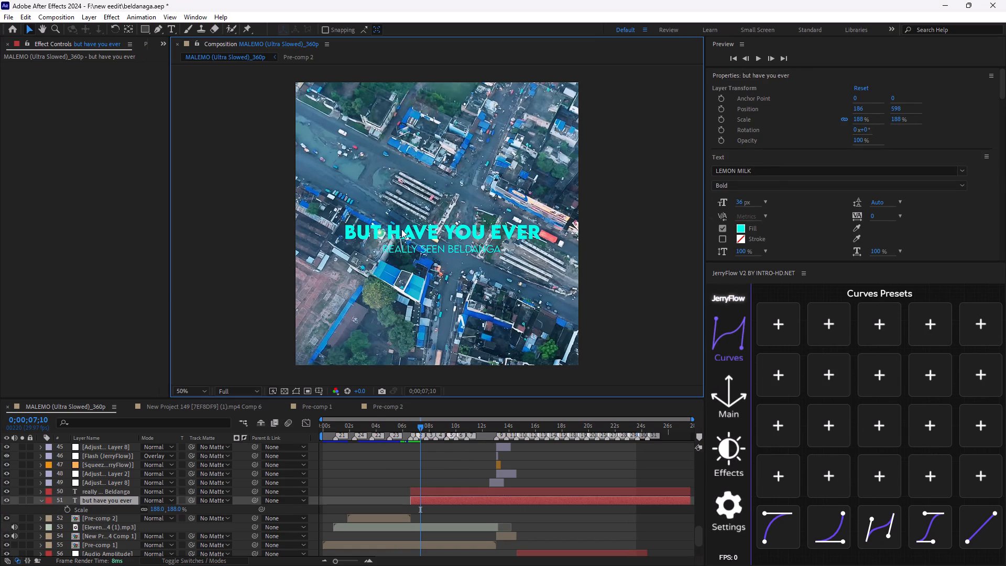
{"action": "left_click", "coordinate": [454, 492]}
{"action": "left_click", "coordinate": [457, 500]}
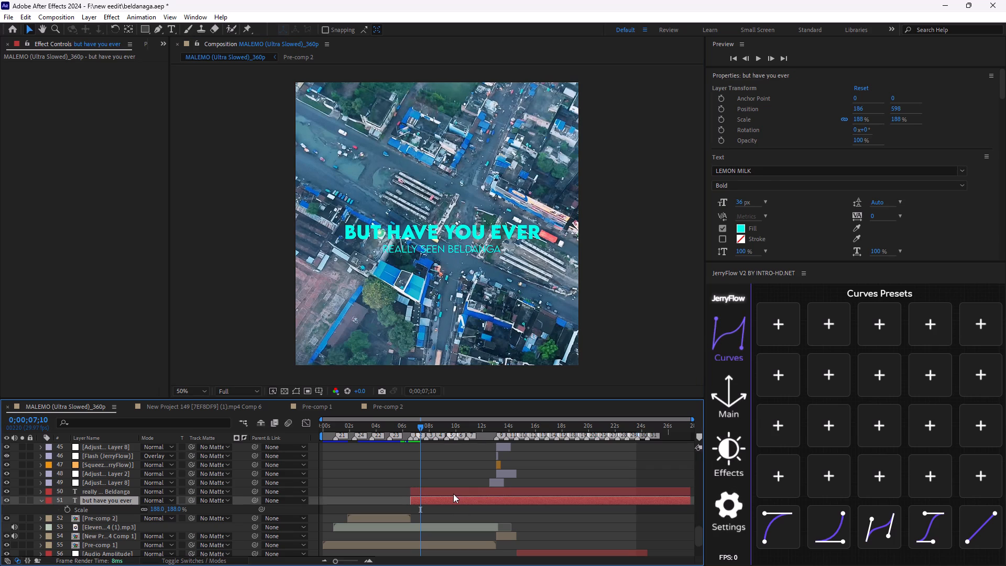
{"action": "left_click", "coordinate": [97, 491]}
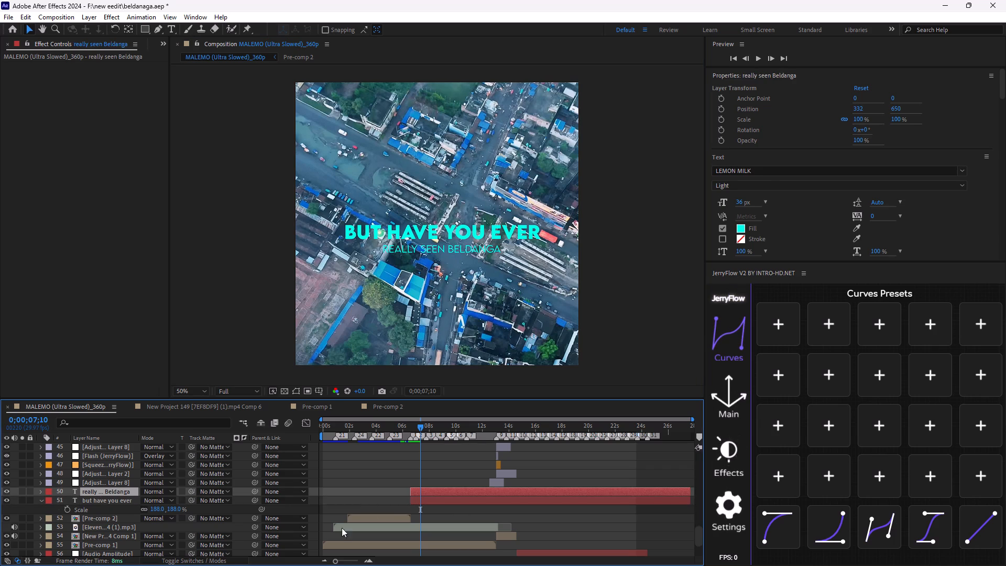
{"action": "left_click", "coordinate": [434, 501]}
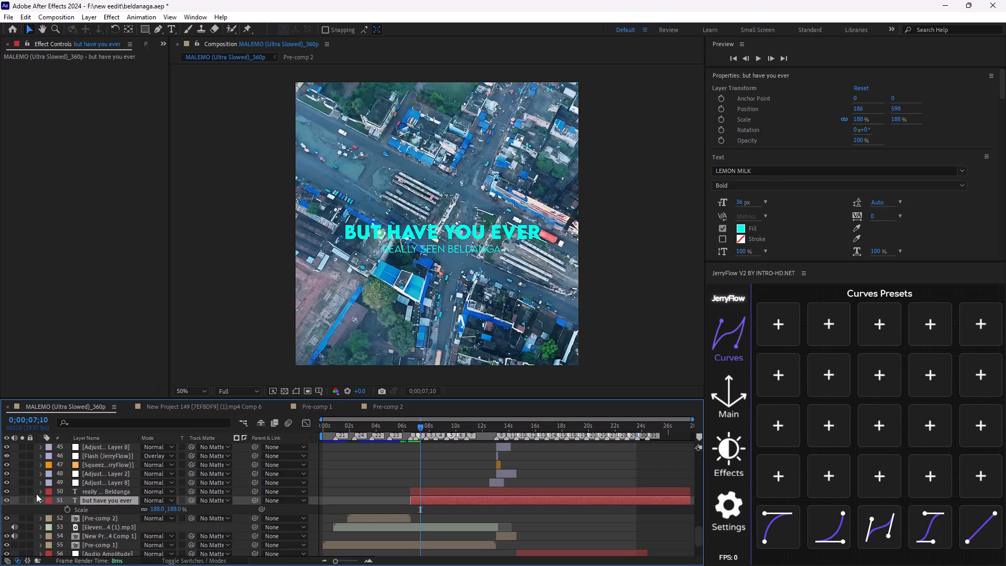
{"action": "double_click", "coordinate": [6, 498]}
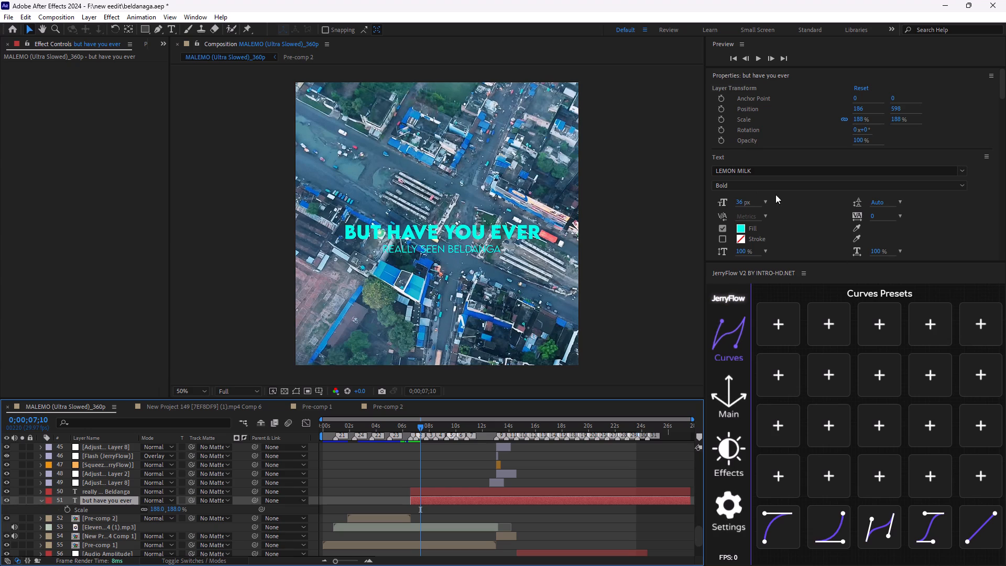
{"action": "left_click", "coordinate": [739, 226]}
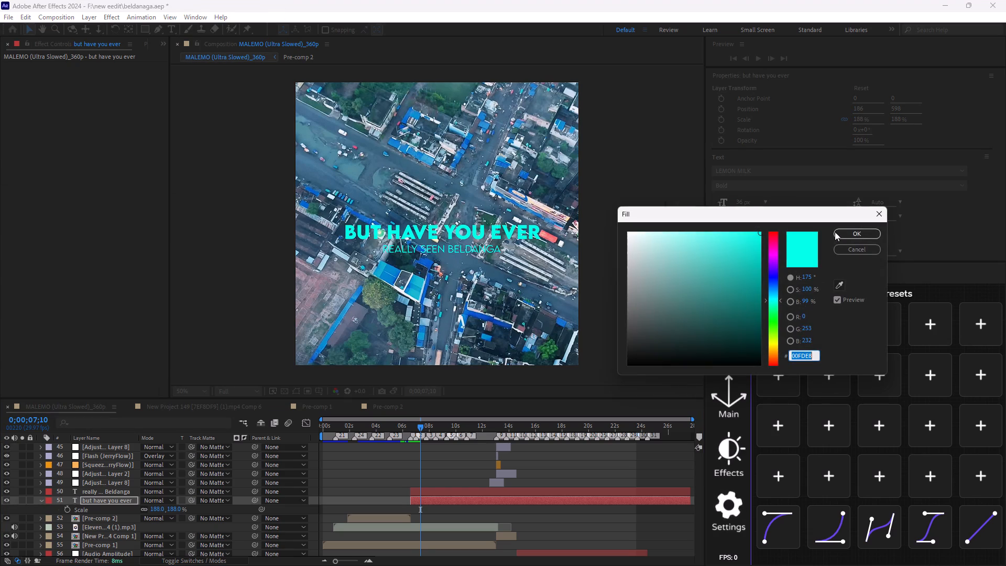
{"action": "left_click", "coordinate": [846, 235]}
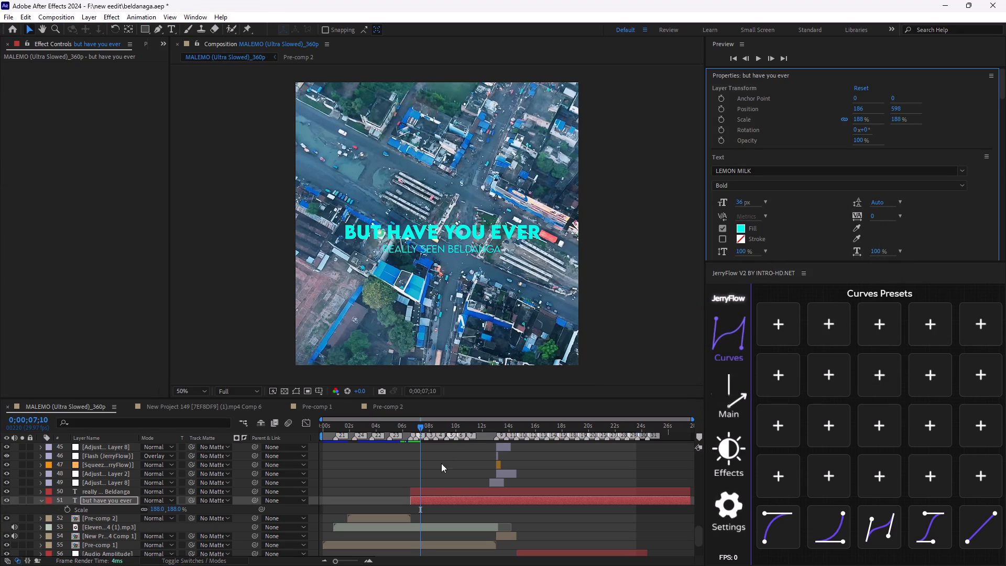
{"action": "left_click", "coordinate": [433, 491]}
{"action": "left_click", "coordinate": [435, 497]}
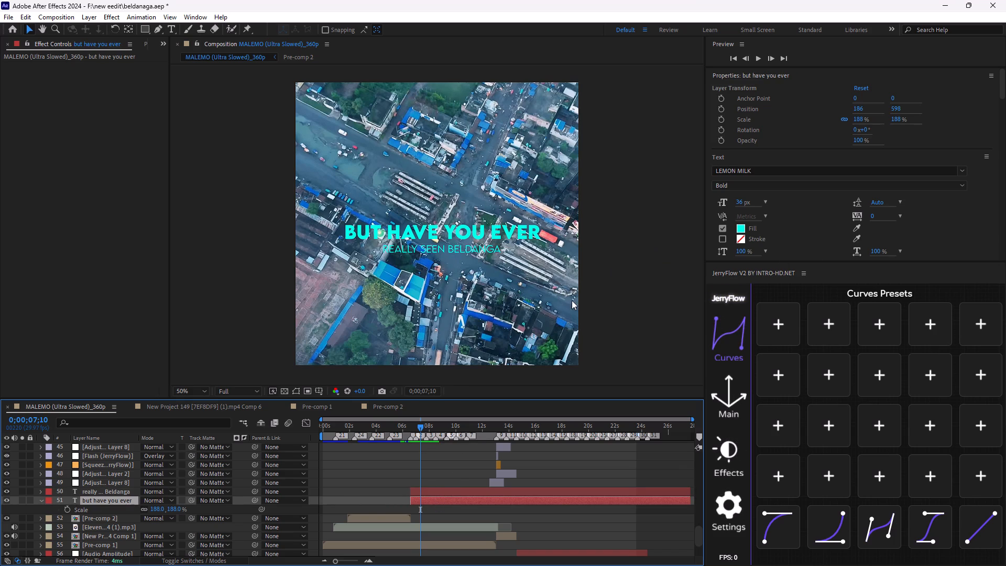
Recolour only the word "really" in the lower caption line with the orange-yellow fill FDB300.
{"action": "double_click", "coordinate": [471, 251]}
{"action": "left_click_drag", "start_coordinate": [420, 248], "coordinate": [364, 253]}
{"action": "left_click", "coordinate": [739, 230]}
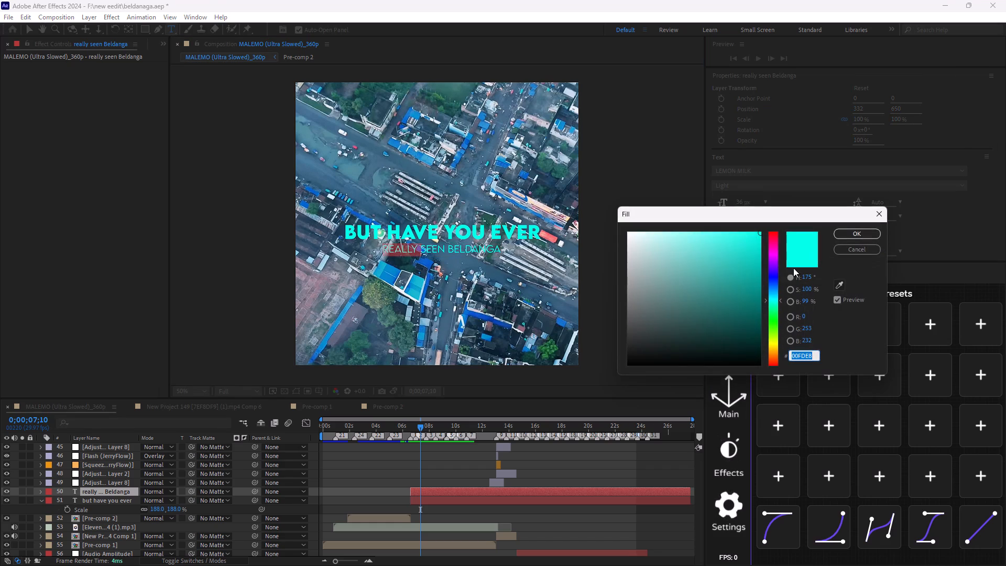
{"action": "left_click_drag", "start_coordinate": [772, 282], "coordinate": [771, 260]}
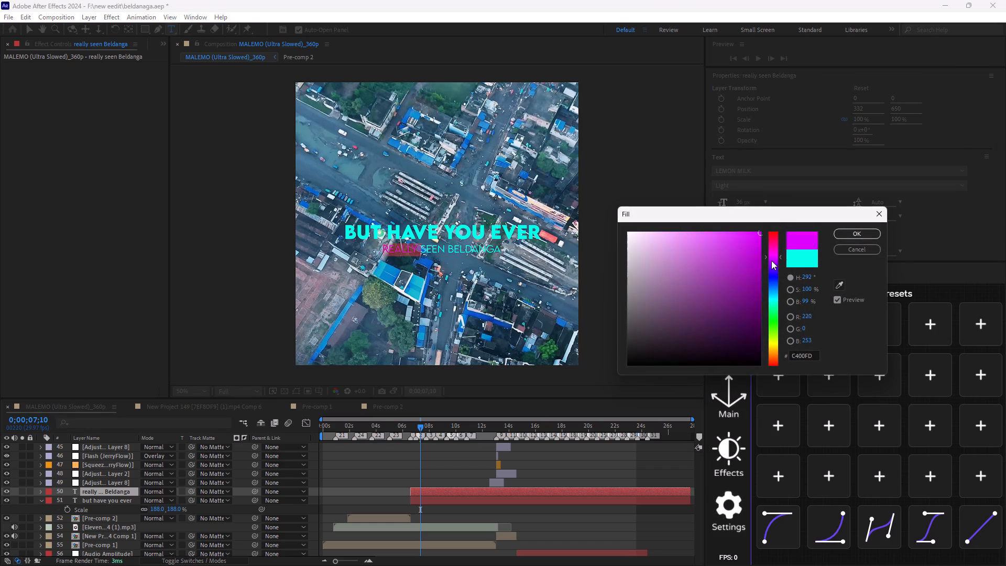
{"action": "left_click_drag", "start_coordinate": [771, 260], "coordinate": [753, 363]}
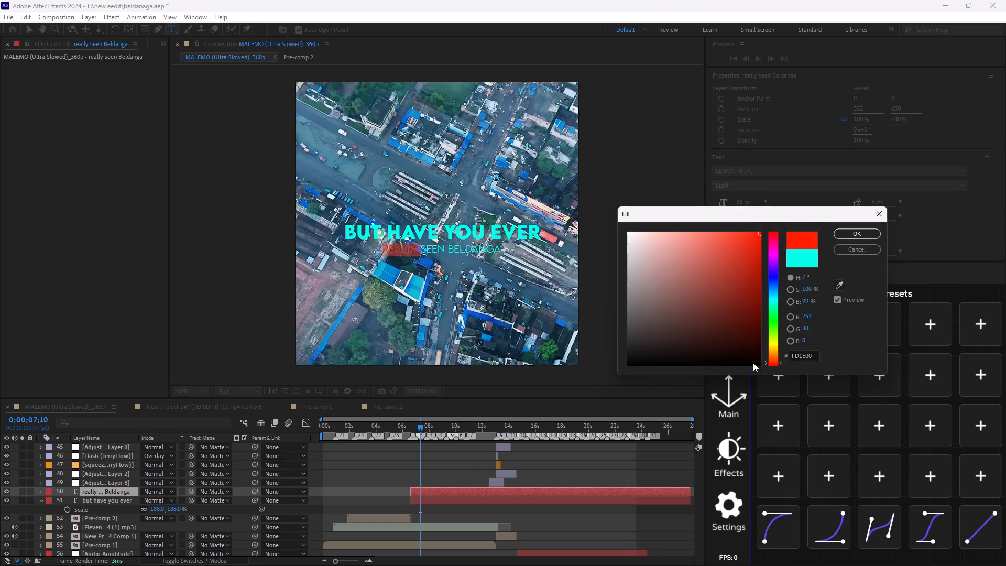
{"action": "left_click_drag", "start_coordinate": [753, 363], "coordinate": [749, 347]}
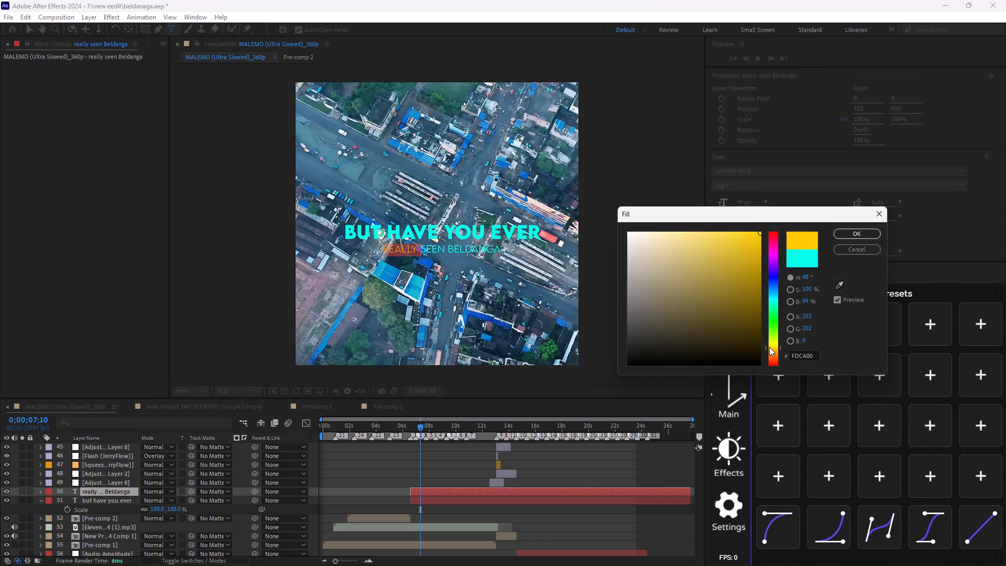
{"action": "left_click", "coordinate": [769, 347]}
{"action": "left_click", "coordinate": [846, 233]}
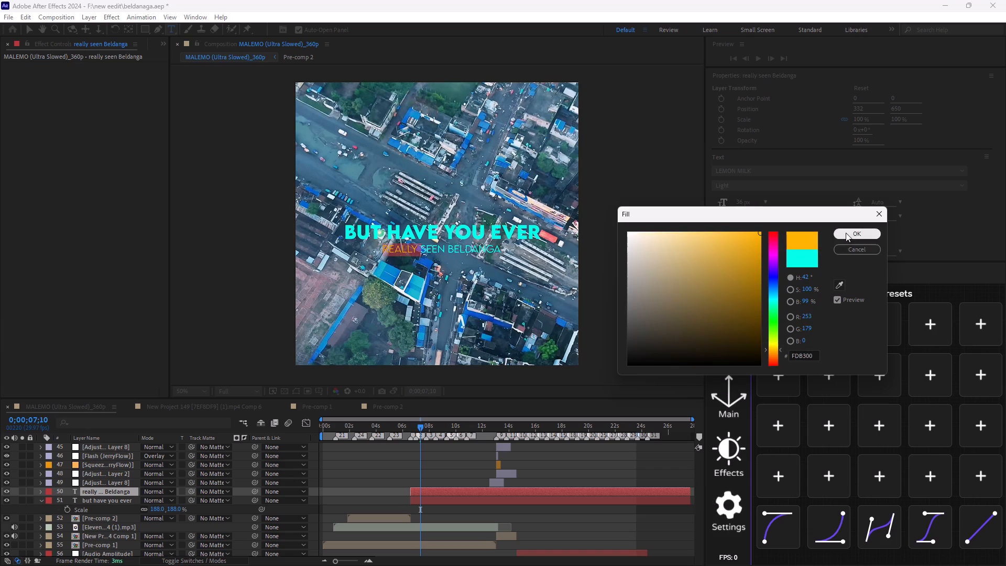
Select the word "Beldanga" in the lower caption line and open its fill colour.
{"action": "left_click_drag", "start_coordinate": [451, 247], "coordinate": [537, 246]}
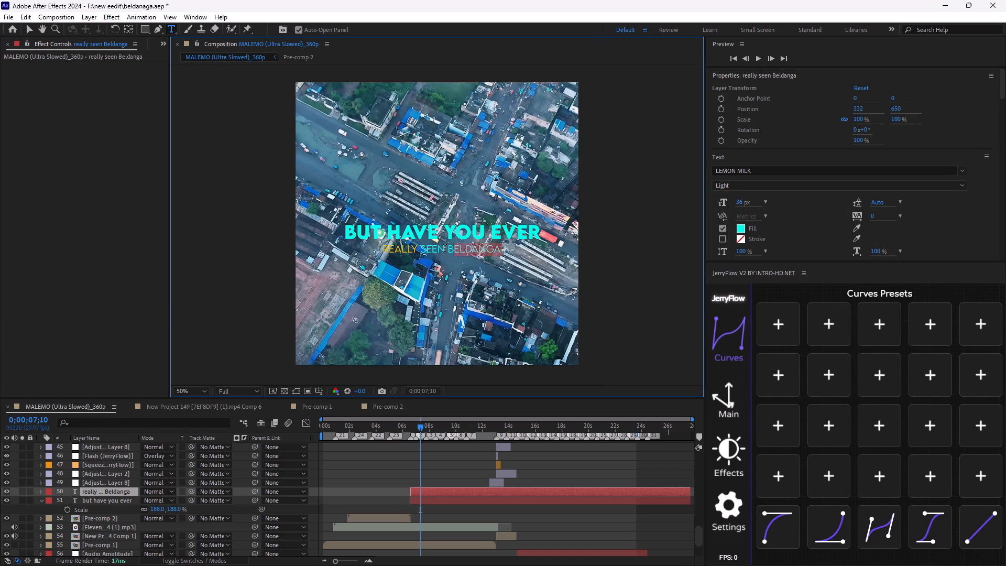
{"action": "left_click", "coordinate": [451, 246]}
{"action": "left_click_drag", "start_coordinate": [449, 246], "coordinate": [608, 248]}
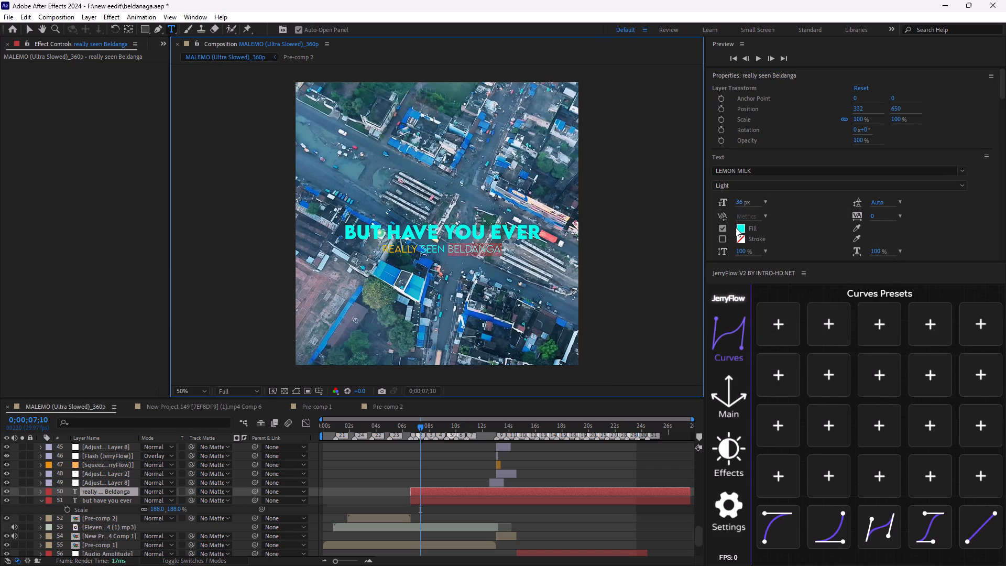
{"action": "left_click", "coordinate": [737, 227]}
{"action": "left_click", "coordinate": [853, 234]}
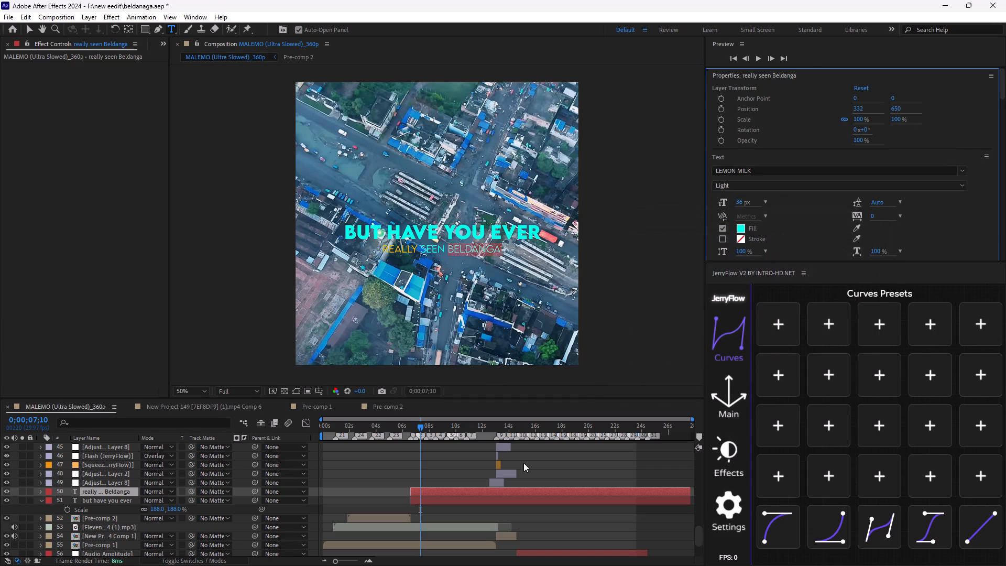
Open Pre-comp 2 and delete the stray text layer "d" from it.
{"action": "double_click", "coordinate": [369, 517]}
{"action": "left_click", "coordinate": [425, 453]}
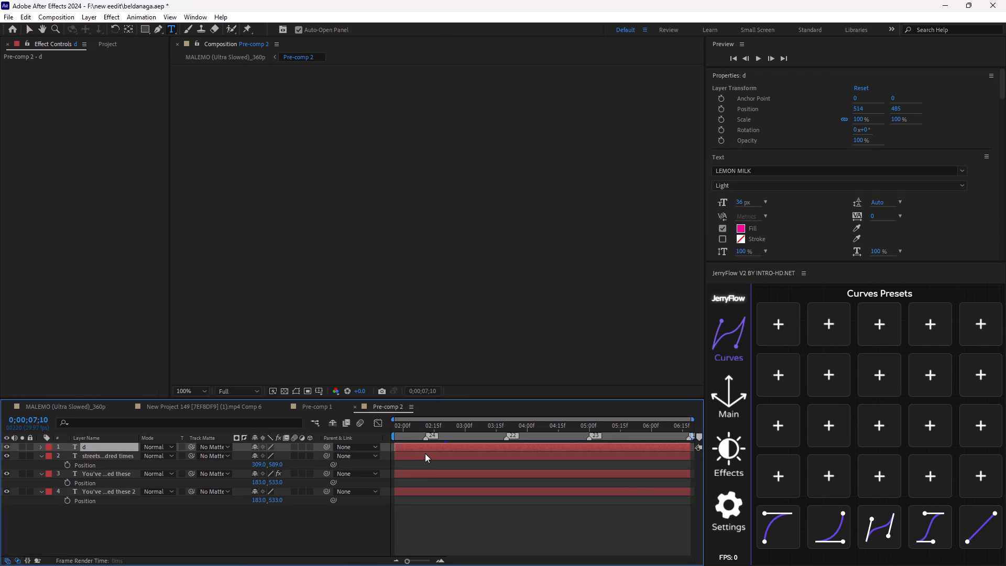
{"action": "left_click", "coordinate": [429, 473]}
{"action": "left_click", "coordinate": [430, 444]}
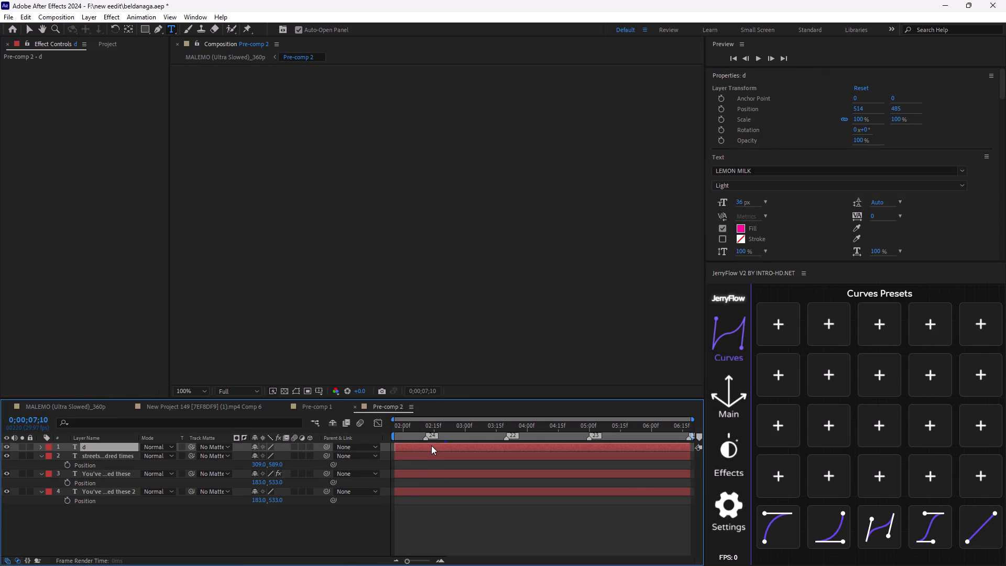
{"action": "key", "text": "Delete"}
Copy the S_TextureFlux and Bevel Alpha effects from the "You've walked these" layer in Pre-comp 2.
{"action": "left_click", "coordinate": [442, 464]}
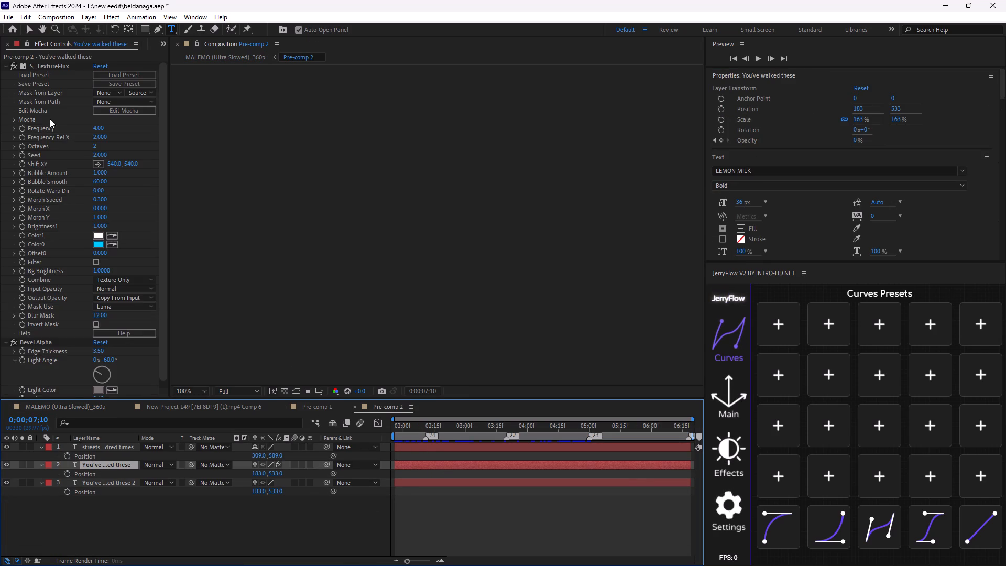
{"action": "left_click", "coordinate": [48, 66]}
{"action": "left_click", "coordinate": [48, 342], "text": "ctrl"}
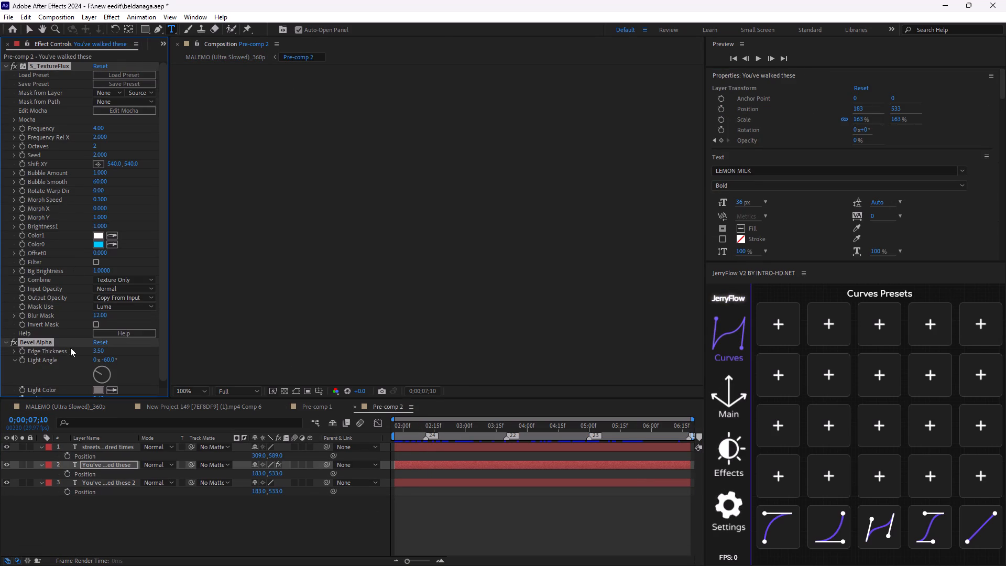
{"action": "key", "text": "ctrl+c"}
{"action": "key", "text": "ctrl+c"}
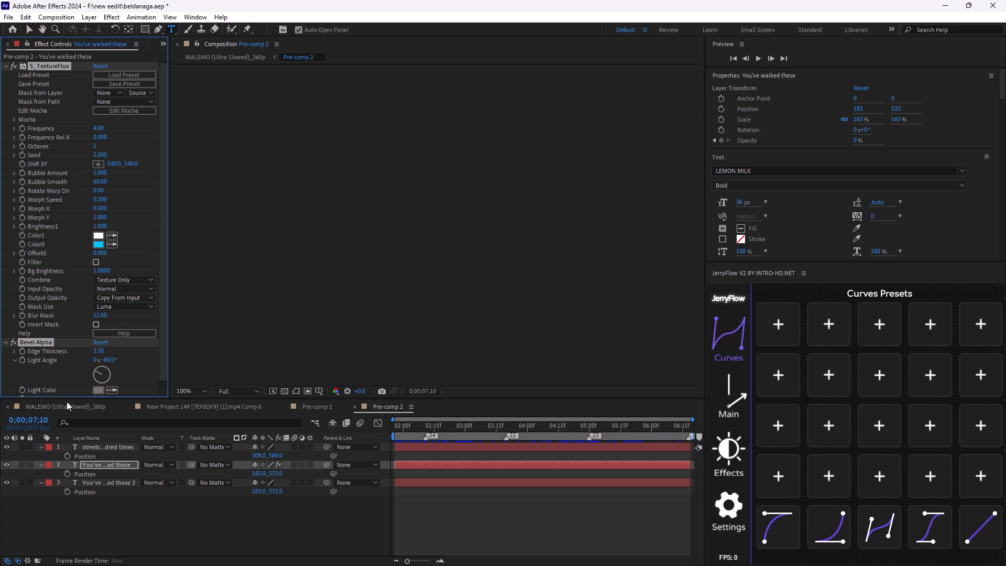
Back in the main composition, duplicate the "really seen Beldanga" layer and remove the fill from the word "Beldanga" in the copy.
{"action": "left_click", "coordinate": [67, 401]}
{"action": "left_click", "coordinate": [460, 491]}
{"action": "left_click", "coordinate": [451, 503]}
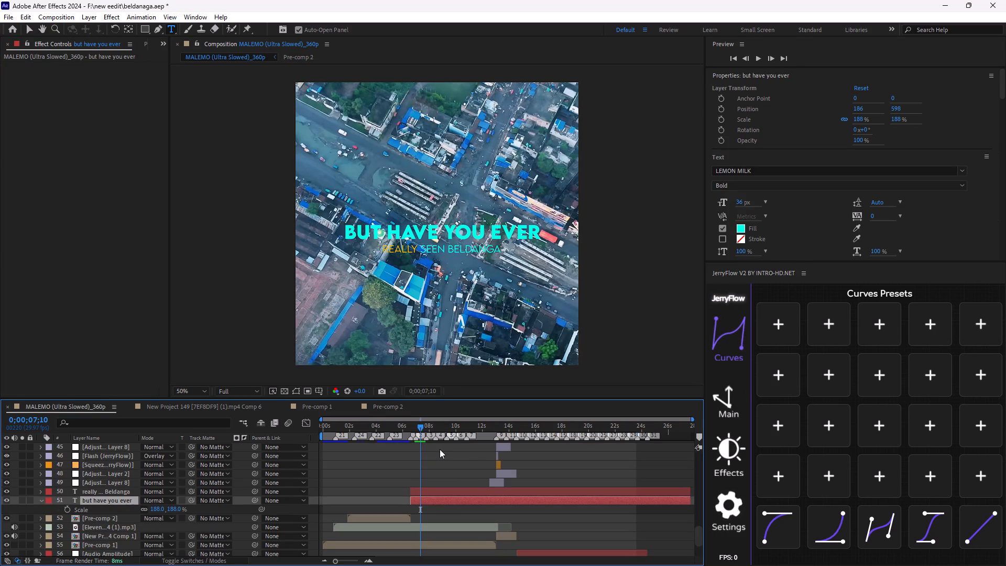
{"action": "left_click", "coordinate": [474, 488]}
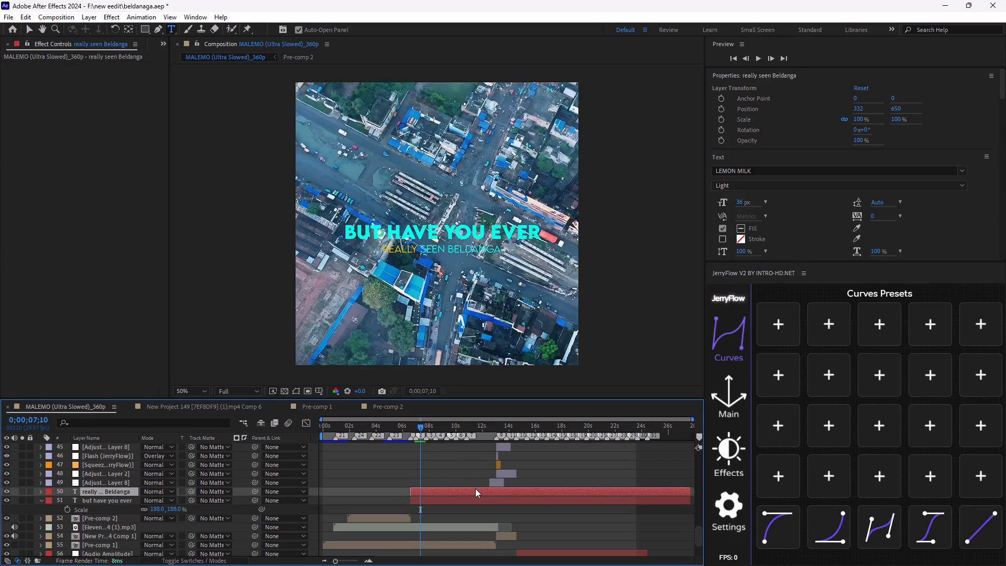
{"action": "key", "text": "ctrl+d"}
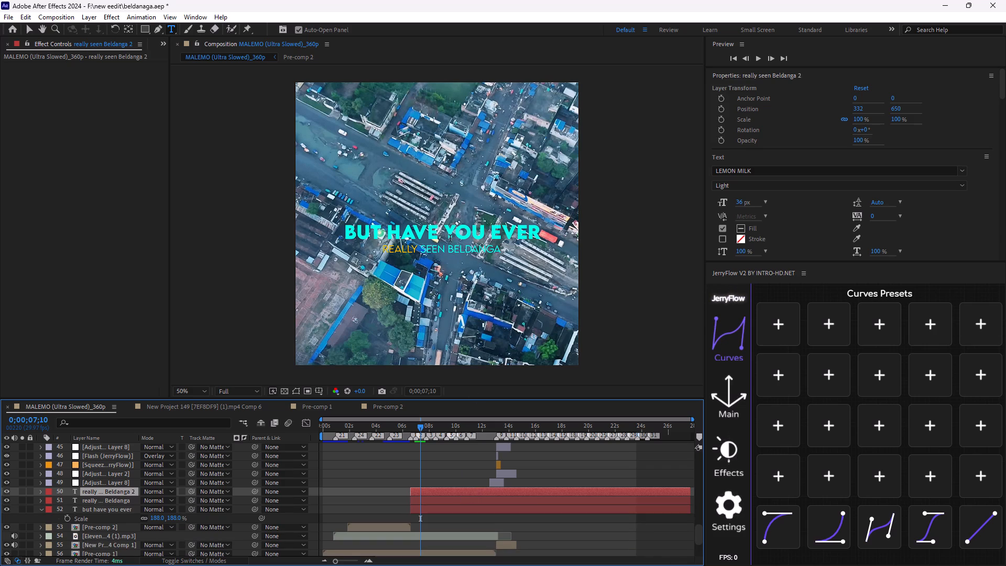
{"action": "left_click_drag", "start_coordinate": [449, 247], "coordinate": [593, 245]}
{"action": "left_click", "coordinate": [721, 228]}
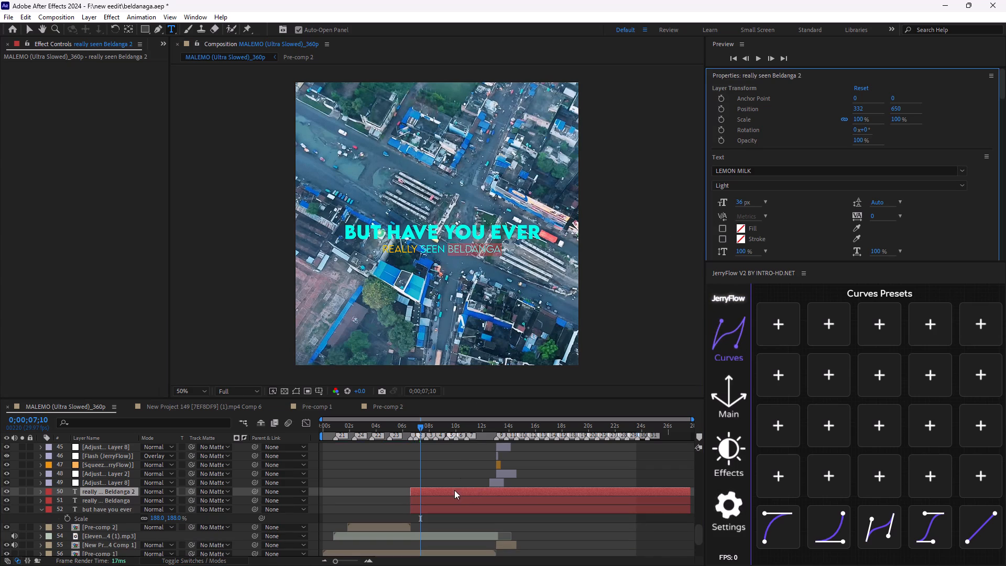
Remove the fill from the words "really seen" in the original "really seen Beldanga" layer.
{"action": "left_click", "coordinate": [455, 497]}
{"action": "left_click_drag", "start_coordinate": [447, 248], "coordinate": [329, 257]}
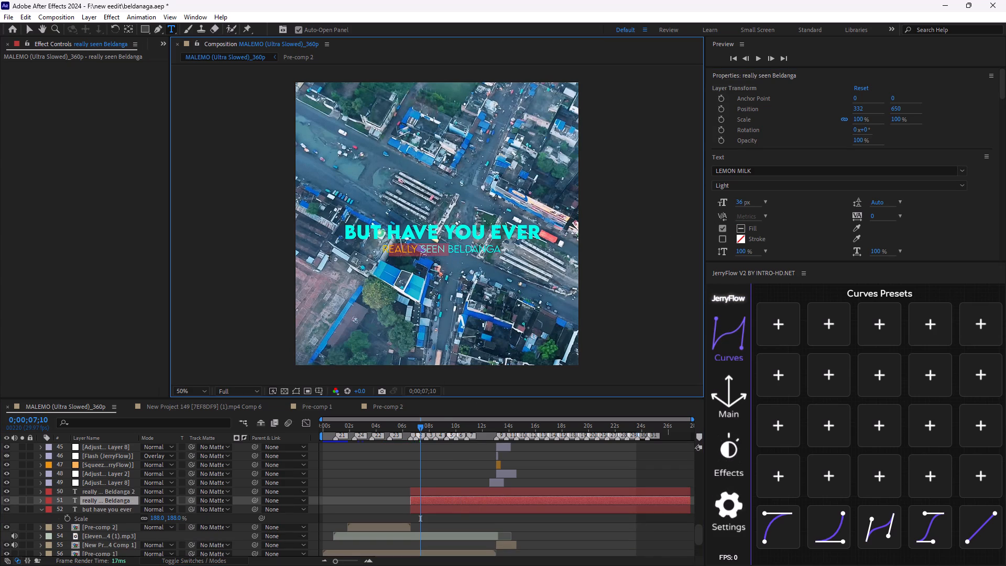
{"action": "left_click_drag", "start_coordinate": [329, 257], "coordinate": [315, 260]}
{"action": "left_click", "coordinate": [718, 226]}
{"action": "left_click", "coordinate": [723, 230]}
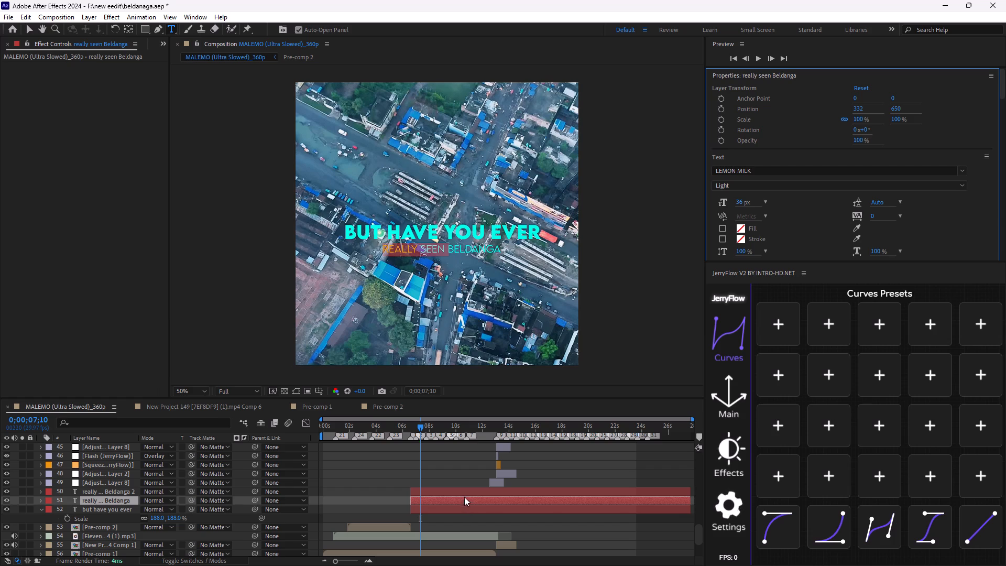
Paste the copied S_TextureFlux and Bevel Alpha effects onto the original "really seen Beldanga" layer.
{"action": "key", "text": "ctrl+v"}
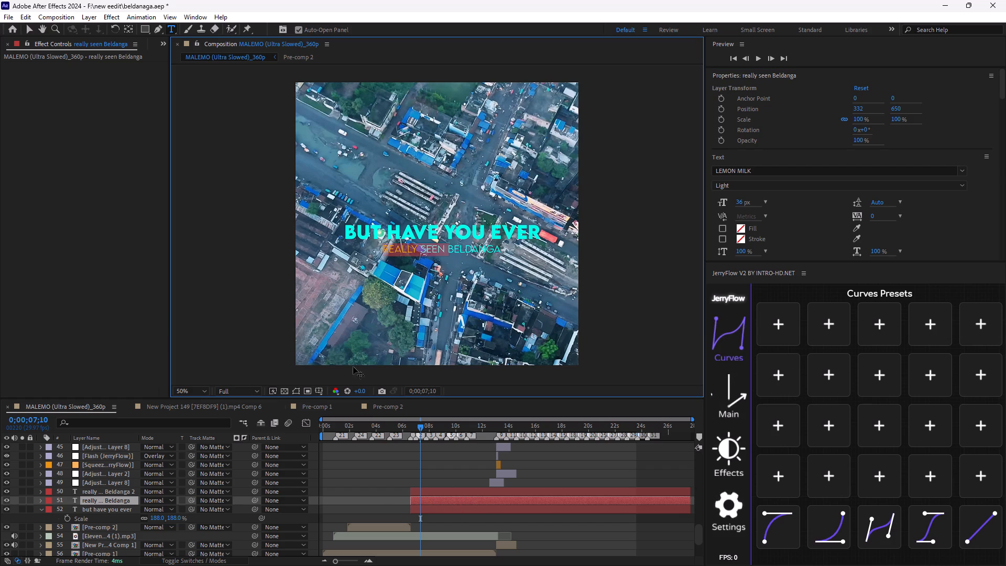
{"action": "left_click", "coordinate": [463, 519]}
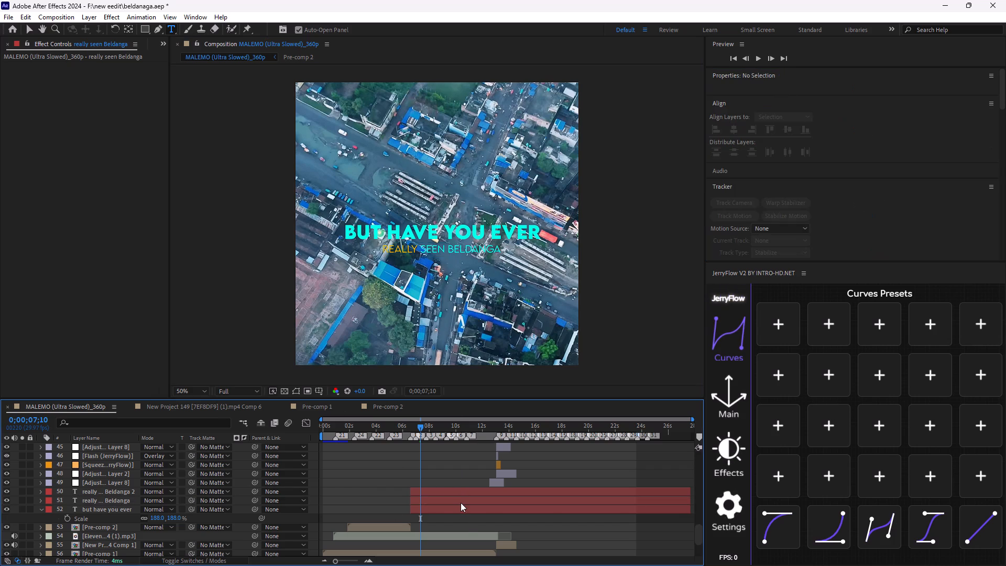
{"action": "left_click", "coordinate": [461, 503]}
{"action": "key", "text": "ctrl+v"}
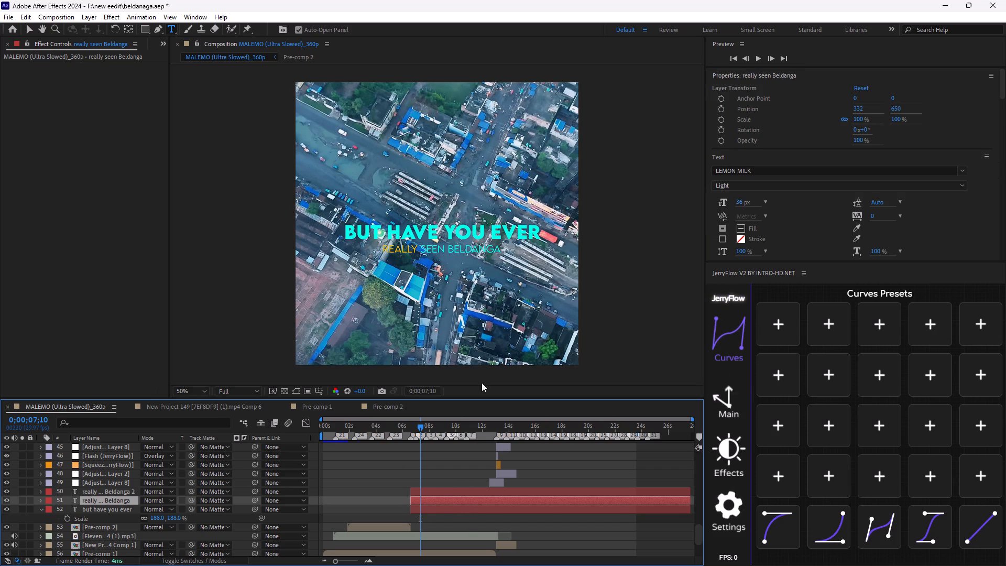
{"action": "scroll", "coordinate": [461, 281], "scroll_direction": "up", "scroll_amount": 1}
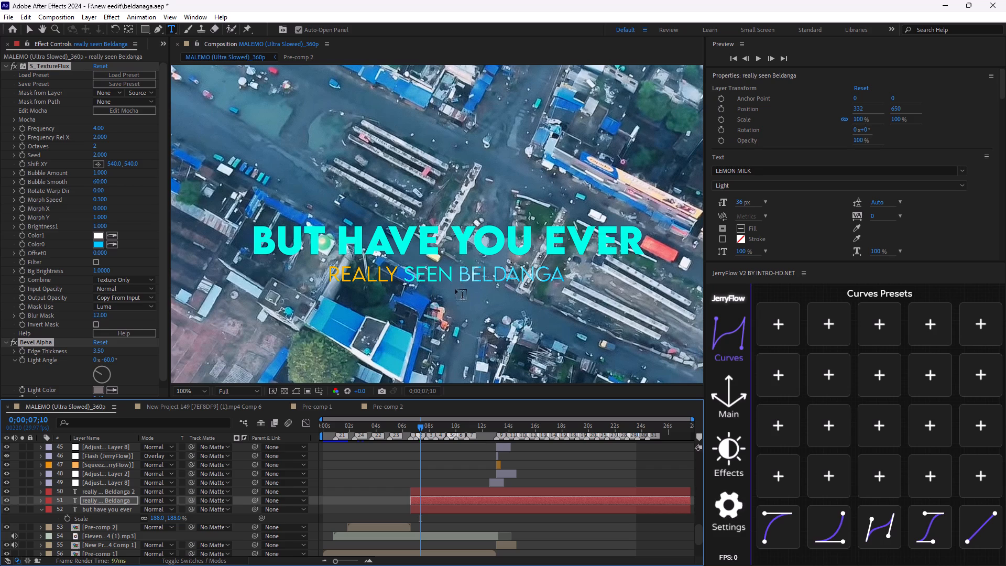
Change S_TextureFlux's Color0 on the "Beldanga" text to a muted purple.
{"action": "left_click", "coordinate": [101, 244]}
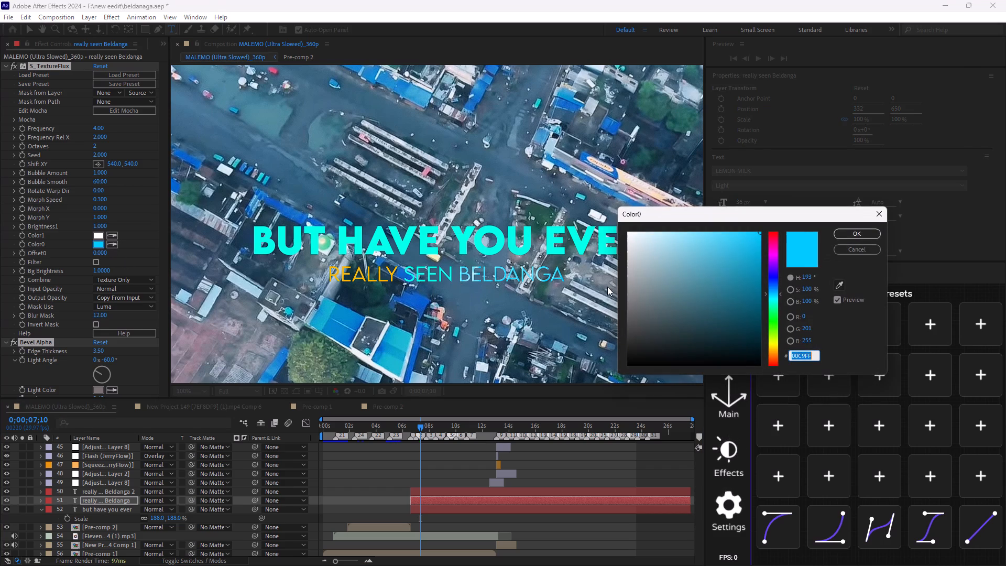
{"action": "left_click_drag", "start_coordinate": [774, 272], "coordinate": [782, 267]}
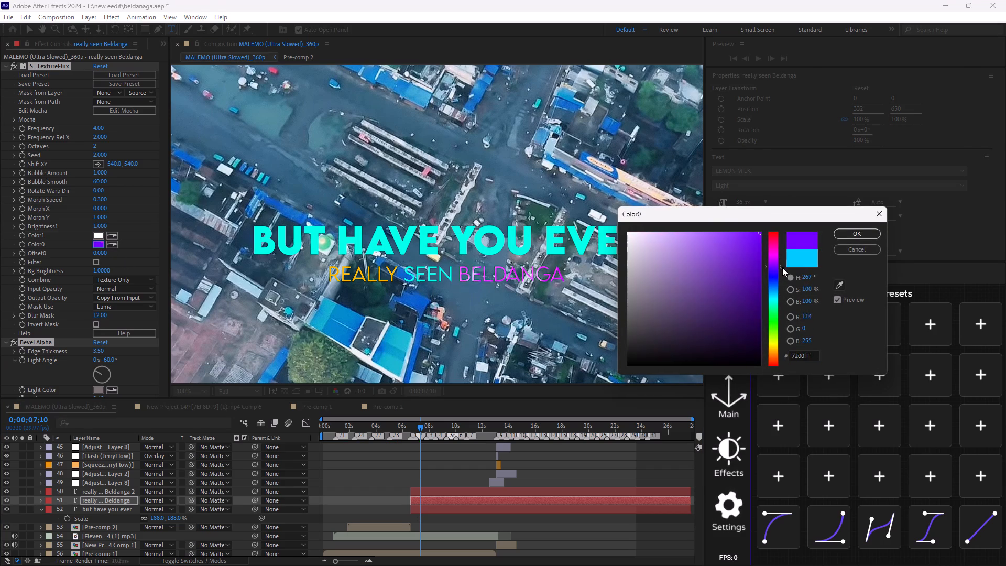
{"action": "left_click_drag", "start_coordinate": [782, 267], "coordinate": [783, 288]}
{"action": "left_click_drag", "start_coordinate": [759, 237], "coordinate": [724, 261]}
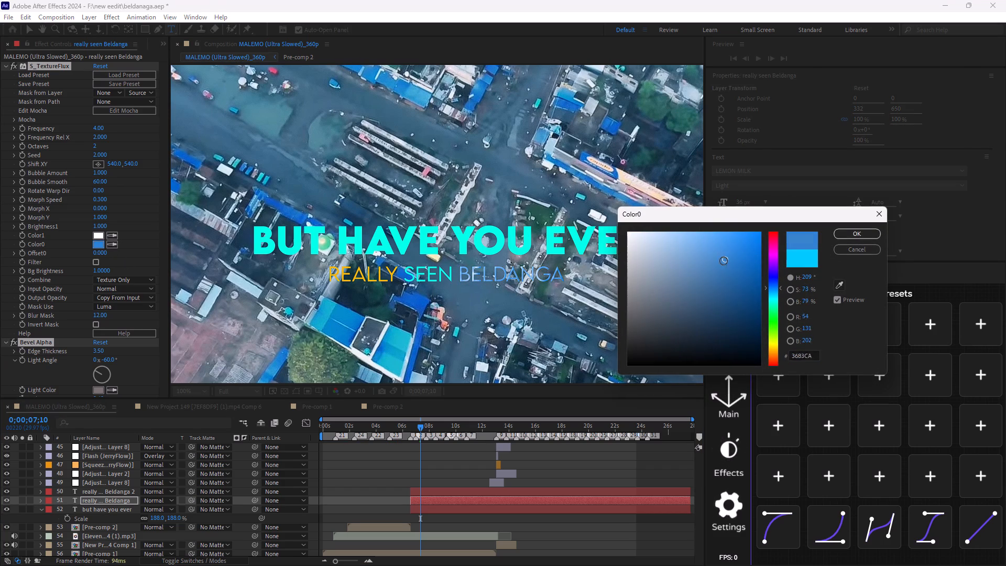
{"action": "left_click_drag", "start_coordinate": [724, 261], "coordinate": [703, 282]}
{"action": "left_click_drag", "start_coordinate": [771, 288], "coordinate": [773, 269]}
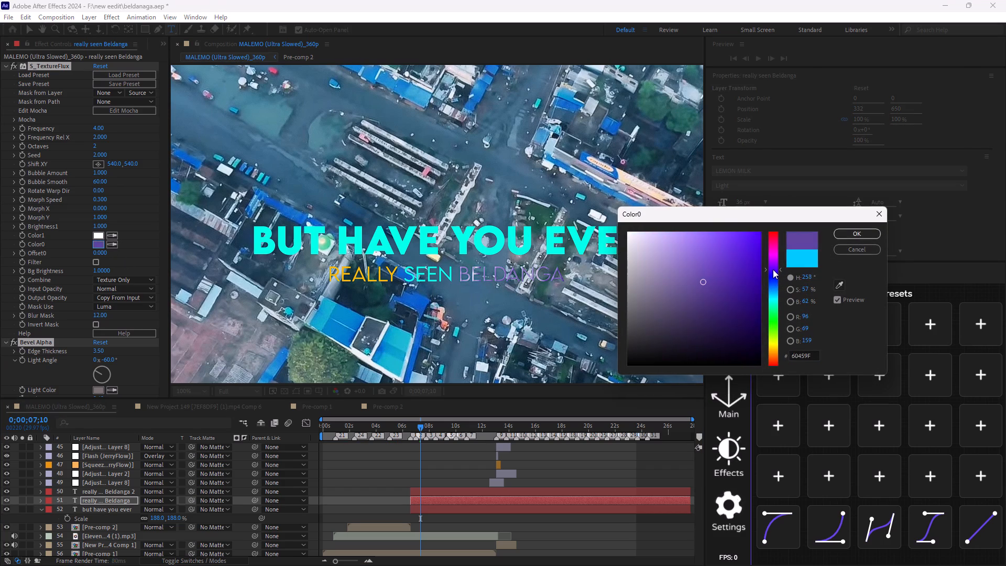
{"action": "left_click_drag", "start_coordinate": [773, 269], "coordinate": [774, 267]}
{"action": "left_click", "coordinate": [841, 233]}
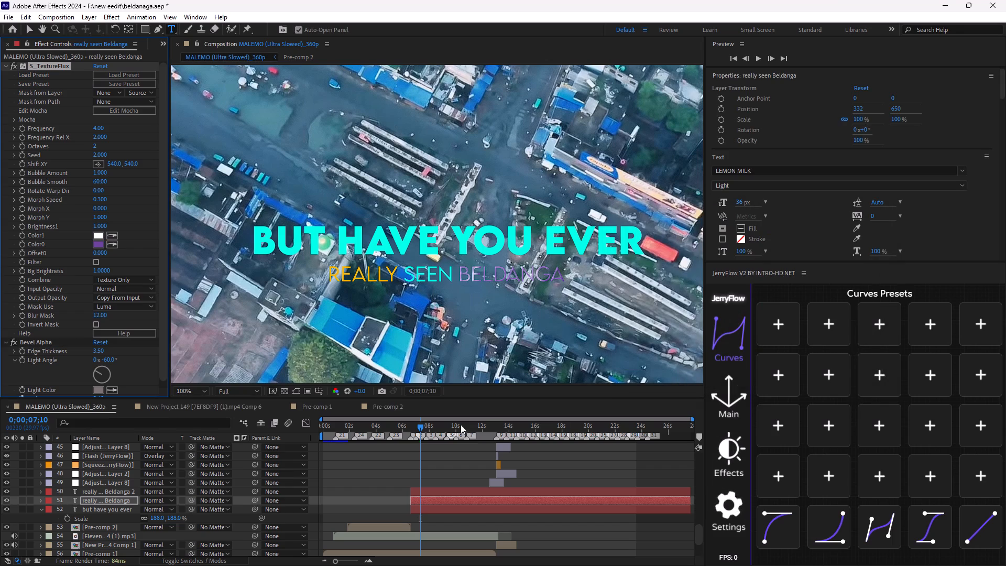
Play back the caption section from about 0;00;05;18 to check the text's look and when it should end.
{"action": "left_click_drag", "start_coordinate": [422, 428], "coordinate": [409, 437]}
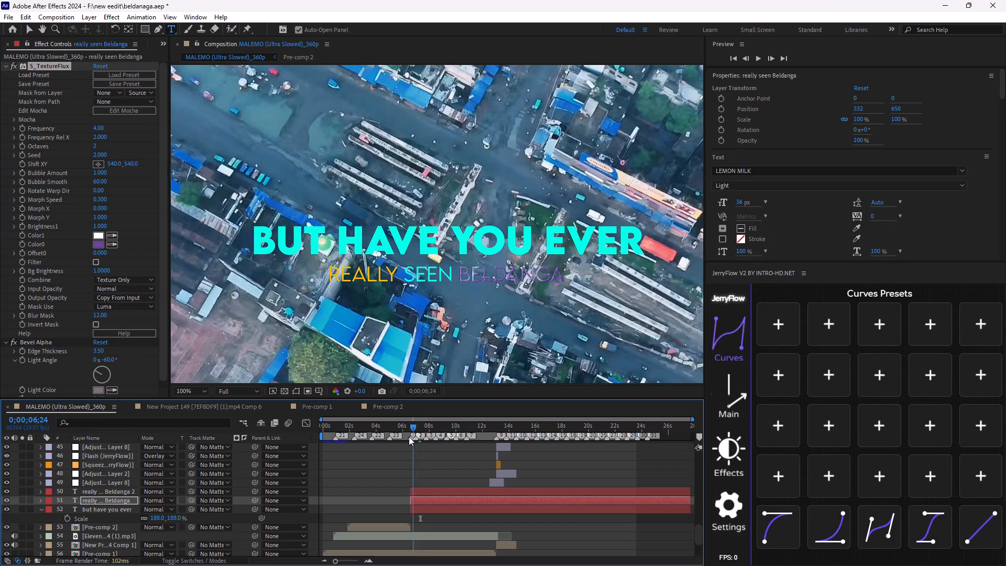
{"action": "left_click_drag", "start_coordinate": [409, 437], "coordinate": [399, 442]}
{"action": "key", "text": "space"}
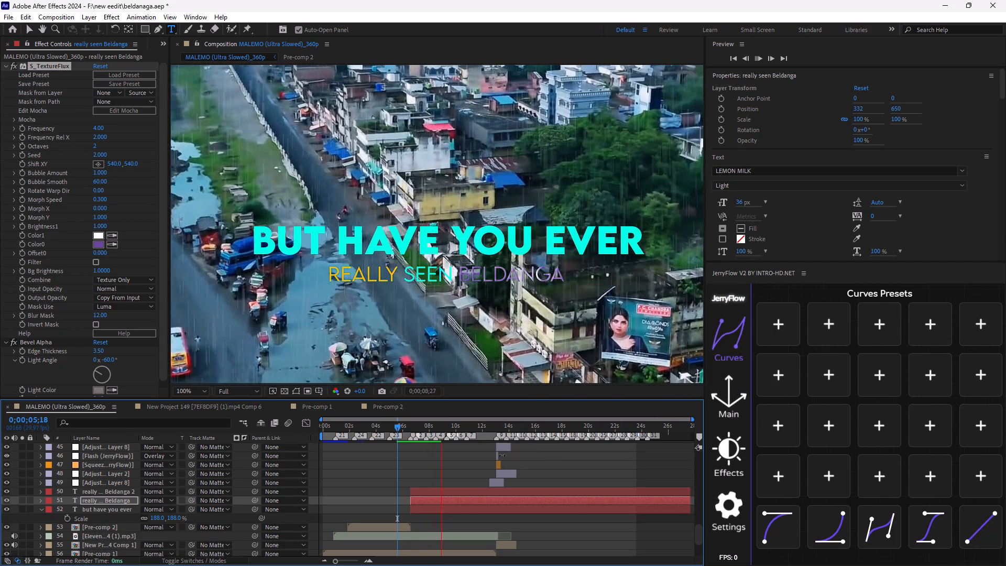
{"action": "key", "text": "space"}
{"action": "left_click_drag", "start_coordinate": [445, 430], "coordinate": [406, 448]}
{"action": "key", "text": "space"}
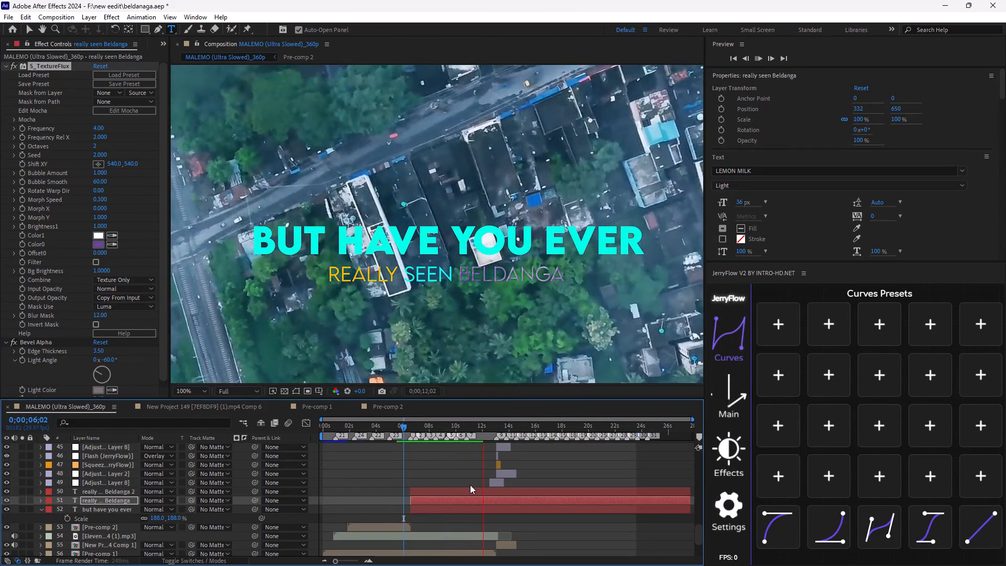
{"action": "key", "text": "space"}
{"action": "left_click_drag", "start_coordinate": [488, 427], "coordinate": [466, 441]}
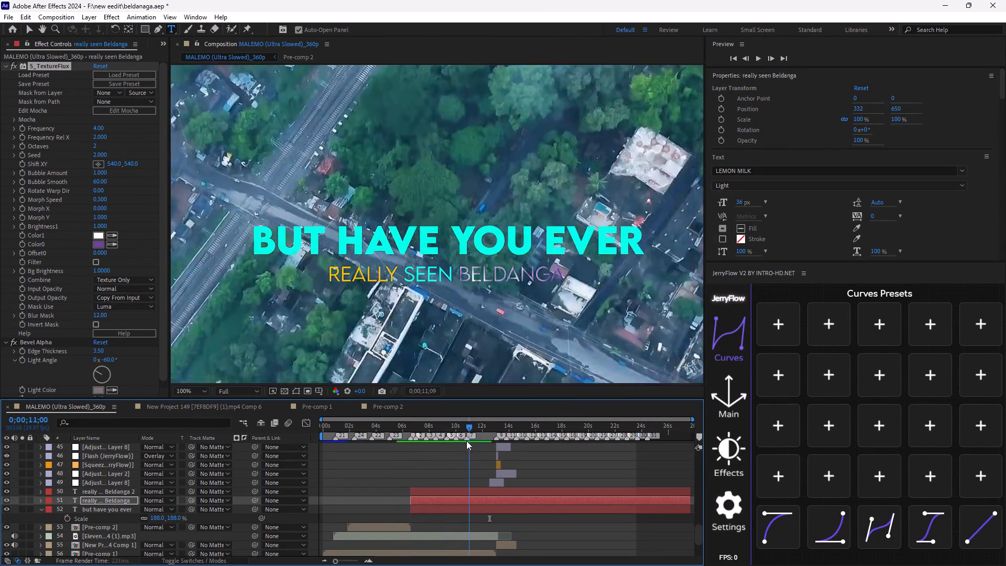
{"action": "left_click_drag", "start_coordinate": [466, 441], "coordinate": [453, 447]}
{"action": "key", "text": "space"}
{"action": "key", "text": "space"}
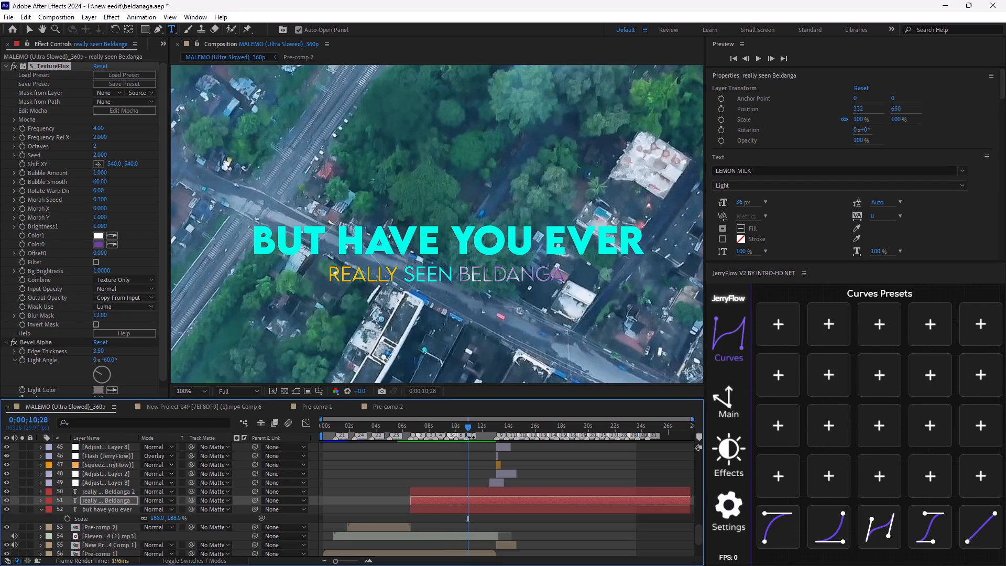
Split the three caption layers at 0;00;11;07, delete the parts after it, and play back the captions from 0;00;06;17.
{"action": "left_click", "coordinate": [468, 426]}
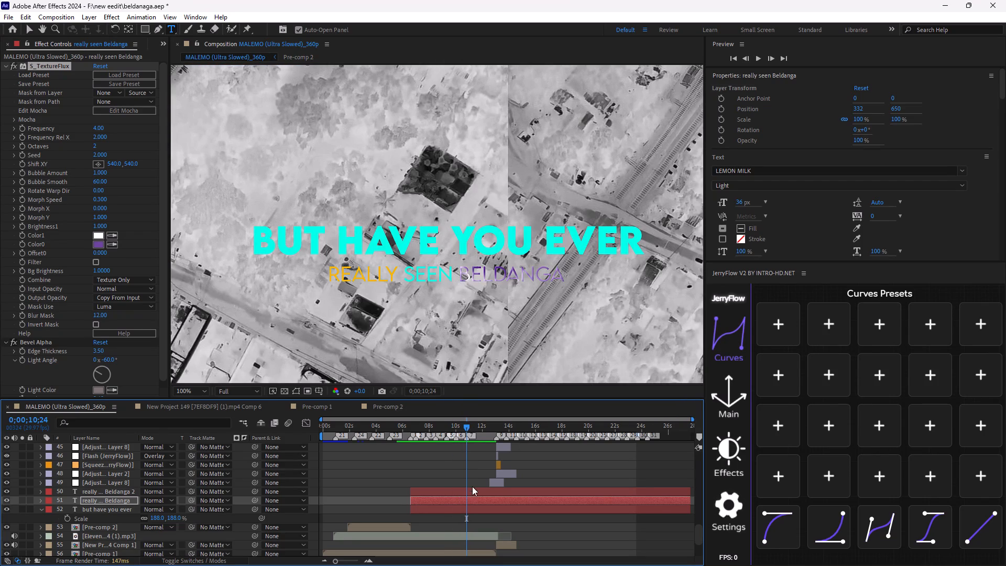
{"action": "left_click", "coordinate": [473, 509]}
{"action": "left_click", "coordinate": [470, 493], "text": "ctrl"}
{"action": "left_click", "coordinate": [471, 499], "text": "ctrl"}
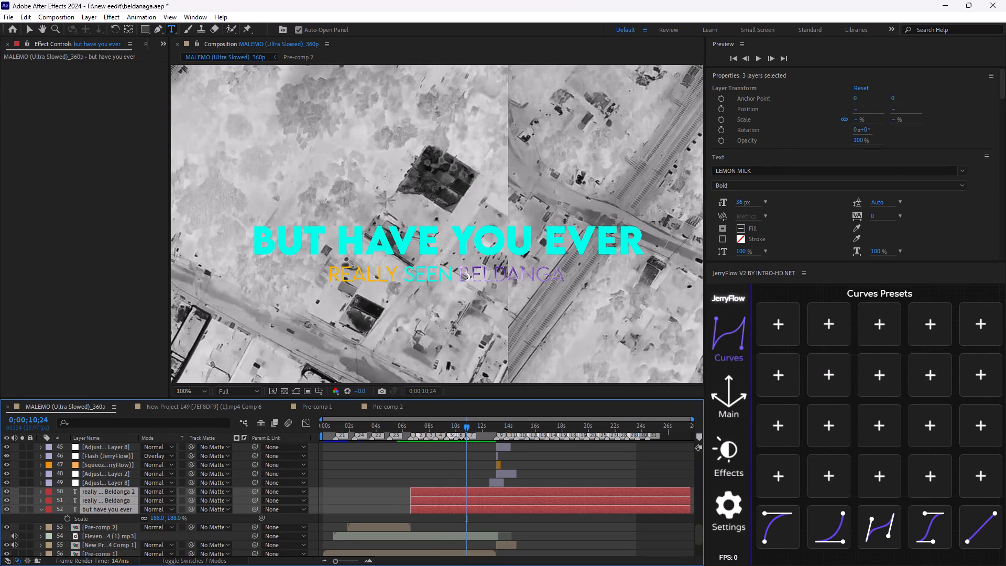
{"action": "left_click_drag", "start_coordinate": [465, 427], "coordinate": [471, 432]}
{"action": "key", "text": "ctrl+shift+d"}
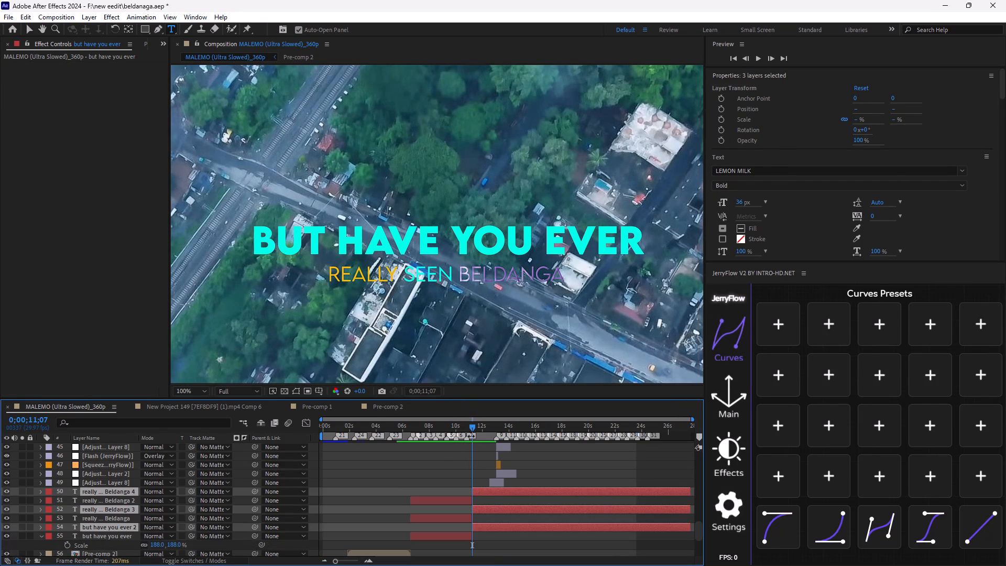
{"action": "key", "text": "Delete"}
{"action": "left_click_drag", "start_coordinate": [471, 427], "coordinate": [410, 461]}
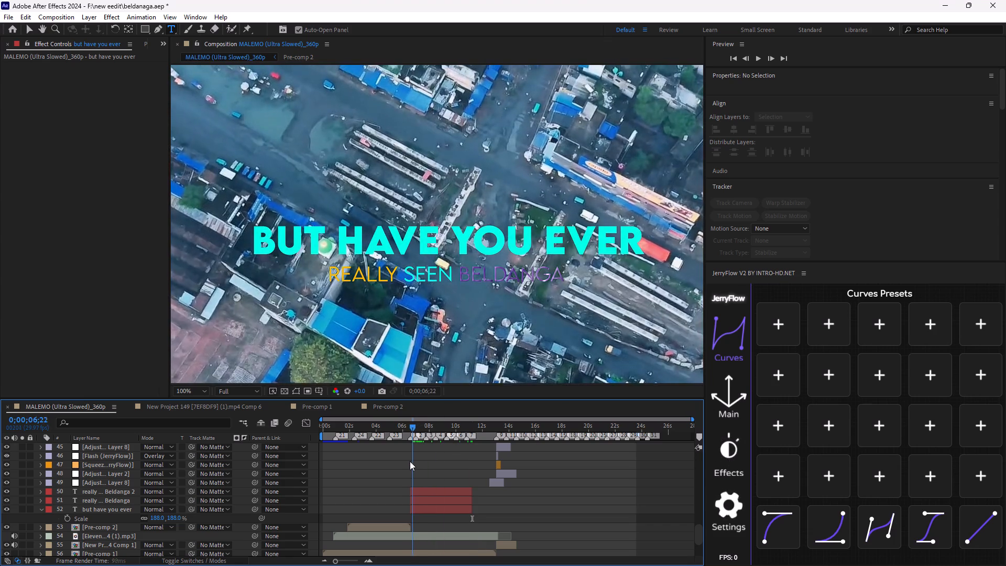
{"action": "left_click_drag", "start_coordinate": [410, 461], "coordinate": [409, 461]}
{"action": "key", "text": "space"}
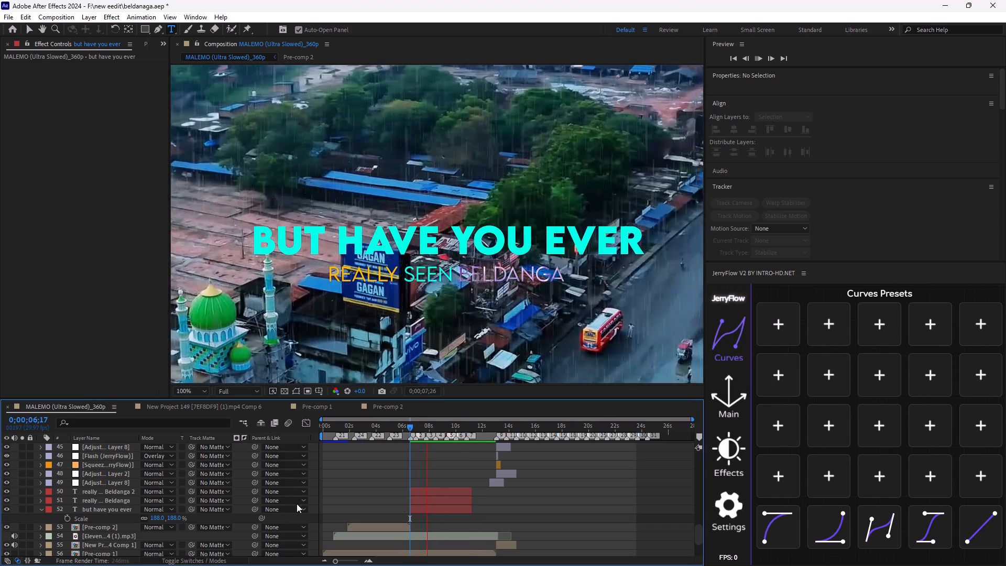
{"action": "key", "text": "space"}
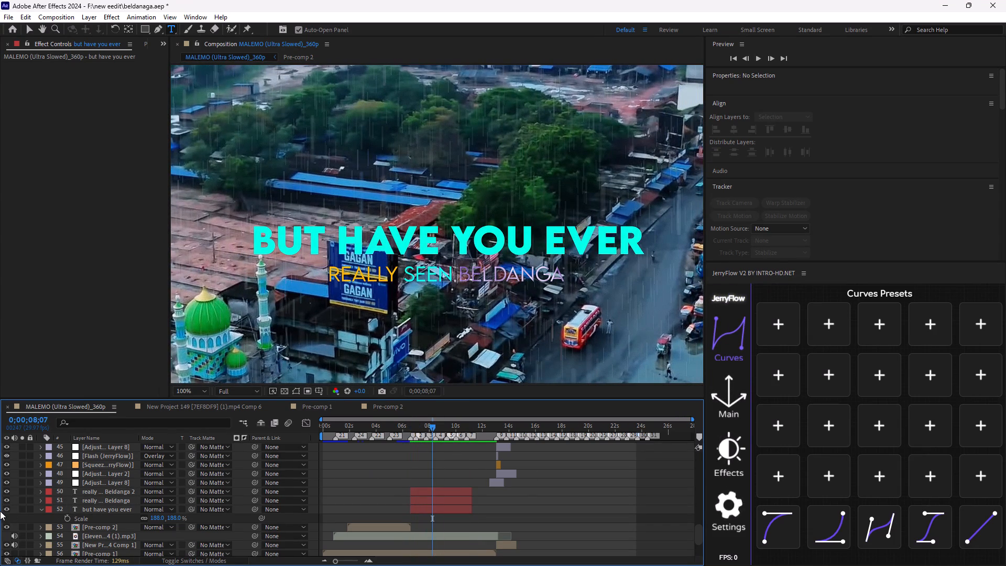
Hide both "really seen Beldanga" layers, leaving "but have you ever" visible, and select that layer.
{"action": "left_click_drag", "start_coordinate": [4, 508], "coordinate": [3, 499]}
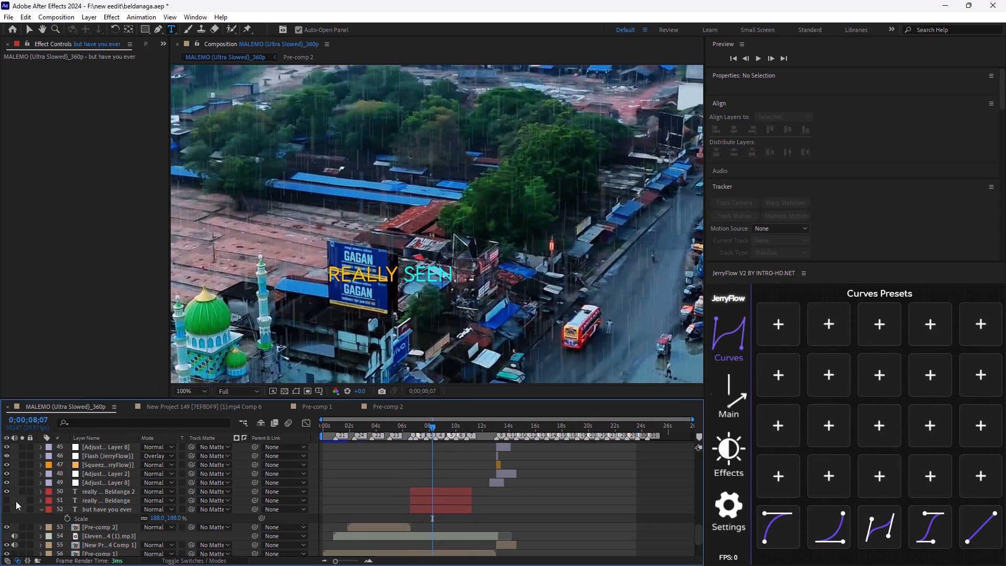
{"action": "left_click_drag", "start_coordinate": [5, 493], "coordinate": [5, 497]}
{"action": "left_click_drag", "start_coordinate": [6, 490], "coordinate": [6, 497]}
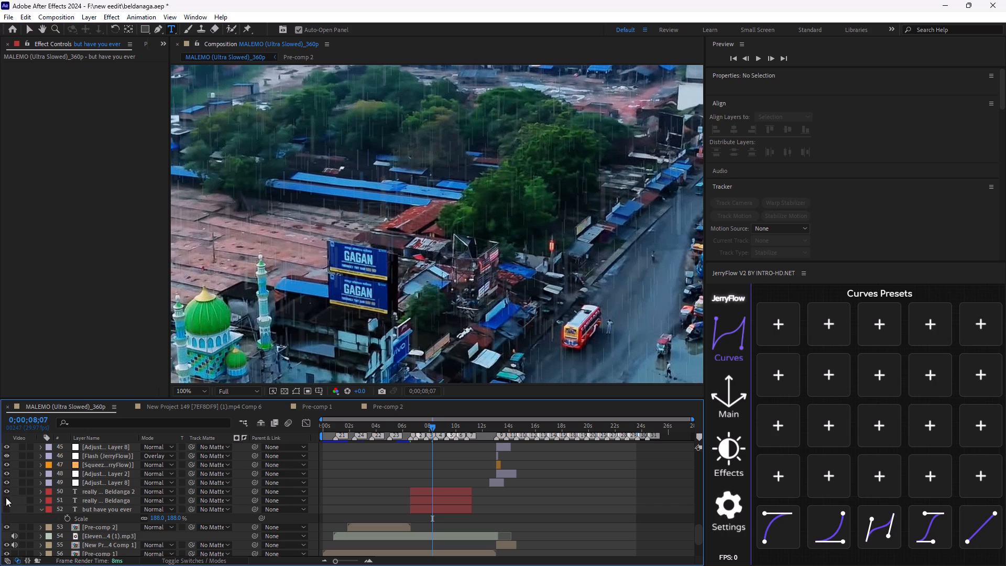
{"action": "left_click_drag", "start_coordinate": [6, 497], "coordinate": [6, 500]}
{"action": "left_click", "coordinate": [7, 509]}
{"action": "left_click_drag", "start_coordinate": [5, 498], "coordinate": [5, 493]}
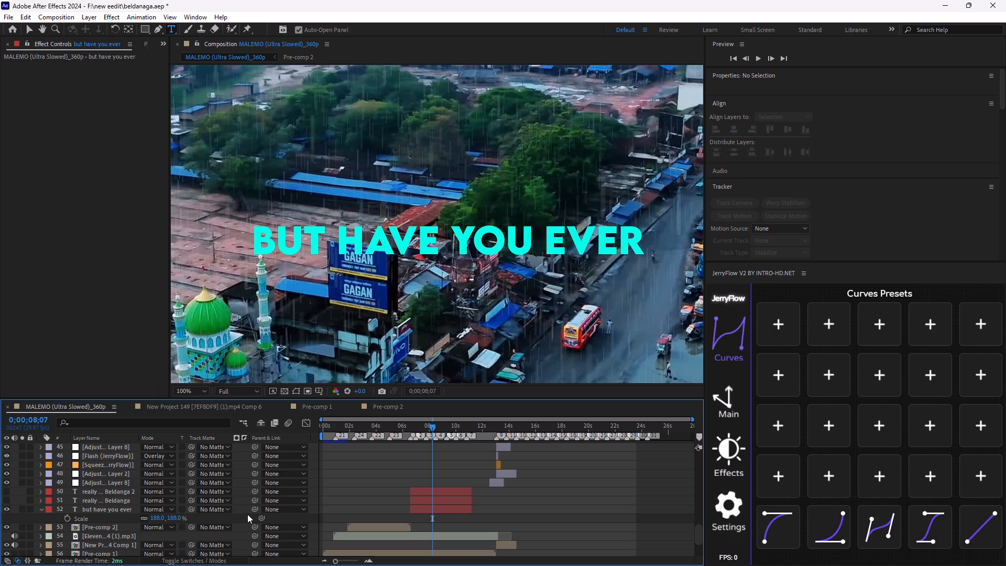
{"action": "left_click", "coordinate": [440, 511]}
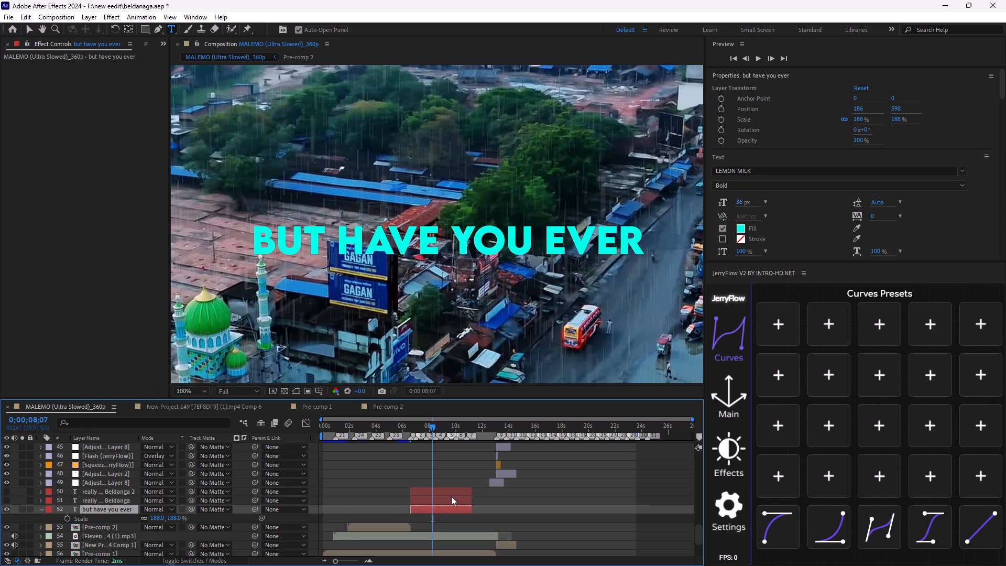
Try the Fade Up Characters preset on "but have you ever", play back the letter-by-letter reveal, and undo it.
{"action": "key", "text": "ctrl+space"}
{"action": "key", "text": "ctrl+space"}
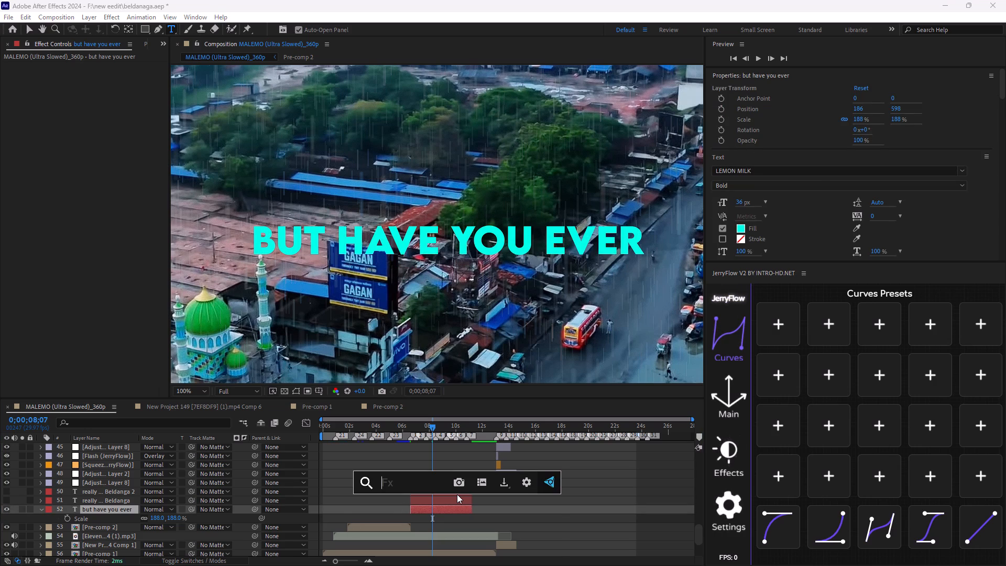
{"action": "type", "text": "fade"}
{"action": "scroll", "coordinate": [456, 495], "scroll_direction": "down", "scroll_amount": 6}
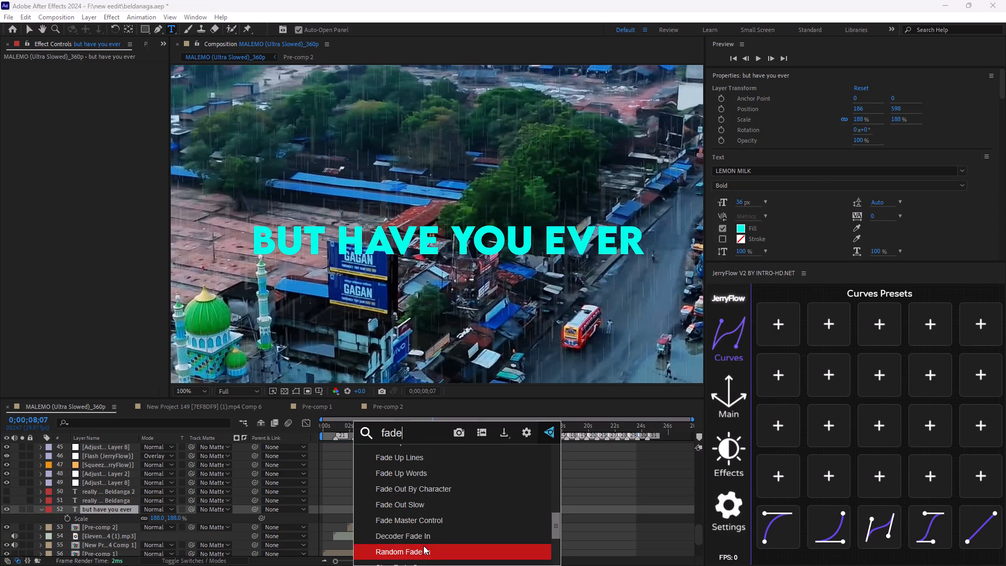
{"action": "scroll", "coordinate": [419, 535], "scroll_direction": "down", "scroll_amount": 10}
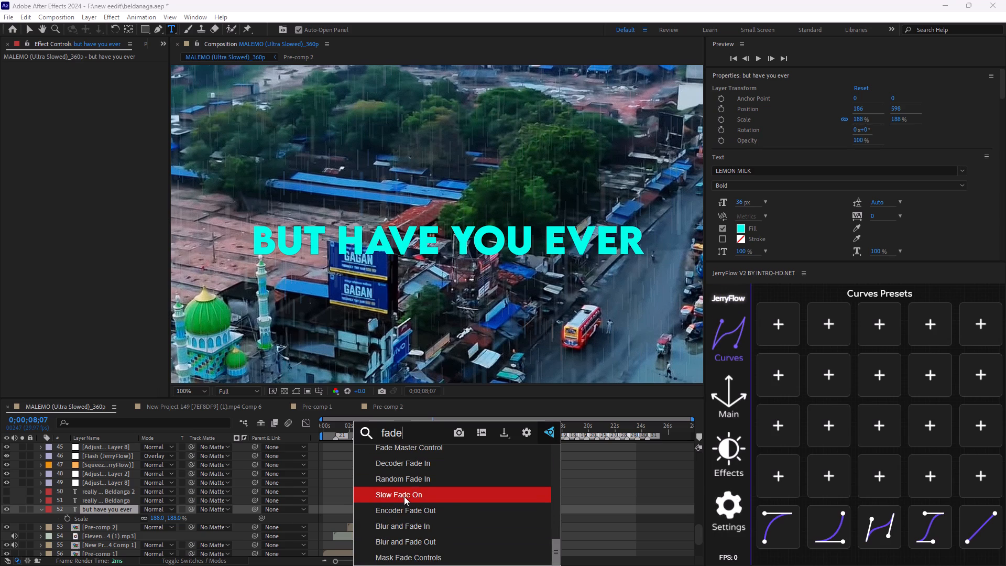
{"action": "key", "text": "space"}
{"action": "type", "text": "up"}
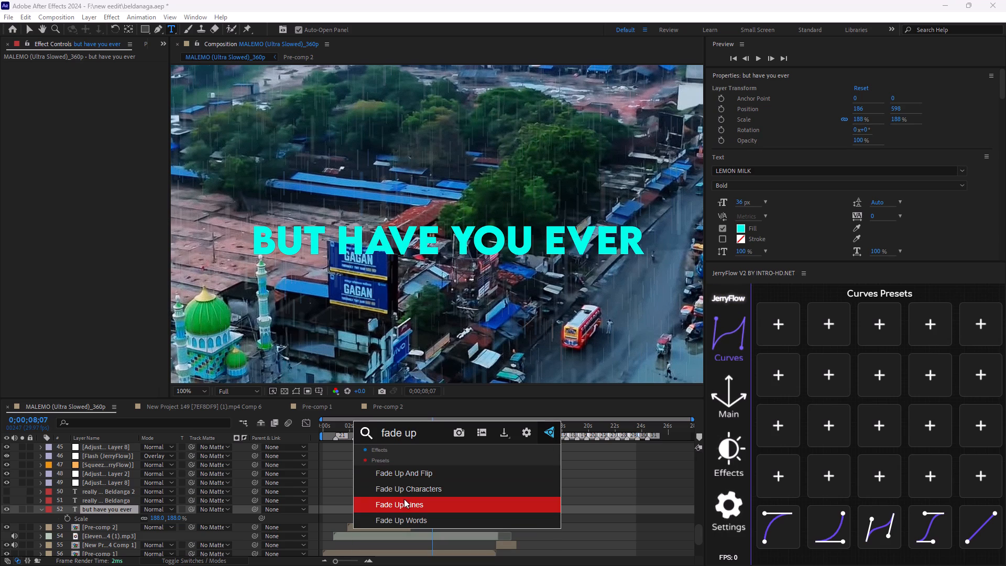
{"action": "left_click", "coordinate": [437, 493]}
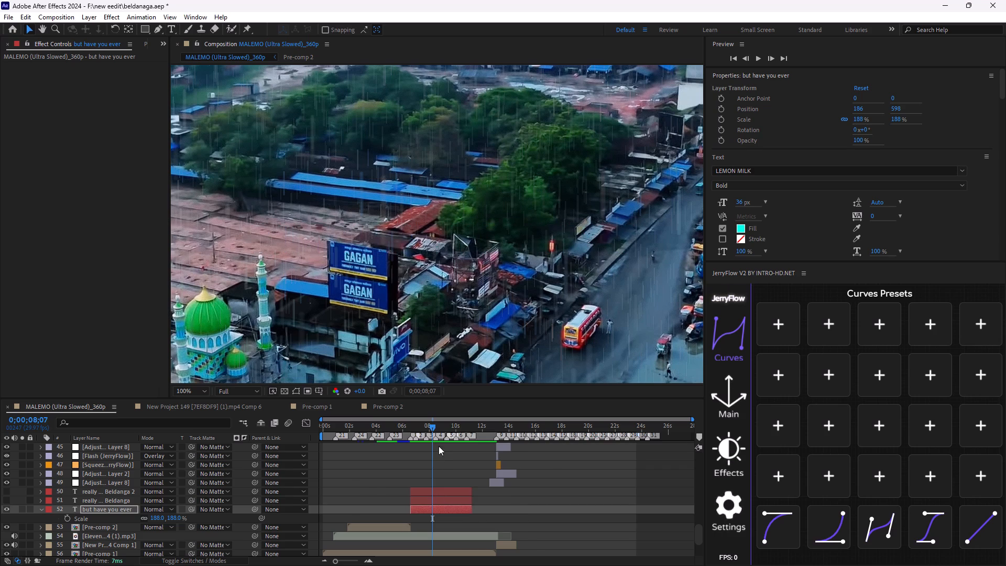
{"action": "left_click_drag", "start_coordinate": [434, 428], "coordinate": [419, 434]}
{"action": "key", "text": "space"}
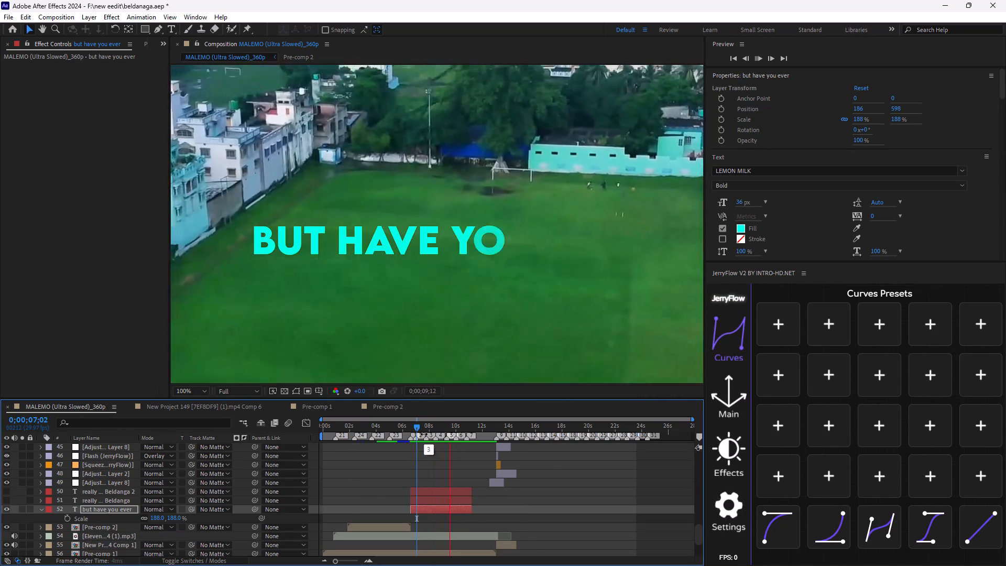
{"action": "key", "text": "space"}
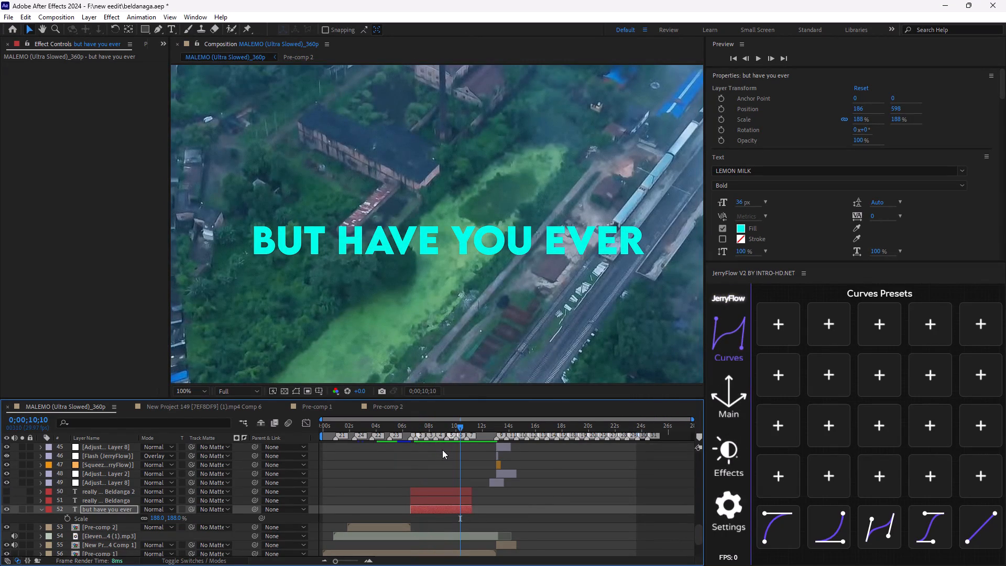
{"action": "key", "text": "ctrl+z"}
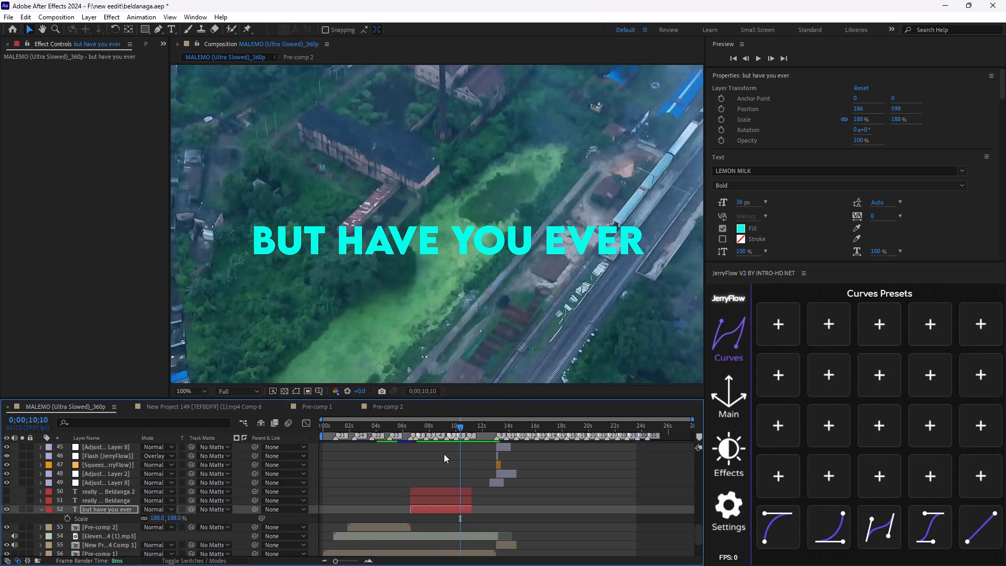
Apply the Fade Up Words preset to the "but have you ever" layer at 0;00;08;07.
{"action": "key", "text": "ctrl+space"}
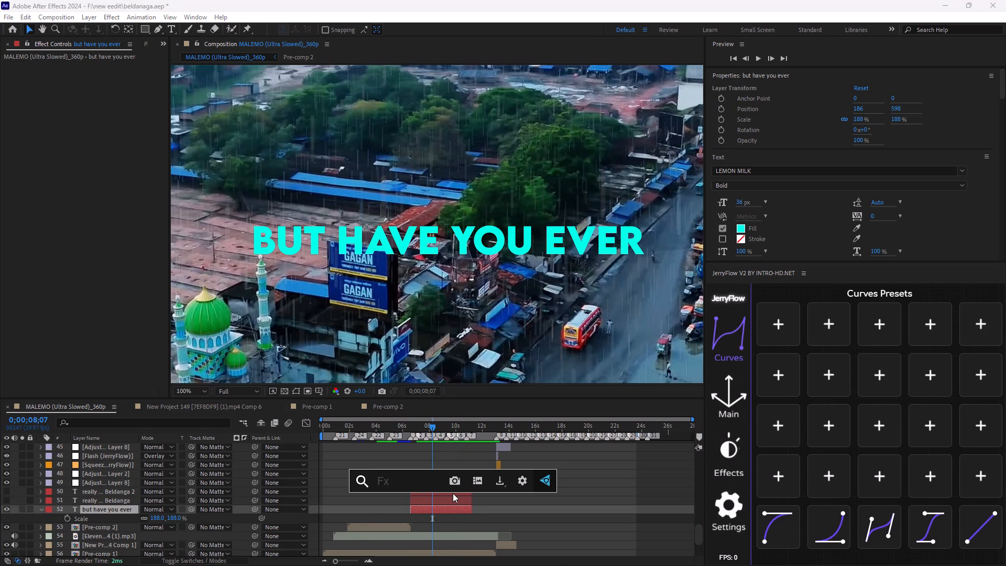
{"action": "type", "text": "fade up"}
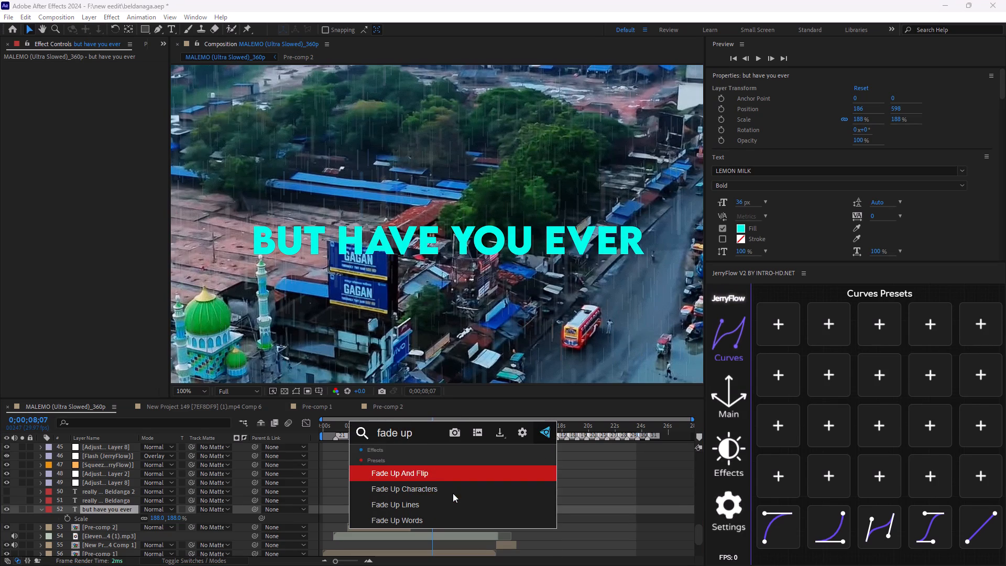
{"action": "left_click", "coordinate": [462, 515]}
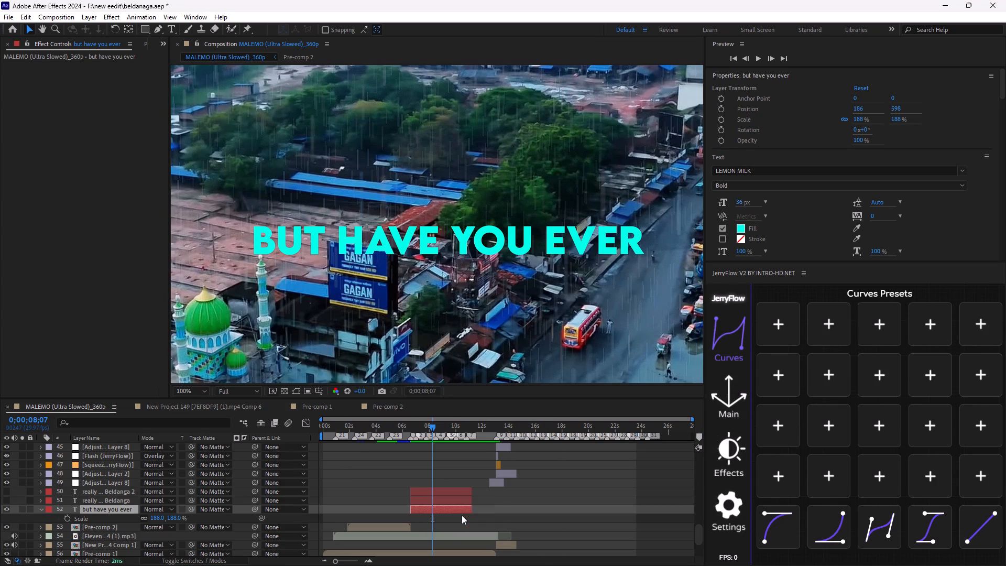
Move the first Range Selector Start keyframe of "but have you ever" close to the layer's start and play back the word fade.
{"action": "key", "text": "u"}
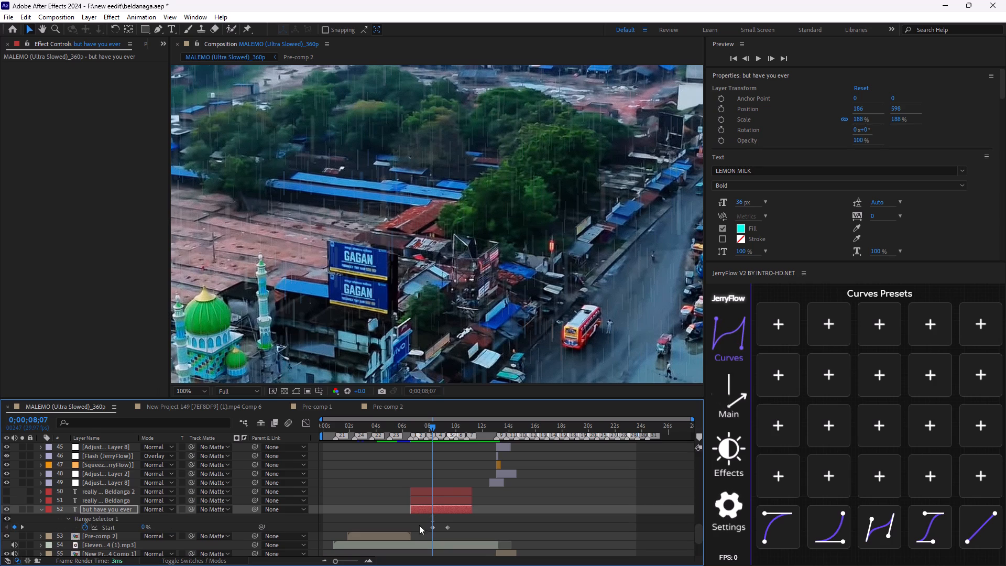
{"action": "left_click_drag", "start_coordinate": [433, 527], "coordinate": [413, 527]}
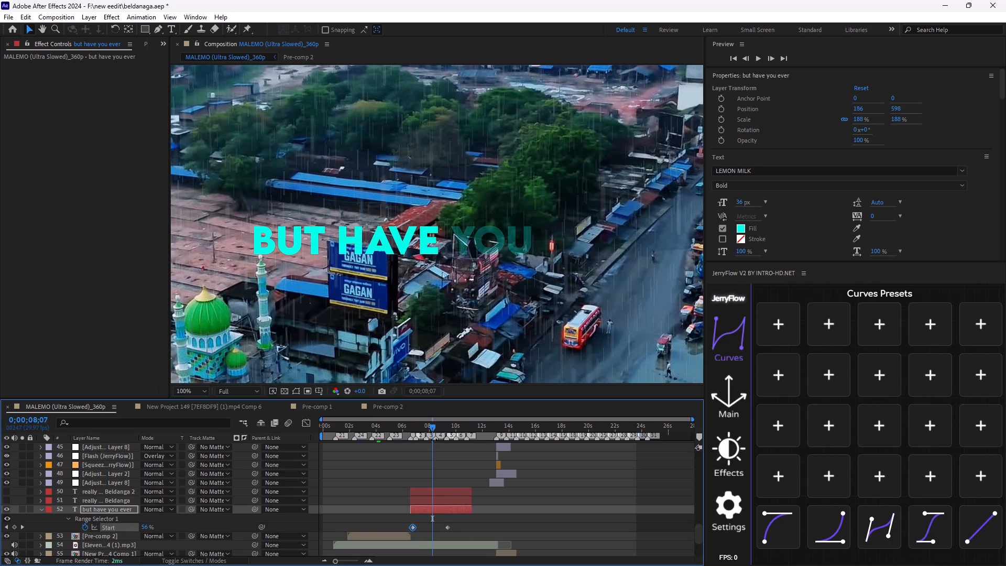
{"action": "left_click_drag", "start_coordinate": [433, 430], "coordinate": [411, 441]}
{"action": "key", "text": "space"}
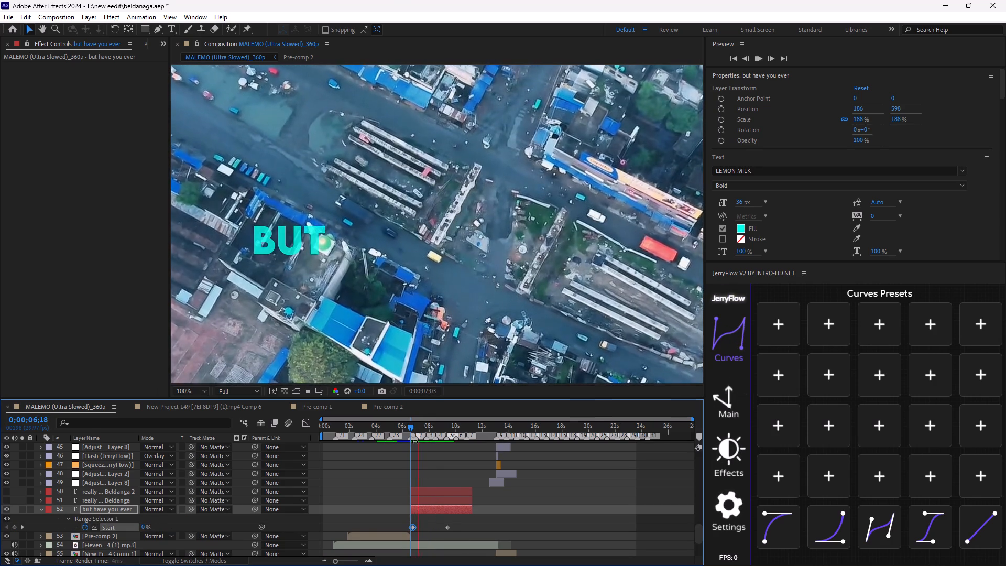
{"action": "key", "text": "space"}
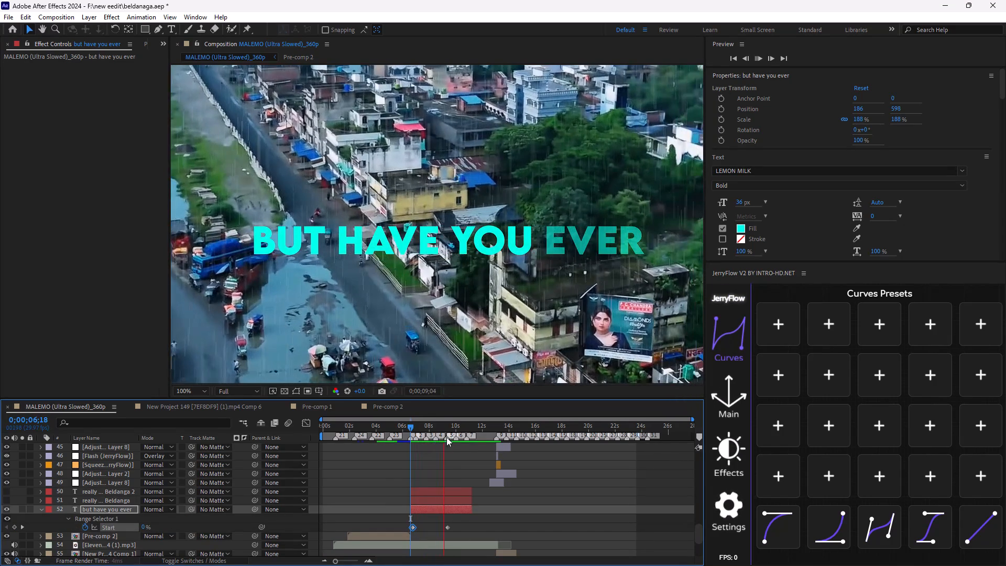
{"action": "left_click_drag", "start_coordinate": [444, 429], "coordinate": [411, 447]}
{"action": "key", "text": "space"}
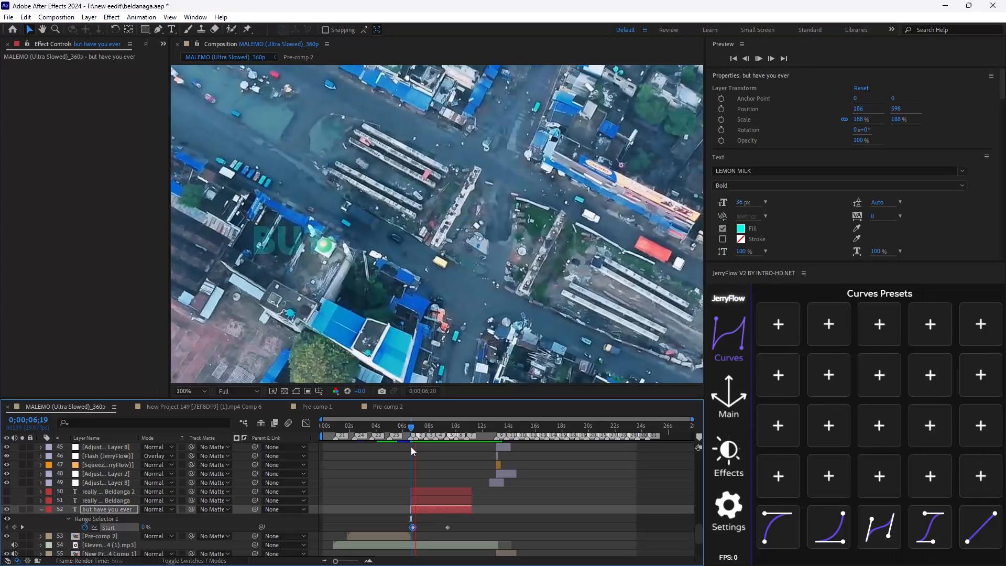
{"action": "key", "text": "space"}
{"action": "left_click_drag", "start_coordinate": [427, 424], "coordinate": [391, 441]}
{"action": "key", "text": "space"}
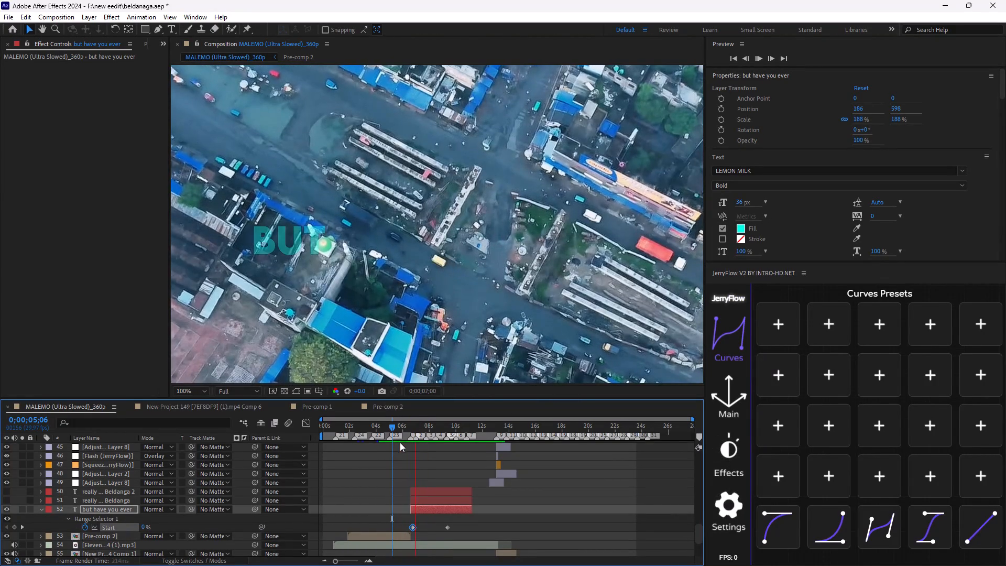
{"action": "key", "text": "space"}
{"action": "key", "text": "space"}
{"action": "key", "text": "space"}
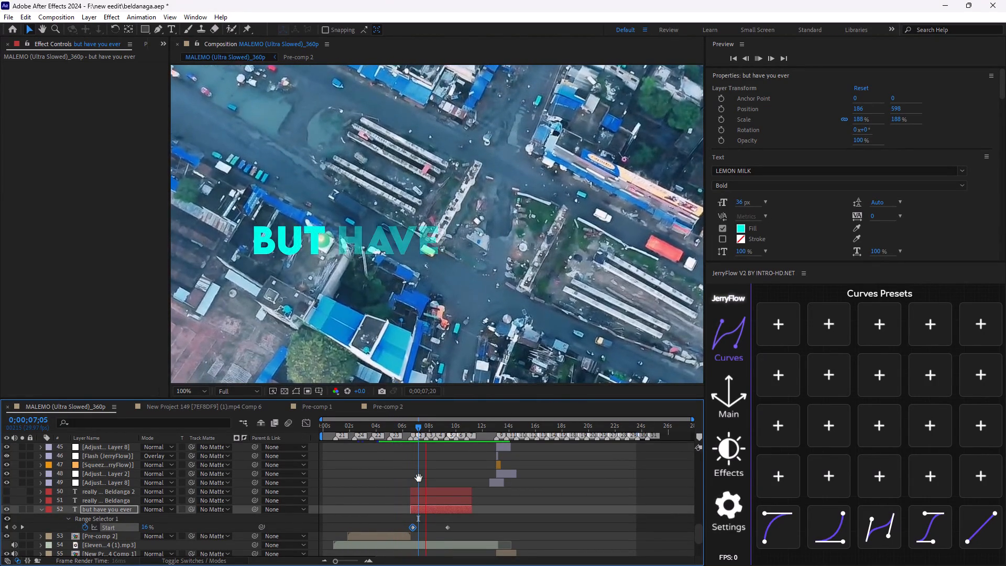
Shift all three caption layers together about half a second earlier and play back the timing from 0;00;05;15.
{"action": "left_click", "coordinate": [420, 500], "text": "ctrl"}
{"action": "left_click", "coordinate": [426, 488], "text": "ctrl"}
{"action": "left_click", "coordinate": [428, 498], "text": "ctrl"}
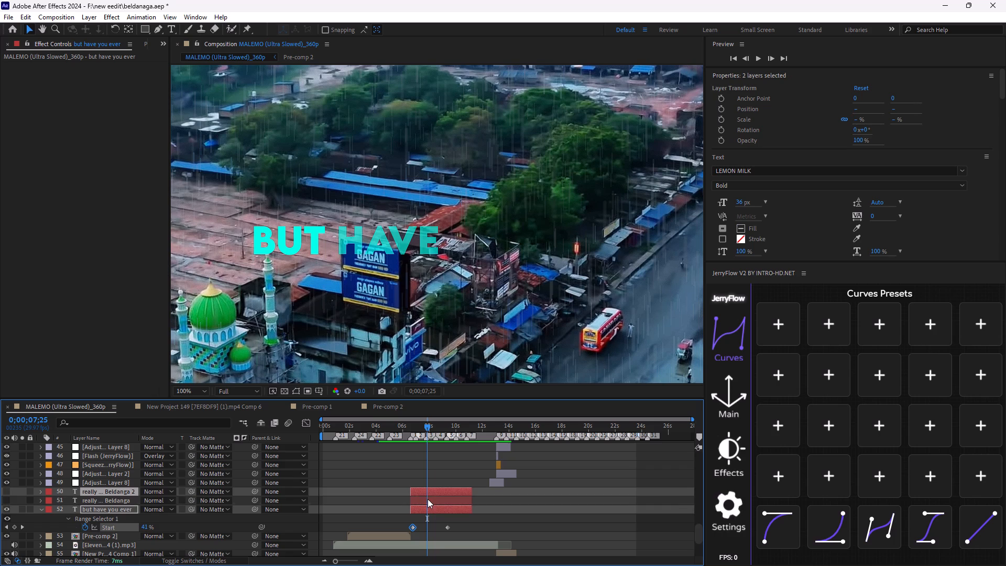
{"action": "left_click", "coordinate": [425, 500], "text": "ctrl"}
{"action": "left_click_drag", "start_coordinate": [425, 499], "coordinate": [419, 500]}
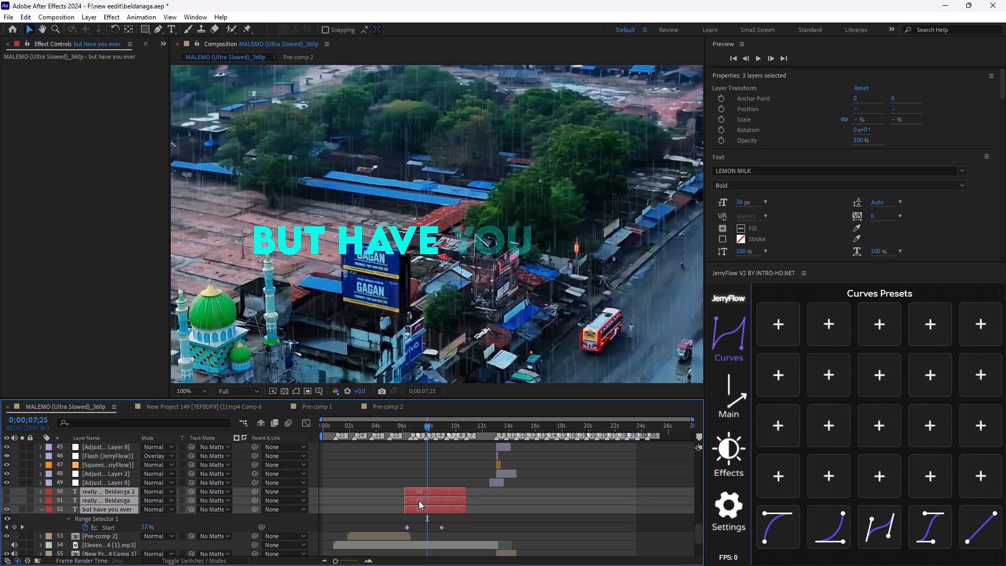
{"action": "left_click_drag", "start_coordinate": [419, 500], "coordinate": [418, 501]}
{"action": "left_click_drag", "start_coordinate": [427, 426], "coordinate": [395, 449]}
{"action": "key", "text": "space"}
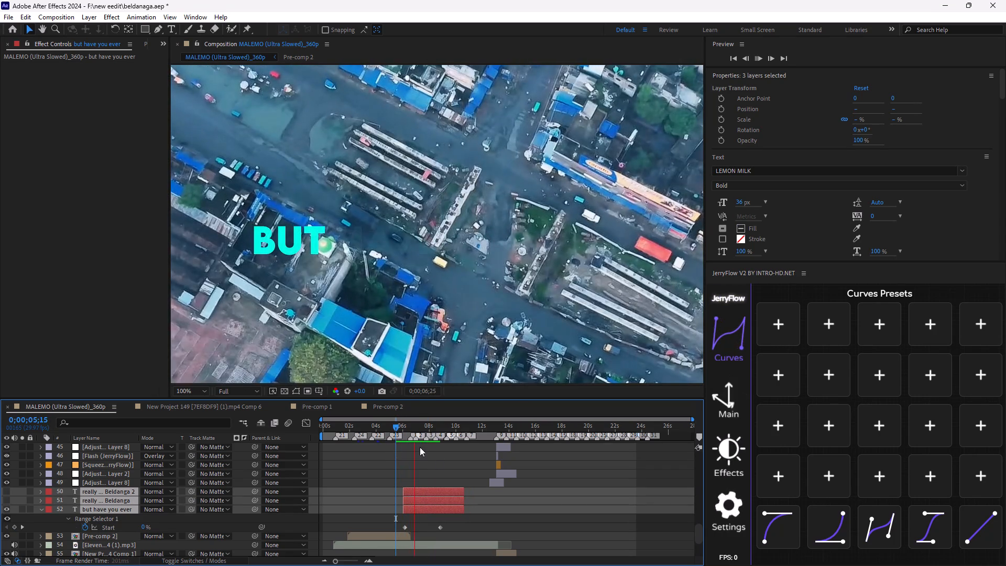
{"action": "key", "text": "space"}
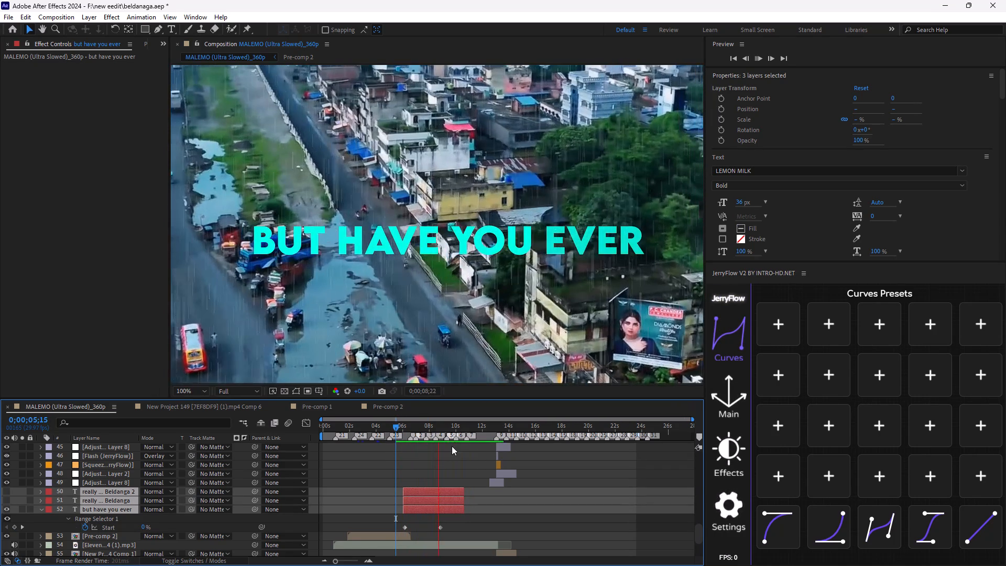
Shorten the word fade by moving the second Start keyframe to about 0;00;07;25 and play it back from 0;00;05;10.
{"action": "left_click_drag", "start_coordinate": [439, 527], "coordinate": [426, 531]}
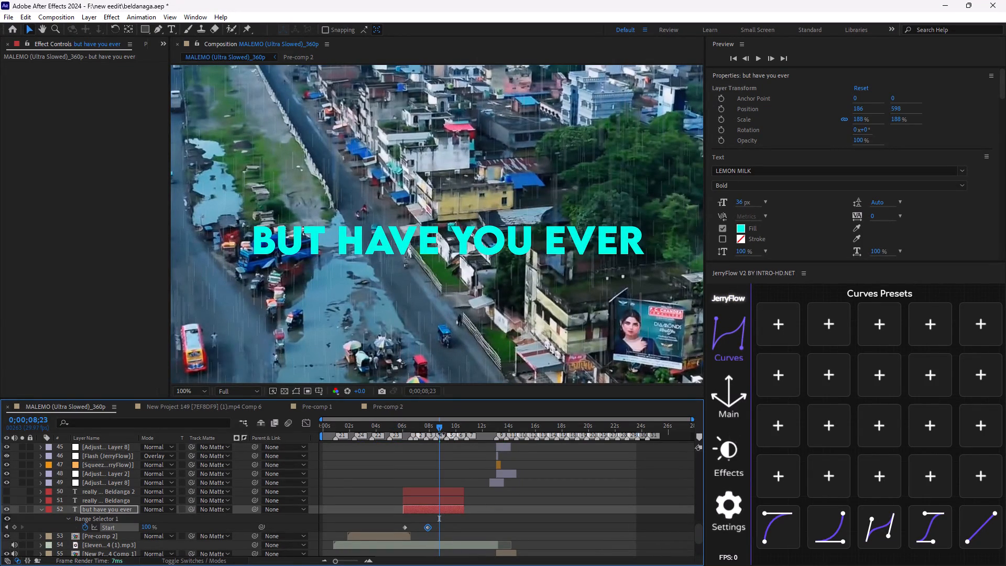
{"action": "left_click_drag", "start_coordinate": [440, 431], "coordinate": [394, 465]}
{"action": "key", "text": "space"}
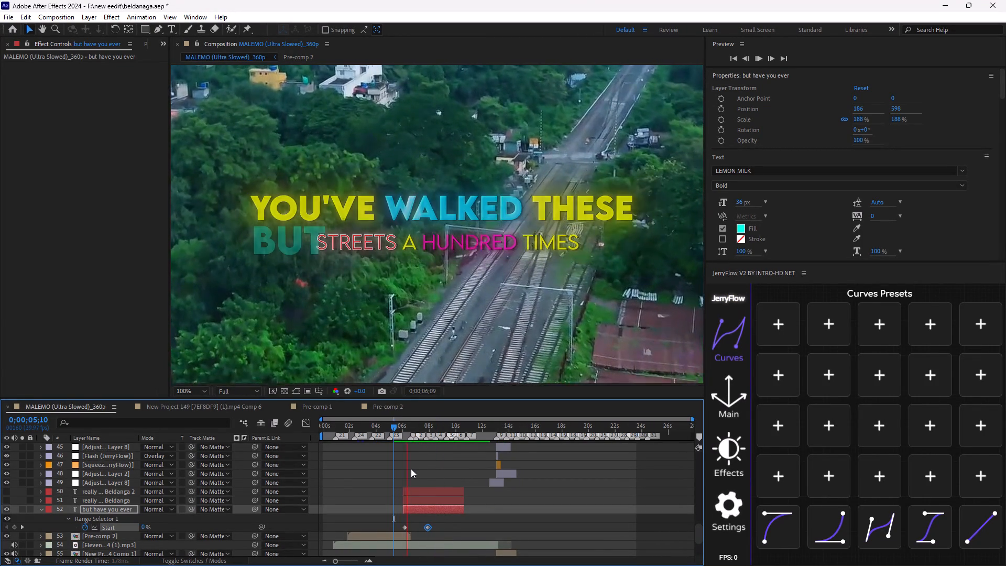
{"action": "key", "text": "space"}
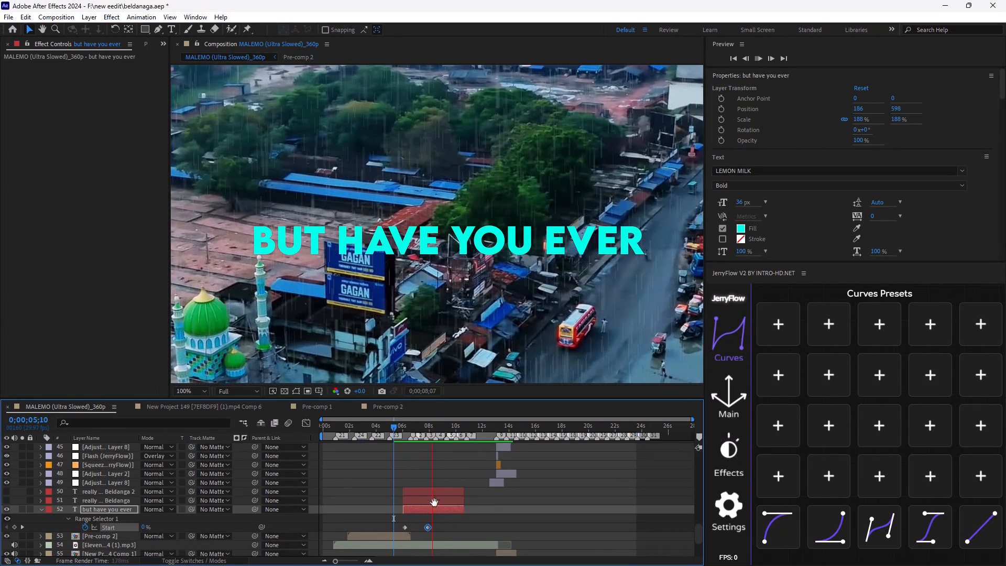
Easy-ease both Start keyframes of "but have you ever" and reshape the speed graph into an early peak with a long slowdown.
{"action": "left_click_drag", "start_coordinate": [444, 519], "coordinate": [401, 533]}
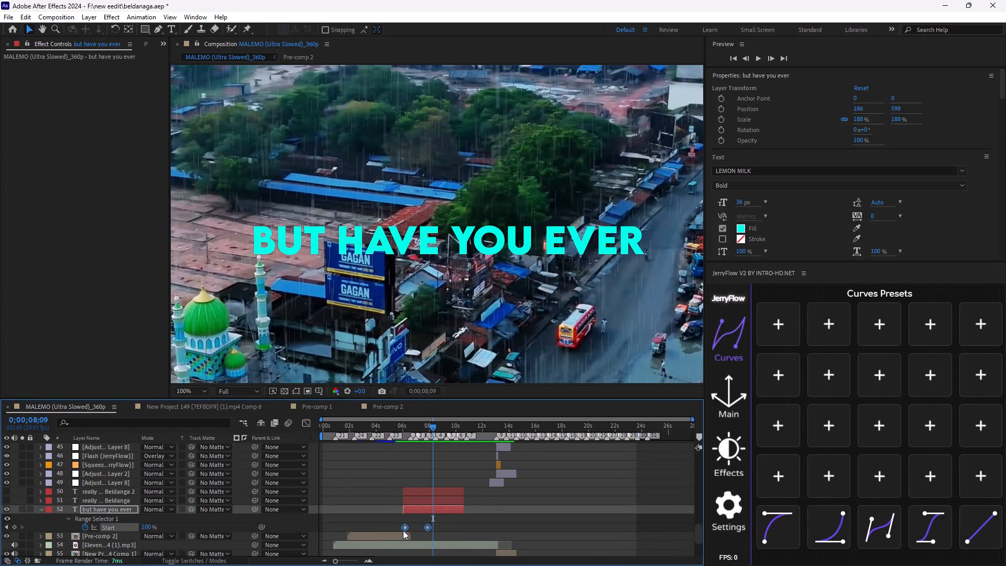
{"action": "key", "text": "F9"}
{"action": "left_click", "coordinate": [311, 423]}
{"action": "left_click_drag", "start_coordinate": [415, 513], "coordinate": [425, 537]}
{"action": "left_click_drag", "start_coordinate": [417, 524], "coordinate": [441, 542]}
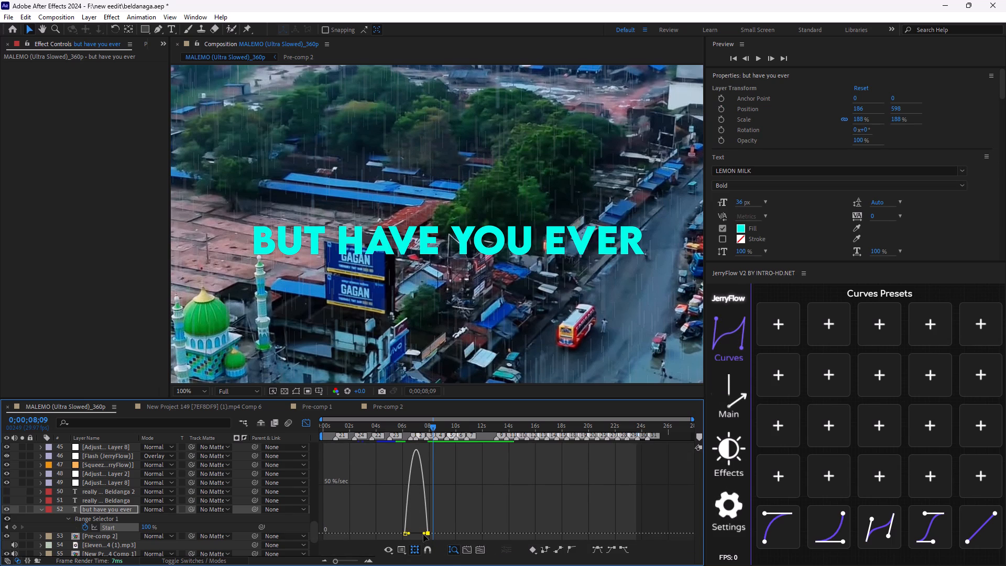
{"action": "left_click", "coordinate": [423, 535]}
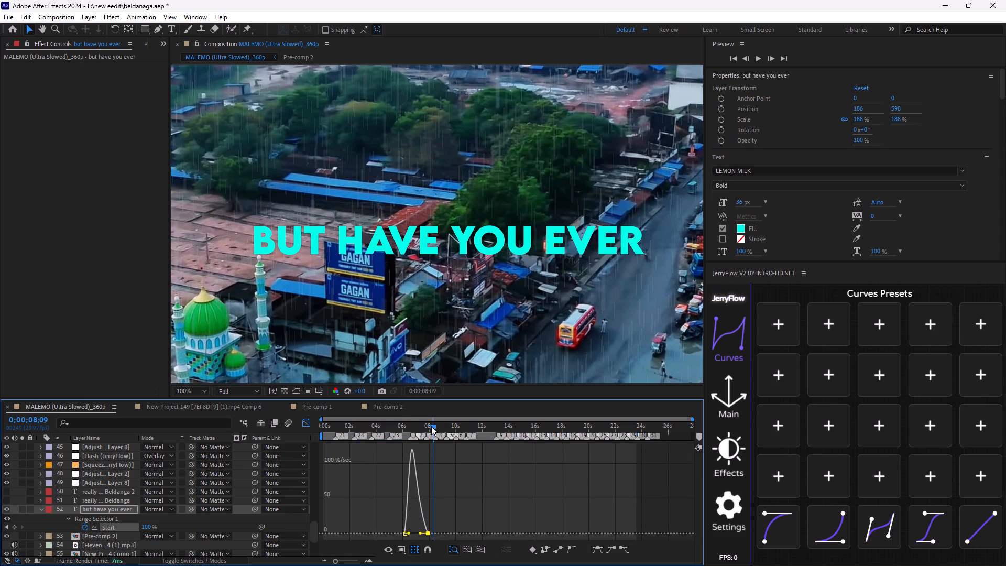
Play back the eased word fade several times, close the speed graph, and reselect the "but have you ever" layer.
{"action": "left_click_drag", "start_coordinate": [431, 426], "coordinate": [400, 443]}
{"action": "key", "text": "space"}
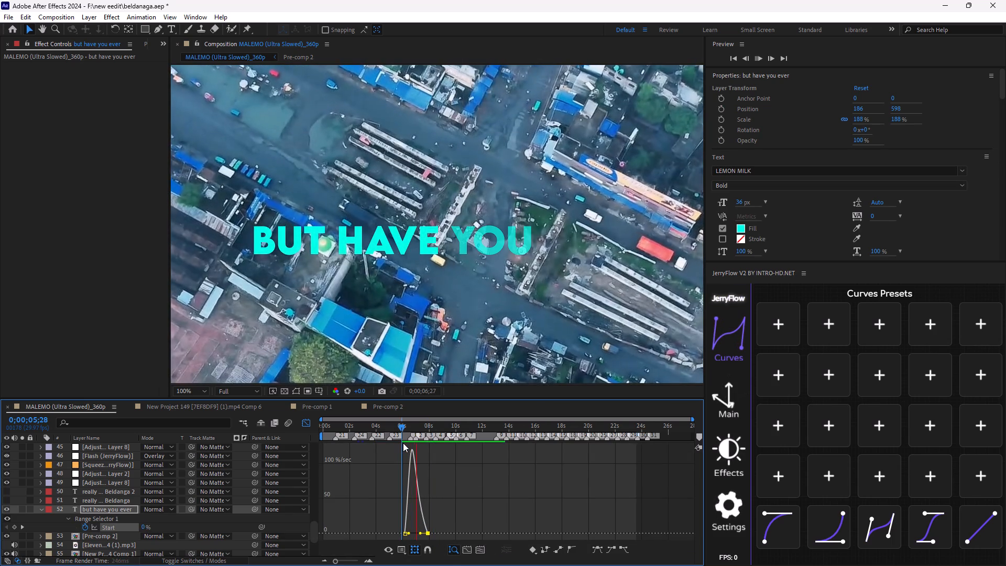
{"action": "key", "text": "space"}
{"action": "left_click_drag", "start_coordinate": [434, 427], "coordinate": [433, 428]}
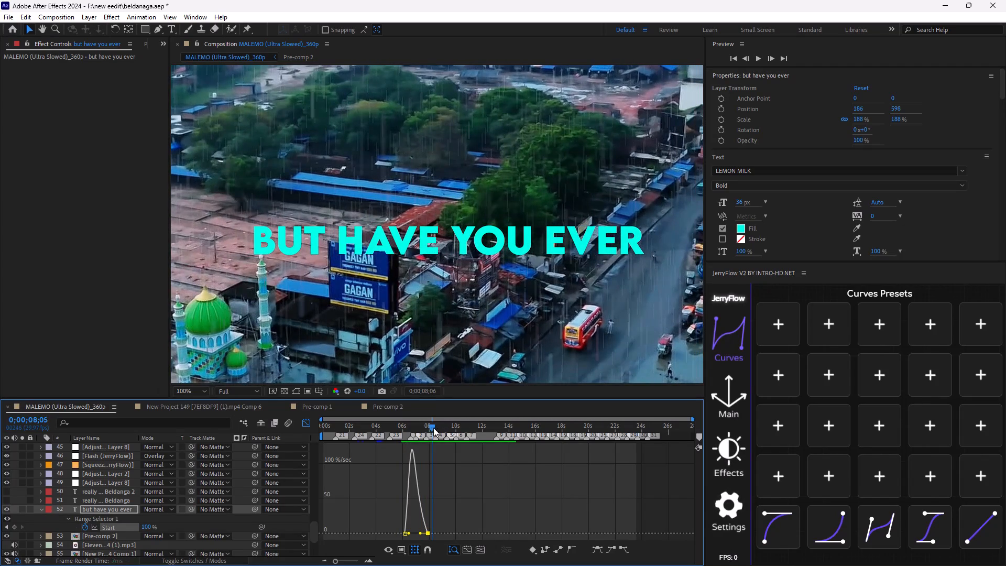
{"action": "left_click_drag", "start_coordinate": [433, 428], "coordinate": [410, 436]}
{"action": "key", "text": "space"}
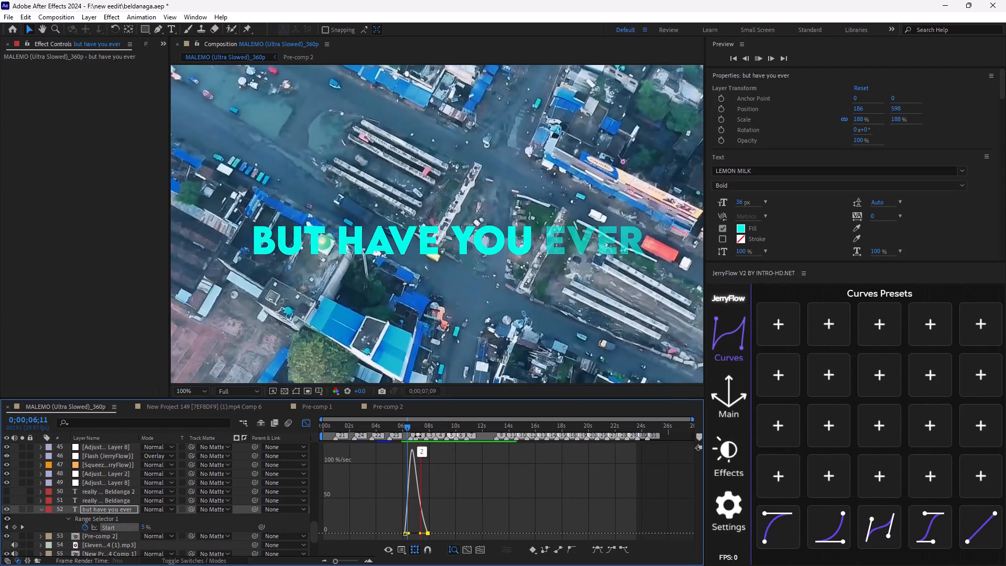
{"action": "key", "text": "space"}
{"action": "left_click", "coordinate": [311, 426]}
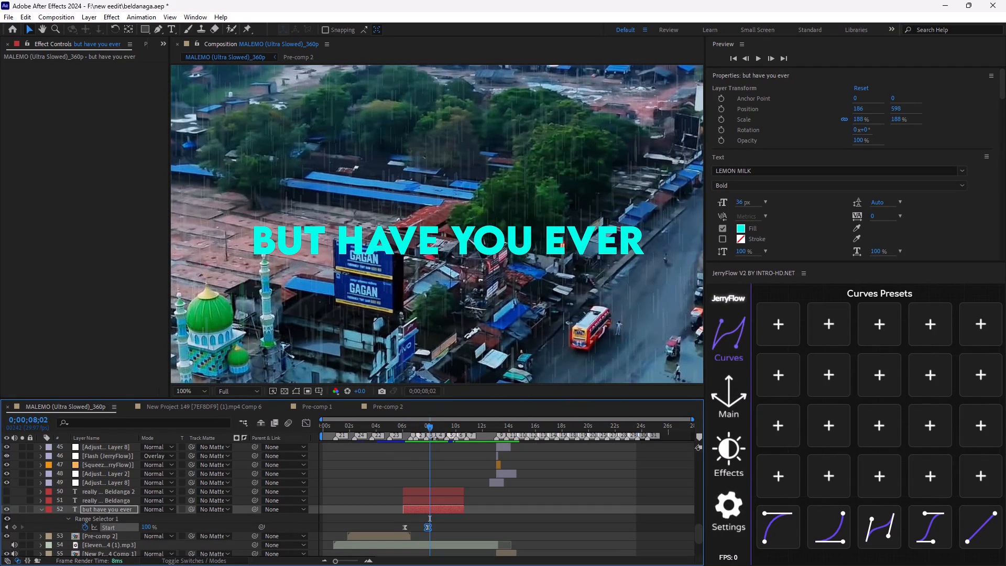
{"action": "left_click_drag", "start_coordinate": [430, 429], "coordinate": [405, 447]}
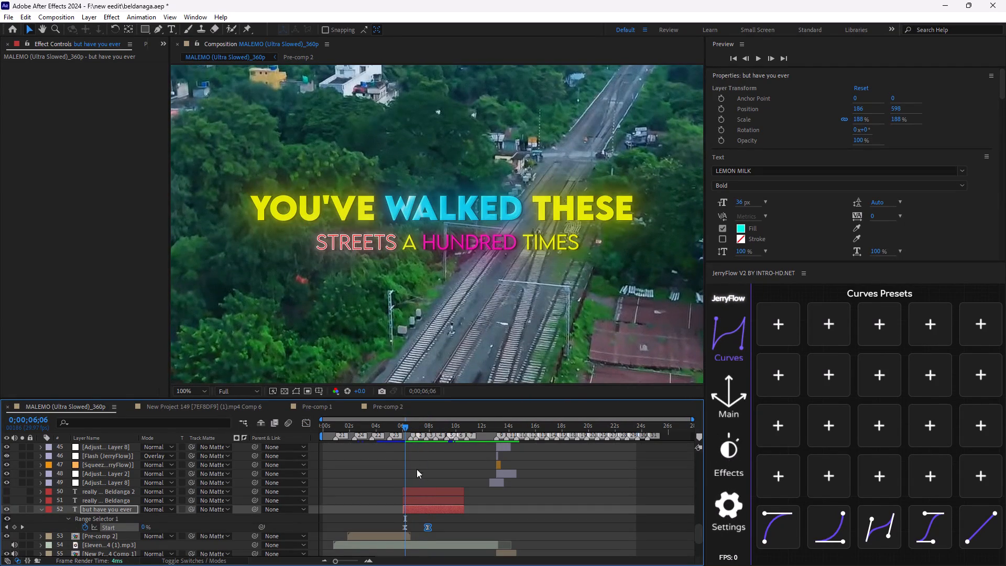
{"action": "key", "text": "space"}
{"action": "left_click", "coordinate": [457, 527]}
{"action": "key", "text": "space"}
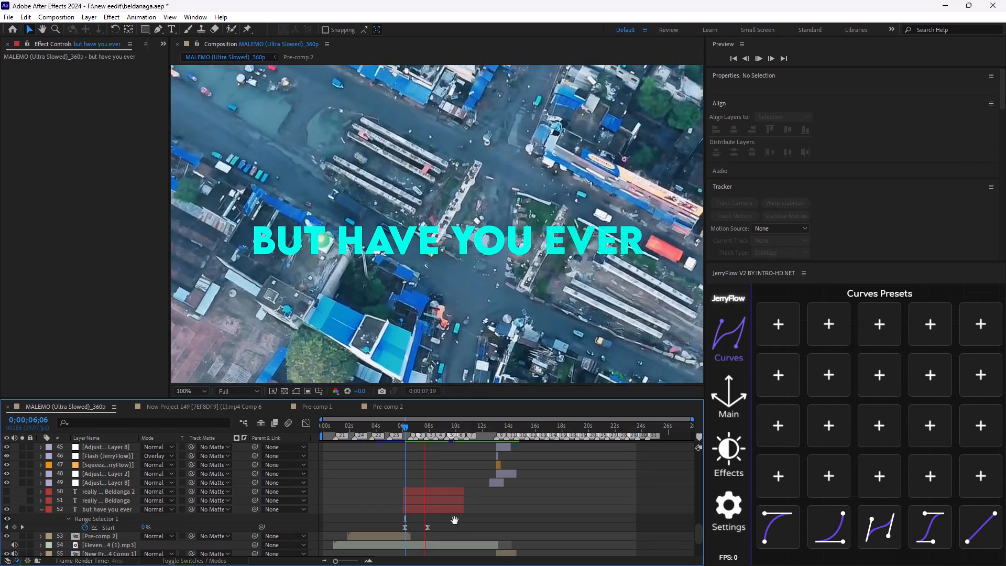
{"action": "left_click", "coordinate": [440, 509]}
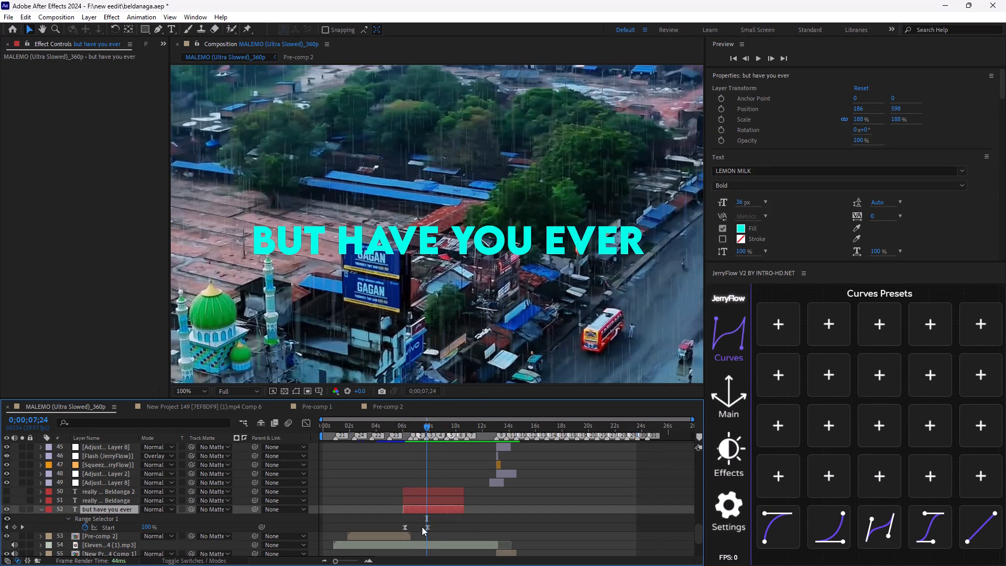
Play back the eased word fade of "but have you ever", starting again from 0;00;05;24.
{"action": "key", "text": "space"}
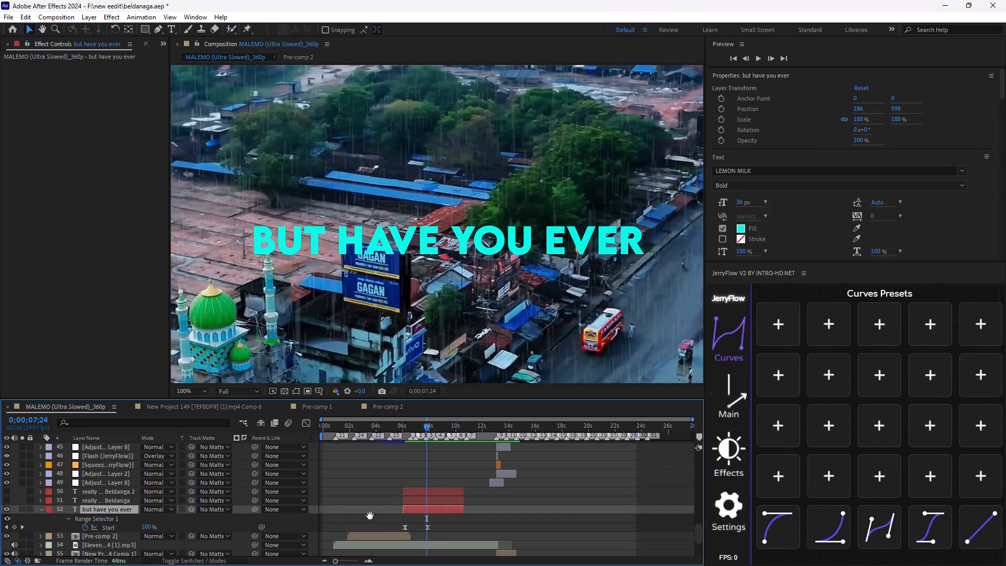
{"action": "key", "text": "space"}
{"action": "key", "text": "space"}
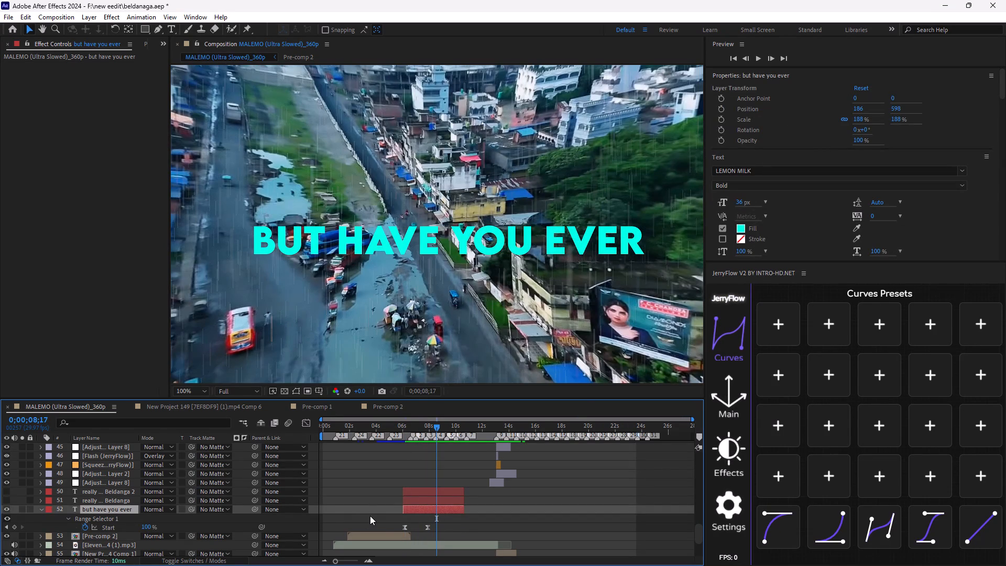
{"action": "key", "text": "space"}
{"action": "left_click_drag", "start_coordinate": [443, 426], "coordinate": [402, 445]}
{"action": "key", "text": "space"}
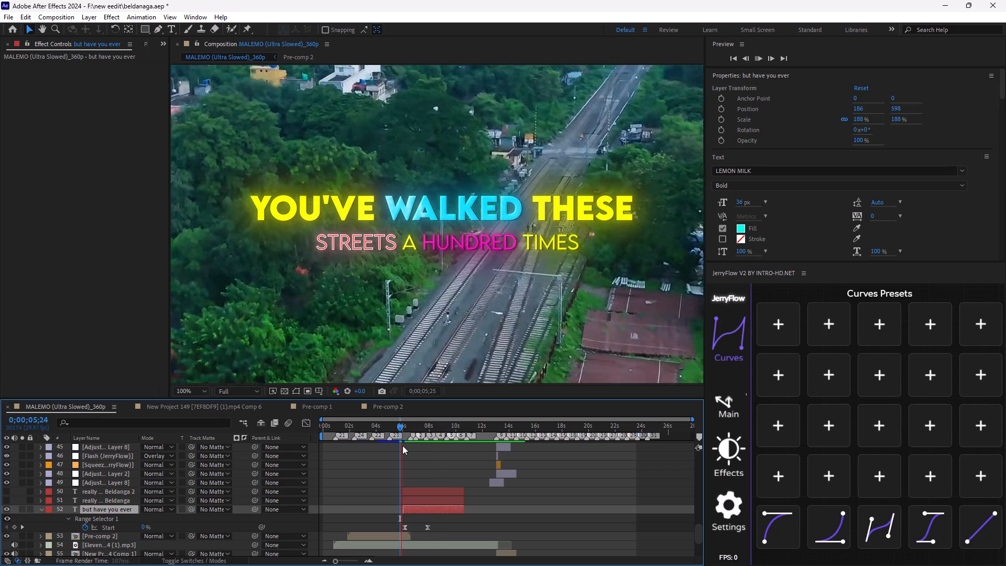
{"action": "key", "text": "space"}
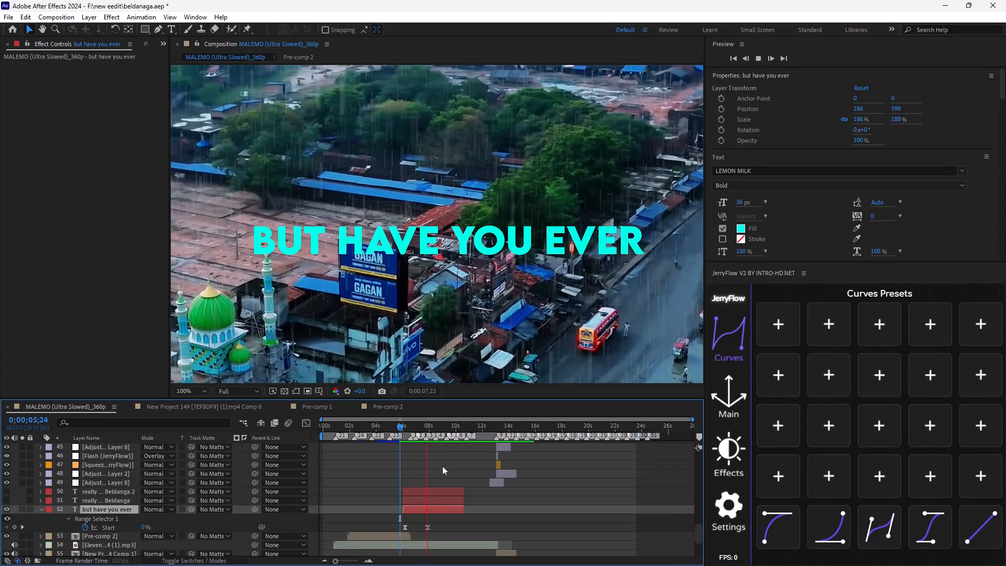
Make the "really seen Beldanga 2" layer visible, apply the Fade Up Words preset to it at 0;00;07;27 and reveal its keyframes.
{"action": "left_click", "coordinate": [438, 500]}
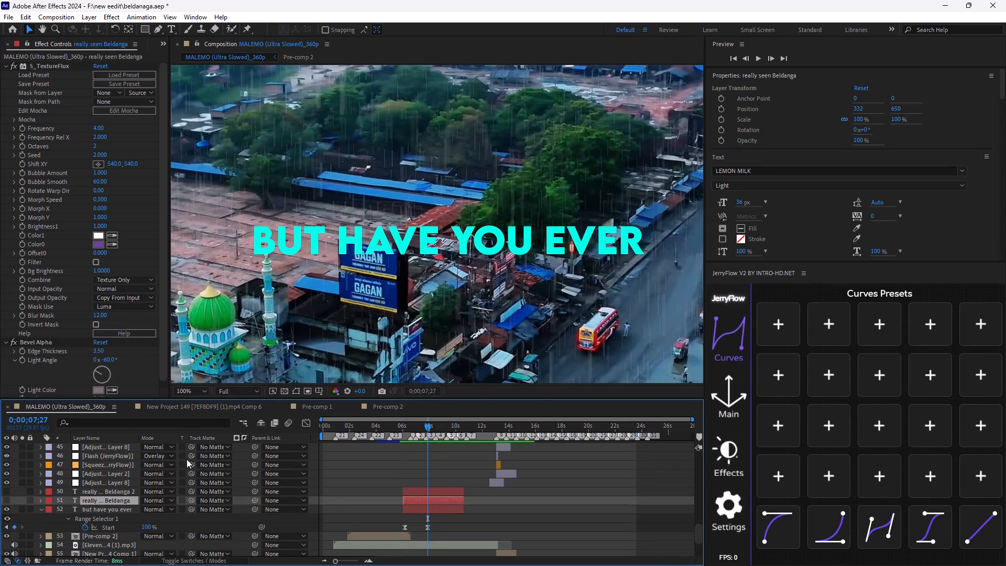
{"action": "left_click", "coordinate": [410, 494]}
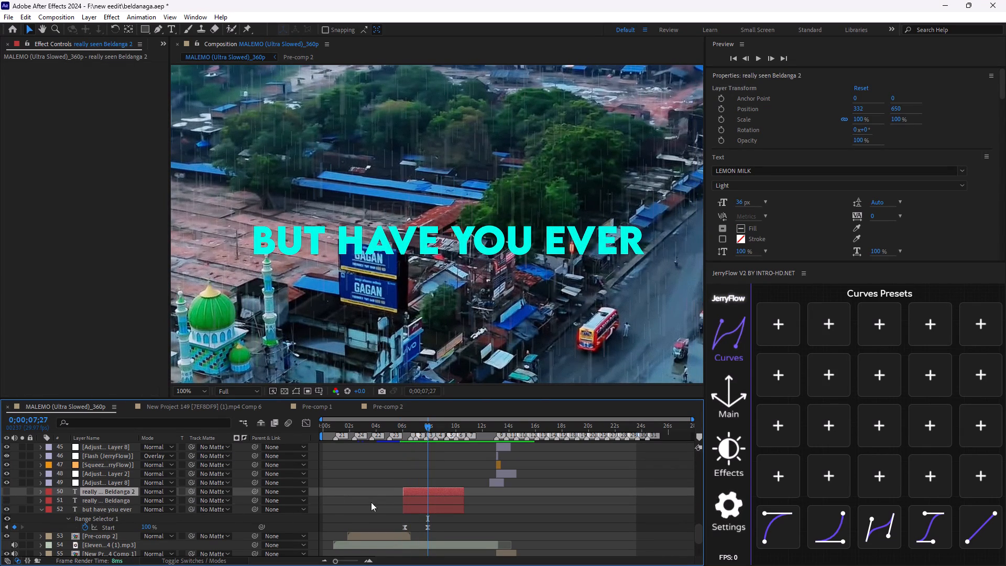
{"action": "left_click", "coordinate": [6, 492]}
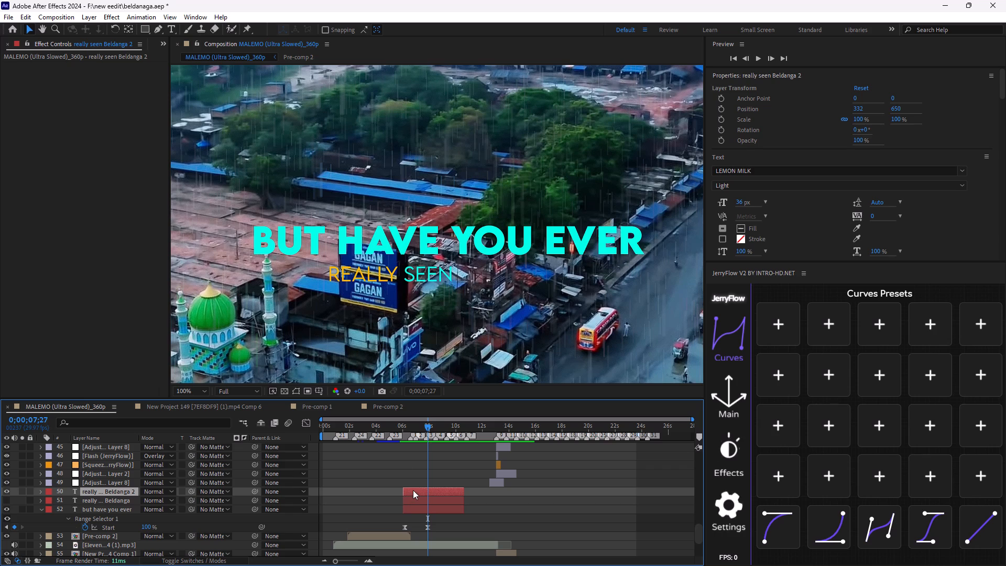
{"action": "key", "text": "ctrl+space"}
{"action": "key", "text": "space"}
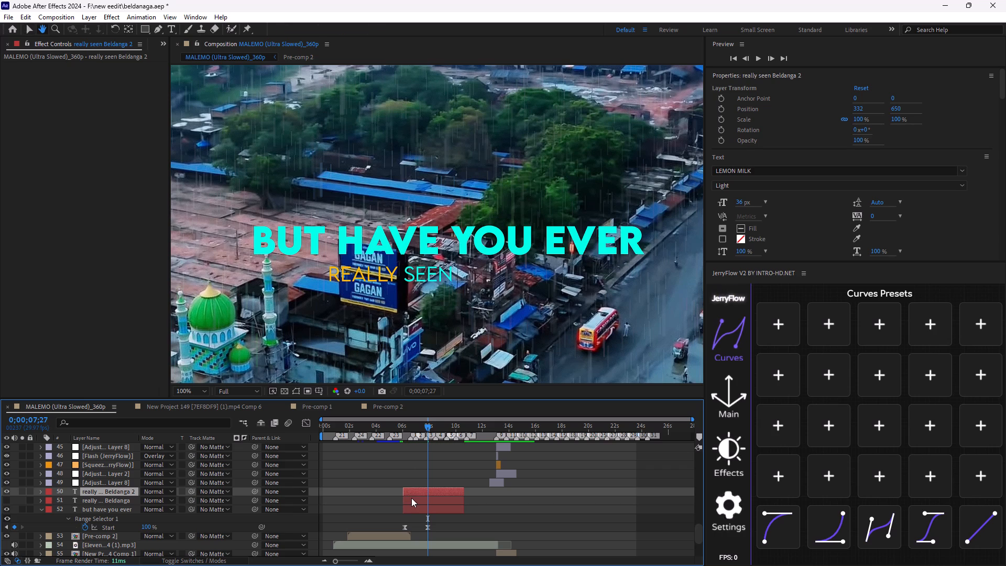
{"action": "key", "text": "ctrl+space"}
{"action": "type", "text": "fade up"}
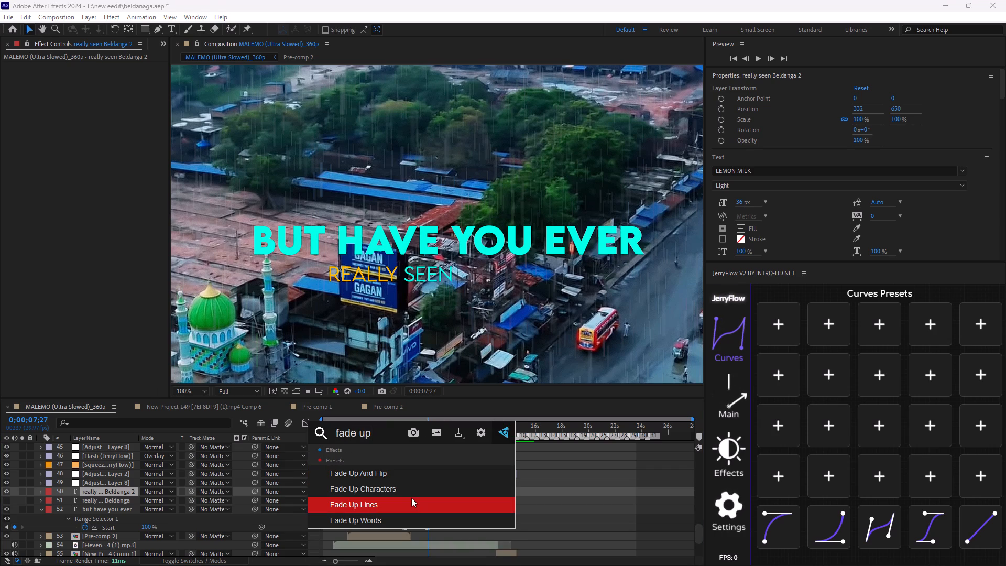
{"action": "left_click", "coordinate": [417, 516]}
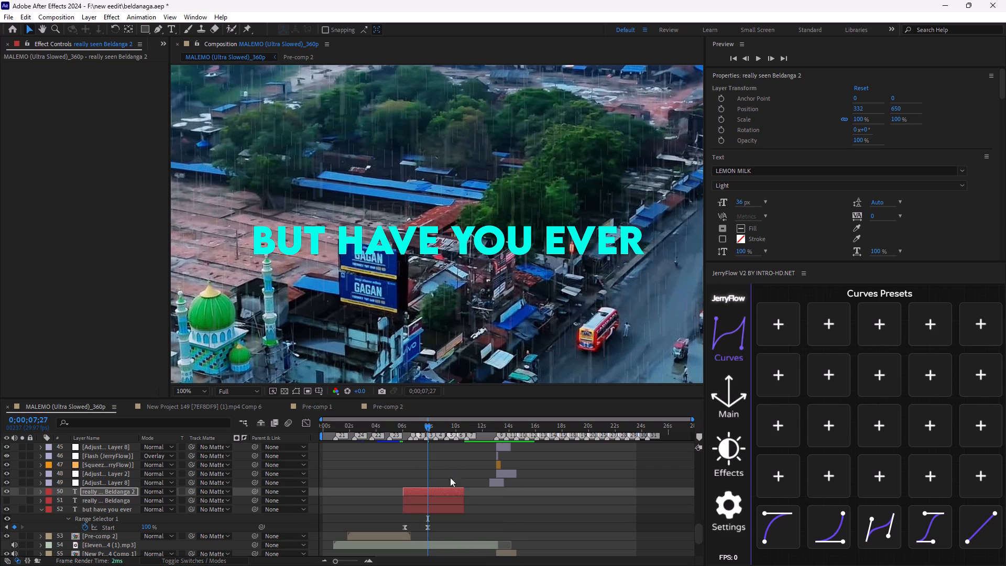
{"action": "key", "text": "u"}
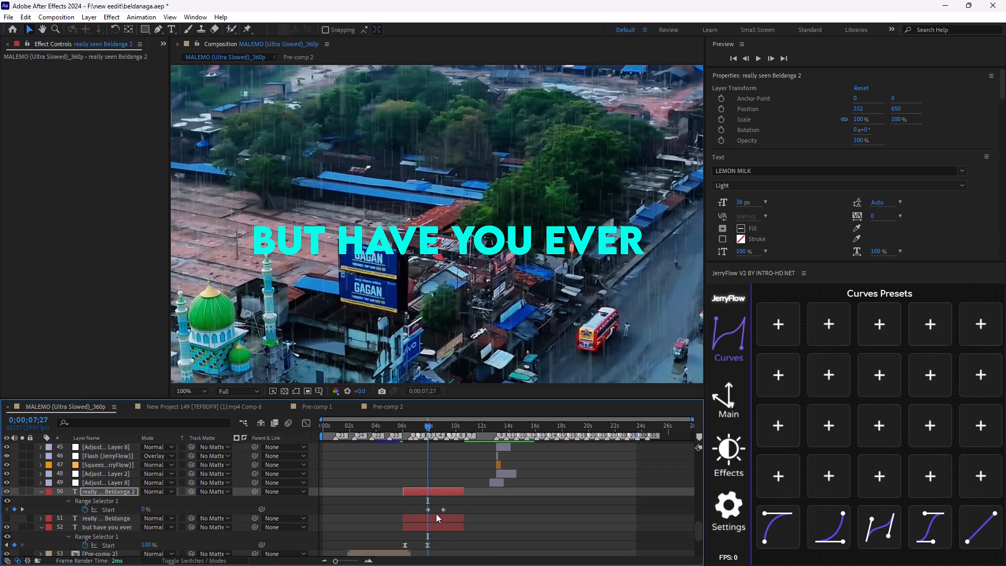
Move the first Start keyframe of "really seen Beldanga 2" earlier to about 0;00;07;10 and play back from 0;00;06;08.
{"action": "left_click_drag", "start_coordinate": [428, 509], "coordinate": [420, 525]}
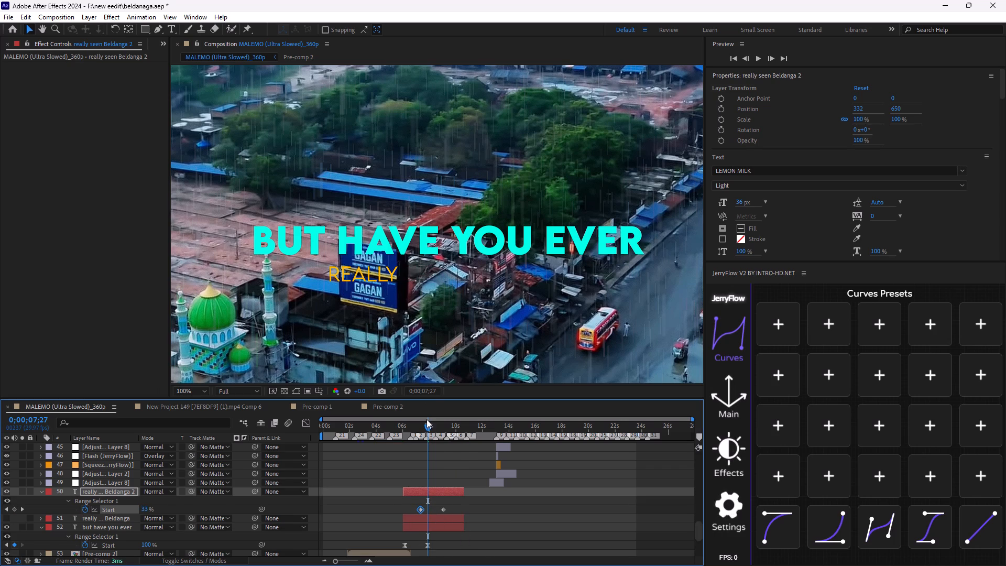
{"action": "left_click_drag", "start_coordinate": [425, 426], "coordinate": [403, 440]}
{"action": "key", "text": "space"}
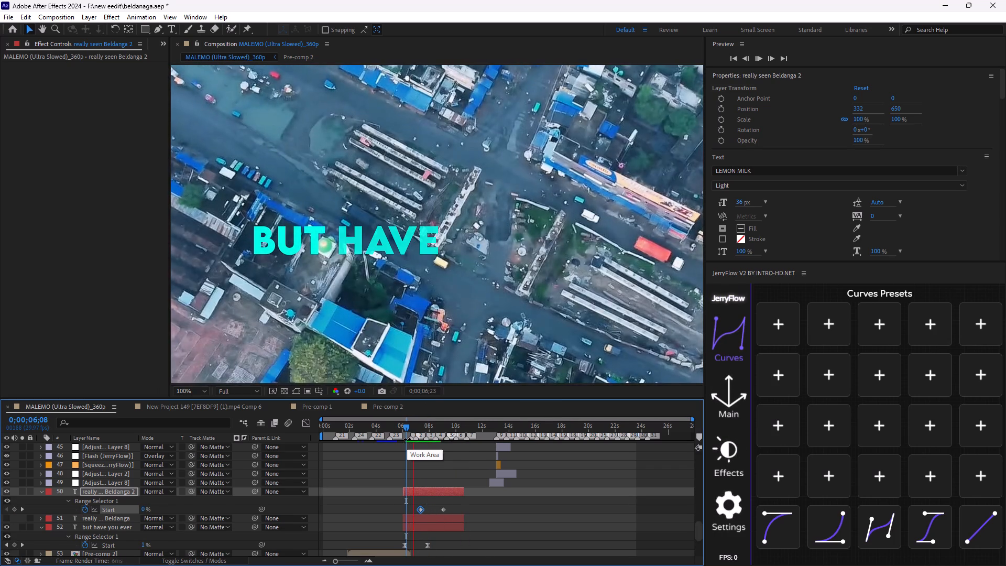
{"action": "key", "text": "space"}
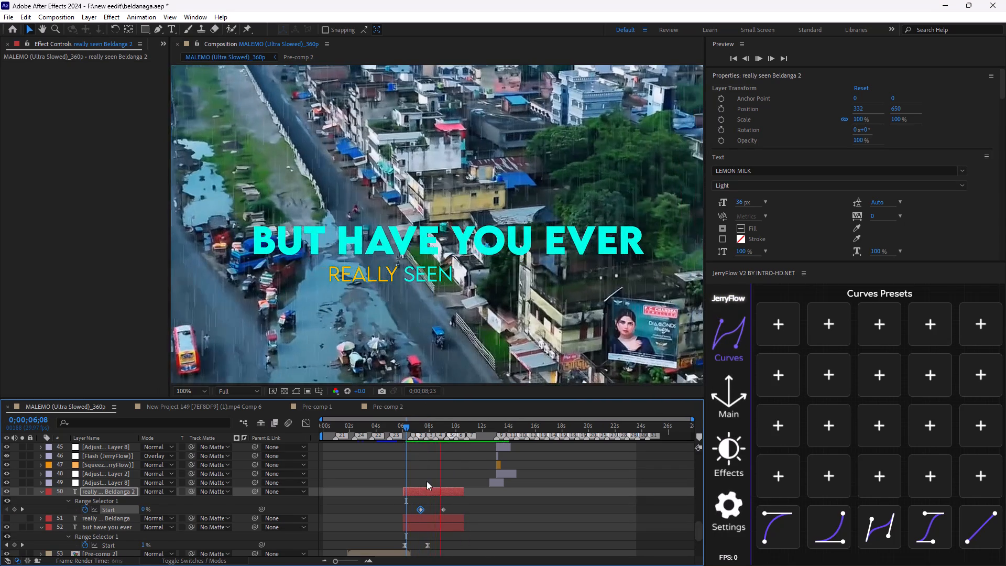
Add a Start keyframe of 30% at 0;00;08;05 on "really seen Beldanga 2" and play it back.
{"action": "left_click_drag", "start_coordinate": [442, 430], "coordinate": [433, 435]}
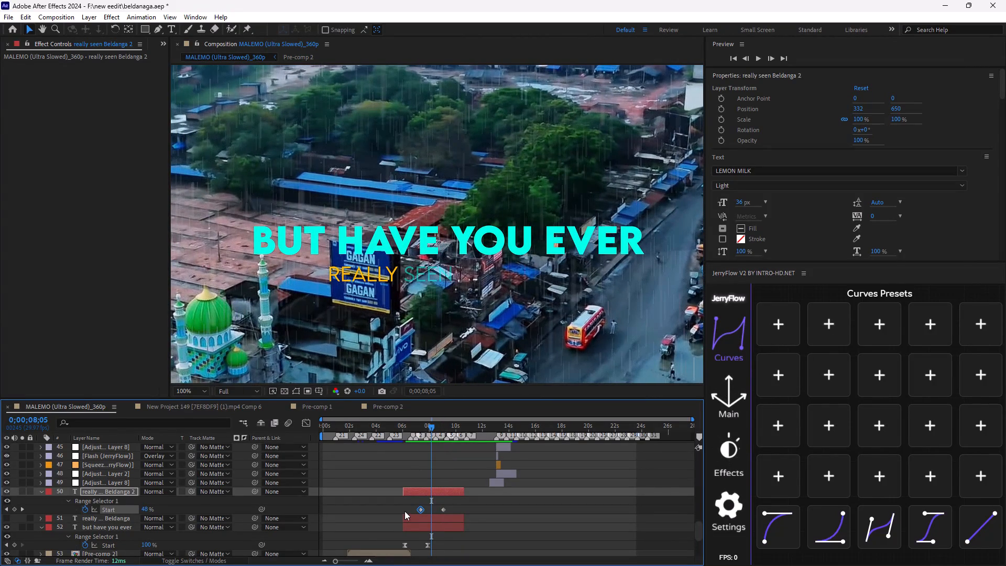
{"action": "left_click", "coordinate": [13, 507]}
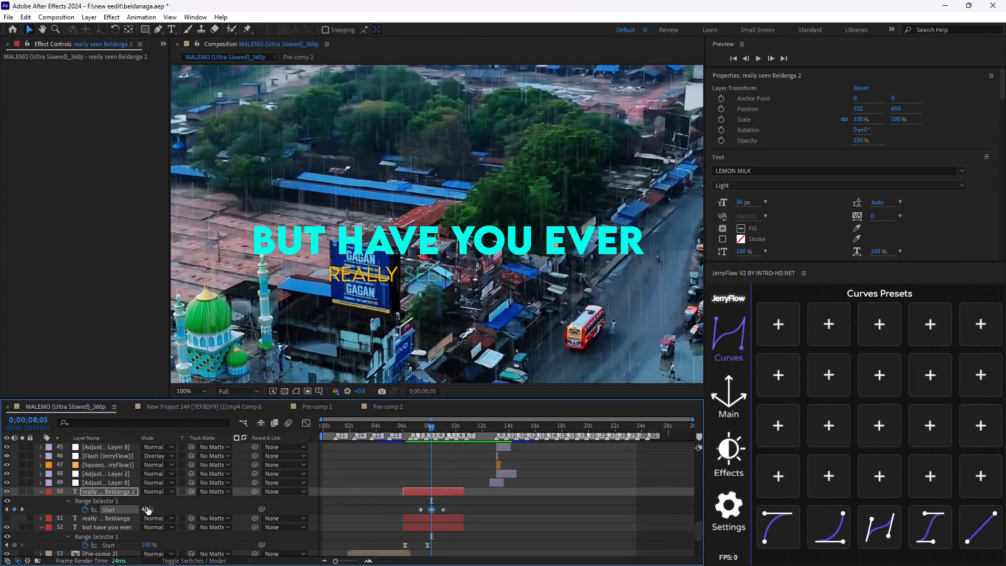
{"action": "left_click_drag", "start_coordinate": [147, 507], "coordinate": [139, 509]}
{"action": "key", "text": "space"}
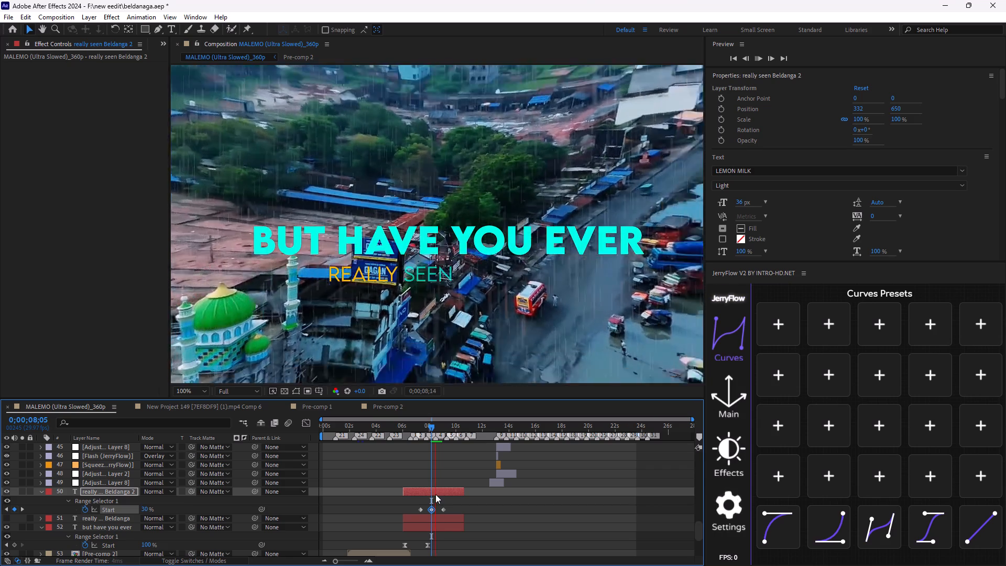
{"action": "key", "text": "space"}
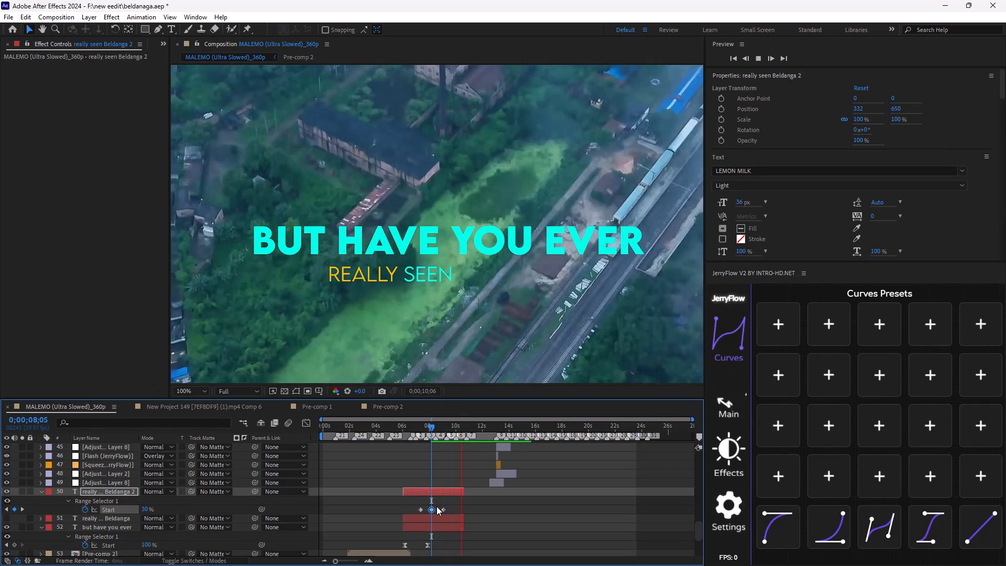
Move the last Start keyframe of "really seen Beldanga 2" to about 0;00;09;23, play back from 0;00;08;07 and scrub through the fade.
{"action": "left_click_drag", "start_coordinate": [442, 509], "coordinate": [451, 514]}
{"action": "left_click_drag", "start_coordinate": [460, 425], "coordinate": [434, 444]}
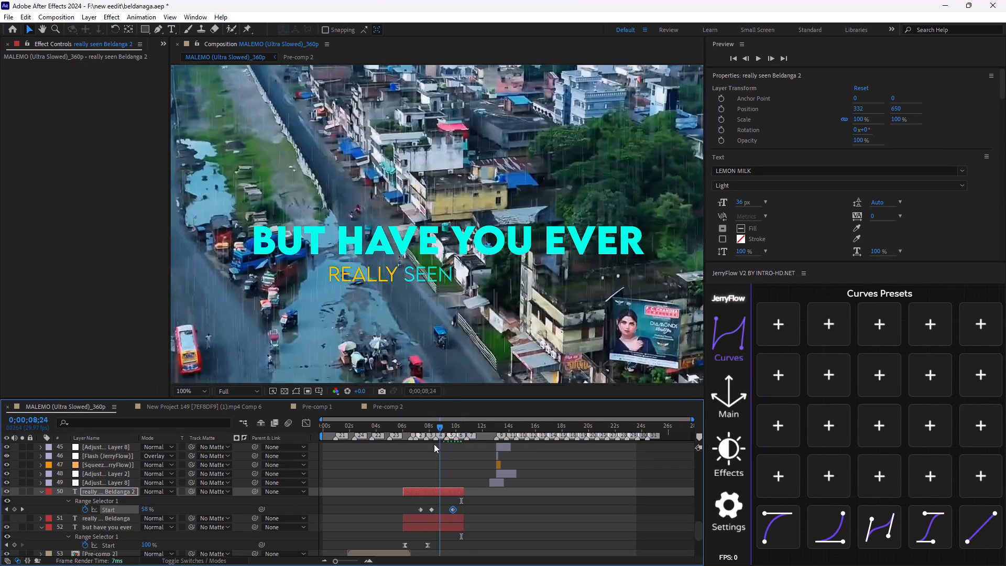
{"action": "left_click_drag", "start_coordinate": [434, 444], "coordinate": [431, 444]}
{"action": "key", "text": "space"}
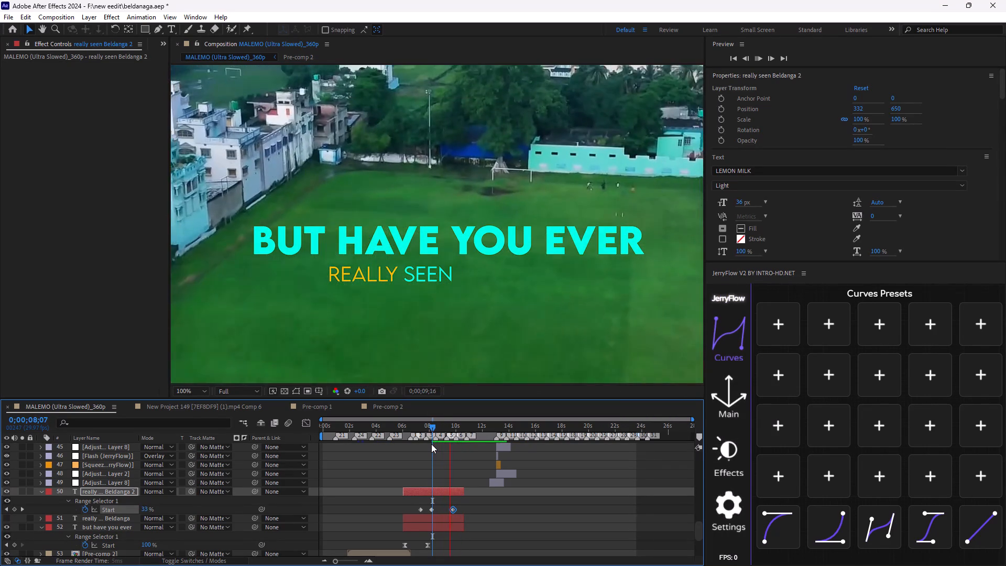
{"action": "key", "text": "space"}
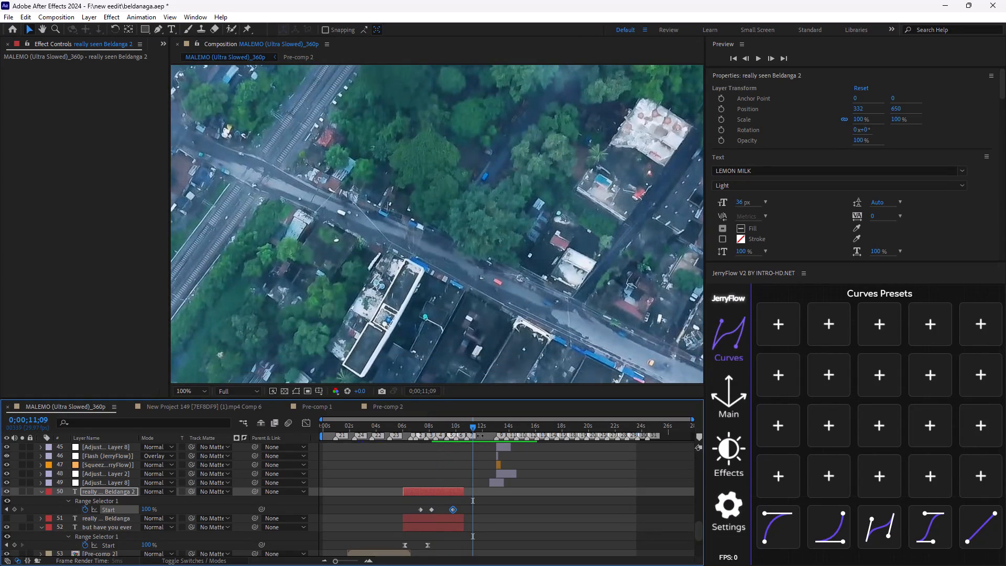
{"action": "left_click_drag", "start_coordinate": [474, 426], "coordinate": [450, 458]}
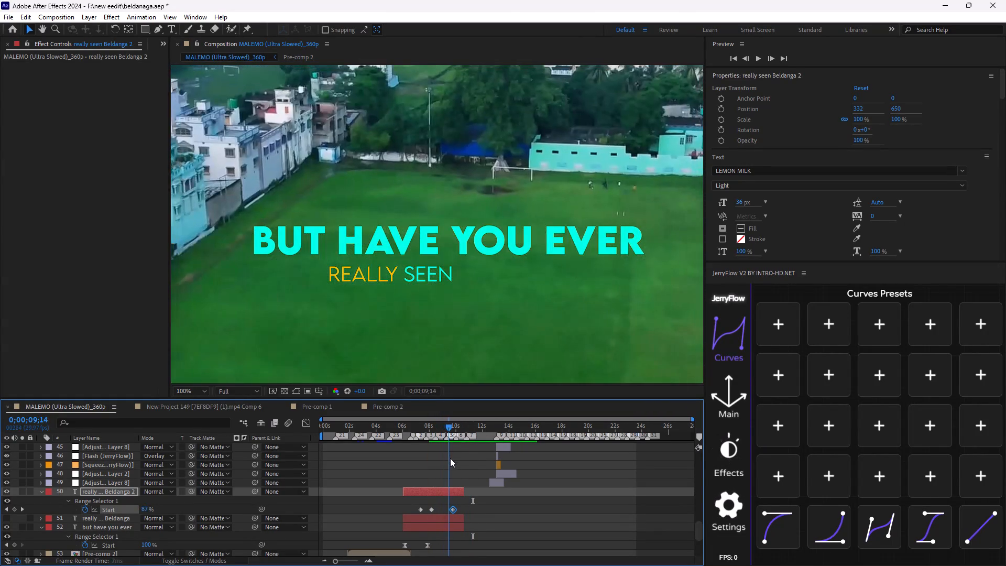
{"action": "left_click_drag", "start_coordinate": [450, 458], "coordinate": [446, 462]}
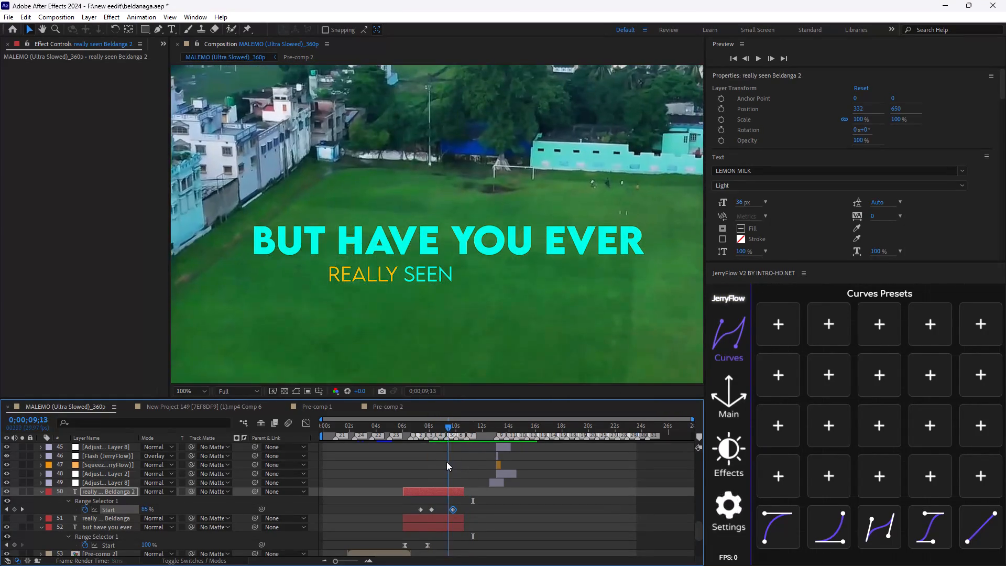
{"action": "left_click_drag", "start_coordinate": [446, 462], "coordinate": [443, 463]}
Copy the three Start keyframes of "really seen Beldanga 2" onto the "really seen Beldanga" layer and align them with the originals in time.
{"action": "left_click_drag", "start_coordinate": [462, 508], "coordinate": [390, 517]}
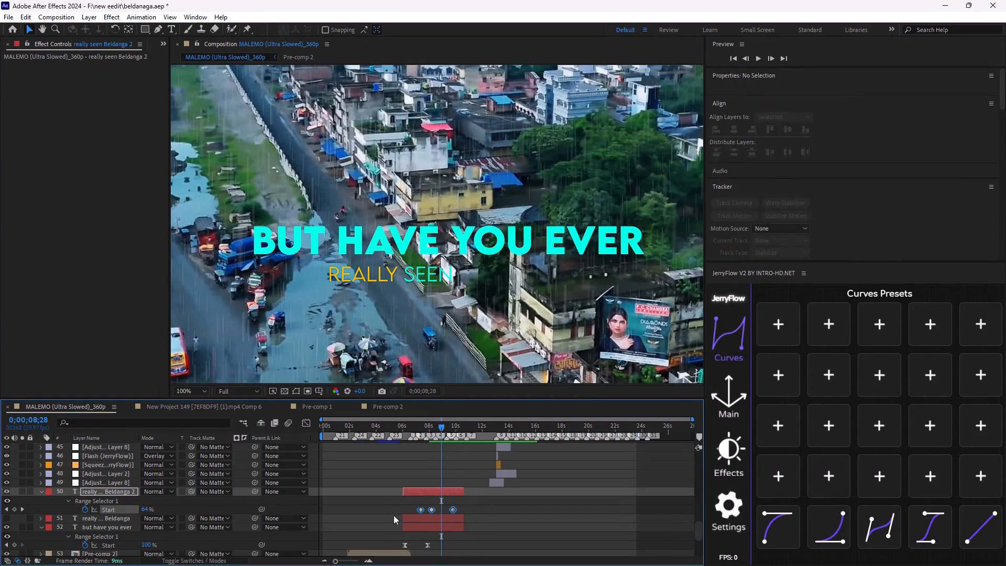
{"action": "key", "text": "ctrl+c"}
{"action": "left_click", "coordinate": [442, 518]}
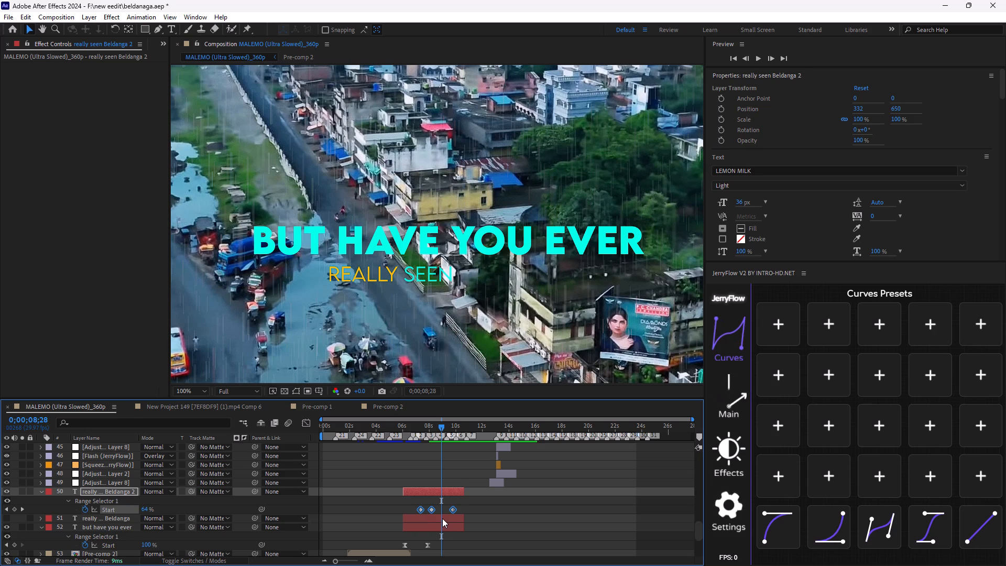
{"action": "key", "text": "ctrl+v"}
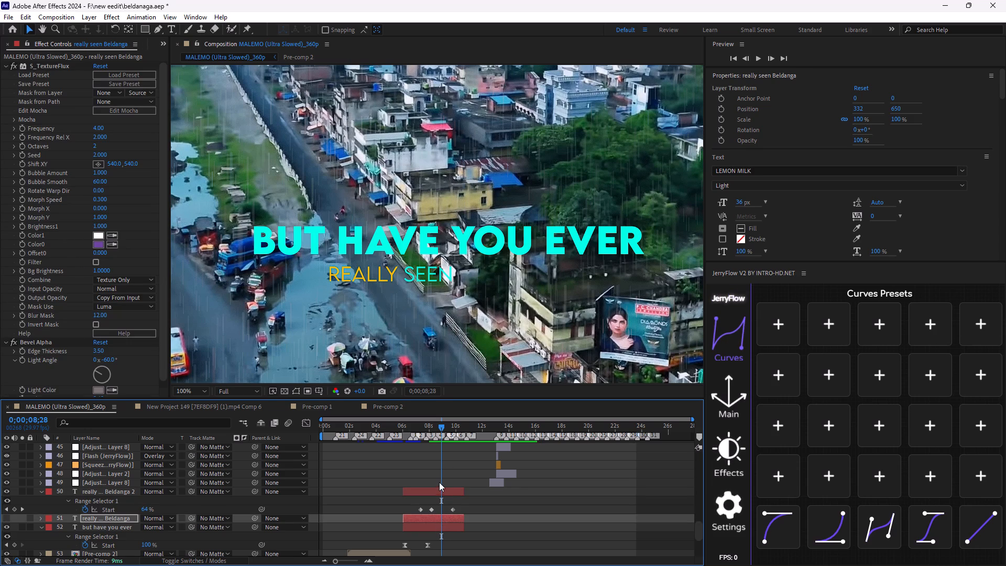
{"action": "key", "text": "u"}
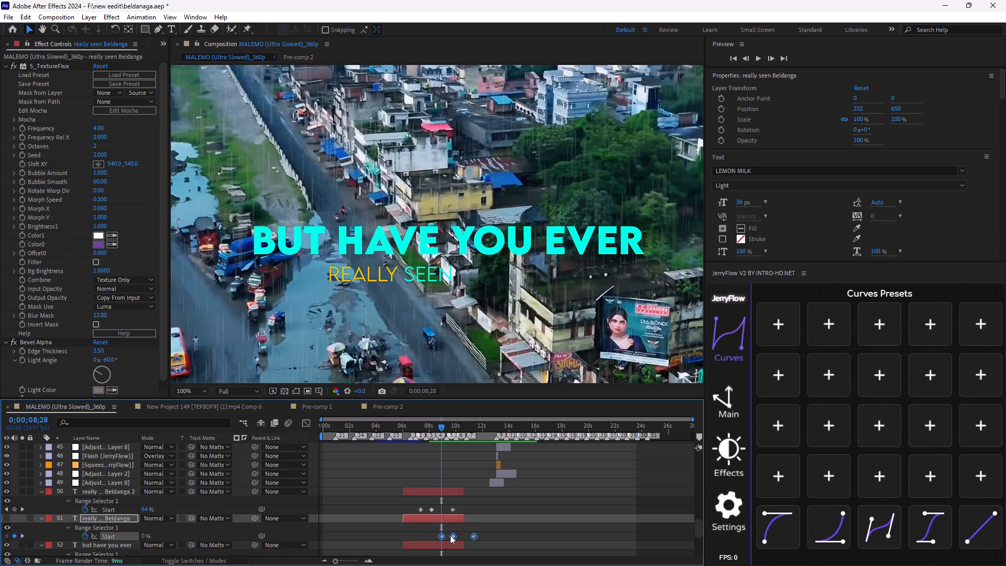
{"action": "left_click_drag", "start_coordinate": [451, 535], "coordinate": [432, 537]}
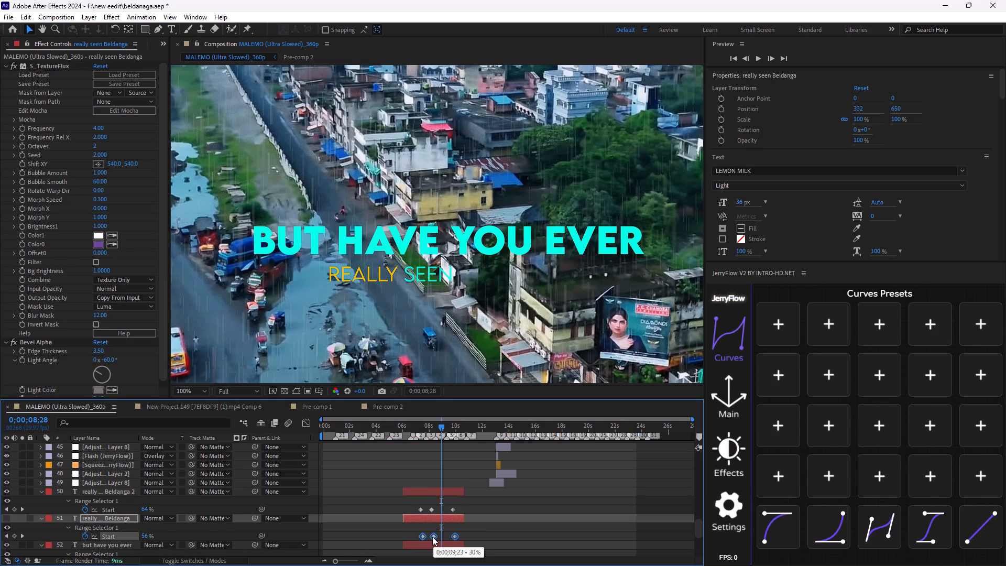
{"action": "left_click_drag", "start_coordinate": [432, 537], "coordinate": [432, 537]}
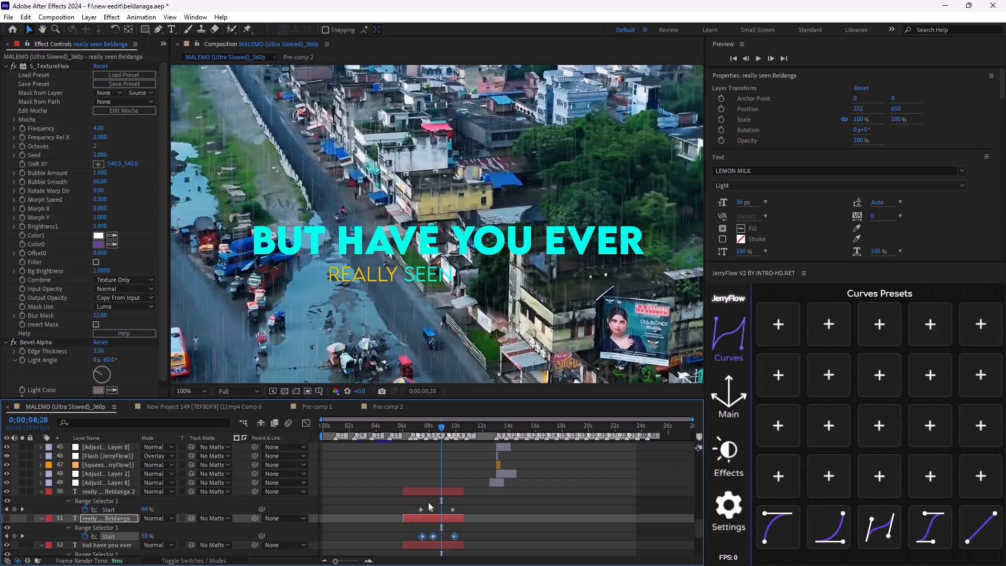
{"action": "left_click_drag", "start_coordinate": [338, 560], "coordinate": [349, 561]}
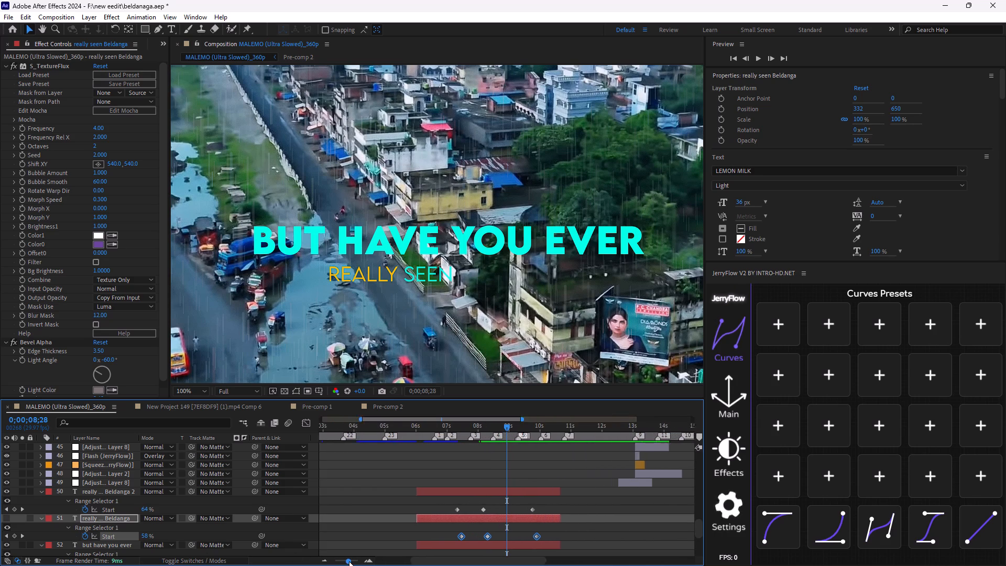
{"action": "left_click_drag", "start_coordinate": [349, 561], "coordinate": [353, 562]}
{"action": "left_click_drag", "start_coordinate": [471, 534], "coordinate": [465, 536]}
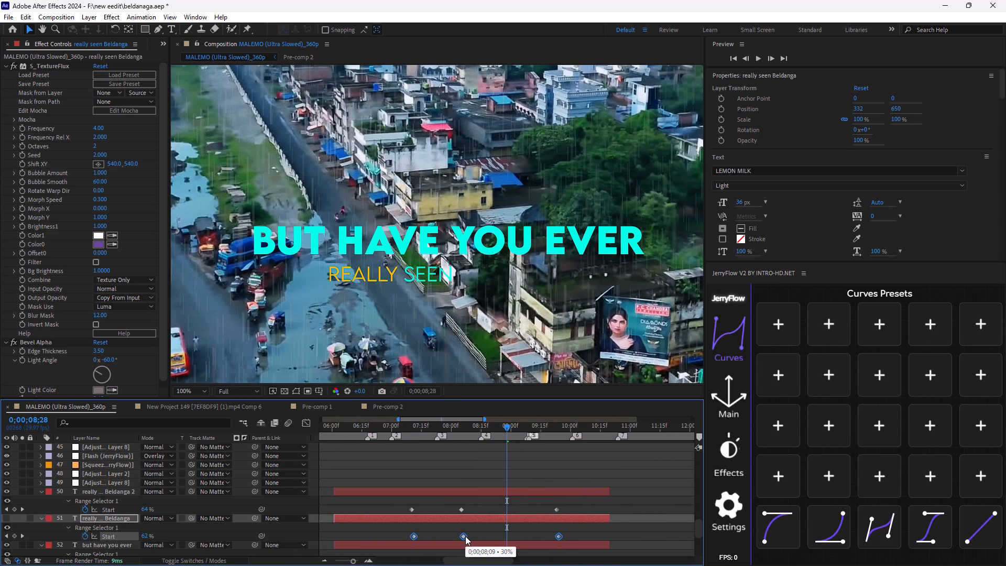
{"action": "left_click_drag", "start_coordinate": [465, 536], "coordinate": [462, 536]}
Make the "really seen Beldanga" layer visible and play back the second caption line from 0;00;08;04.
{"action": "key", "text": "space"}
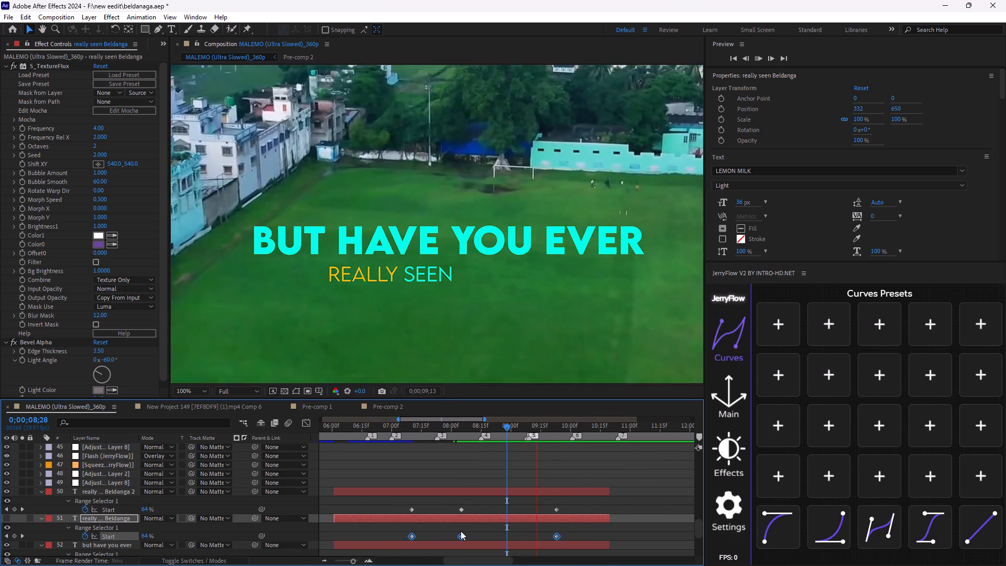
{"action": "key", "text": "space"}
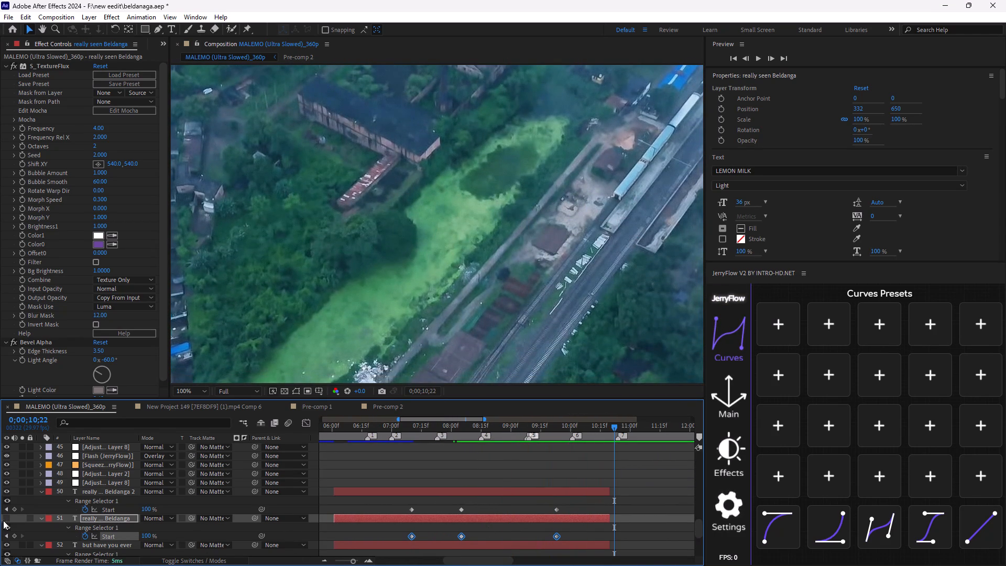
{"action": "left_click", "coordinate": [9, 518]}
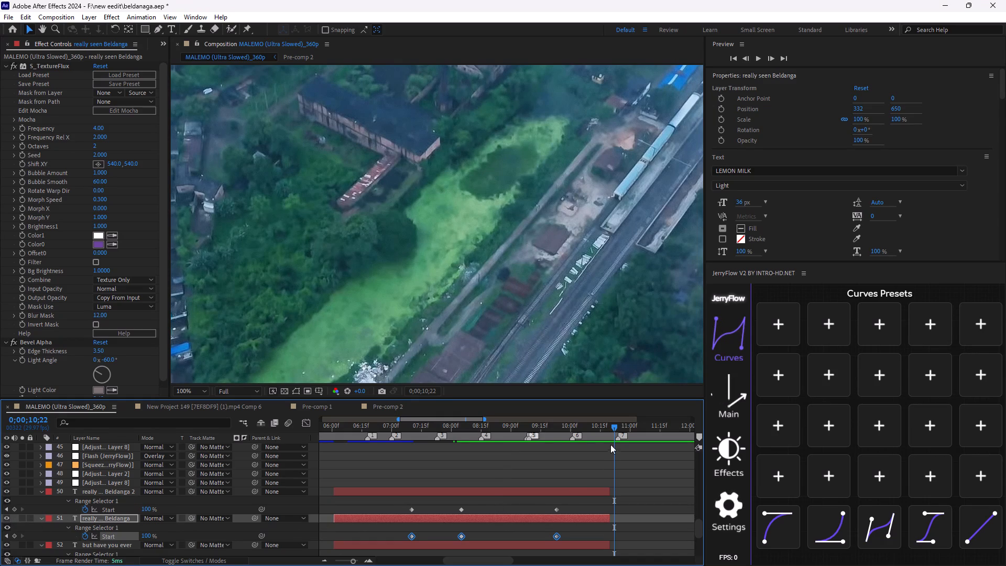
{"action": "left_click_drag", "start_coordinate": [613, 431], "coordinate": [458, 459]}
{"action": "key", "text": "space"}
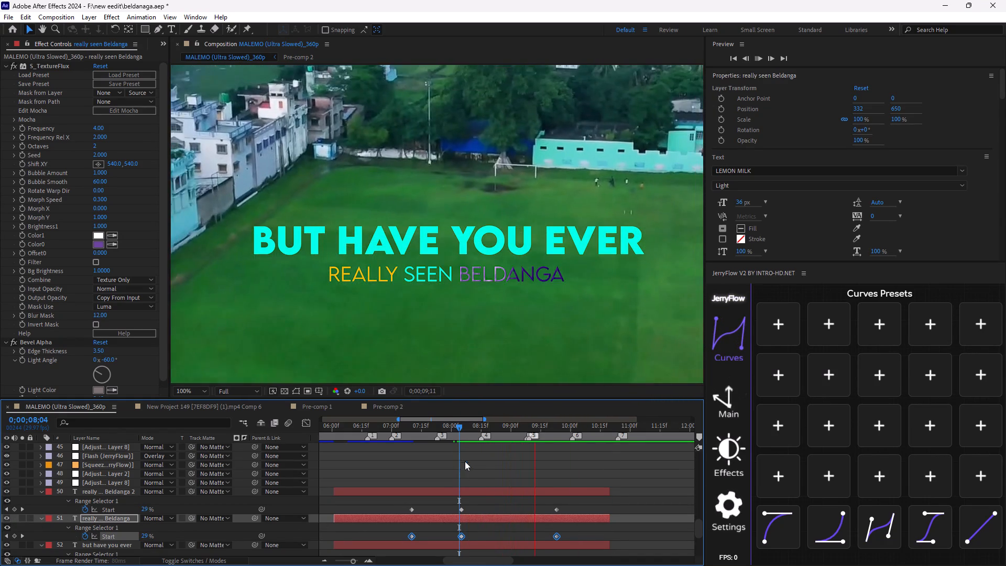
Scrub through the second caption line and delete the three Start keyframes of the "really seen Beldanga" layer.
{"action": "key", "text": "space"}
{"action": "left_click_drag", "start_coordinate": [548, 423], "coordinate": [380, 458]}
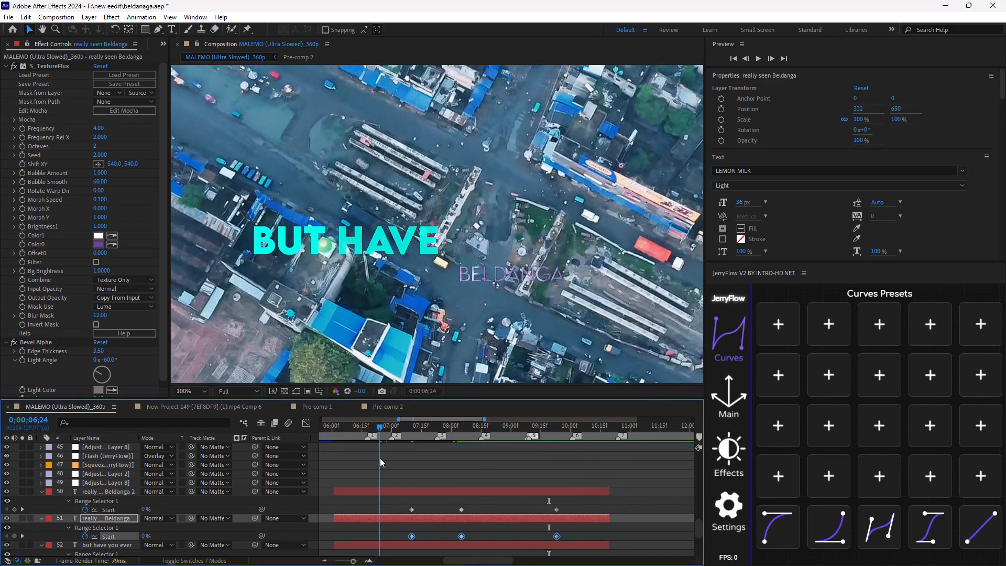
{"action": "left_click_drag", "start_coordinate": [380, 458], "coordinate": [492, 460]}
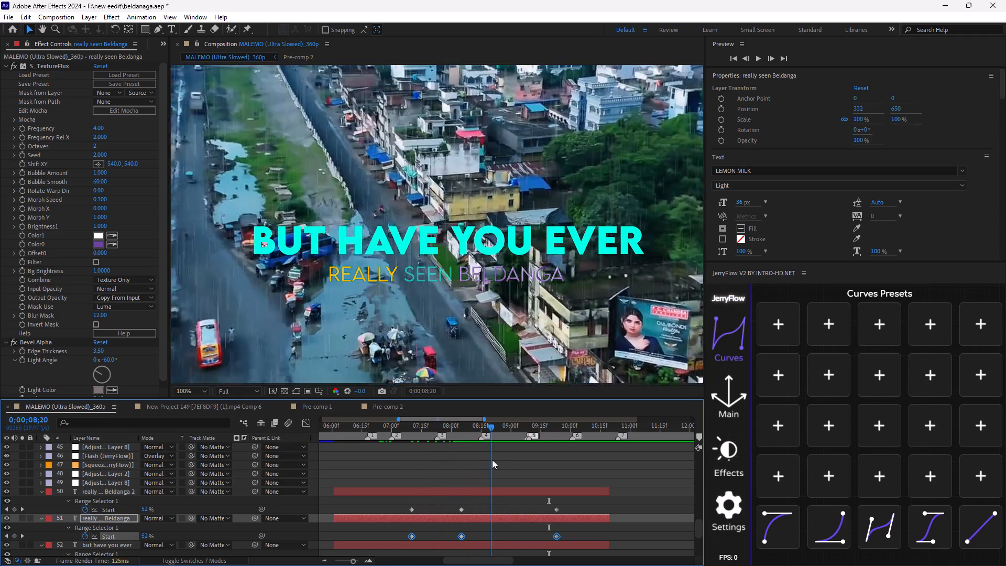
{"action": "left_click_drag", "start_coordinate": [492, 460], "coordinate": [521, 458]}
{"action": "key", "text": "Delete"}
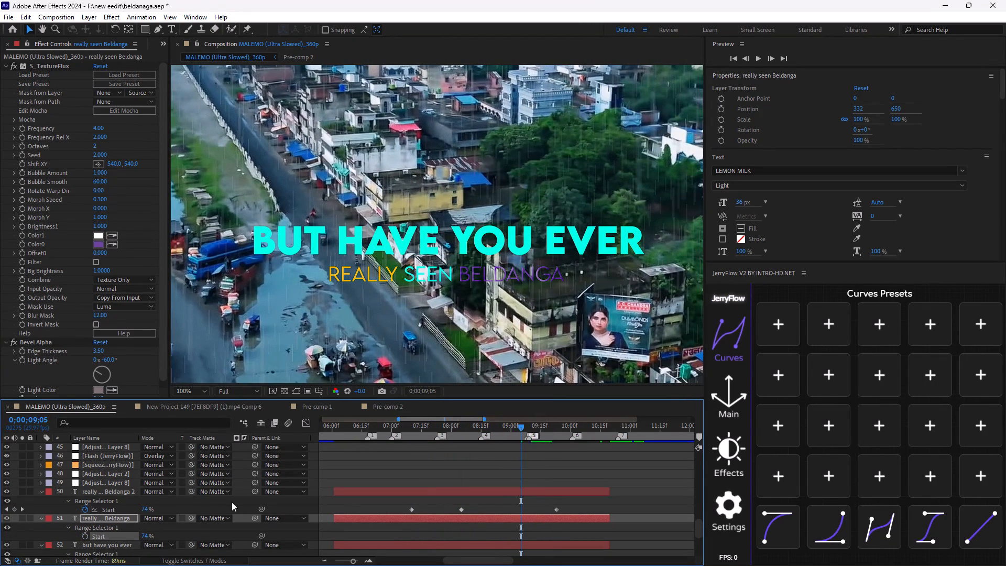
Play back from 0;00;07;00, split the "really seen Beldanga" layer at 0;00;08;08 and delete the part after the cut.
{"action": "left_click", "coordinate": [520, 493]}
{"action": "left_click", "coordinate": [519, 519]}
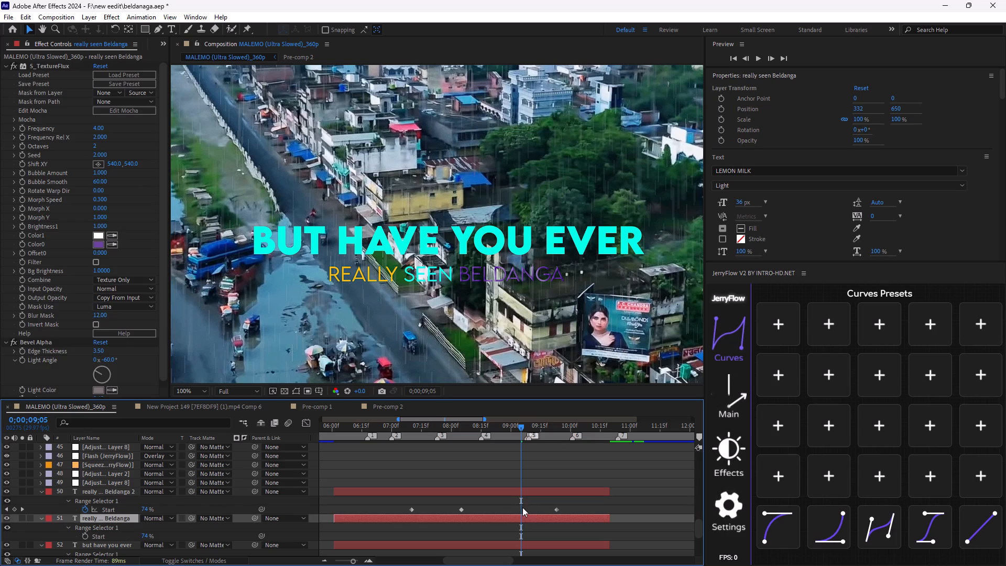
{"action": "left_click_drag", "start_coordinate": [522, 429], "coordinate": [467, 453]}
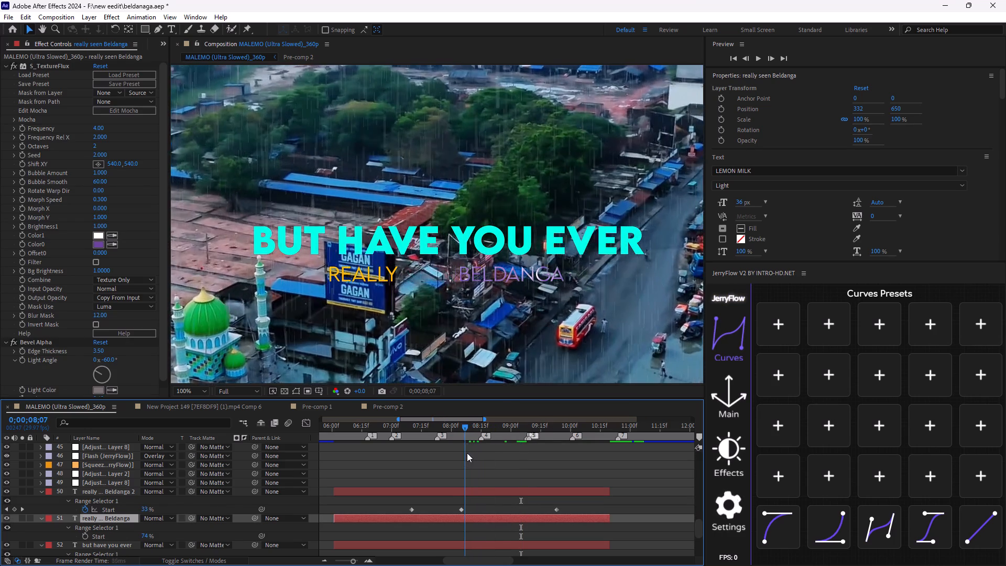
{"action": "left_click_drag", "start_coordinate": [467, 453], "coordinate": [392, 471]}
{"action": "key", "text": "space"}
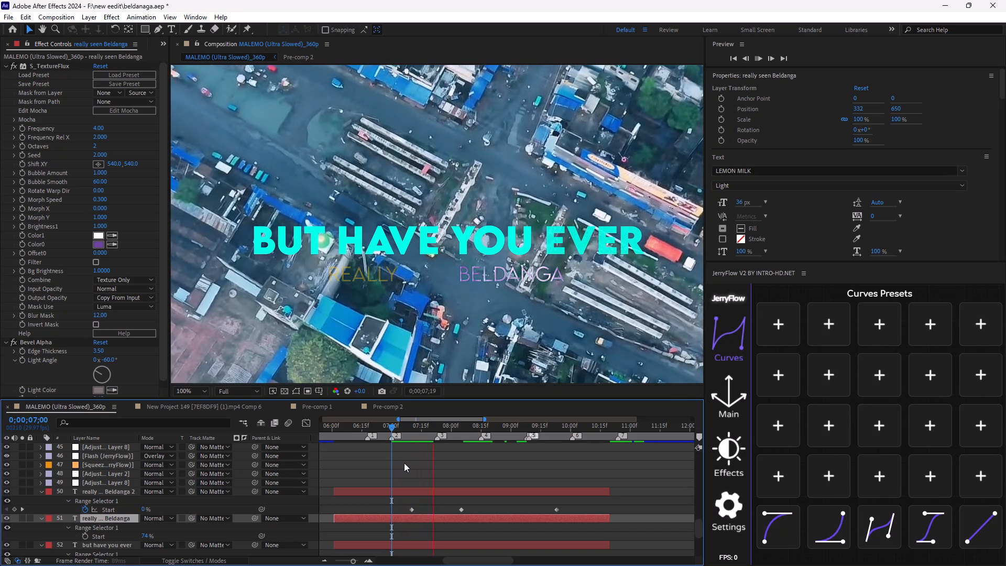
{"action": "key", "text": "space"}
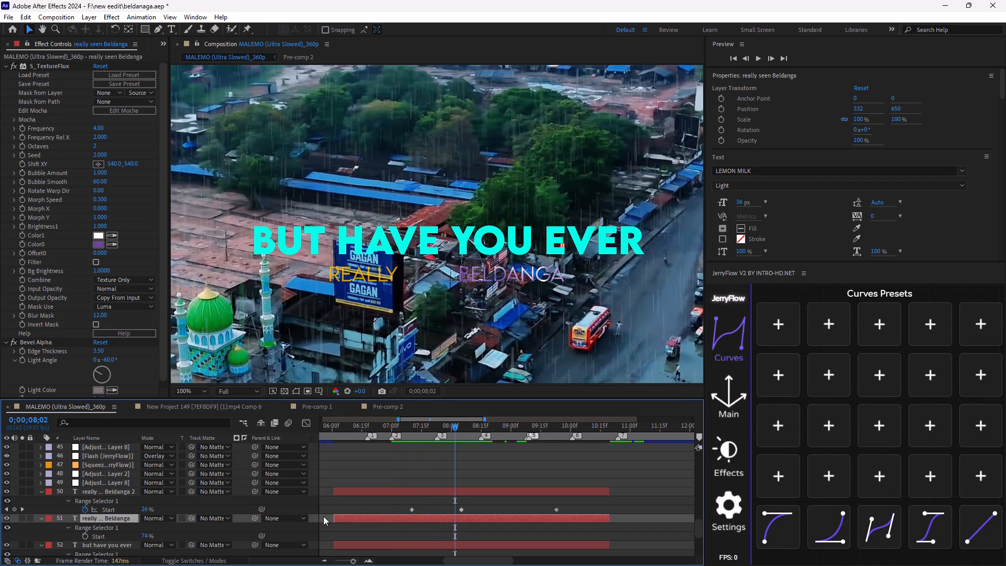
{"action": "left_click_drag", "start_coordinate": [455, 428], "coordinate": [467, 438]}
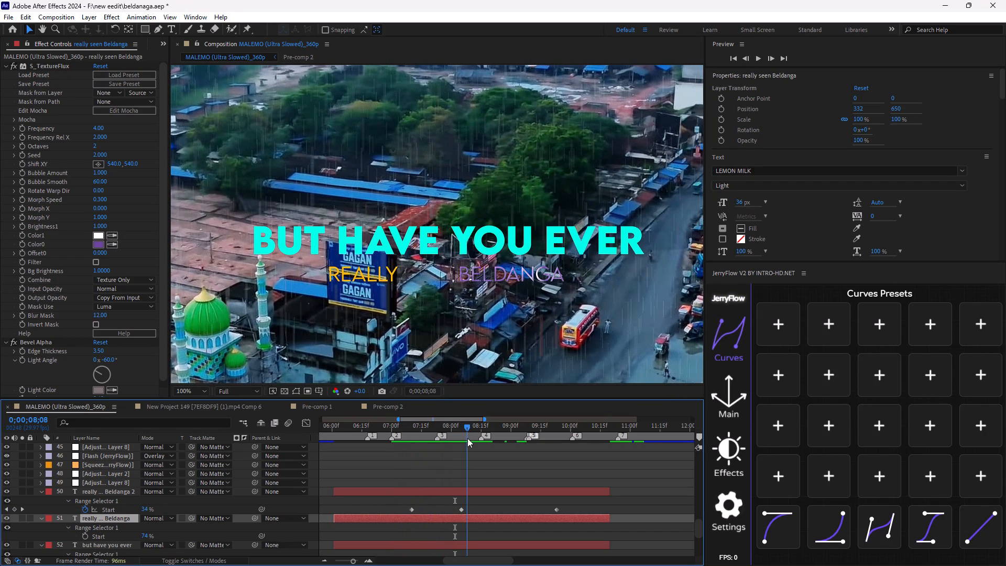
{"action": "left_click_drag", "start_coordinate": [467, 438], "coordinate": [468, 440]}
{"action": "key", "text": "ctrl+shift+d"}
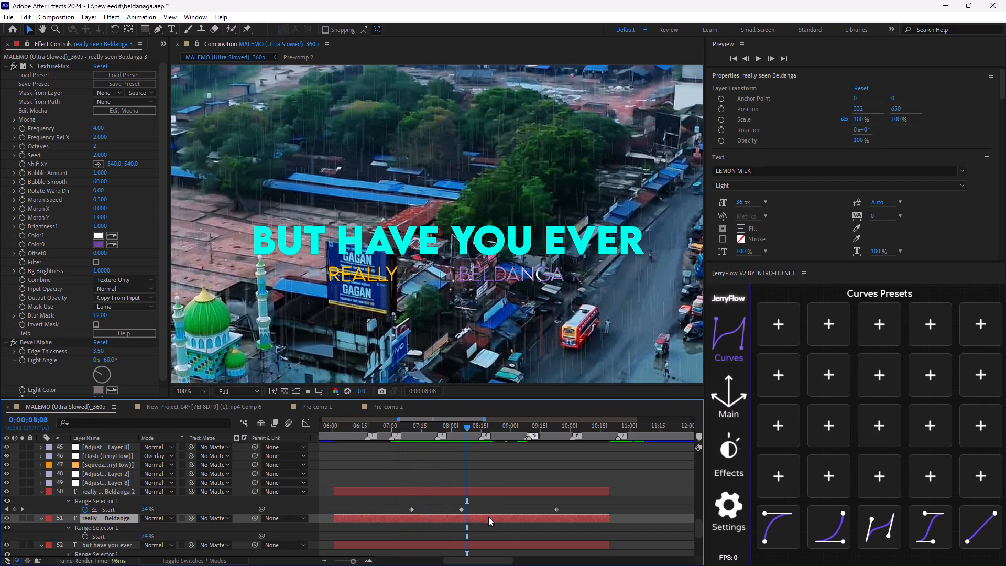
{"action": "key", "text": "Delete"}
Shift the remaining "really seen Beldanga" clip in time so it starts at about 0;00;09;03.
{"action": "left_click_drag", "start_coordinate": [447, 517], "coordinate": [521, 530]}
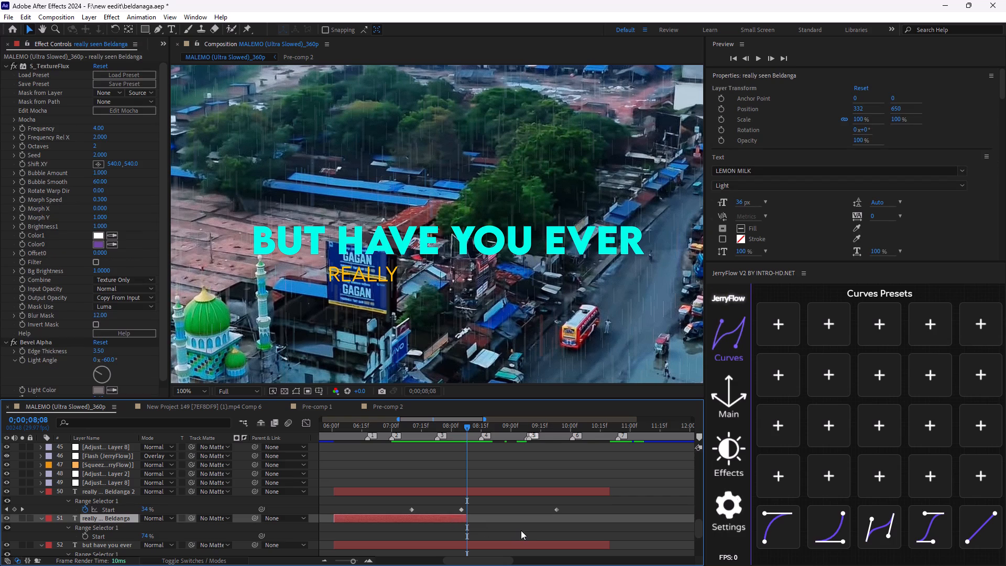
{"action": "left_click_drag", "start_coordinate": [521, 530], "coordinate": [521, 531]}
{"action": "left_click_drag", "start_coordinate": [457, 520], "coordinate": [532, 533]}
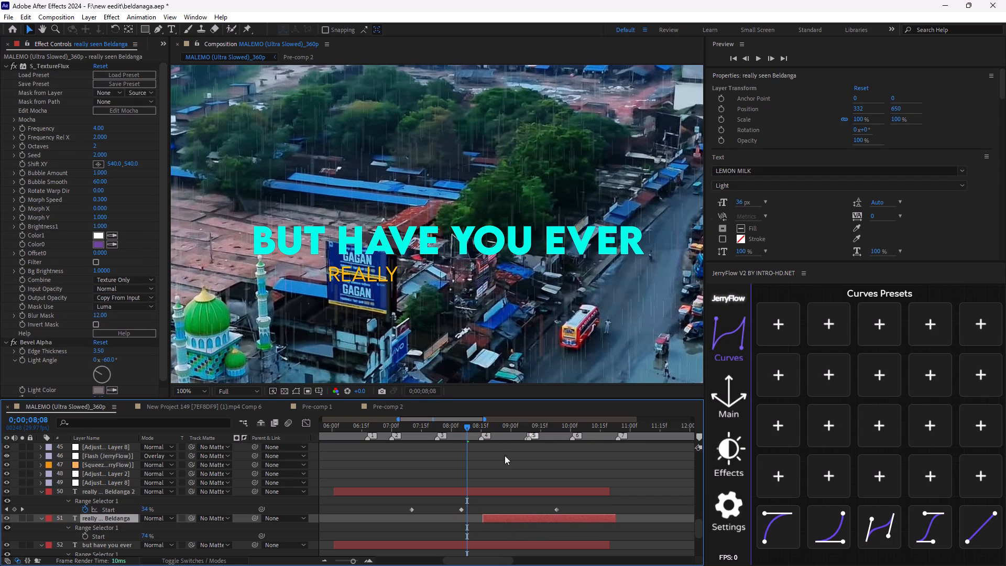
{"action": "key", "text": "space"}
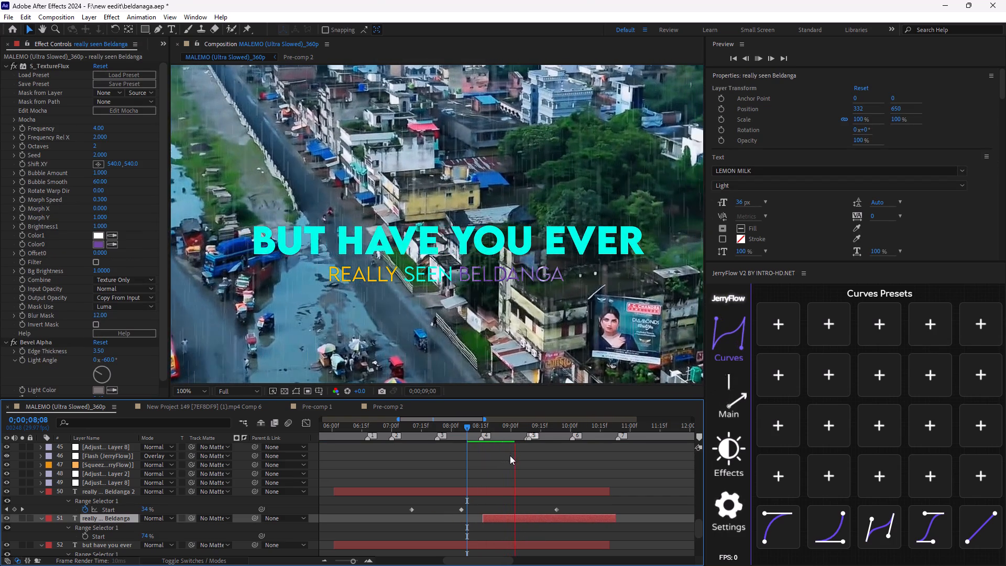
{"action": "key", "text": "space"}
{"action": "left_click_drag", "start_coordinate": [530, 517], "coordinate": [564, 535]}
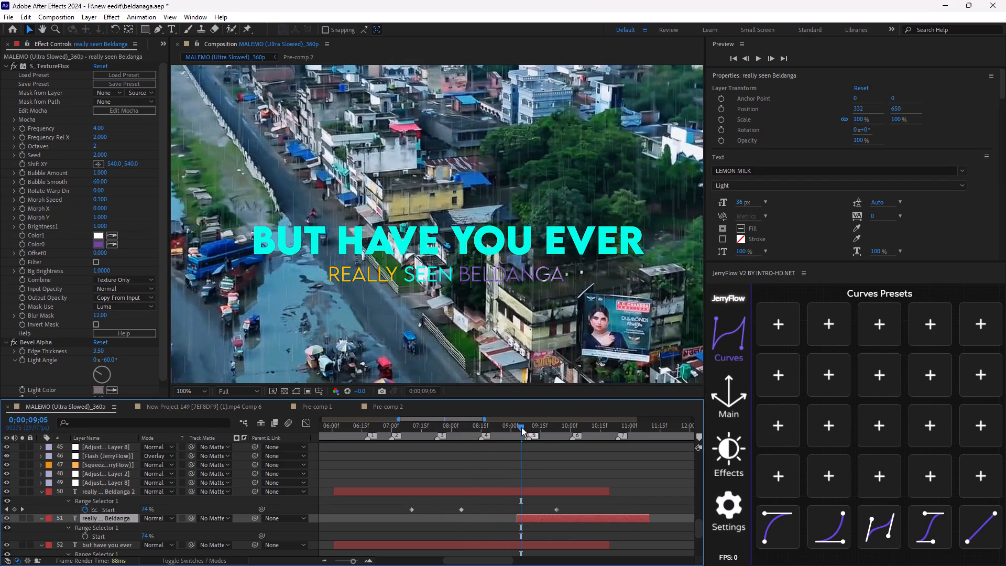
Play back the second caption line from 0;00;08;10 and from 0;00;07;28 to check when BELDANGA's overlay appears.
{"action": "left_click_drag", "start_coordinate": [521, 427], "coordinate": [471, 444]}
{"action": "key", "text": "space"}
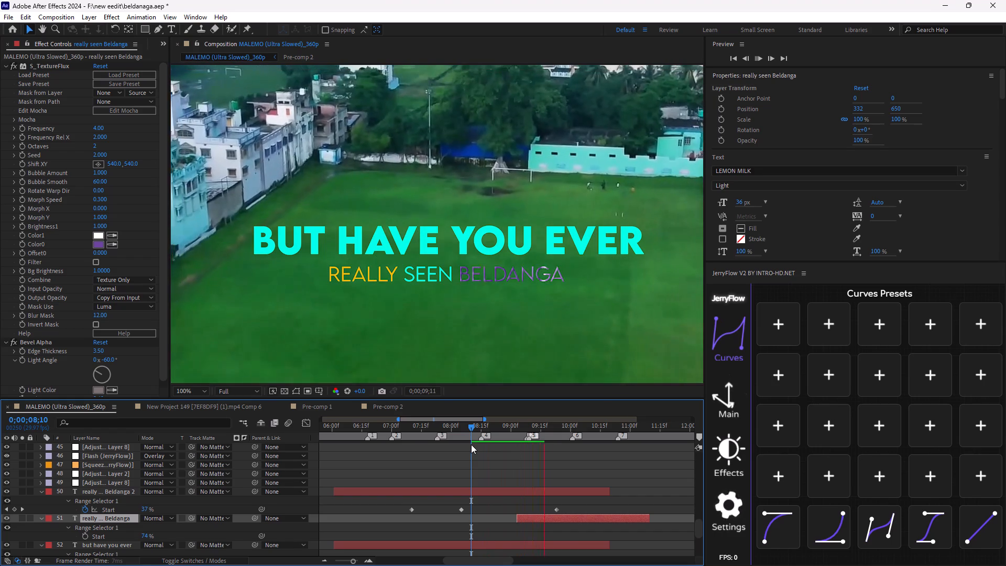
{"action": "key", "text": "space"}
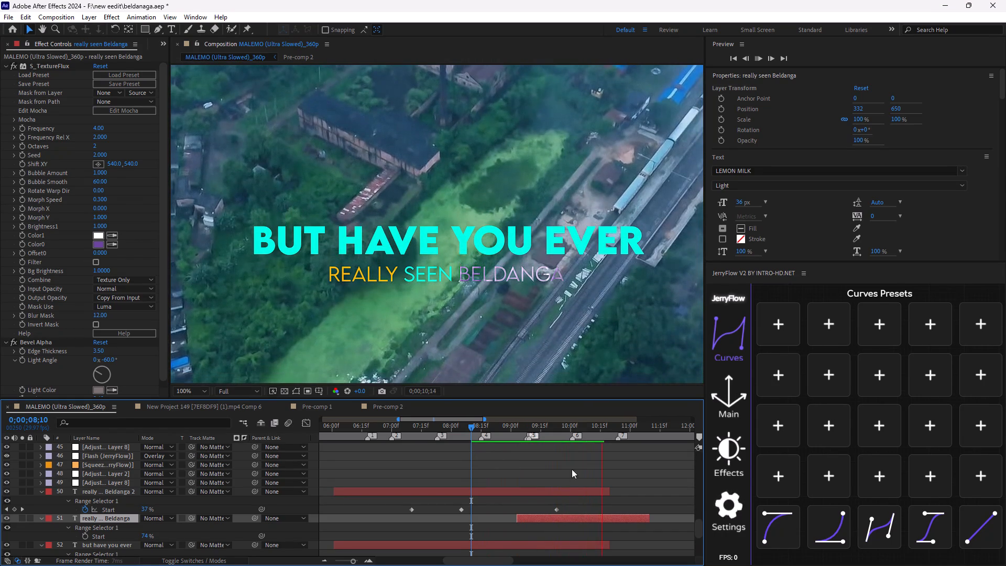
{"action": "left_click_drag", "start_coordinate": [599, 428], "coordinate": [467, 463]}
{"action": "key", "text": "space"}
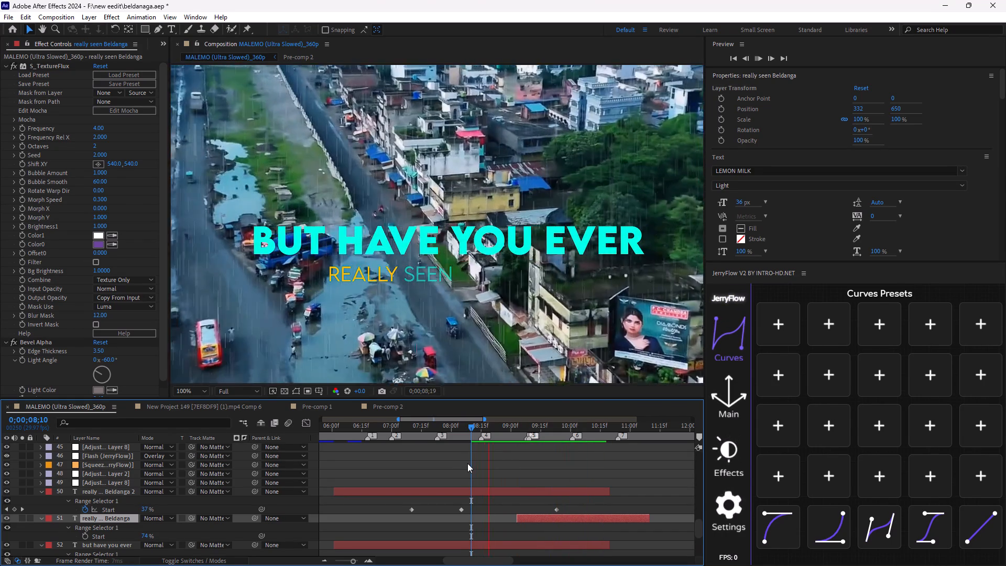
{"action": "key", "text": "space"}
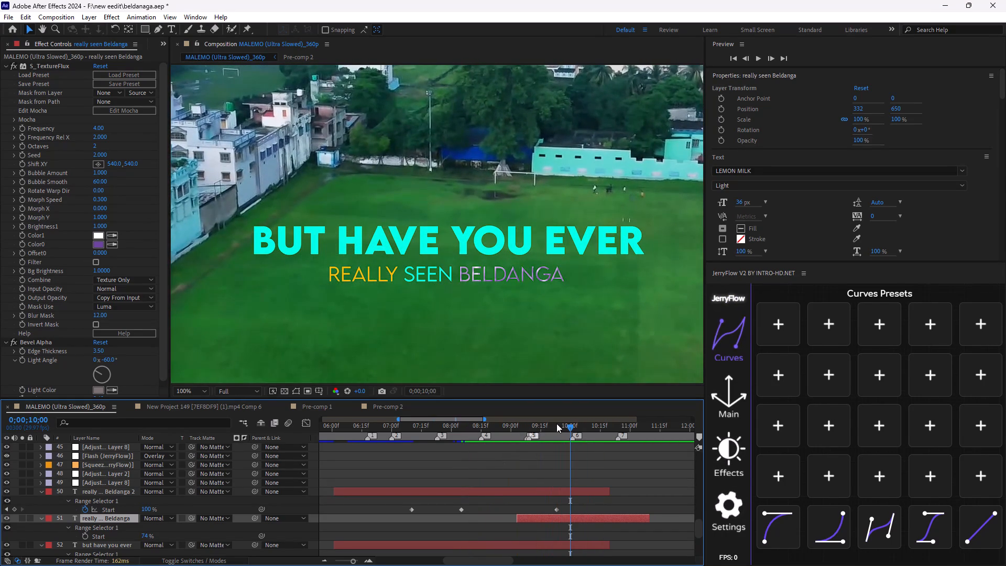
{"action": "left_click_drag", "start_coordinate": [563, 428], "coordinate": [447, 476]}
{"action": "key", "text": "space"}
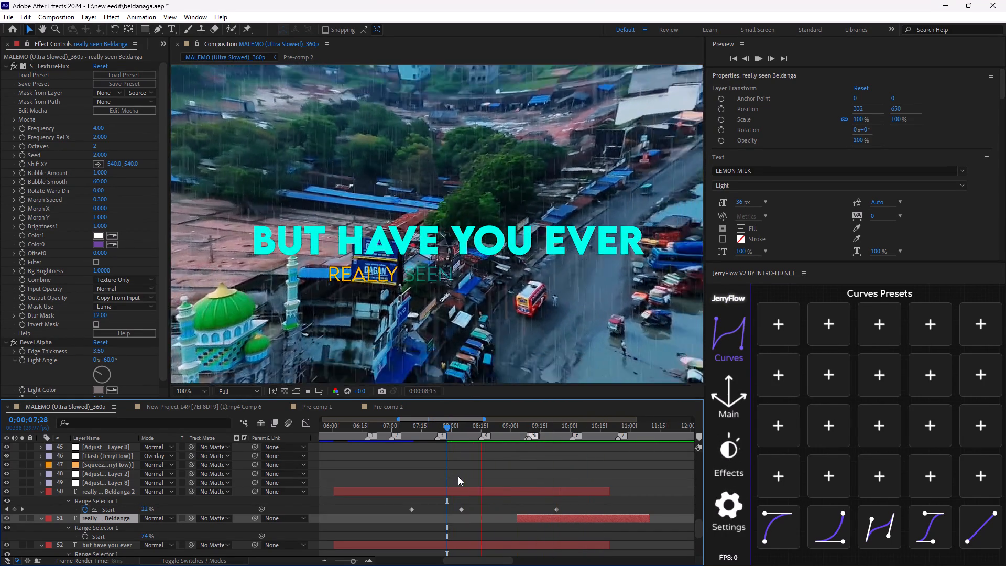
{"action": "key", "text": "space"}
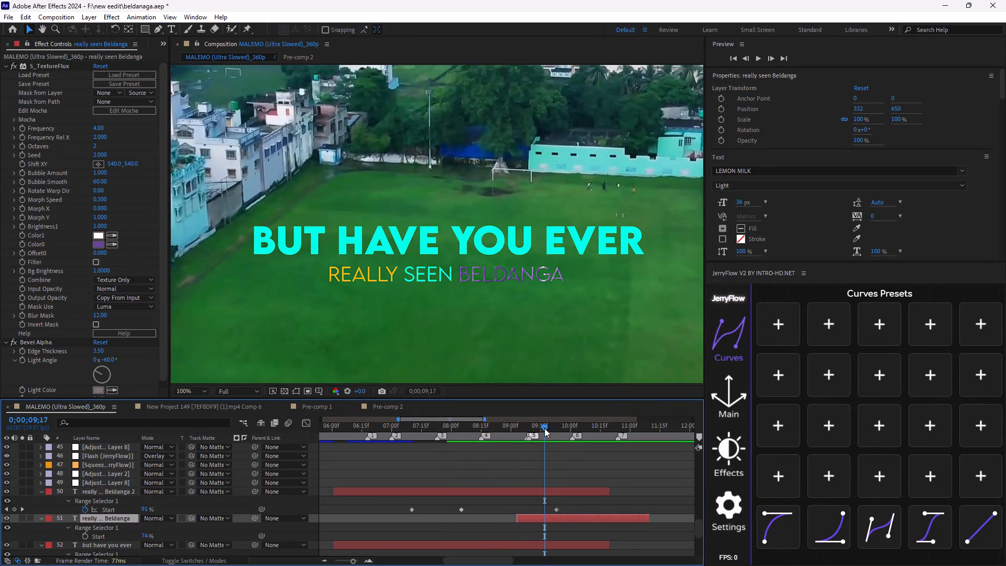
Easy-ease the last two Start keyframes of "really seen Beldanga 2", make their speed curve peak near the last keyframe, and play it back.
{"action": "left_click_drag", "start_coordinate": [542, 426], "coordinate": [486, 452]}
{"action": "left_click_drag", "start_coordinate": [576, 504], "coordinate": [456, 513]}
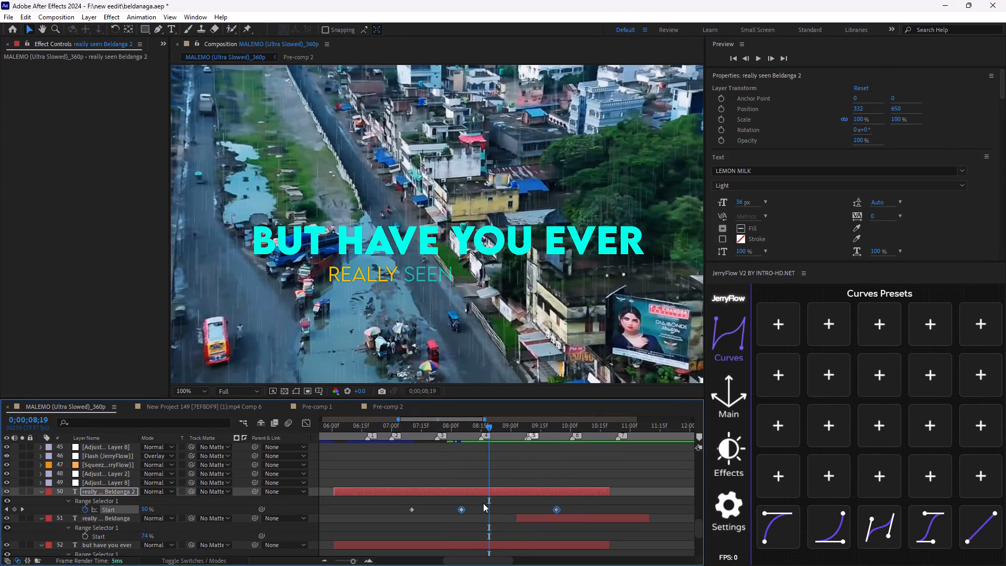
{"action": "key", "text": "F9"}
{"action": "left_click", "coordinate": [309, 426]}
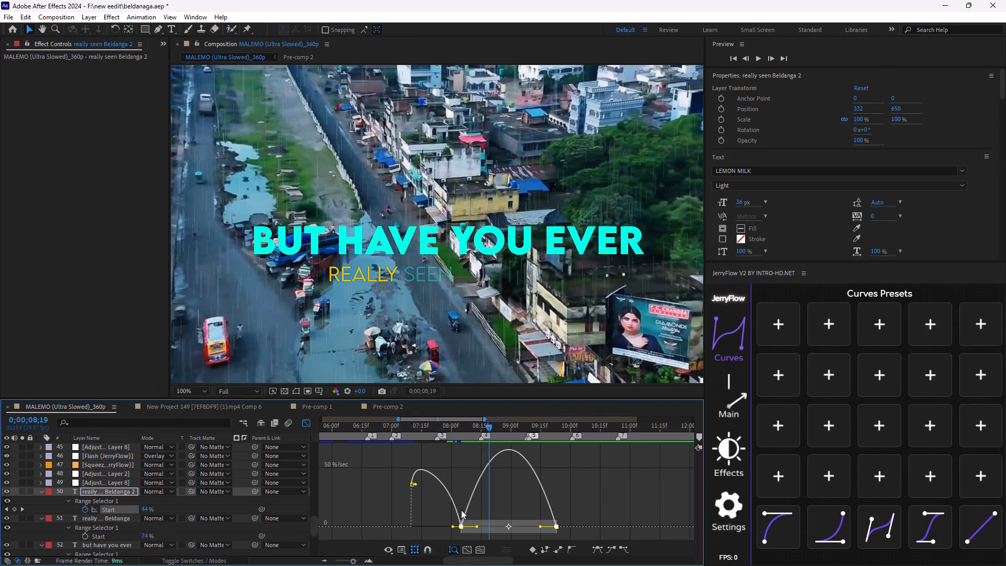
{"action": "left_click_drag", "start_coordinate": [476, 527], "coordinate": [519, 526]}
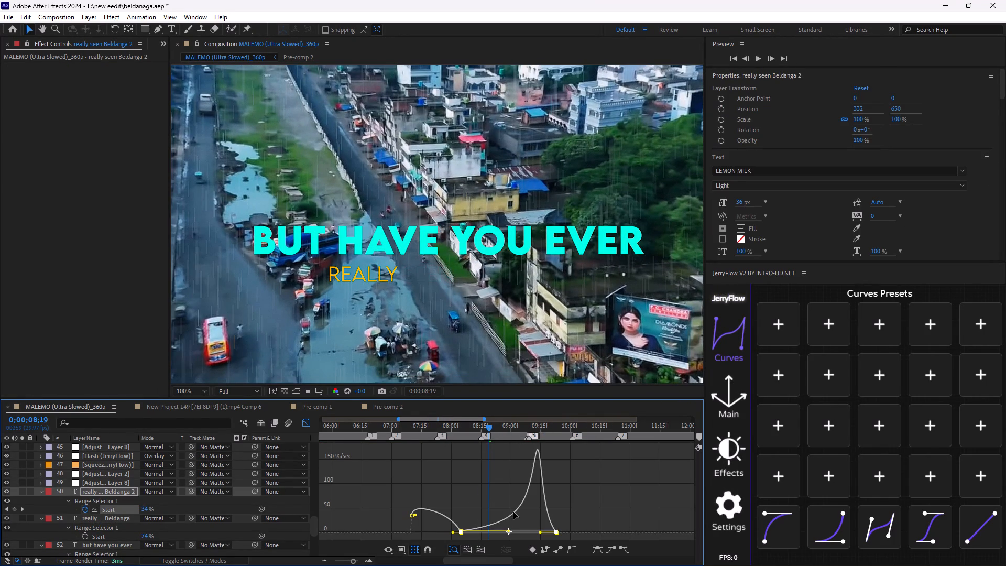
{"action": "key", "text": "space"}
{"action": "key", "text": "space"}
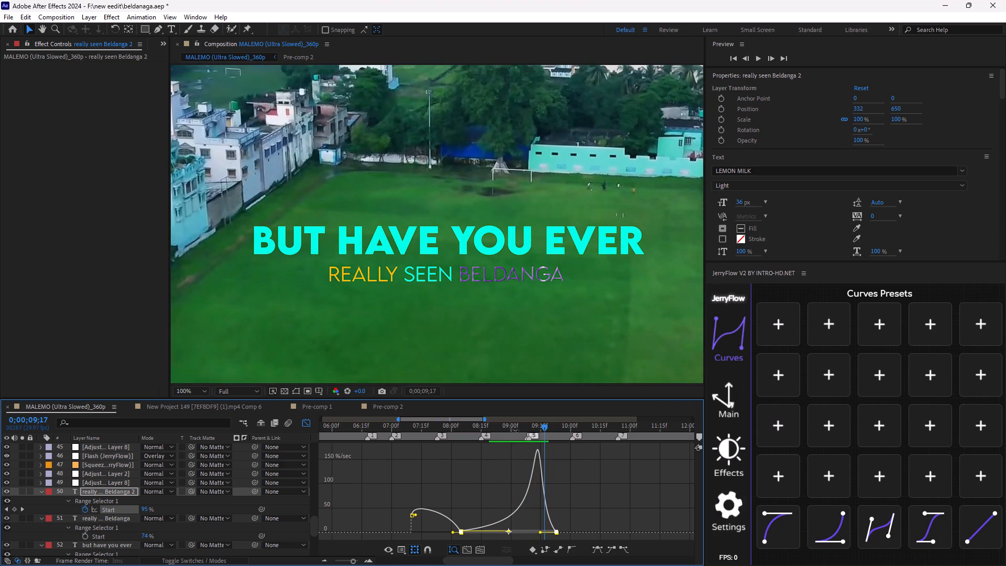
{"action": "left_click_drag", "start_coordinate": [544, 426], "coordinate": [496, 444]}
{"action": "key", "text": "space"}
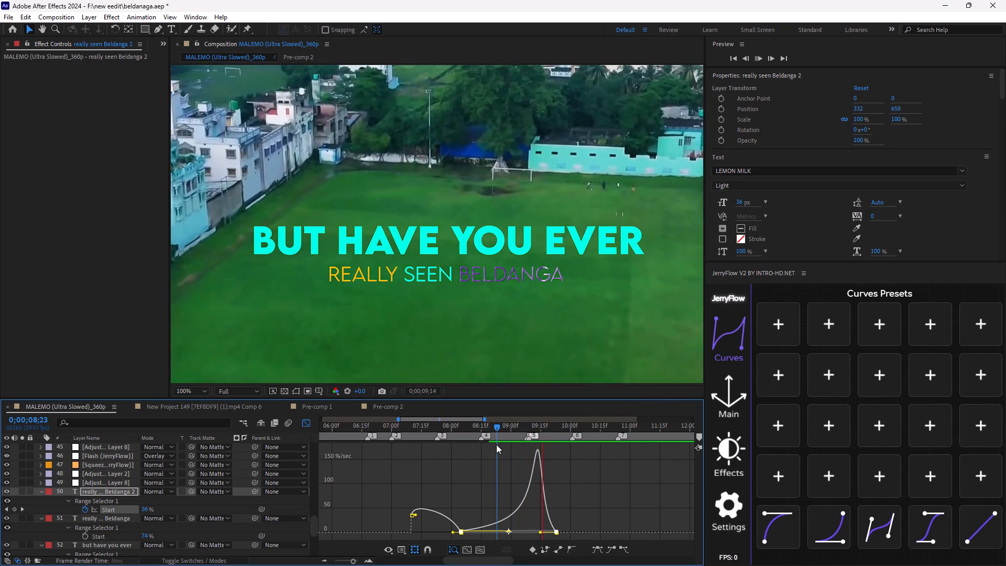
{"action": "key", "text": "space"}
{"action": "left_click", "coordinate": [304, 428]}
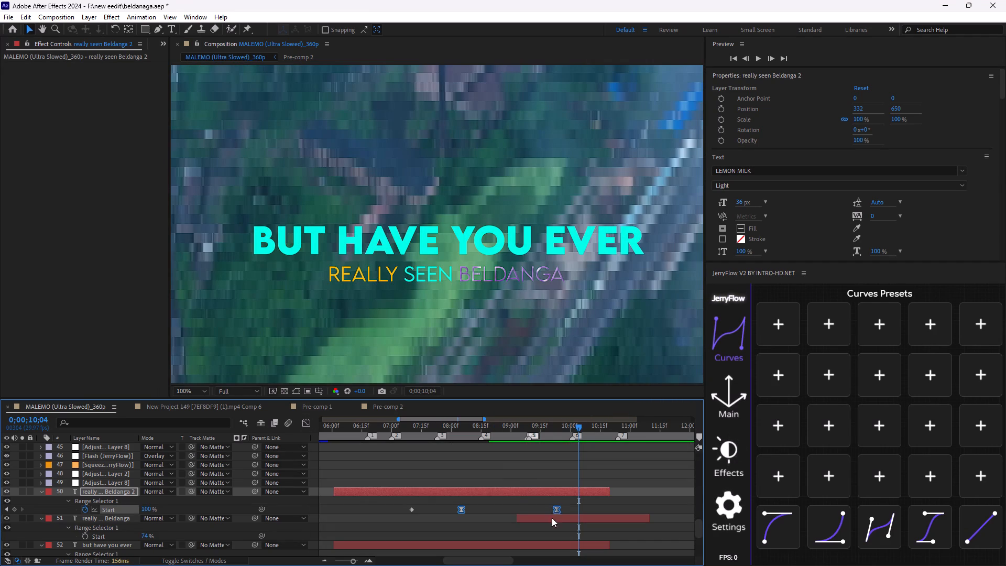
Trim the start of the "really seen Beldanga" layer to about 0;00;09;21 and play back from 0;00;08;29.
{"action": "left_click_drag", "start_coordinate": [517, 517], "coordinate": [552, 532]}
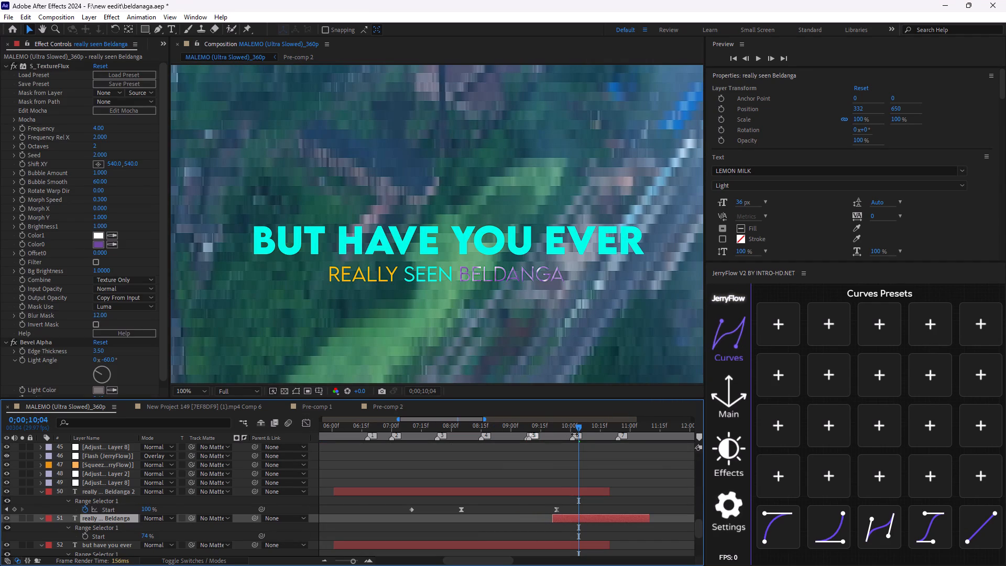
{"action": "left_click_drag", "start_coordinate": [577, 428], "coordinate": [508, 453]}
{"action": "key", "text": "space"}
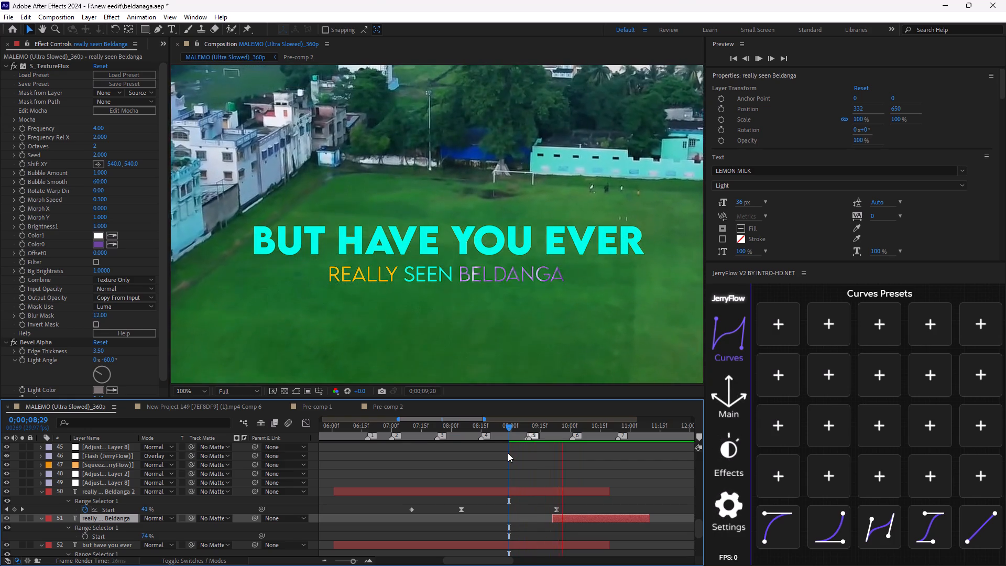
{"action": "key", "text": "space"}
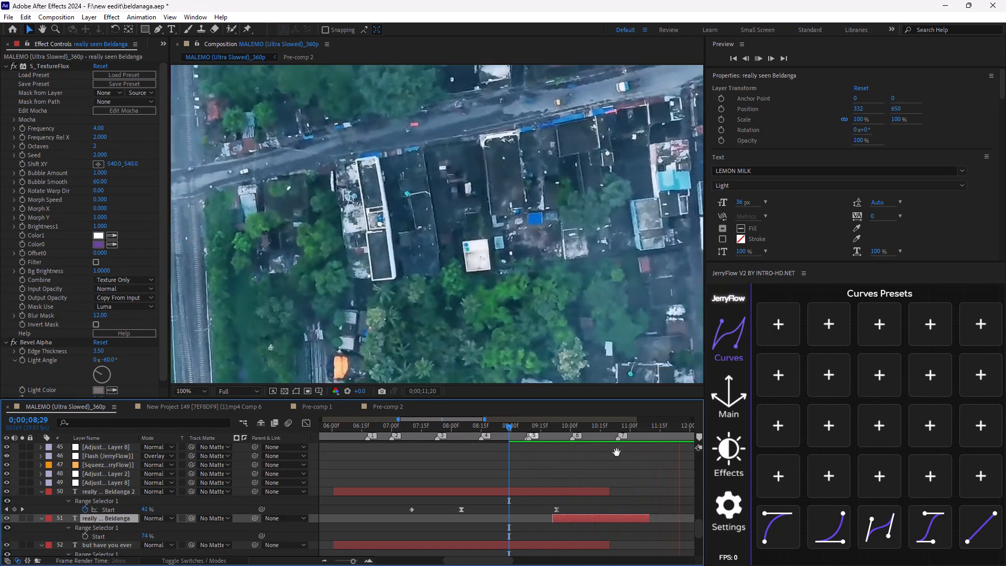
Trim the end of the "really seen Beldanga" layer to match "really seen Beldanga 2" at about 0;00;10;20, and play back from 0;00;09;11.
{"action": "left_click_drag", "start_coordinate": [678, 428], "coordinate": [609, 492]}
{"action": "left_click_drag", "start_coordinate": [648, 521], "coordinate": [610, 524]}
{"action": "key", "text": "space"}
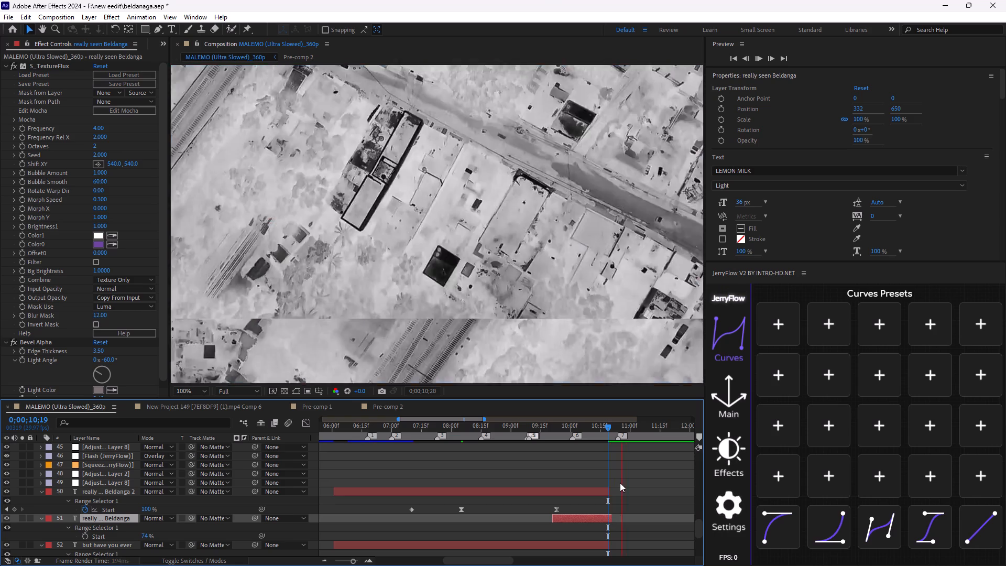
{"action": "key", "text": "space"}
{"action": "left_click", "coordinate": [611, 520]}
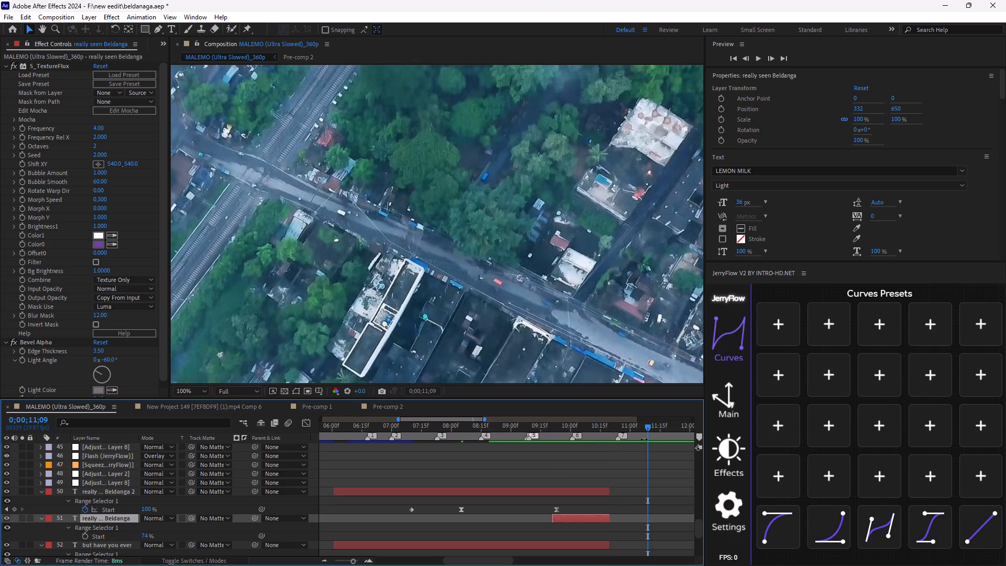
{"action": "left_click_drag", "start_coordinate": [646, 429], "coordinate": [530, 463]}
{"action": "key", "text": "space"}
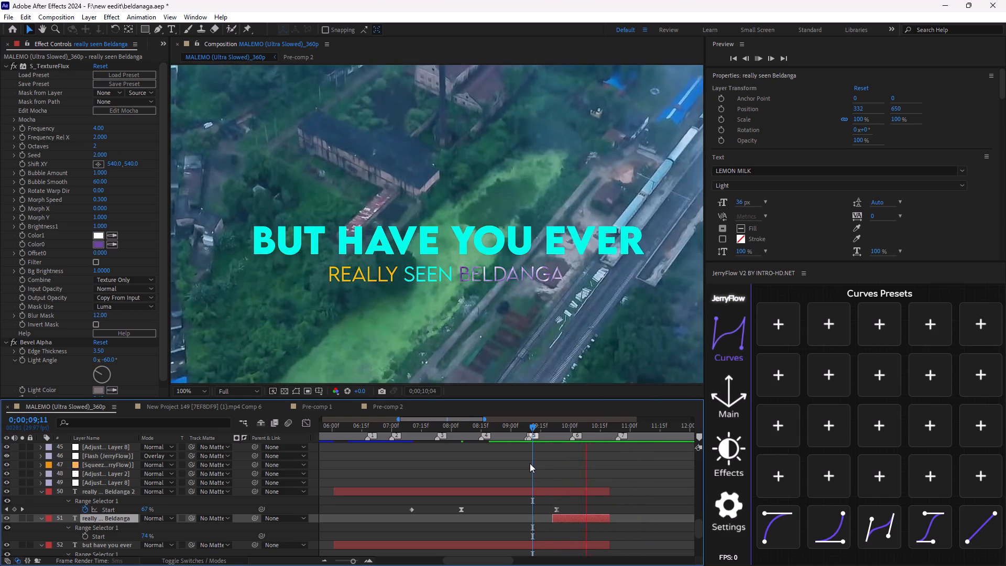
{"action": "key", "text": "space"}
Add a space and a question mark after "Beldanga" in the "really seen Beldanga" layer, viewed at 0;00;10;07.
{"action": "left_click_drag", "start_coordinate": [651, 433], "coordinate": [607, 468]}
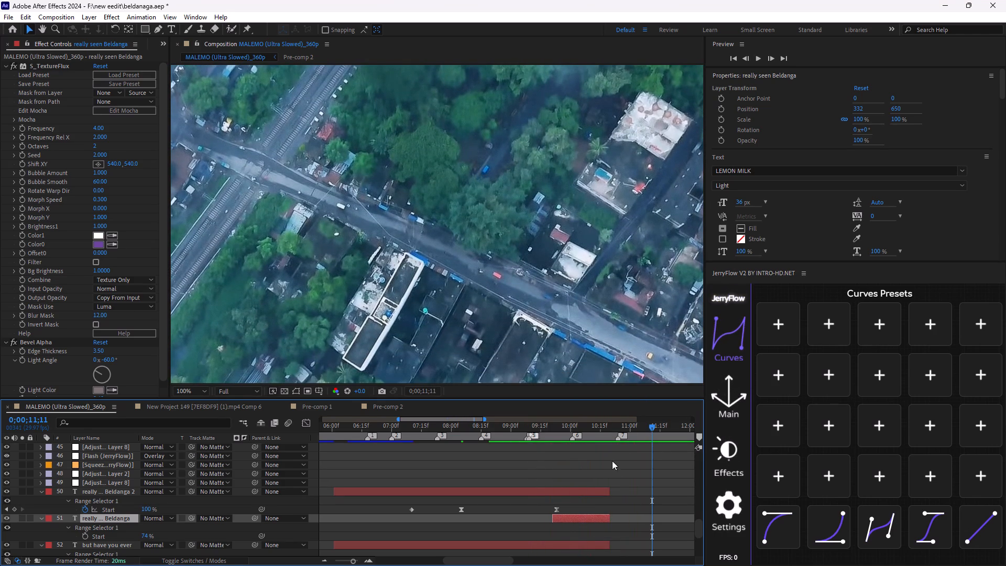
{"action": "left_click_drag", "start_coordinate": [648, 427], "coordinate": [585, 475]}
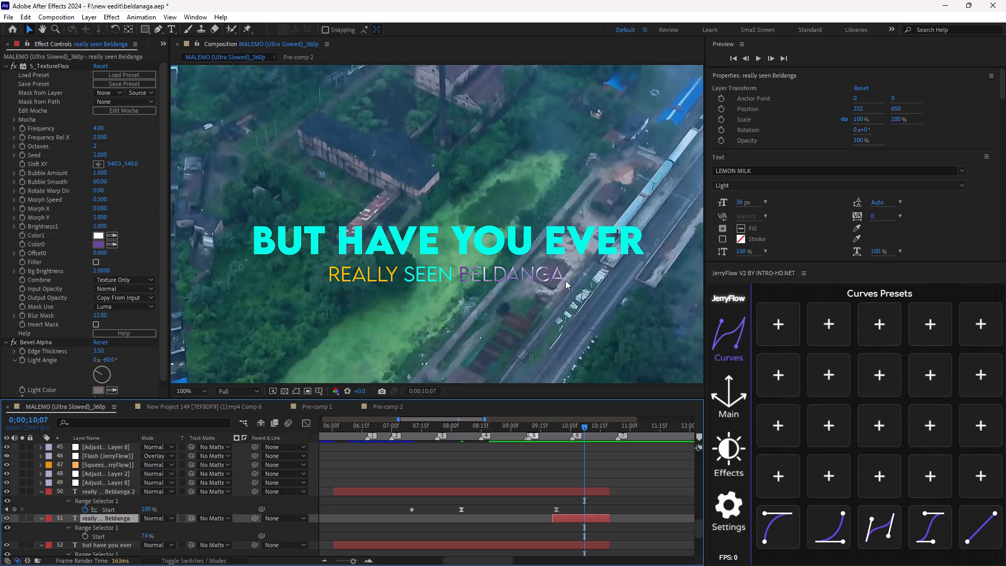
{"action": "double_click", "coordinate": [553, 271]}
{"action": "left_click", "coordinate": [567, 277]}
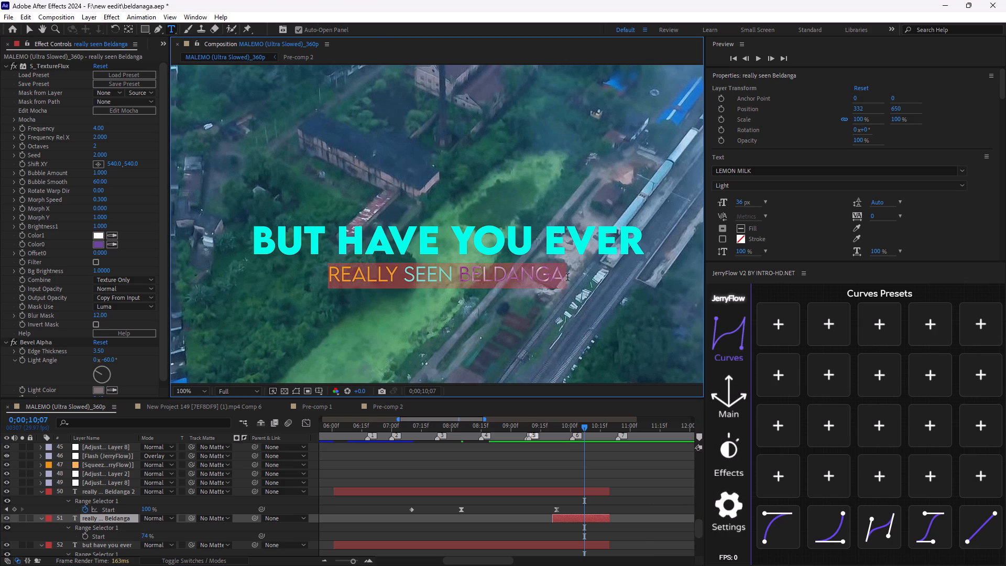
{"action": "left_click", "coordinate": [563, 272]}
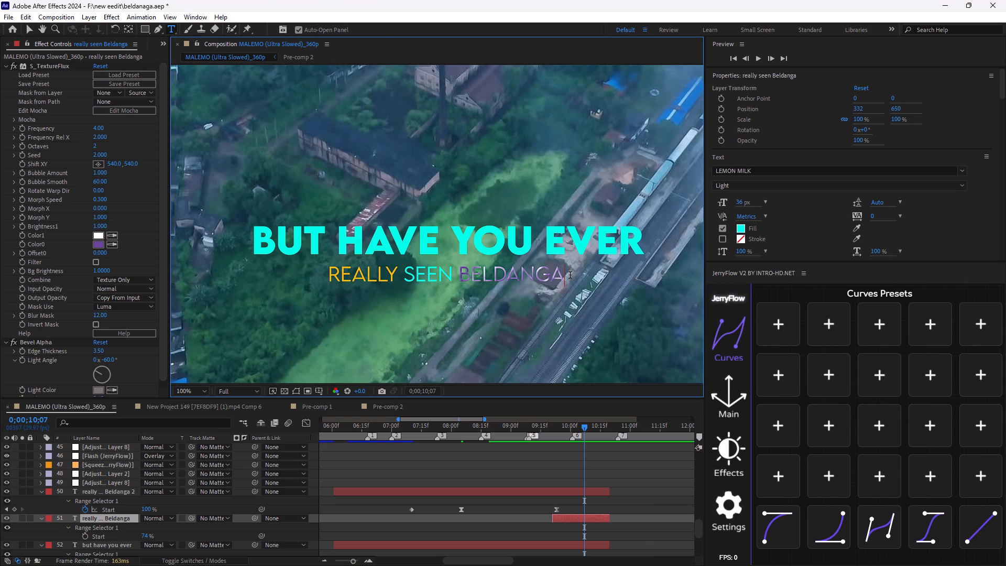
{"action": "key", "text": "slash"}
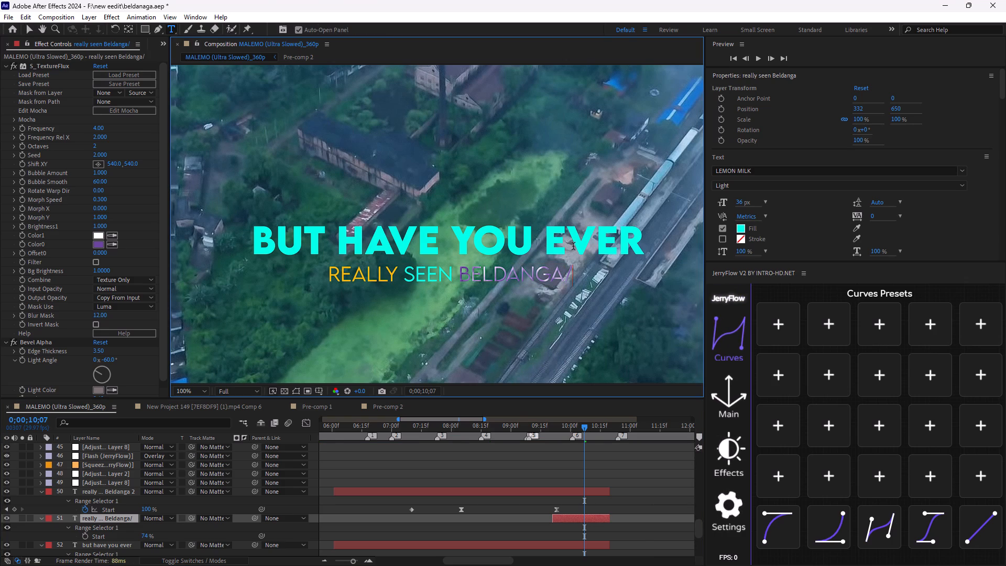
{"action": "key", "text": "BackSpace"}
{"action": "key", "text": "shift+question"}
{"action": "left_click", "coordinate": [563, 274]}
{"action": "key", "text": "space"}
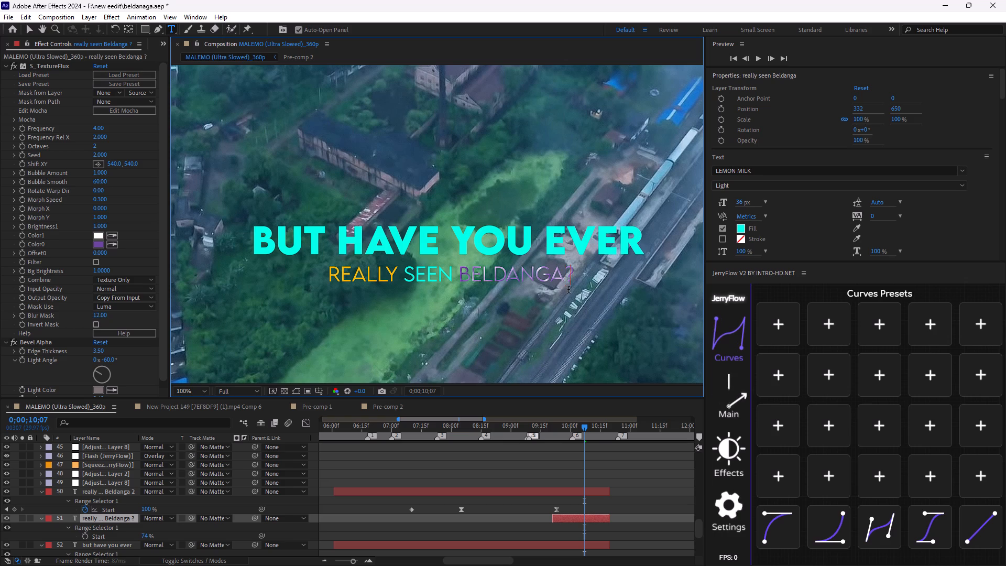
{"action": "key", "text": "space"}
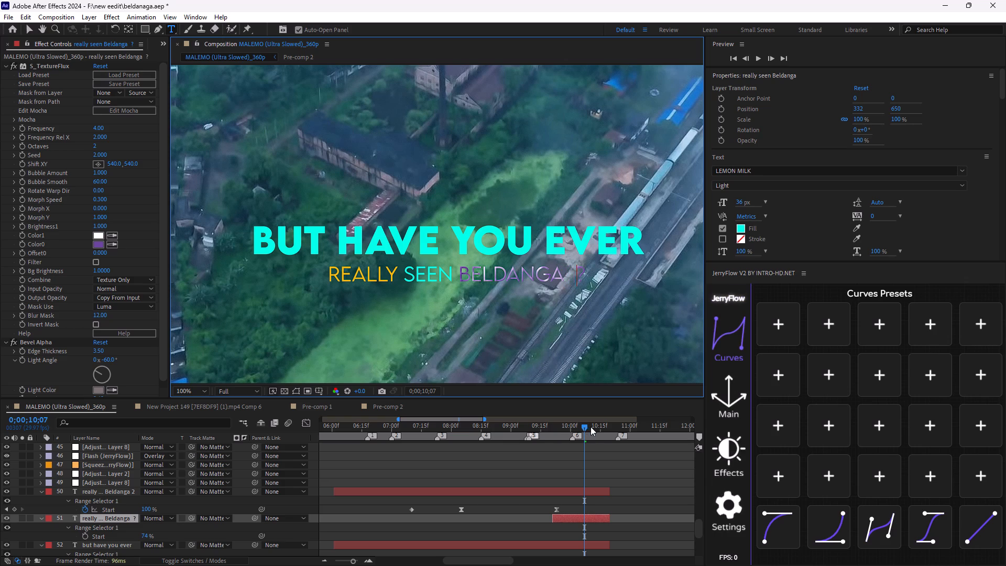
{"action": "key", "text": "BackSpace"}
{"action": "left_click", "coordinate": [637, 503]}
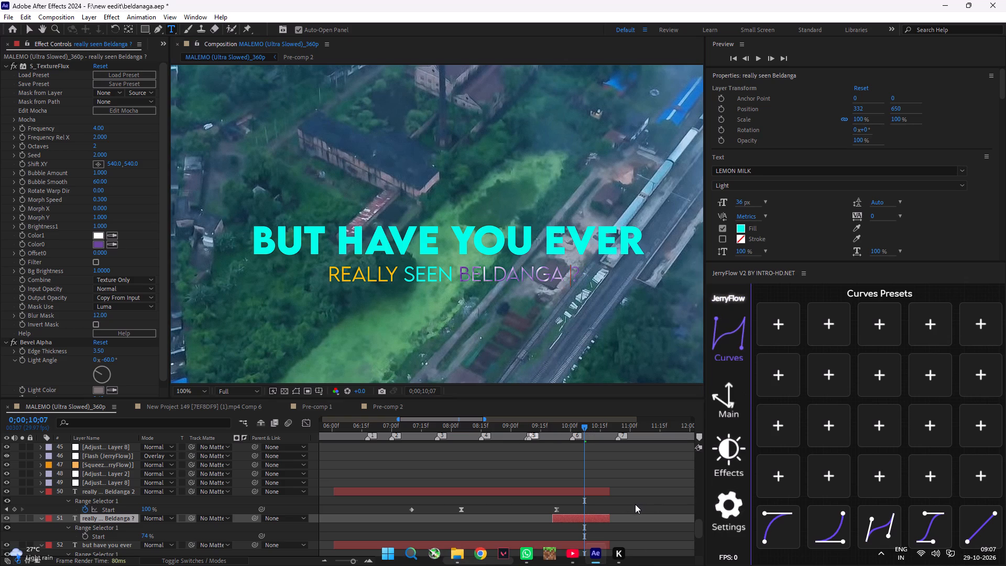
Play back the second caption from 0;00;10;07, 0;00;06;00 and 0;00;08;03 to check its timing and the question mark.
{"action": "key", "text": "space"}
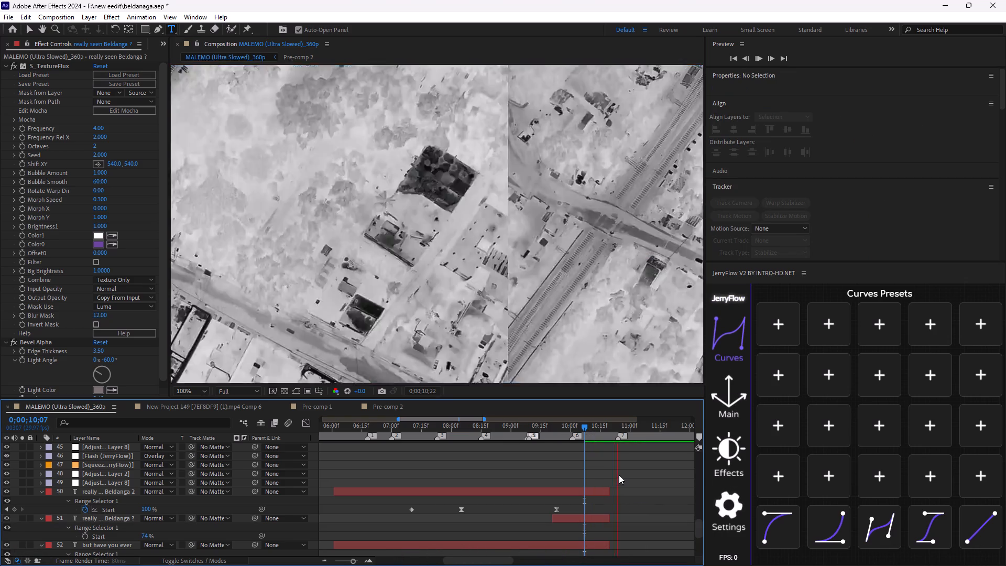
{"action": "key", "text": "space"}
{"action": "left_click_drag", "start_coordinate": [658, 425], "coordinate": [339, 475]}
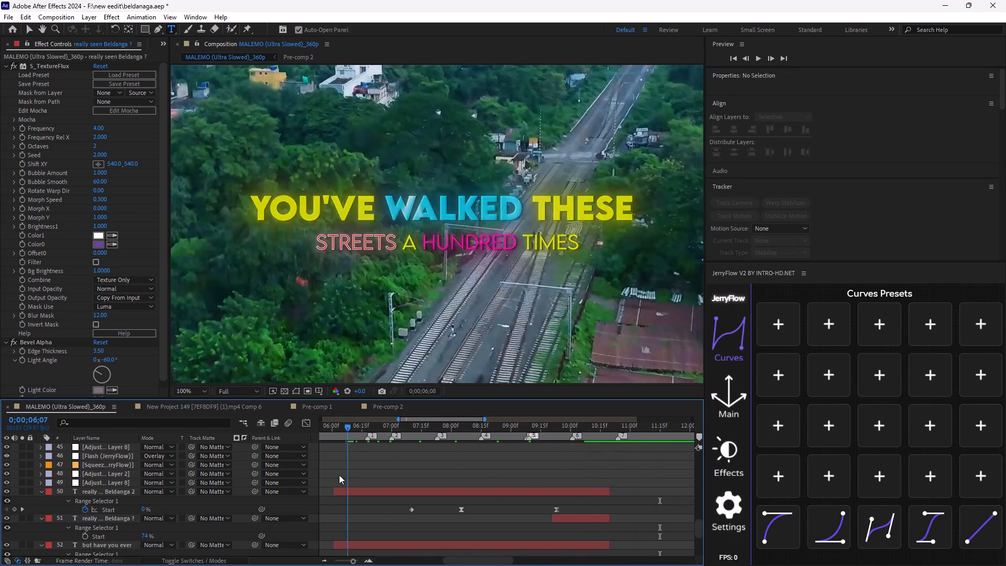
{"action": "left_click_drag", "start_coordinate": [339, 475], "coordinate": [331, 475]}
{"action": "key", "text": "space"}
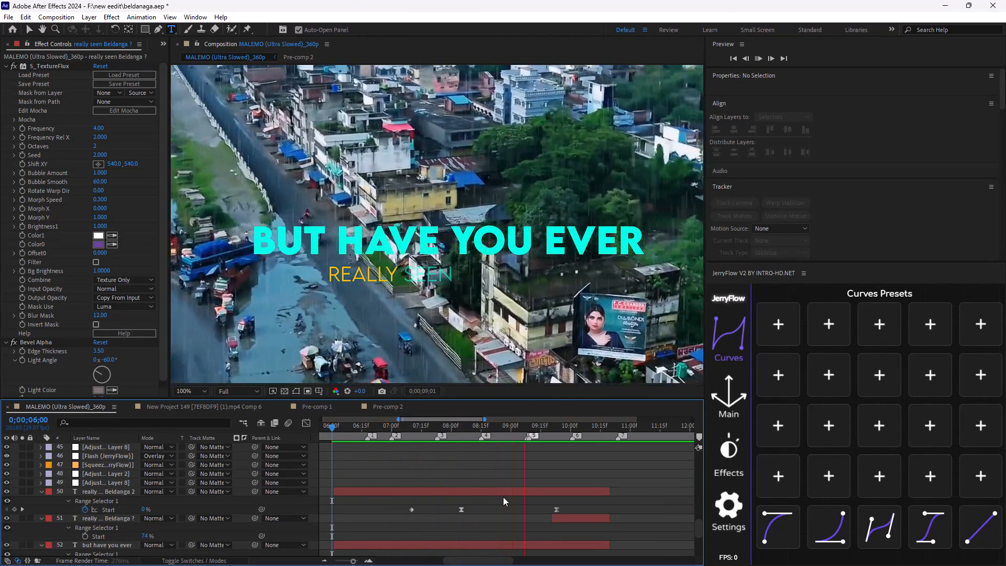
{"action": "key", "text": "space"}
{"action": "left_click_drag", "start_coordinate": [574, 424], "coordinate": [457, 454]}
{"action": "key", "text": "space"}
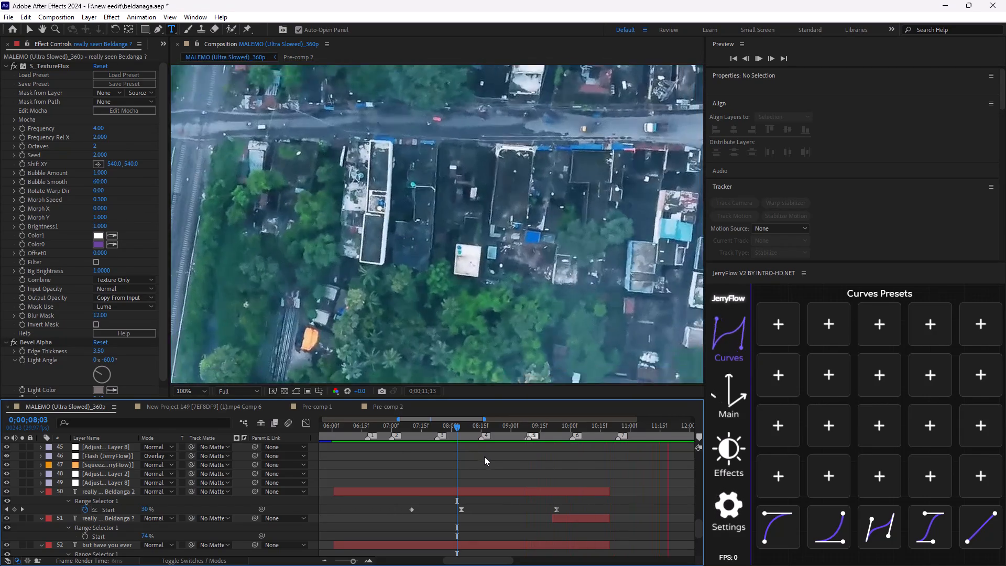
{"action": "key", "text": "space"}
Fade out the three caption layers with Opacity keyframes of 100% at 0;00;10;11 and 0% at 0;00;10;19, and play back from 0;00;10;09.
{"action": "left_click", "coordinate": [401, 547], "text": "ctrl"}
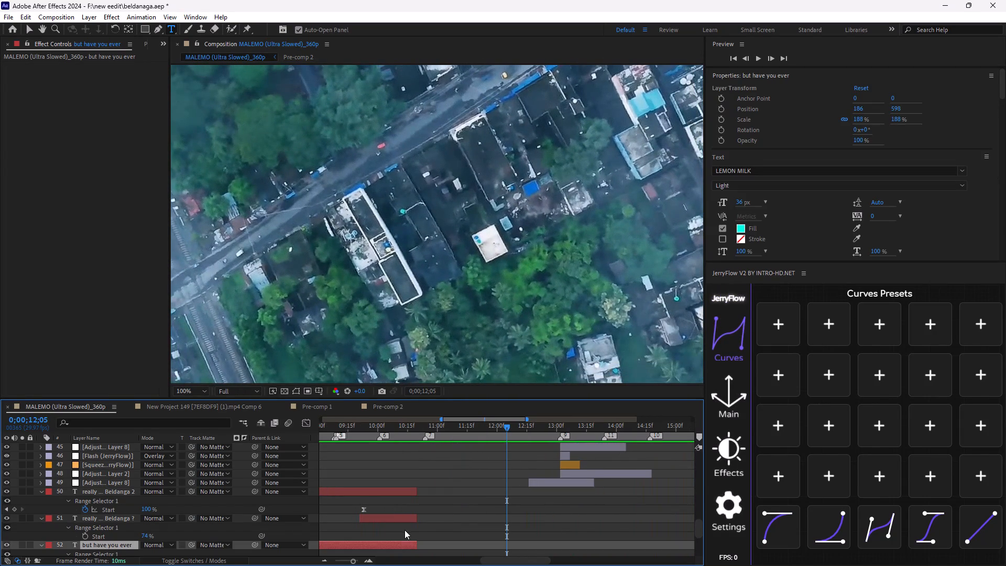
{"action": "left_click", "coordinate": [402, 521], "text": "ctrl"}
{"action": "left_click", "coordinate": [412, 494], "text": "ctrl"}
{"action": "left_click_drag", "start_coordinate": [508, 428], "coordinate": [422, 470]}
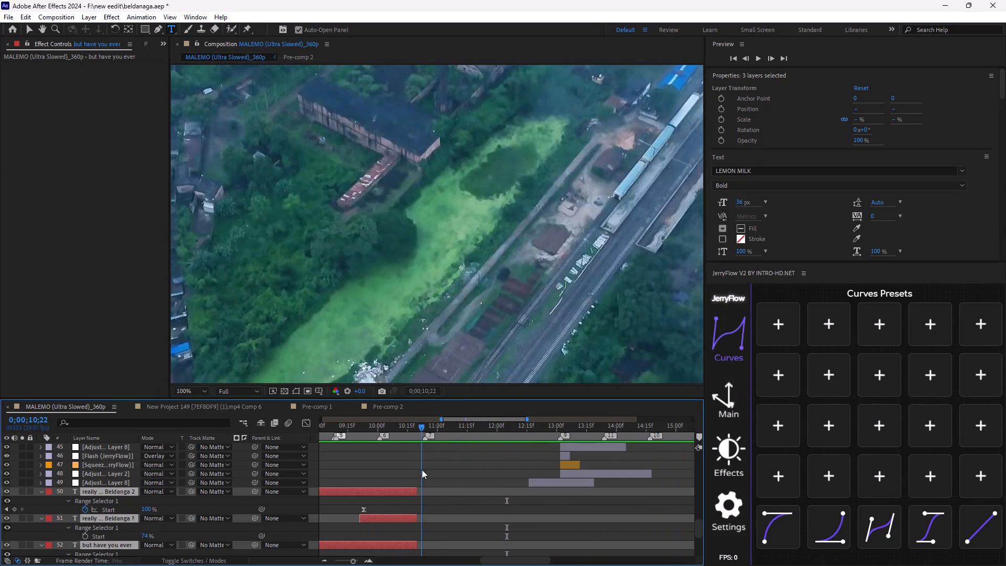
{"action": "left_click_drag", "start_coordinate": [422, 470], "coordinate": [402, 476]}
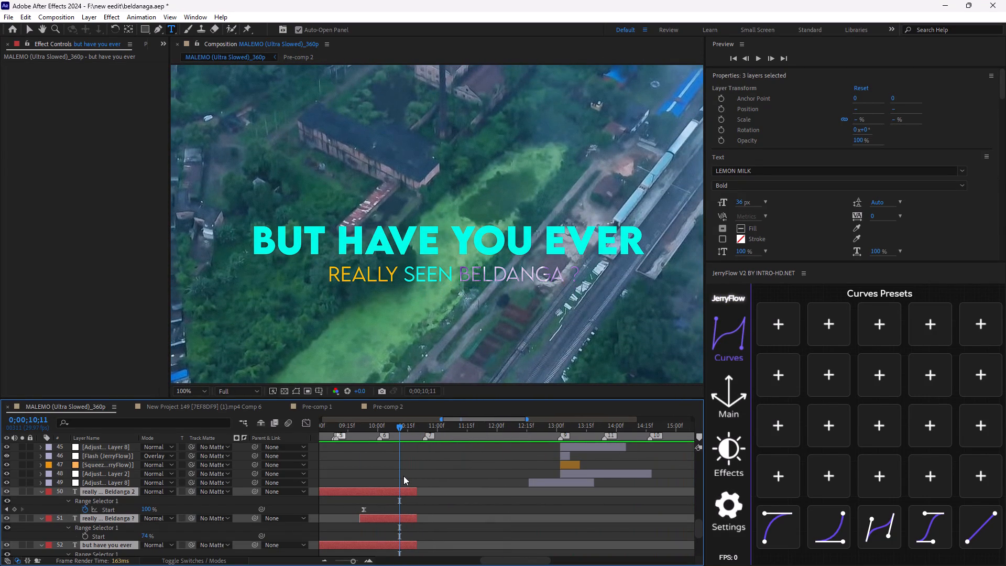
{"action": "key", "text": "t"}
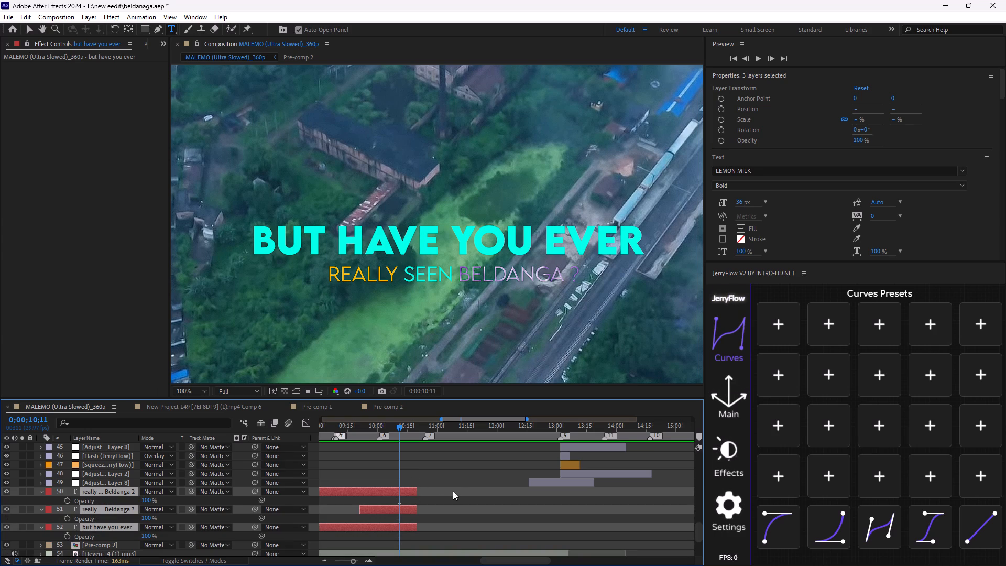
{"action": "left_click", "coordinate": [67, 499]}
{"action": "left_click_drag", "start_coordinate": [401, 427], "coordinate": [414, 444]}
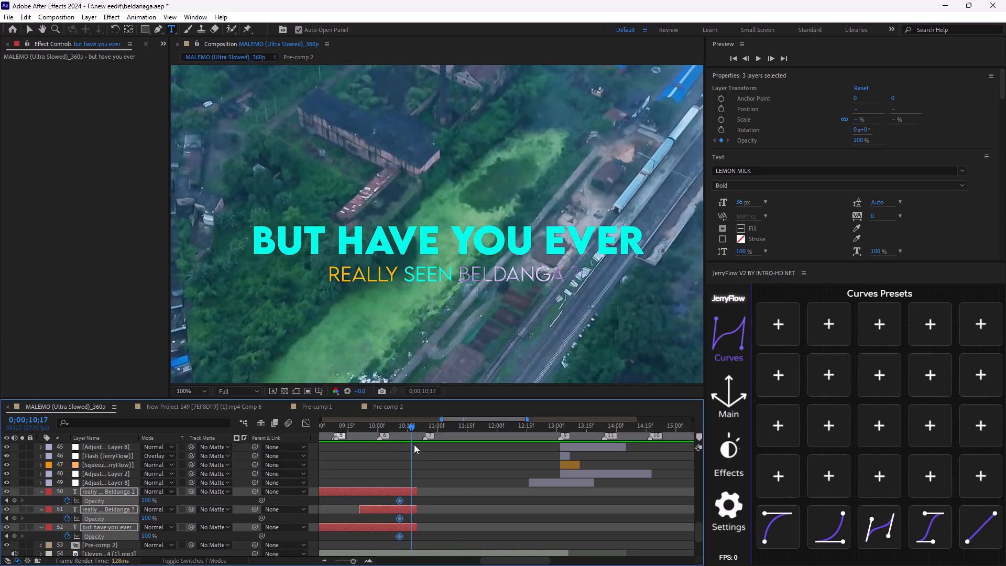
{"action": "left_click_drag", "start_coordinate": [414, 444], "coordinate": [417, 451]}
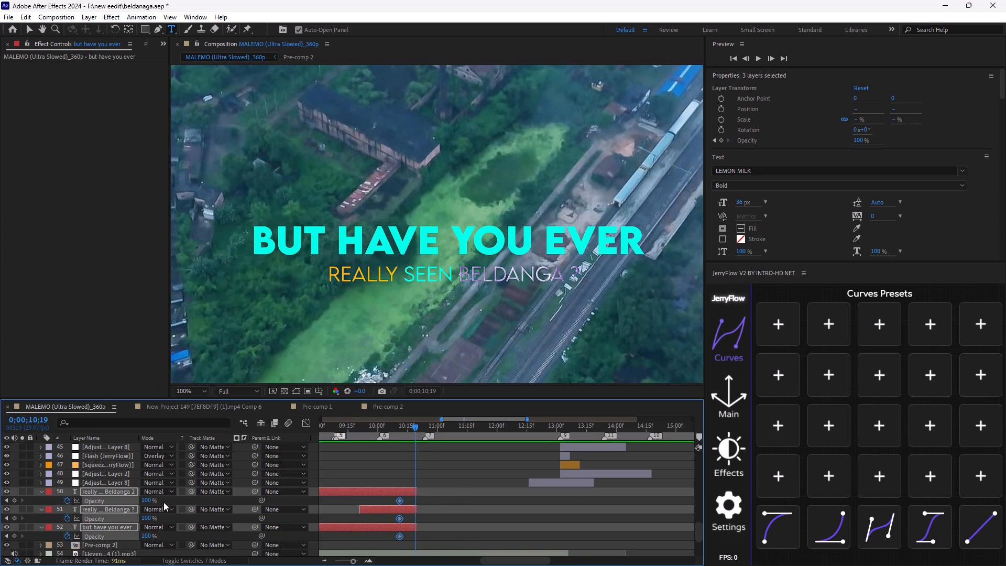
{"action": "left_click", "coordinate": [149, 502]}
{"action": "key", "text": "BackSpace"}
{"action": "key", "text": "0"}
{"action": "key", "text": "Return"}
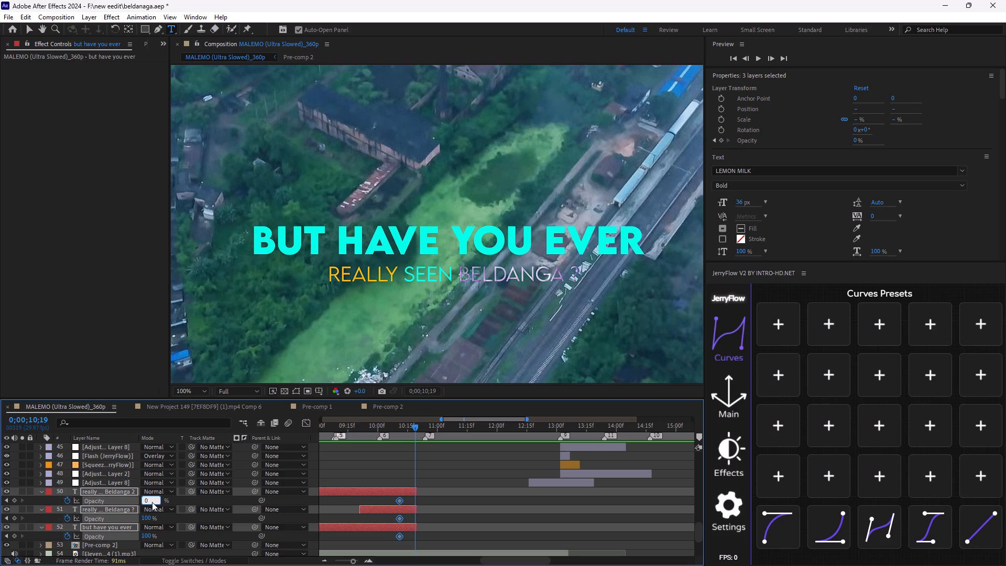
{"action": "left_click_drag", "start_coordinate": [419, 423], "coordinate": [395, 440]}
{"action": "key", "text": "space"}
{"action": "left_click", "coordinate": [470, 505]}
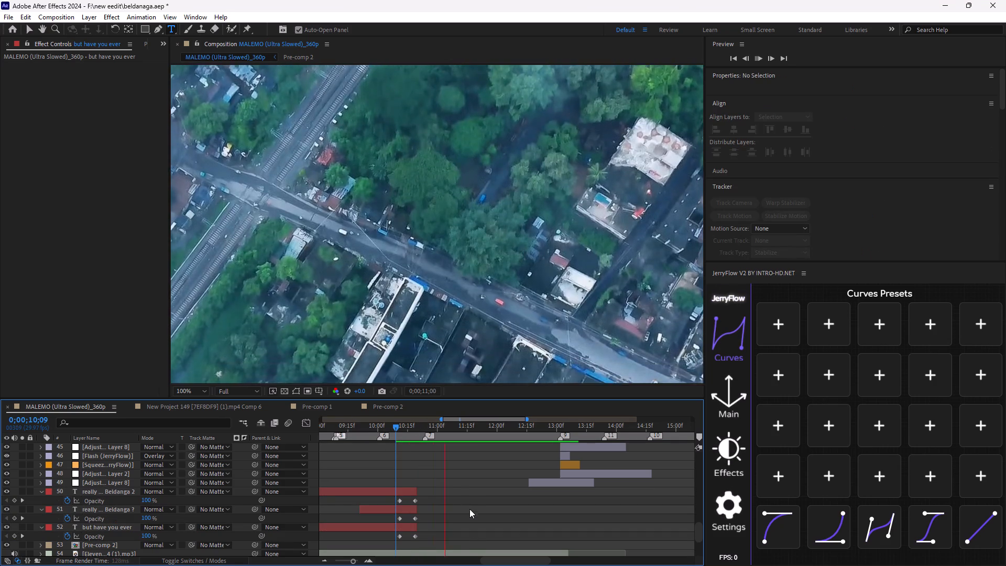
{"action": "key", "text": "space"}
Pre-compose the three second-caption text layers, moving all attributes and adjusting the duration to their time span.
{"action": "left_click", "coordinate": [403, 531], "text": "ctrl"}
{"action": "left_click", "coordinate": [406, 512], "text": "ctrl"}
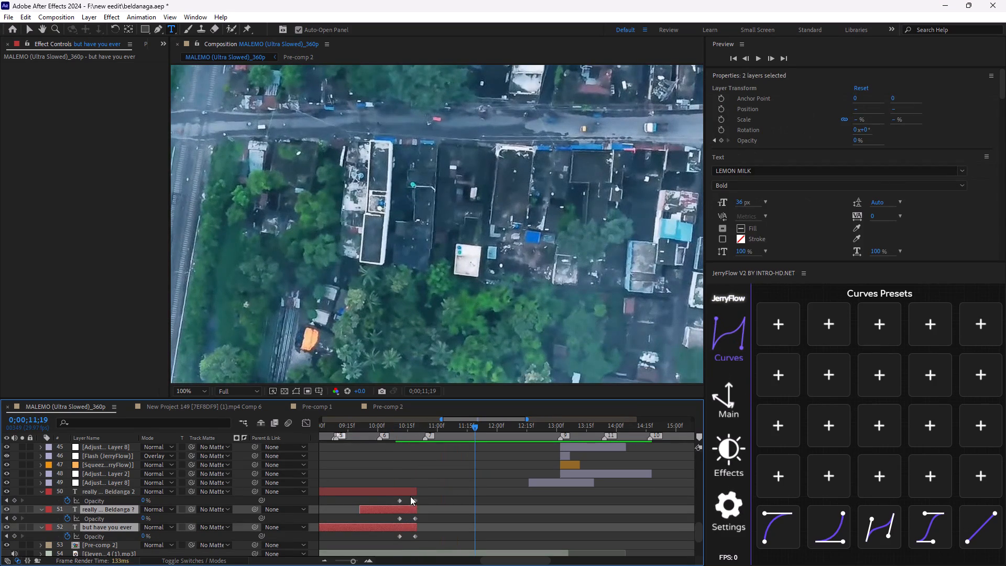
{"action": "left_click", "coordinate": [410, 493], "text": "ctrl"}
{"action": "right_click", "coordinate": [410, 493]}
{"action": "left_click", "coordinate": [470, 424]}
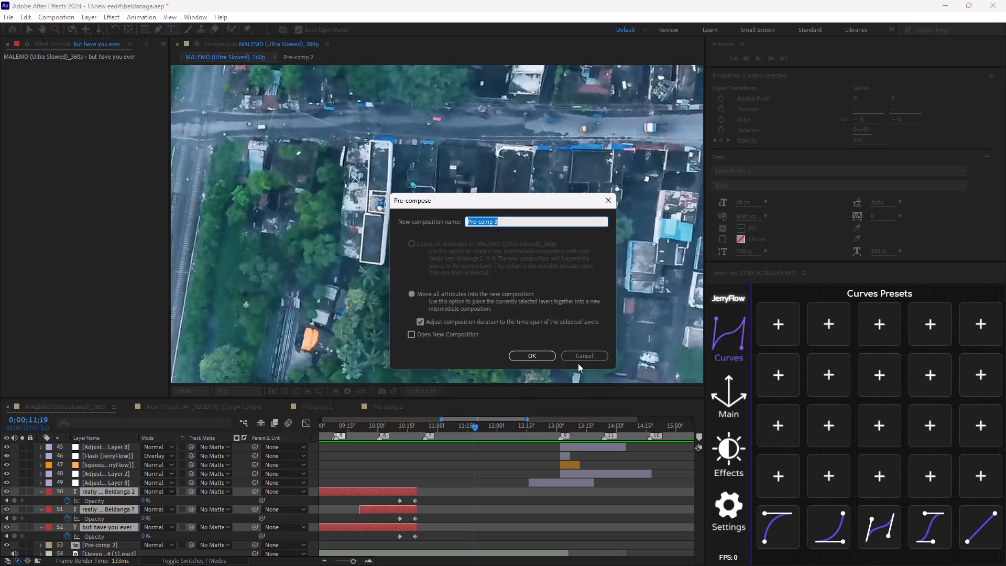
{"action": "left_click", "coordinate": [535, 354]}
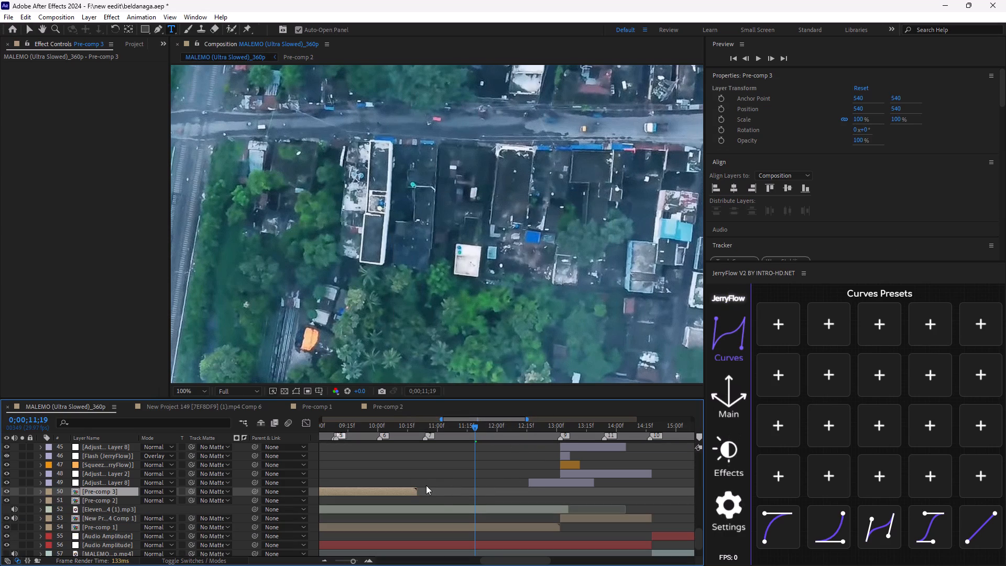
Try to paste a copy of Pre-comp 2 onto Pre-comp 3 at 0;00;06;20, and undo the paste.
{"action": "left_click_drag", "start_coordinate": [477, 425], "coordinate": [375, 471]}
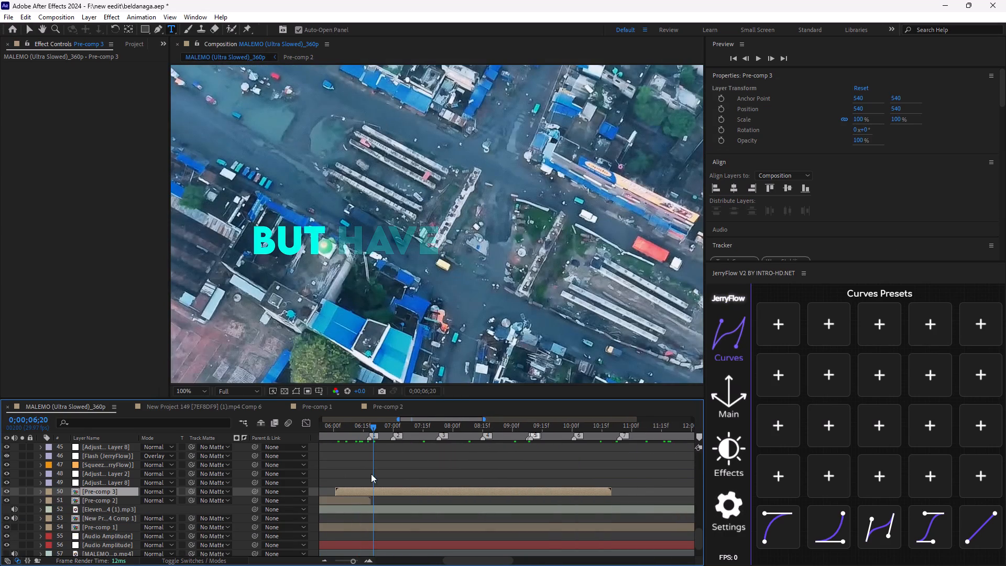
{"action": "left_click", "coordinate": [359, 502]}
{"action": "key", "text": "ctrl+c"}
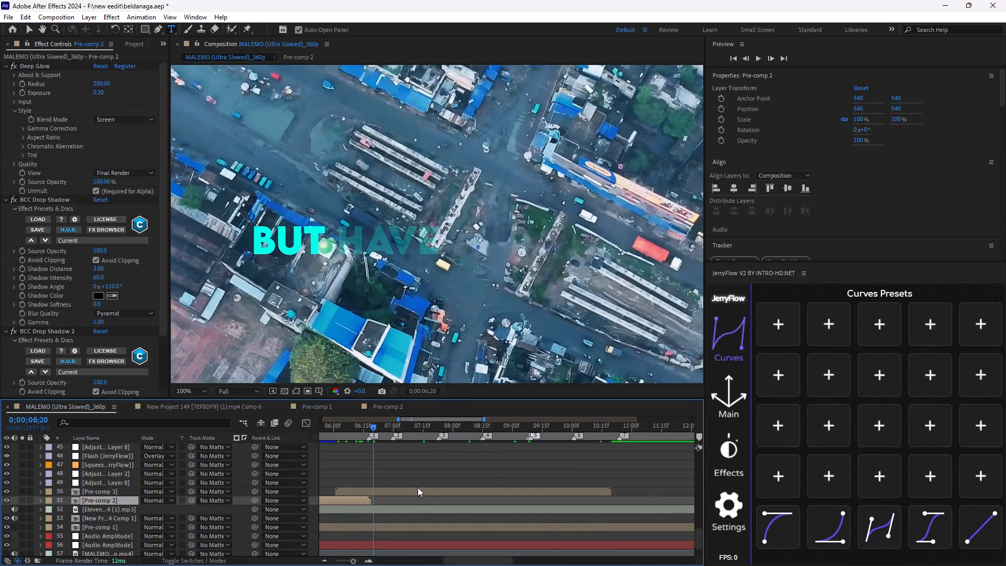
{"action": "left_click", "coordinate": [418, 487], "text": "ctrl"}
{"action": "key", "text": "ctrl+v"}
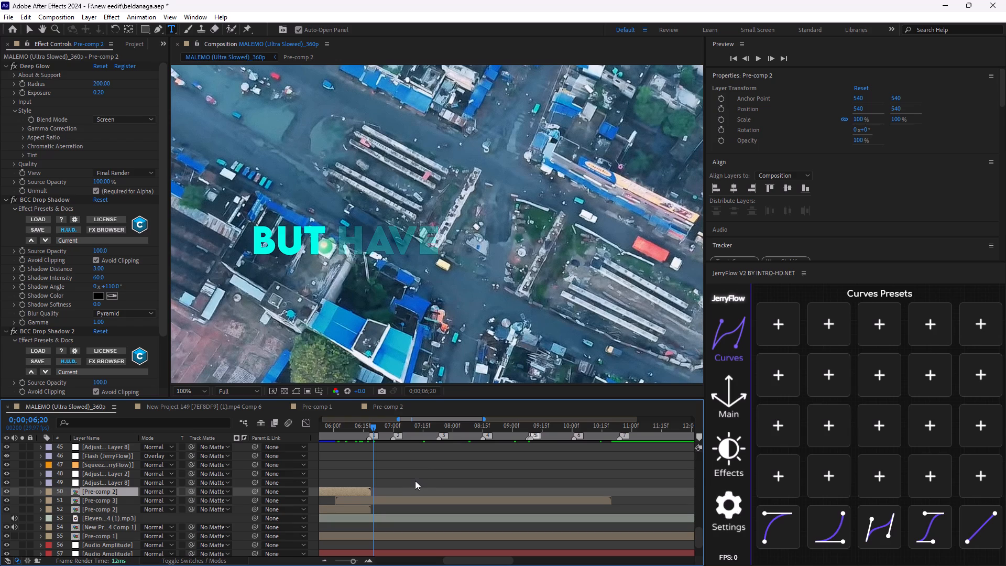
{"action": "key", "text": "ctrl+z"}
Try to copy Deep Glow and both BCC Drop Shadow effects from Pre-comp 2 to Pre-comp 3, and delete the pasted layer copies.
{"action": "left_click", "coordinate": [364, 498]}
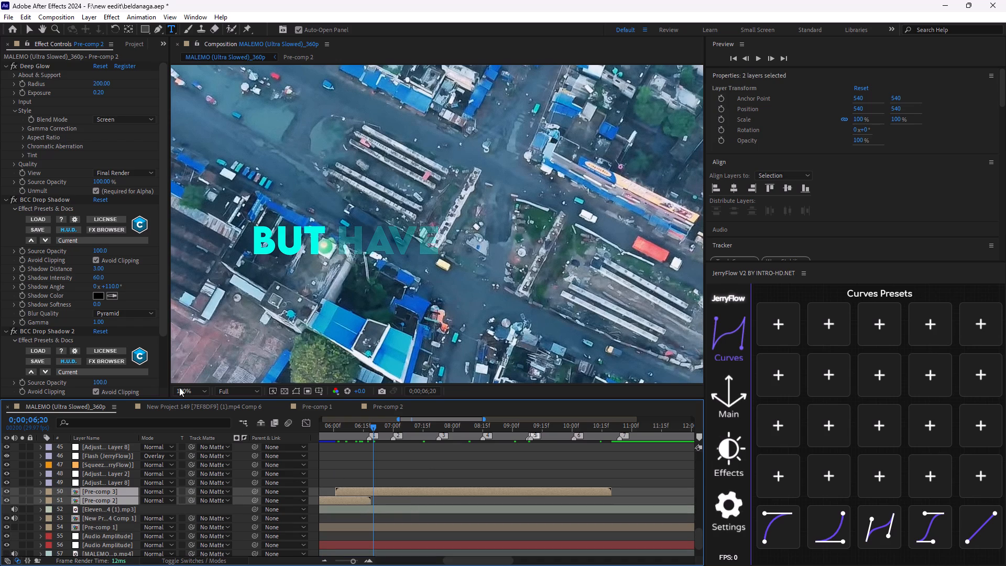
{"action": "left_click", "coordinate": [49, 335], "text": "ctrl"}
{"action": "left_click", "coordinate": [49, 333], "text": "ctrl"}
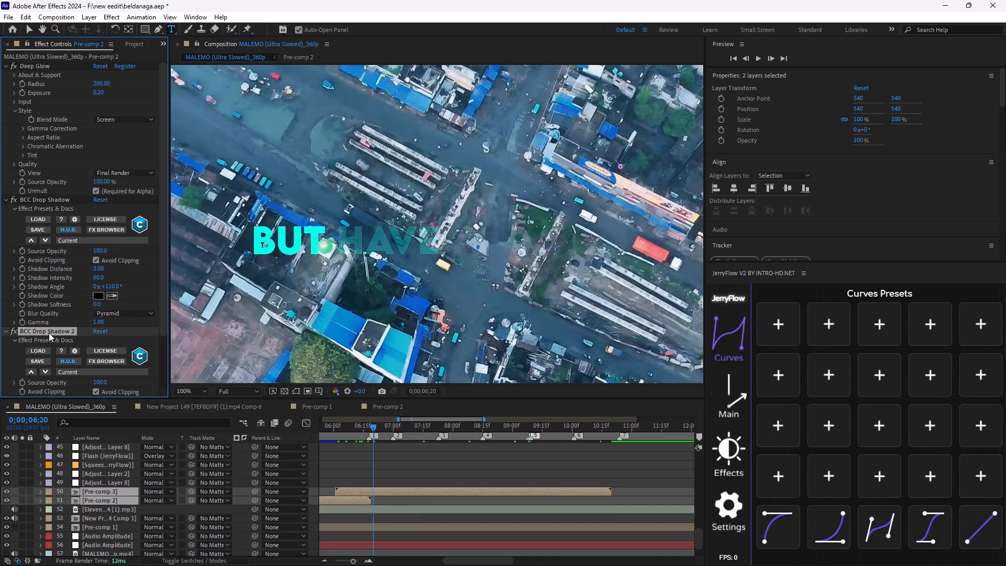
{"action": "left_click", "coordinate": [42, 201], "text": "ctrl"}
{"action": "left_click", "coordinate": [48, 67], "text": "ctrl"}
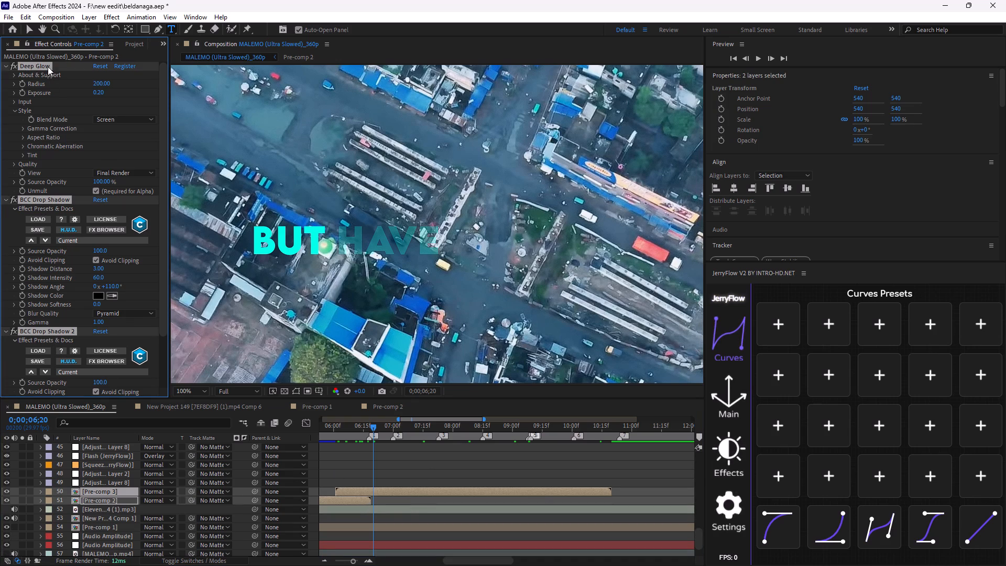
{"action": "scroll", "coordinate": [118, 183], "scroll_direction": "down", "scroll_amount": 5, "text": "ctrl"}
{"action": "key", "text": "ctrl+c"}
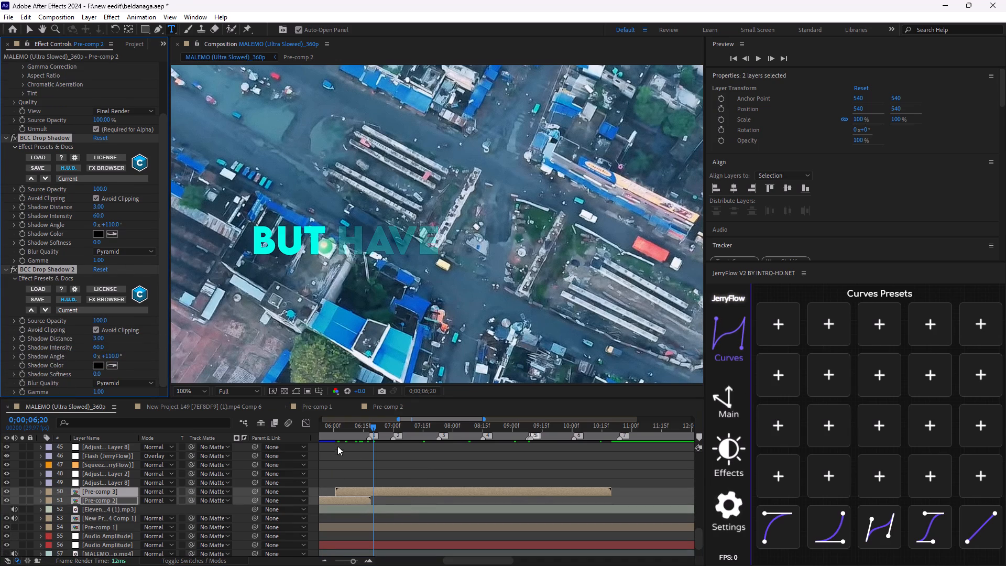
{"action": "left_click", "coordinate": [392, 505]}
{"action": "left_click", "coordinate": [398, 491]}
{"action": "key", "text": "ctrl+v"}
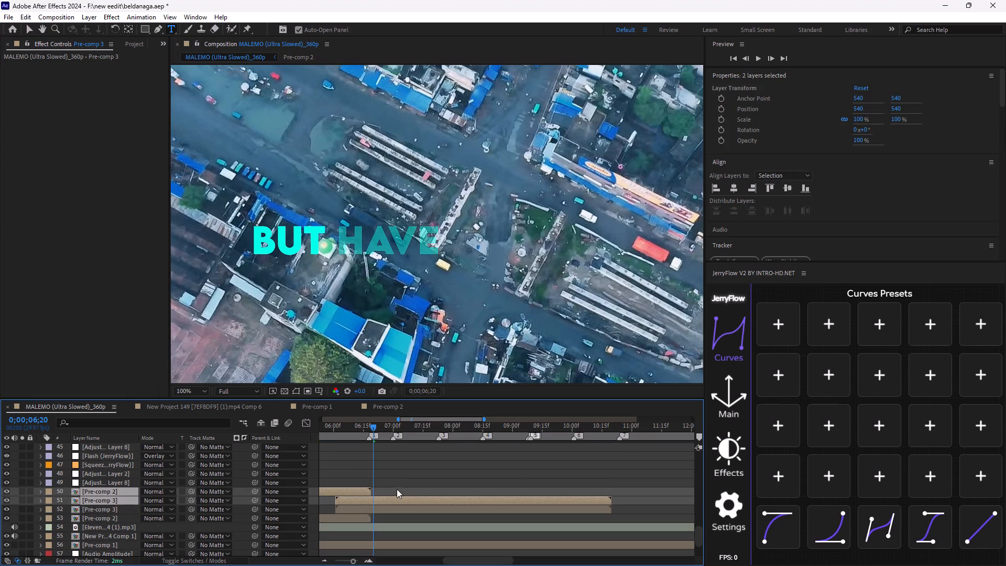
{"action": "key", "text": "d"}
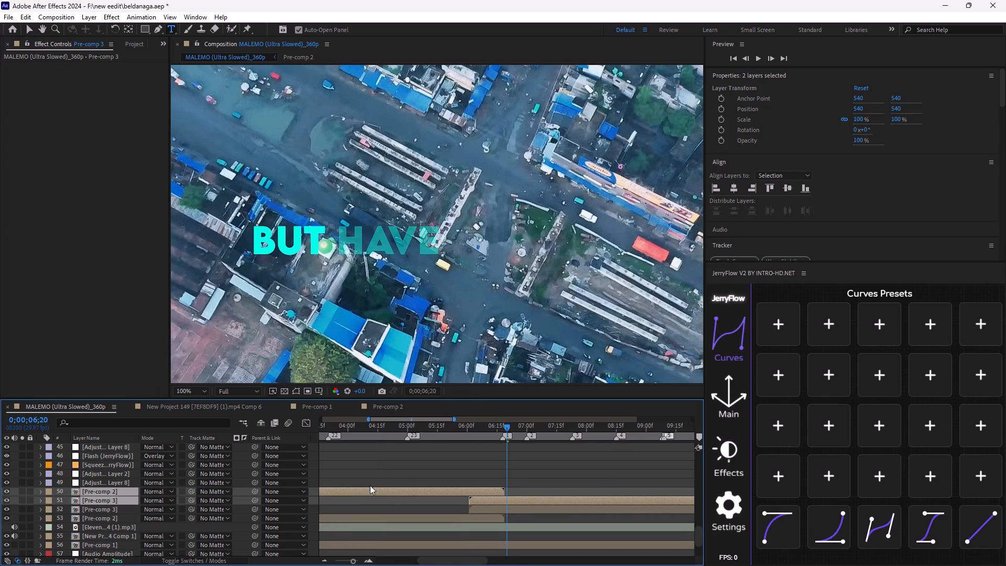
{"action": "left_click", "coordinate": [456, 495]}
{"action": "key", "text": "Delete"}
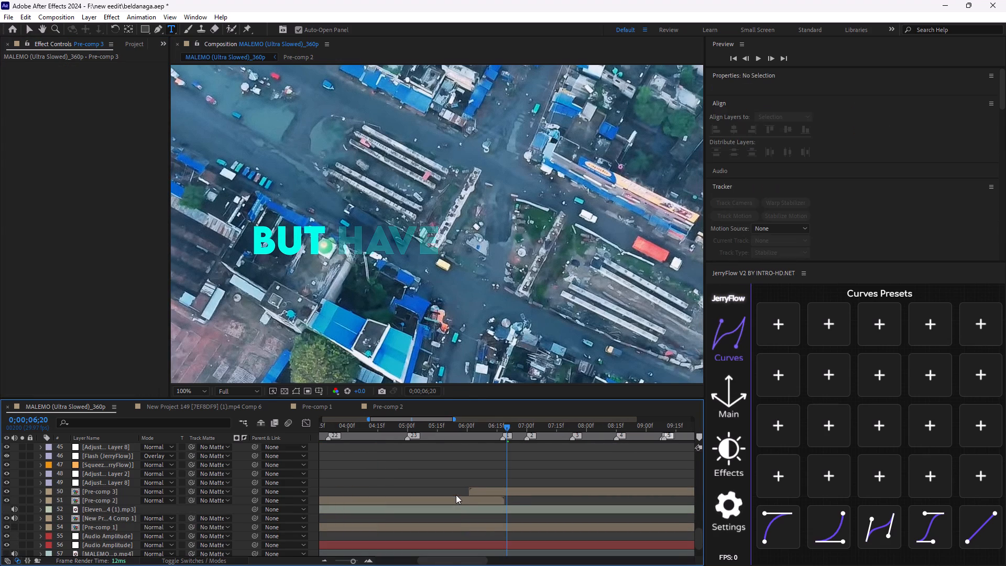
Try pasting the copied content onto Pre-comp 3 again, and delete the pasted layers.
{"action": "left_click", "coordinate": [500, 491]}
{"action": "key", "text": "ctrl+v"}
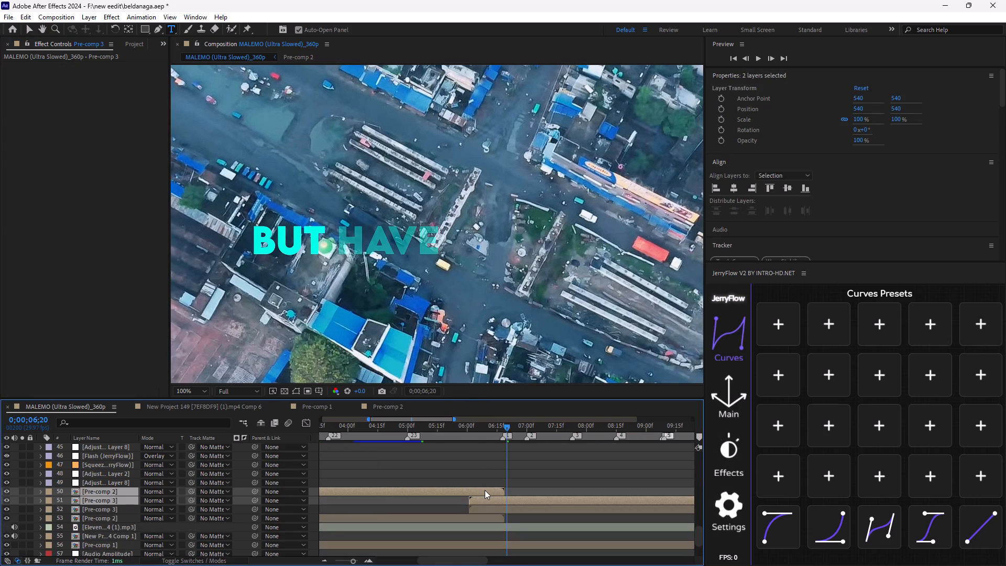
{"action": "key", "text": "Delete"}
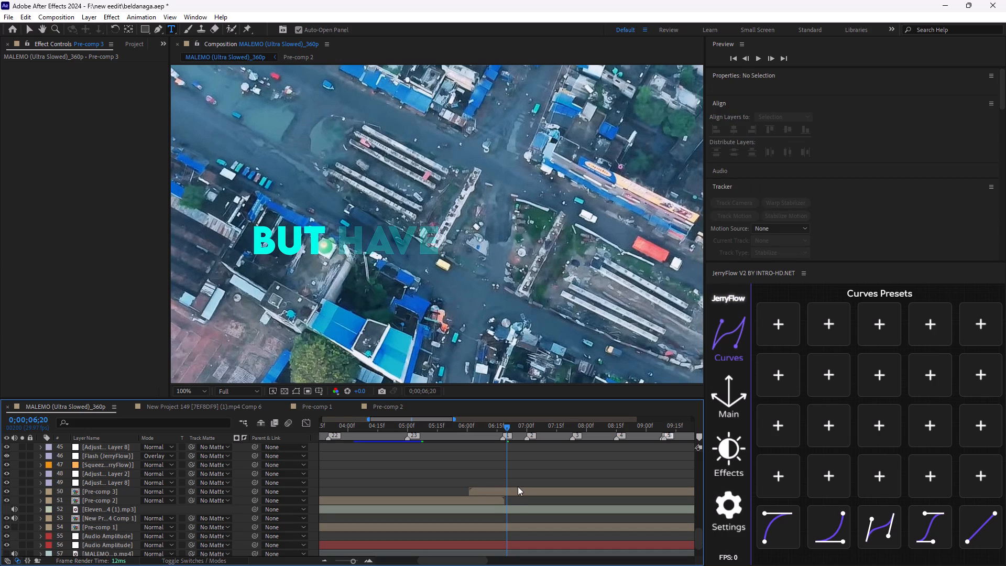
Select the Deep Glow, BCC Drop Shadow and BCC Drop Shadow 2 effects together on Pre-comp 2.
{"action": "left_click", "coordinate": [487, 498]}
{"action": "left_click", "coordinate": [40, 327], "text": "ctrl"}
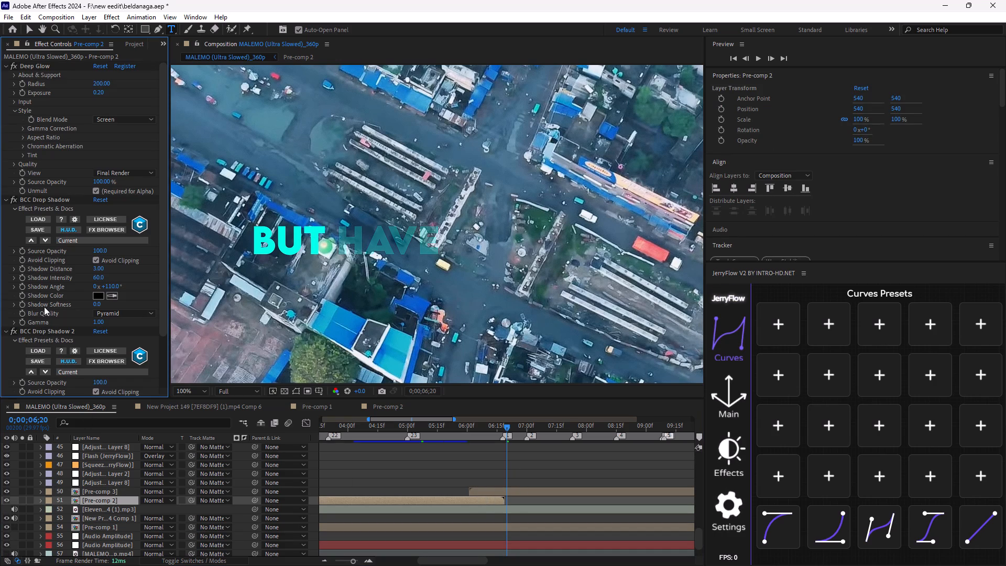
{"action": "left_click", "coordinate": [49, 334]}
{"action": "left_click", "coordinate": [43, 199], "text": "ctrl"}
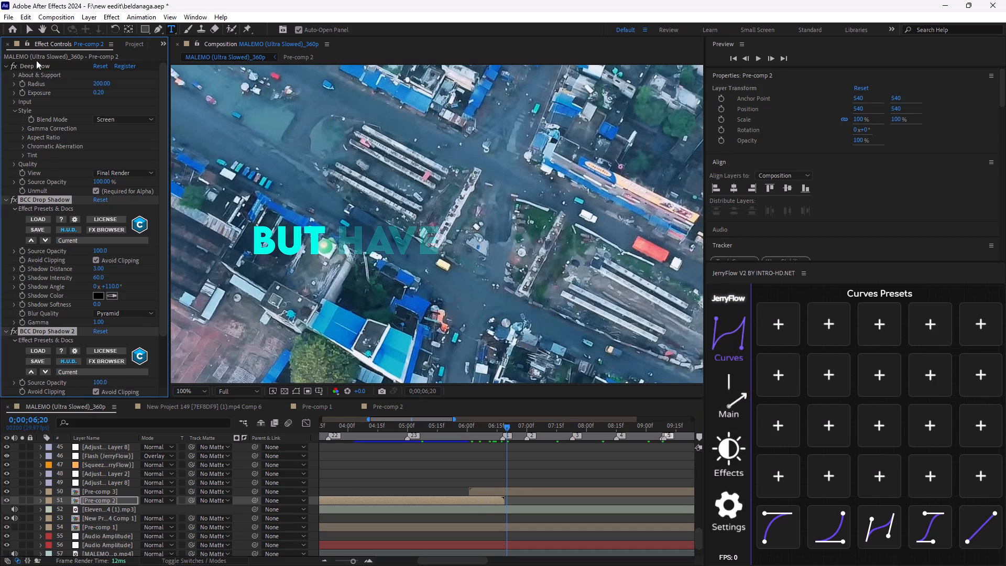
{"action": "left_click", "coordinate": [38, 64], "text": "ctrl"}
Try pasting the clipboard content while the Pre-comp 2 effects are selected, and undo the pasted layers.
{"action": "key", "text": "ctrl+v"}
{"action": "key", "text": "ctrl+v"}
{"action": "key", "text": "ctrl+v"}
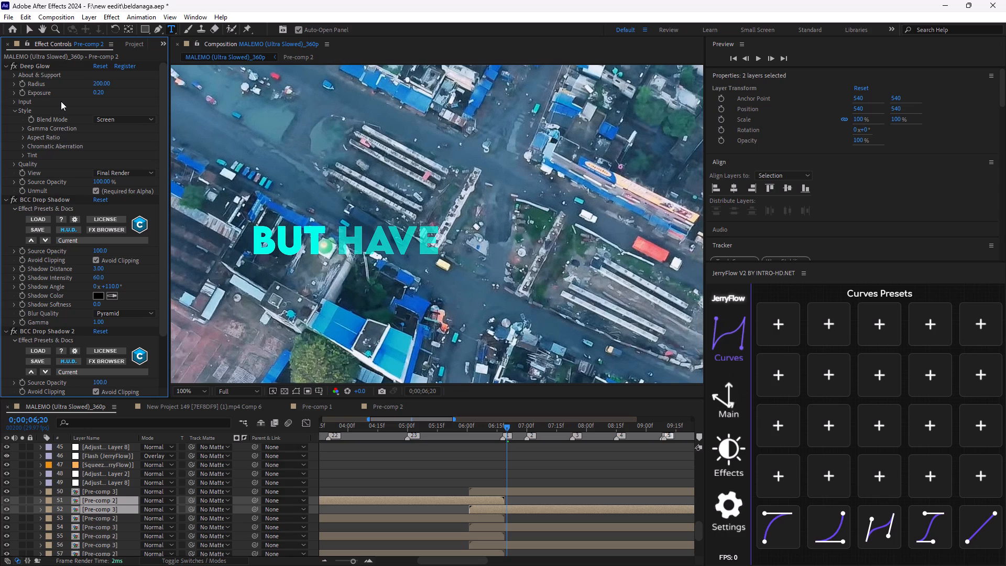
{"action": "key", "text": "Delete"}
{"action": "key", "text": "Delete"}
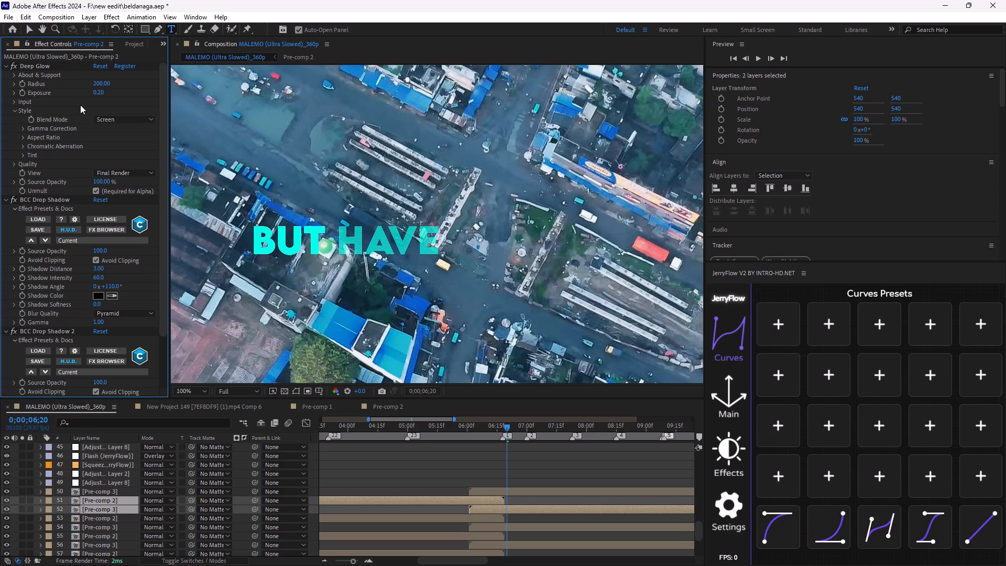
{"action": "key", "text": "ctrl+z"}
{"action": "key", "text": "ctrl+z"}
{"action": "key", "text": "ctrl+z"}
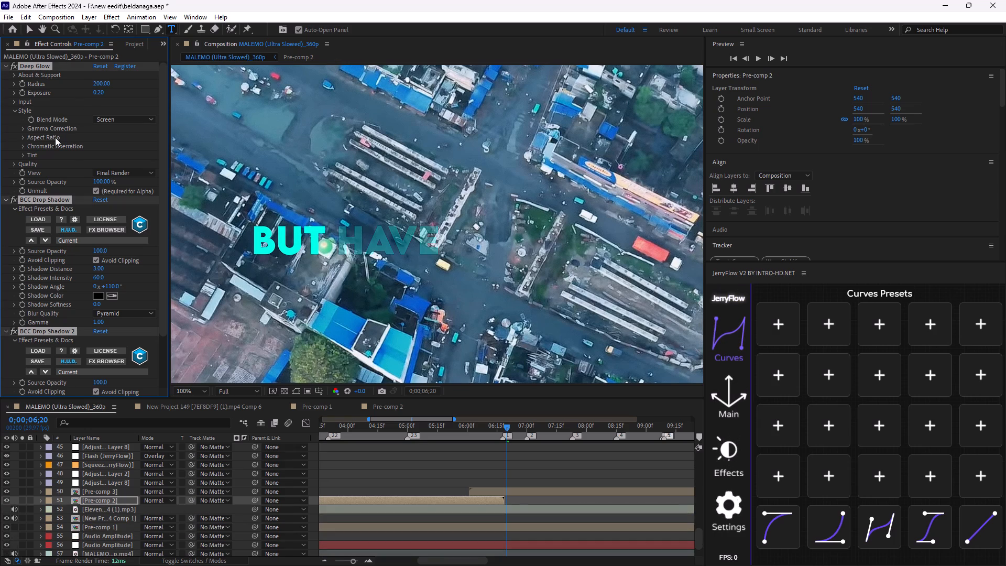
Copy the selected Deep Glow and both BCC Drop Shadow effects from Pre-comp 2 onto Pre-comp 3.
{"action": "key", "text": "ctrl+c"}
{"action": "key", "text": "ctrl+c"}
{"action": "key", "text": "ctrl+c"}
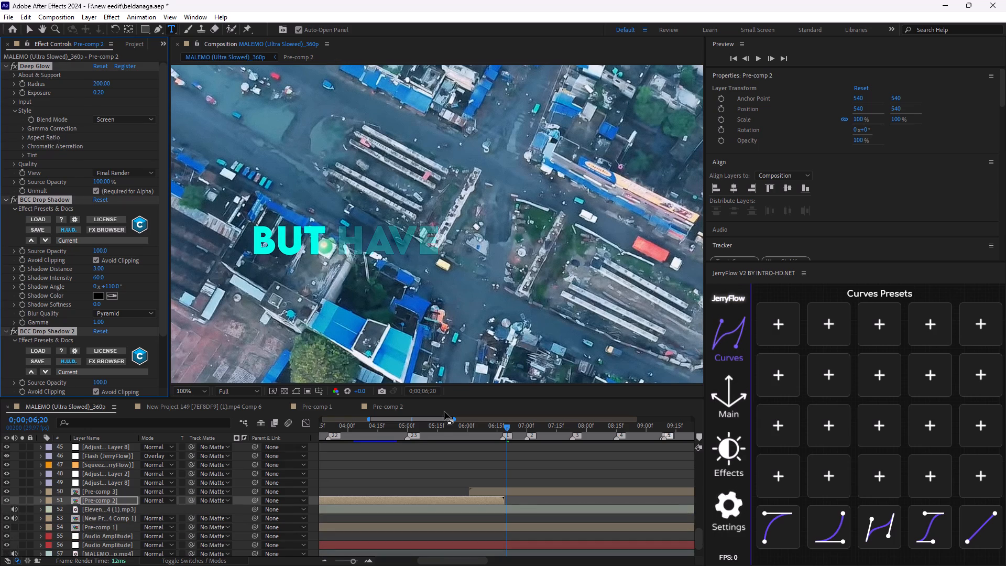
{"action": "left_click", "coordinate": [522, 491]}
{"action": "key", "text": "ctrl+v"}
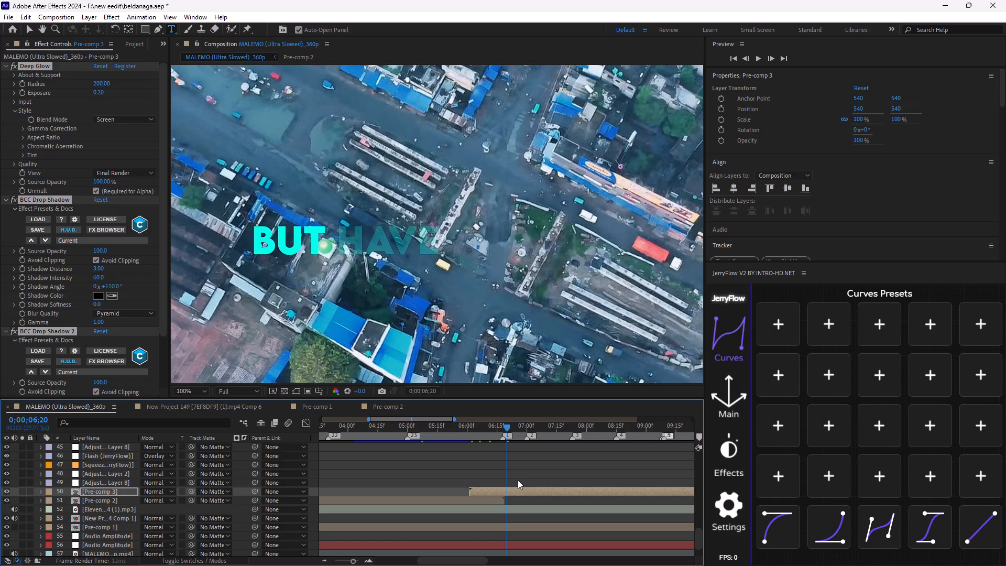
Play the second caption from 0;00;06;20 at 50% view, and scrub between it and the first caption to check the look.
{"action": "key", "text": "space"}
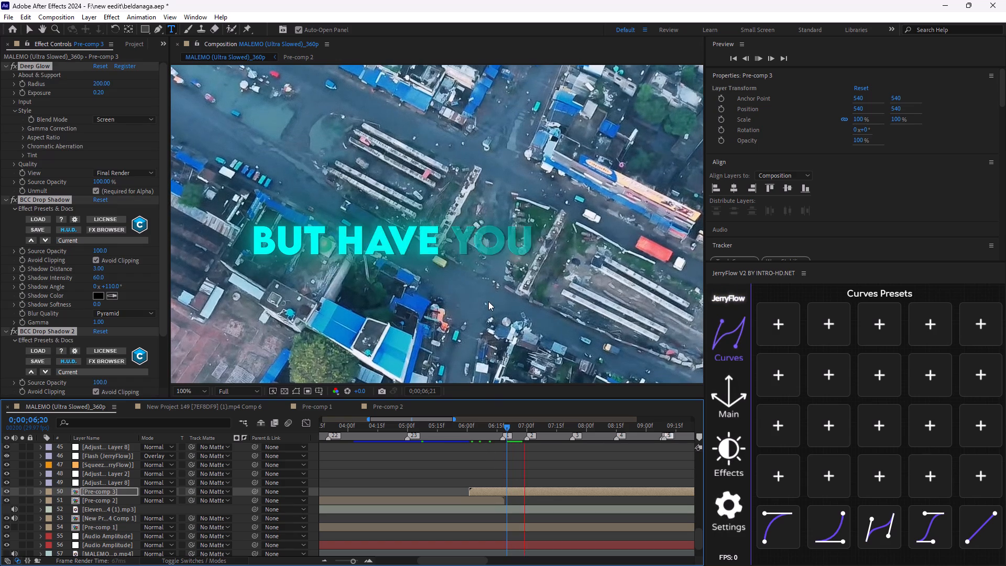
{"action": "scroll", "coordinate": [488, 301], "scroll_direction": "down", "scroll_amount": 2}
{"action": "scroll", "coordinate": [488, 301], "scroll_direction": "up", "scroll_amount": 1}
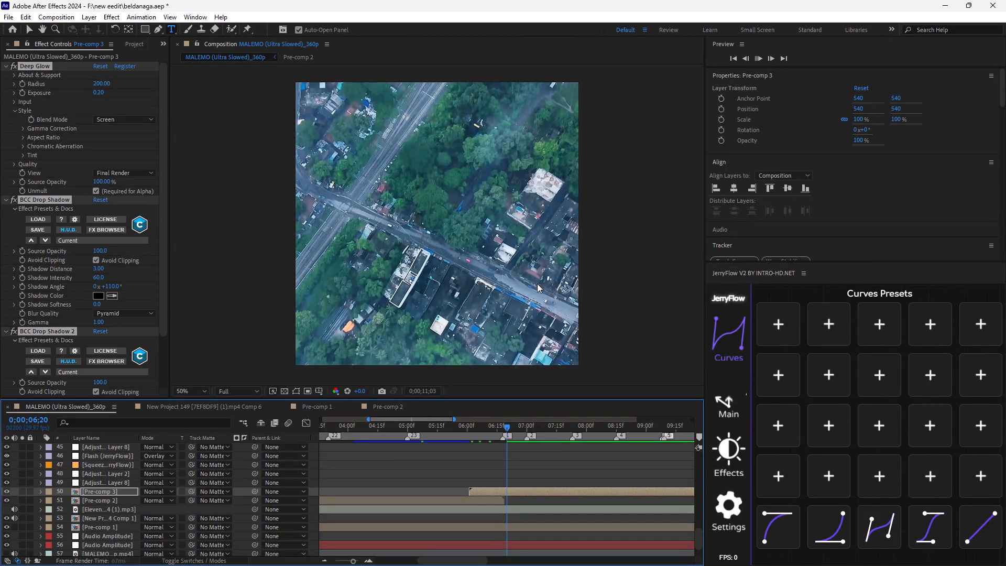
{"action": "key", "text": "space"}
{"action": "left_click_drag", "start_coordinate": [507, 423], "coordinate": [351, 463]}
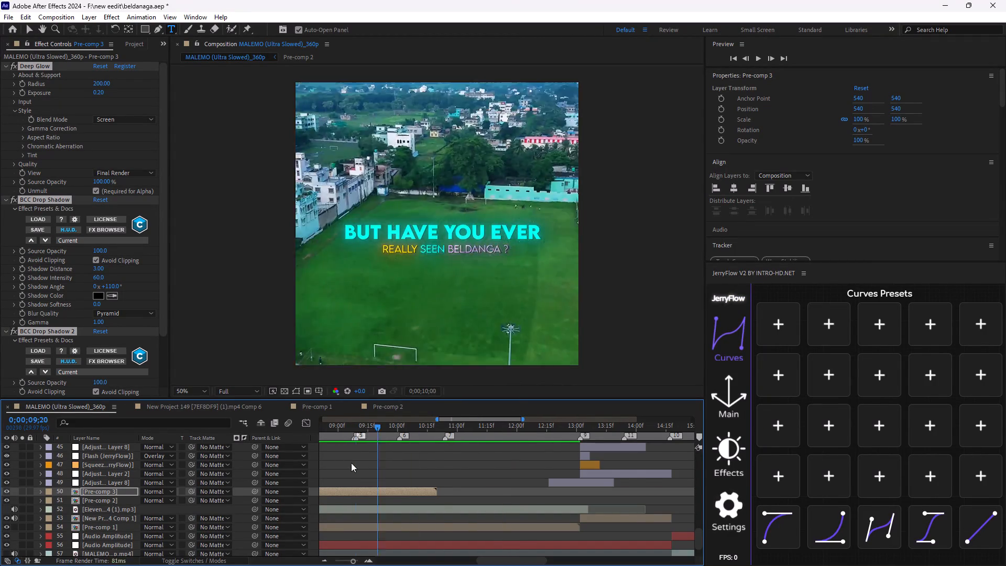
{"action": "left_click_drag", "start_coordinate": [351, 463], "coordinate": [307, 478]}
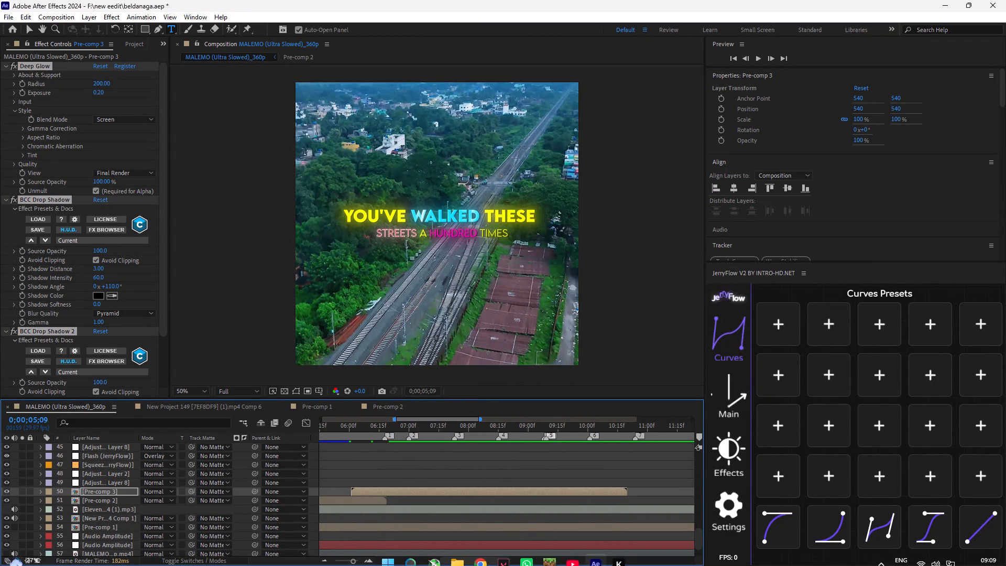
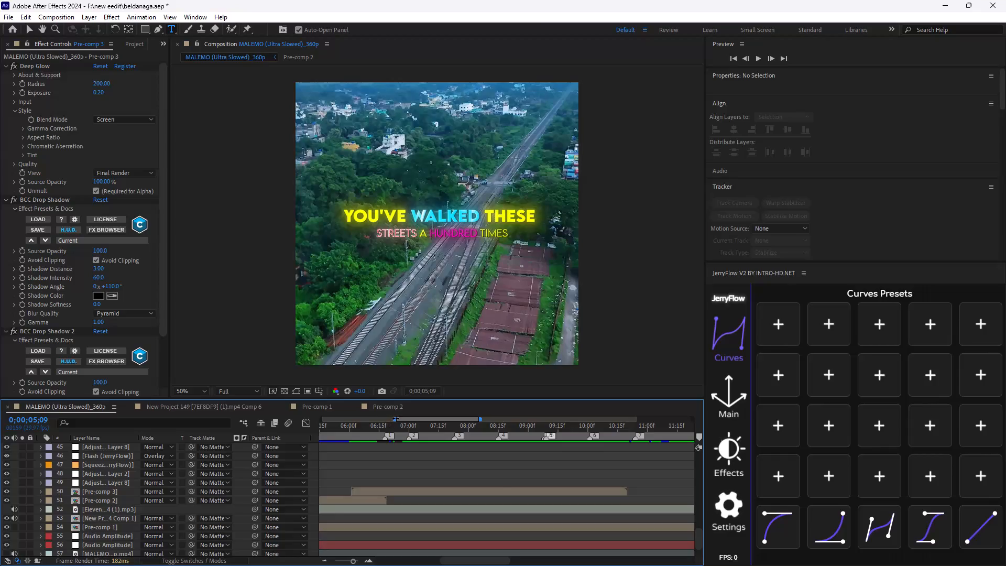
Play both captions from 0;00;01;28 and set the start of the work area there.
{"action": "left_click_drag", "start_coordinate": [396, 418], "coordinate": [313, 428]}
{"action": "left_click_drag", "start_coordinate": [486, 426], "coordinate": [400, 447]}
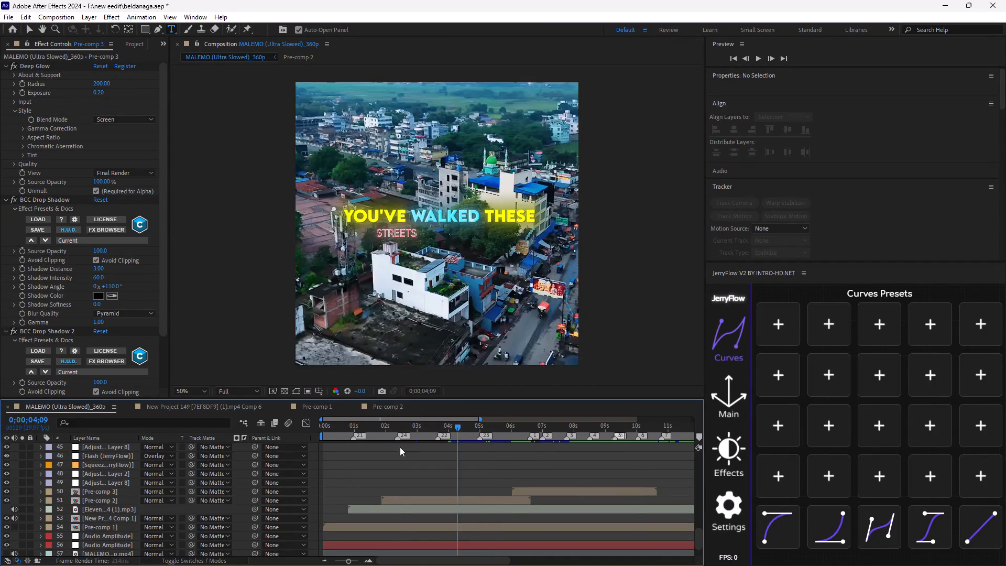
{"action": "left_click_drag", "start_coordinate": [400, 447], "coordinate": [380, 448]}
{"action": "key", "text": "space"}
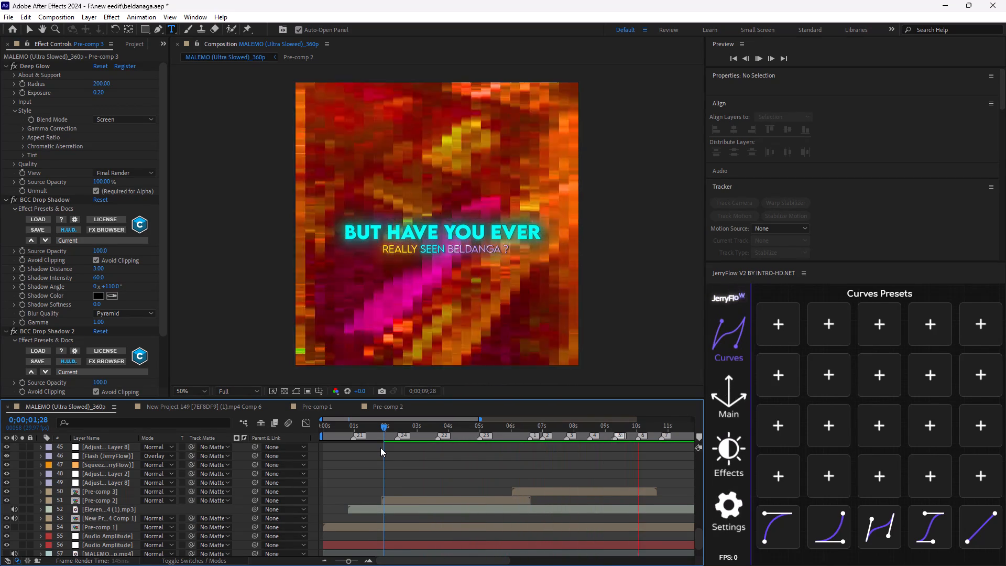
{"action": "key", "text": "space"}
{"action": "type", "text": "b"}
{"action": "key", "text": "space"}
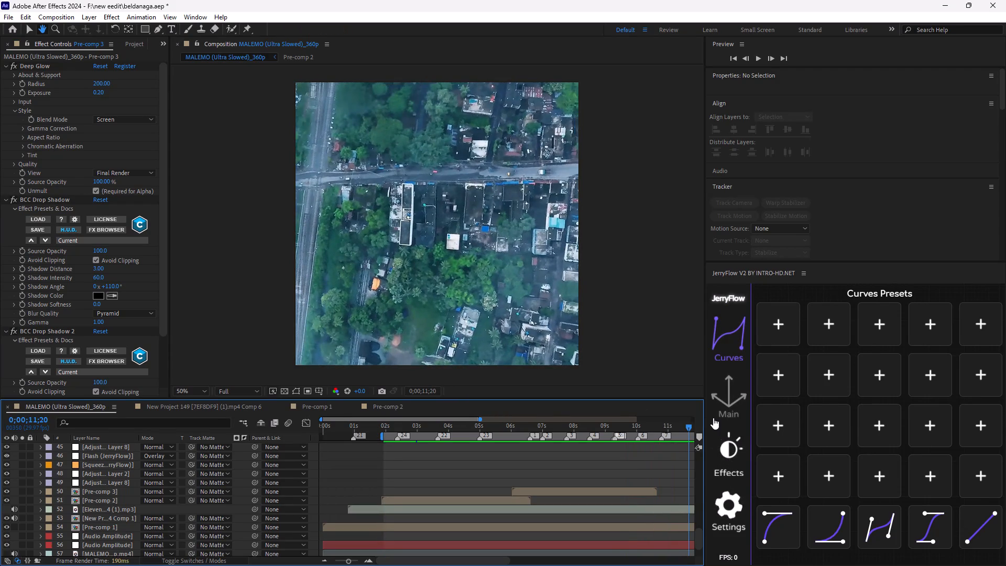
Overlap Pre-comp 3 with the first caption at 0;00;05;24 and line up the two texts by setting its position to 549, 481.
{"action": "left_click_drag", "start_coordinate": [686, 426], "coordinate": [503, 485]}
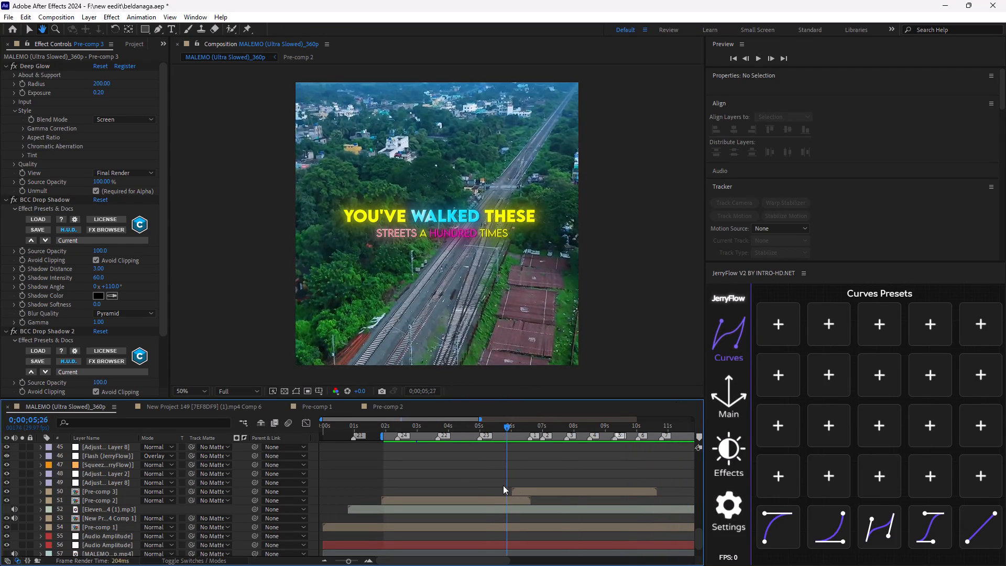
{"action": "left_click_drag", "start_coordinate": [503, 485], "coordinate": [502, 485]}
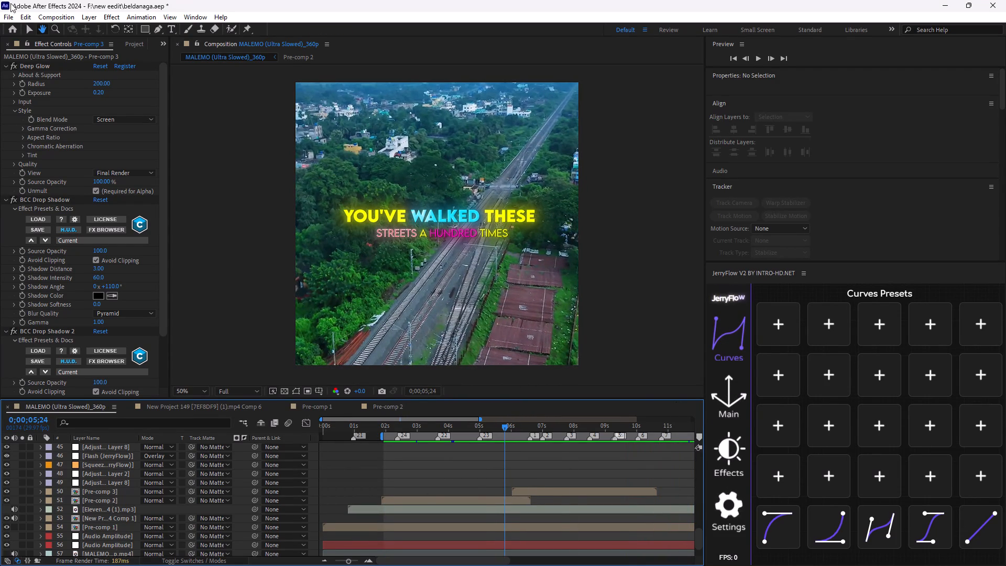
{"action": "left_click", "coordinate": [27, 29]}
{"action": "left_click_drag", "start_coordinate": [555, 492], "coordinate": [543, 499]}
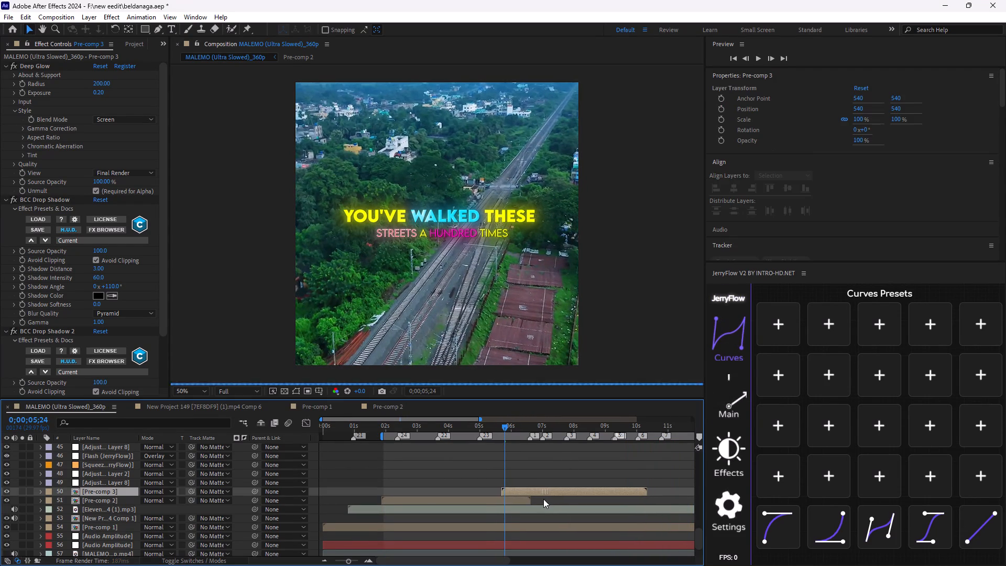
{"action": "left_click_drag", "start_coordinate": [543, 499], "coordinate": [529, 500]}
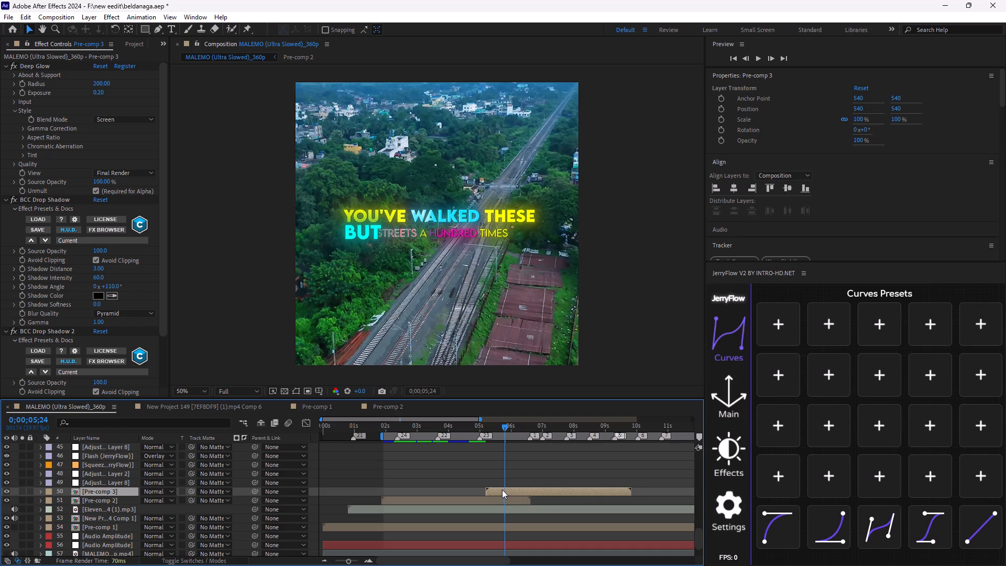
{"action": "key", "text": "s"}
{"action": "left_click", "coordinate": [159, 501]}
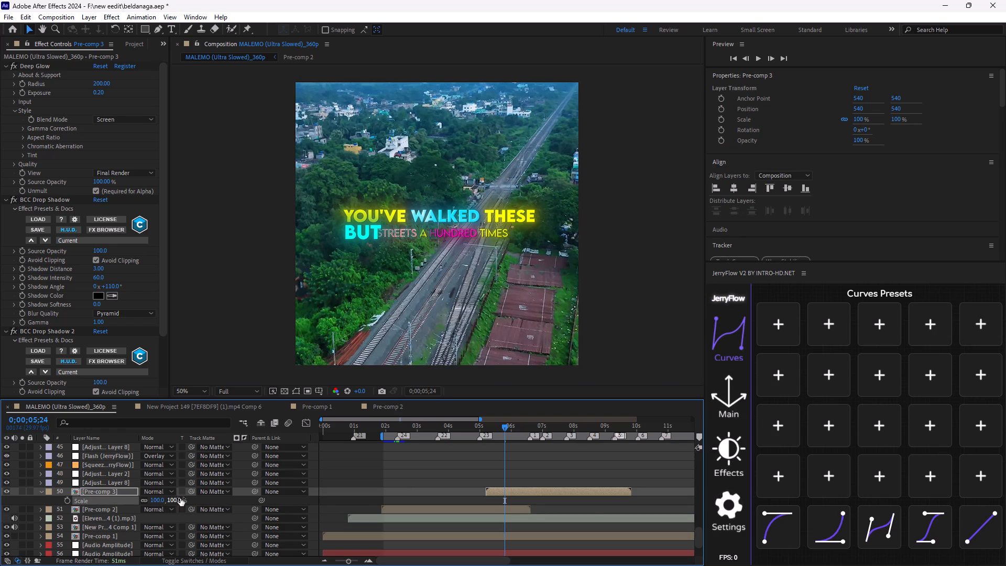
{"action": "key", "text": "p"}
{"action": "left_click_drag", "start_coordinate": [144, 502], "coordinate": [152, 506]}
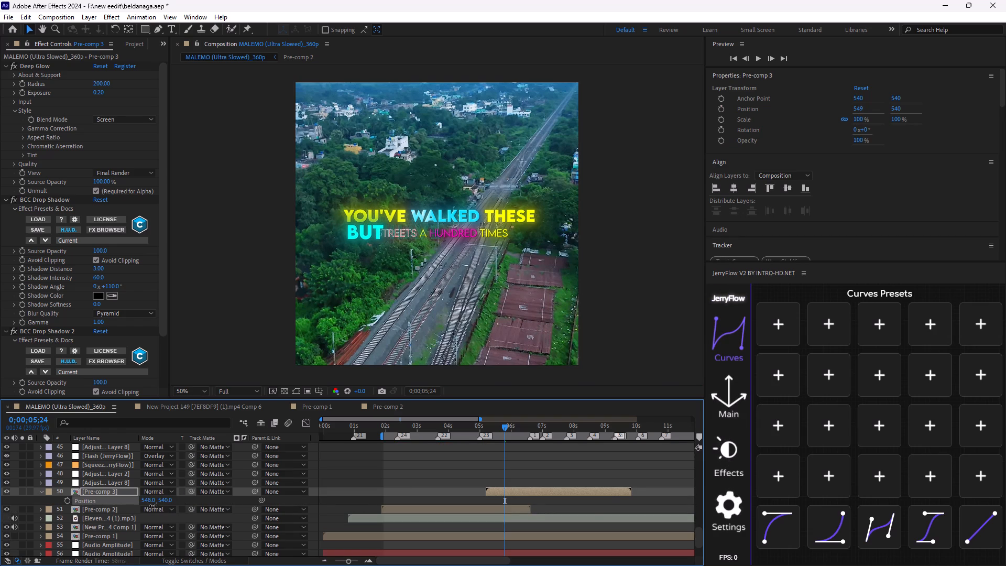
{"action": "left_click_drag", "start_coordinate": [152, 506], "coordinate": [151, 505]}
{"action": "left_click_drag", "start_coordinate": [162, 499], "coordinate": [141, 503]}
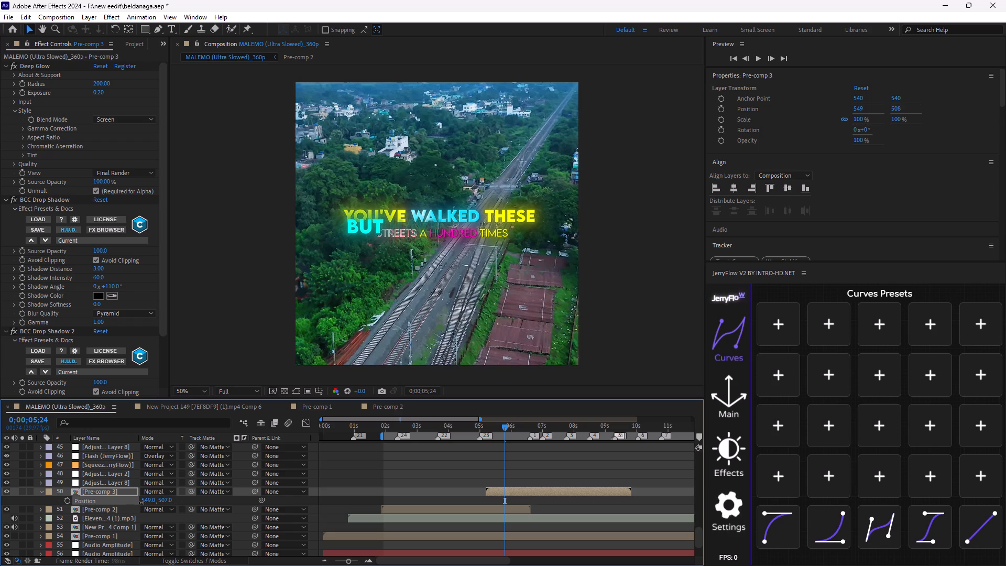
{"action": "left_click_drag", "start_coordinate": [141, 503], "coordinate": [107, 511]}
{"action": "left_click_drag", "start_coordinate": [166, 500], "coordinate": [165, 502]}
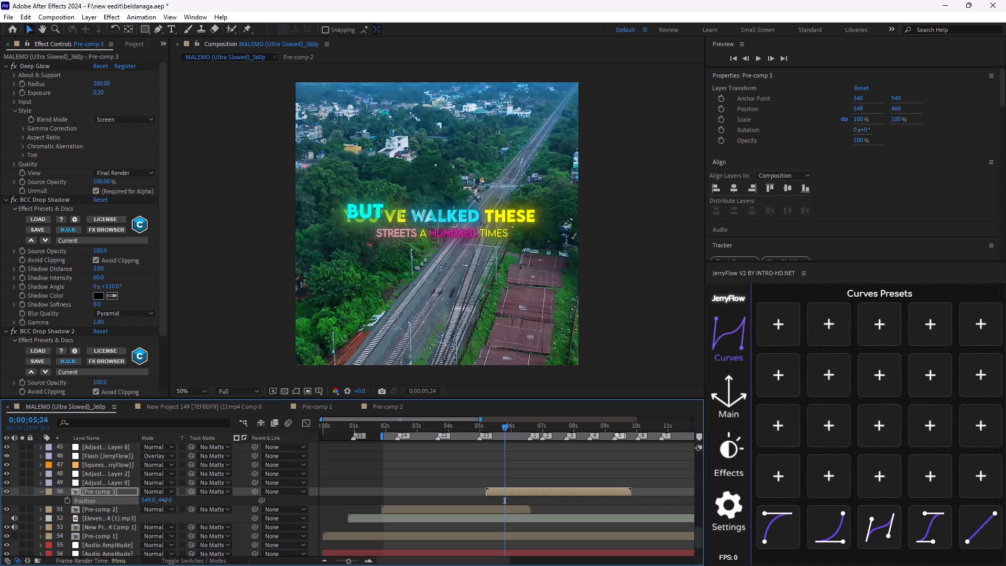
{"action": "left_click_drag", "start_coordinate": [165, 502], "coordinate": [174, 503]}
Preview the repositioned second caption, and shift Pre-comp 3 later so it starts just after 0;00;06;01.
{"action": "key", "text": "space"}
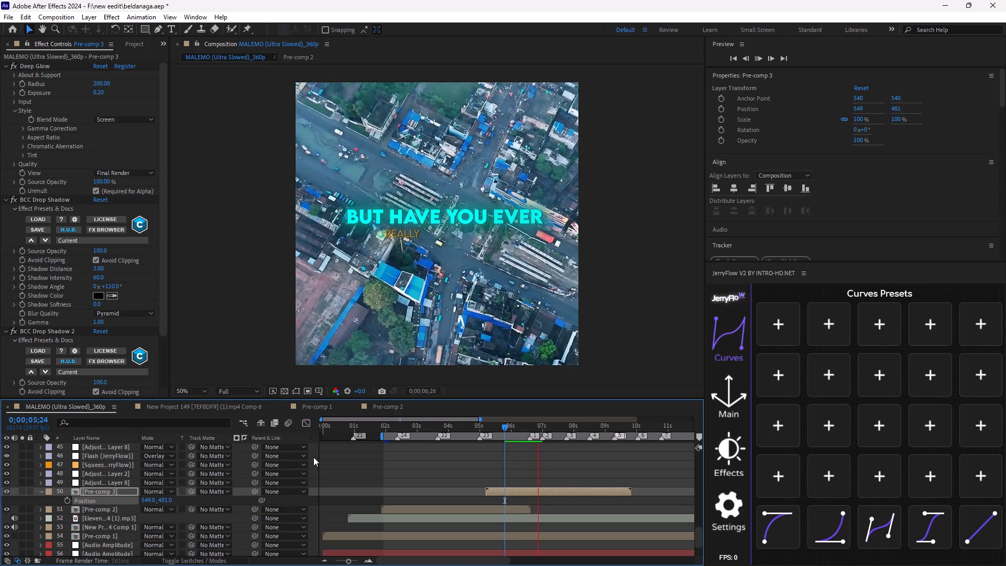
{"action": "key", "text": "space"}
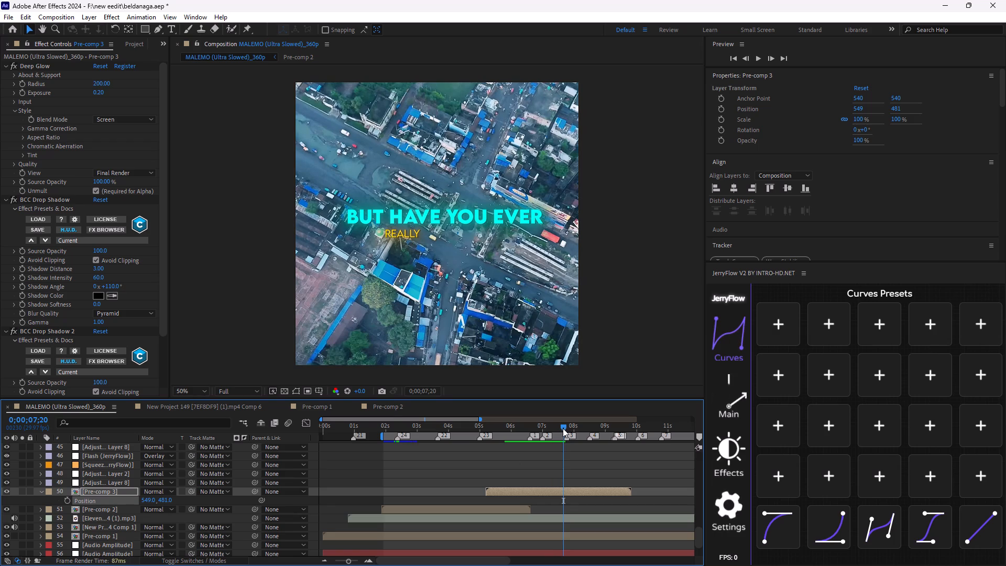
{"action": "left_click_drag", "start_coordinate": [563, 428], "coordinate": [512, 460]}
{"action": "left_click_drag", "start_coordinate": [518, 493], "coordinate": [548, 518]}
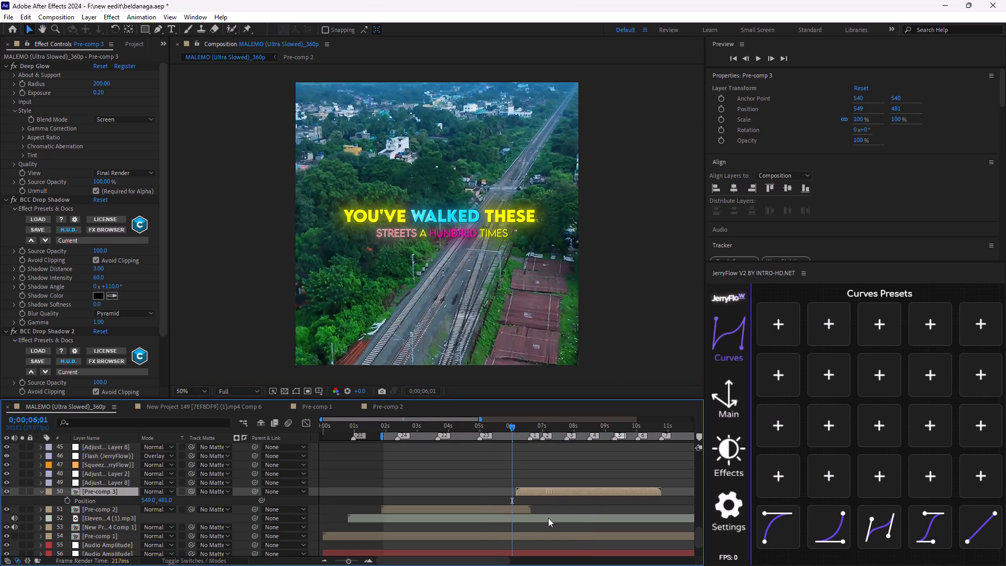
{"action": "left_click_drag", "start_coordinate": [548, 518], "coordinate": [549, 518]}
Play the second caption from 0;00;06;01, and the footage that follows from 0;00;10;12.
{"action": "key", "text": "space"}
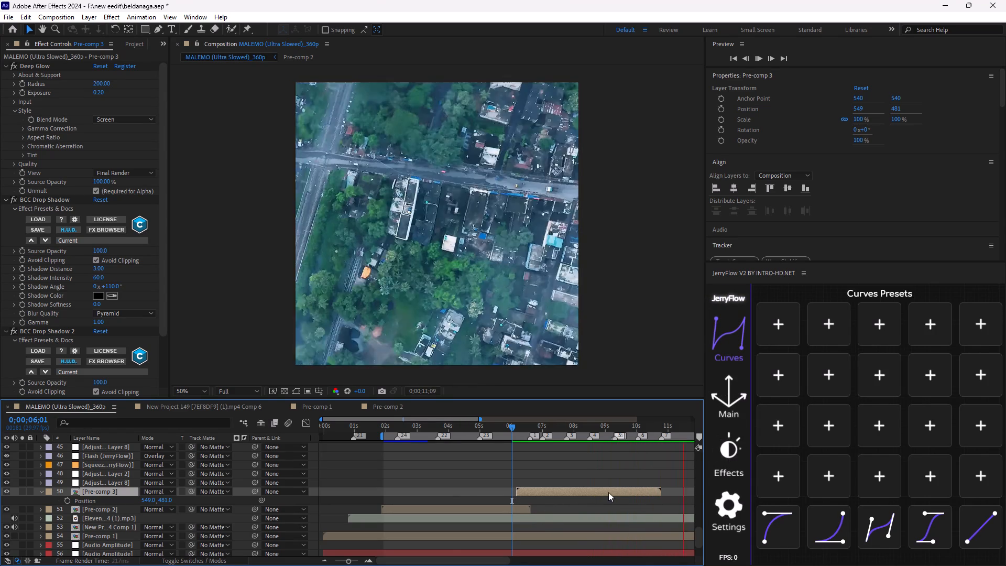
{"action": "key", "text": "space"}
{"action": "left_click_drag", "start_coordinate": [505, 428], "coordinate": [458, 449]}
{"action": "key", "text": "space"}
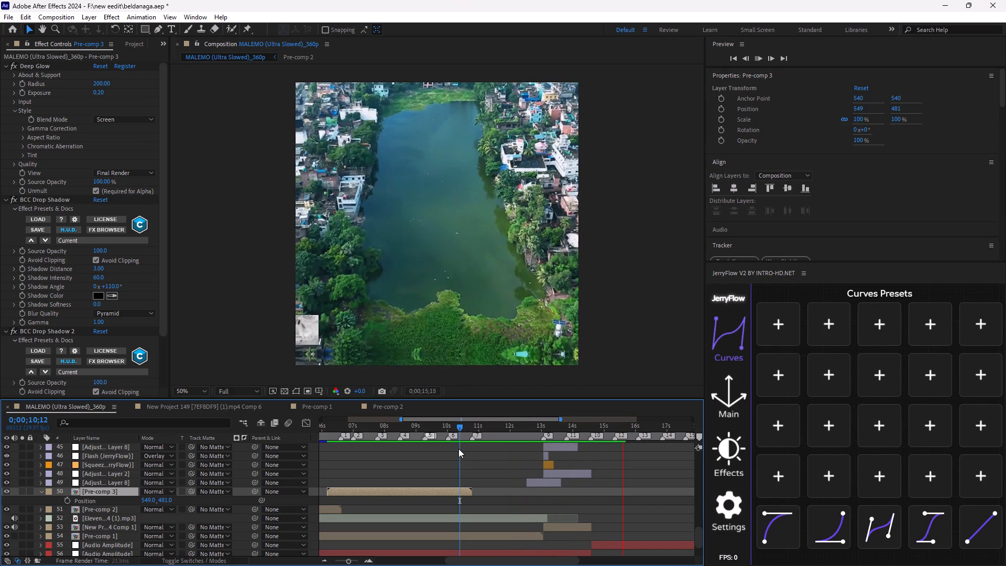
{"action": "key", "text": "space"}
{"action": "left_click_drag", "start_coordinate": [561, 418], "coordinate": [662, 429]}
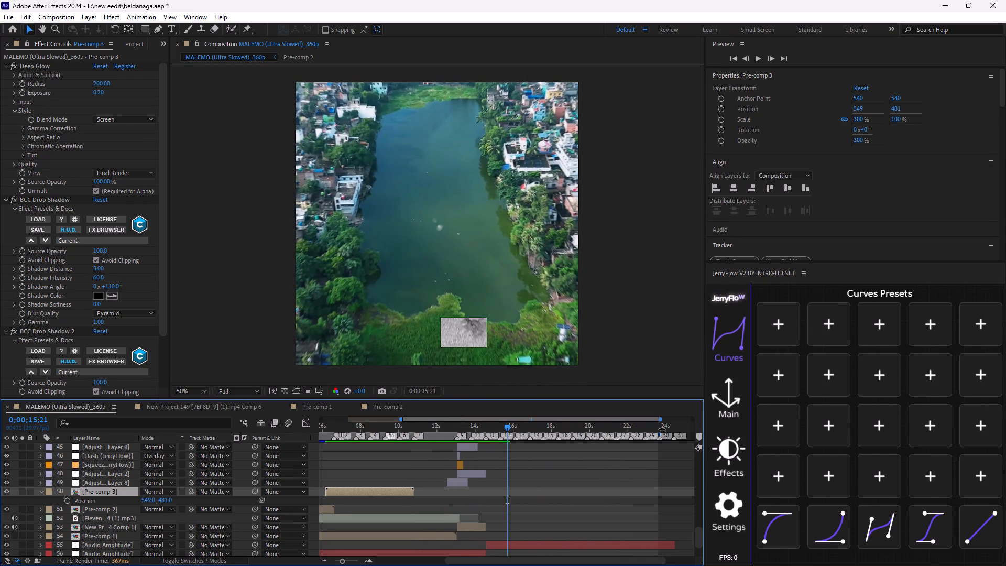
{"action": "left_click_drag", "start_coordinate": [662, 429], "coordinate": [677, 429]}
{"action": "left_click_drag", "start_coordinate": [401, 419], "coordinate": [303, 448]}
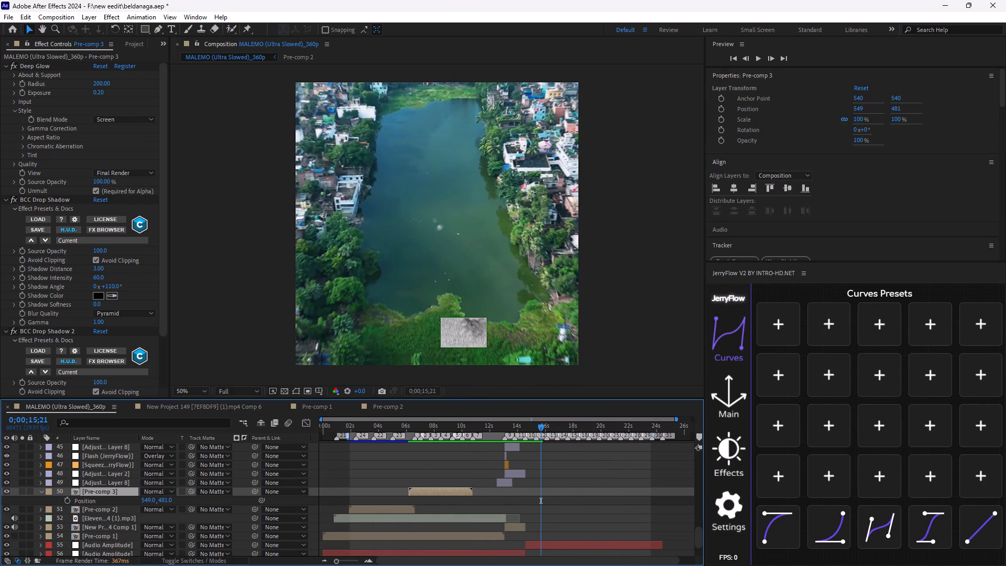
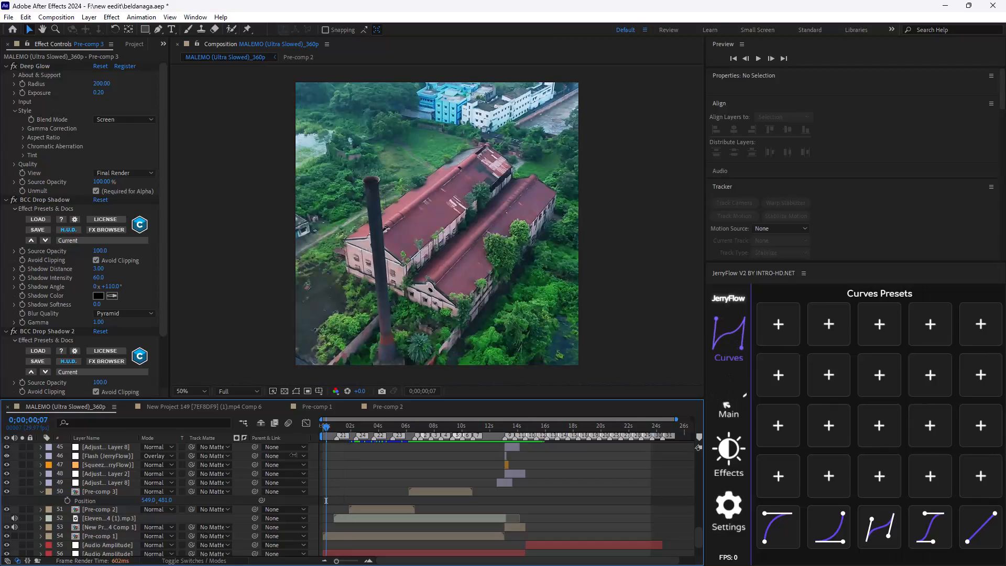
Play the edit from 0;00;00;07 to check both captions against the footage.
{"action": "key", "text": "space"}
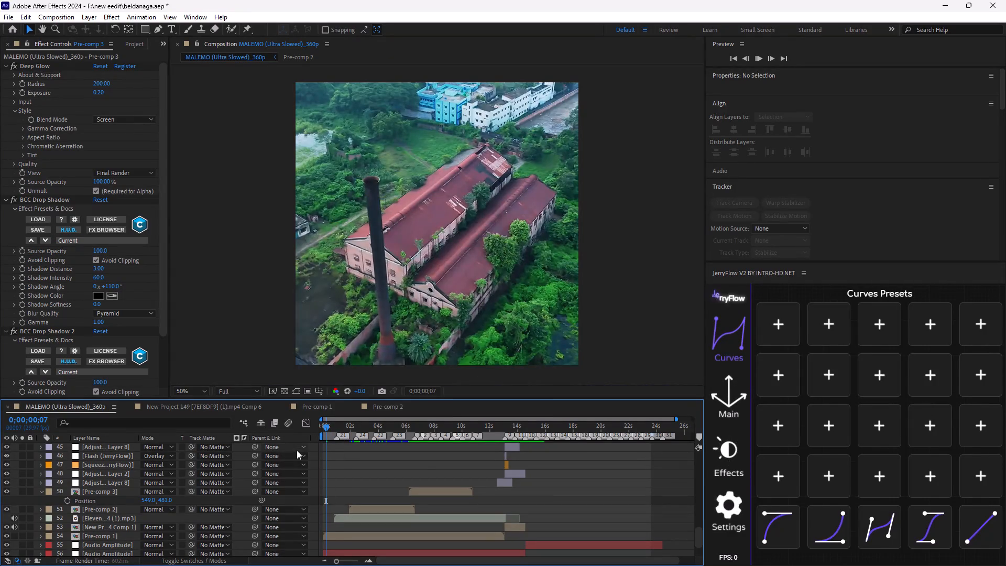
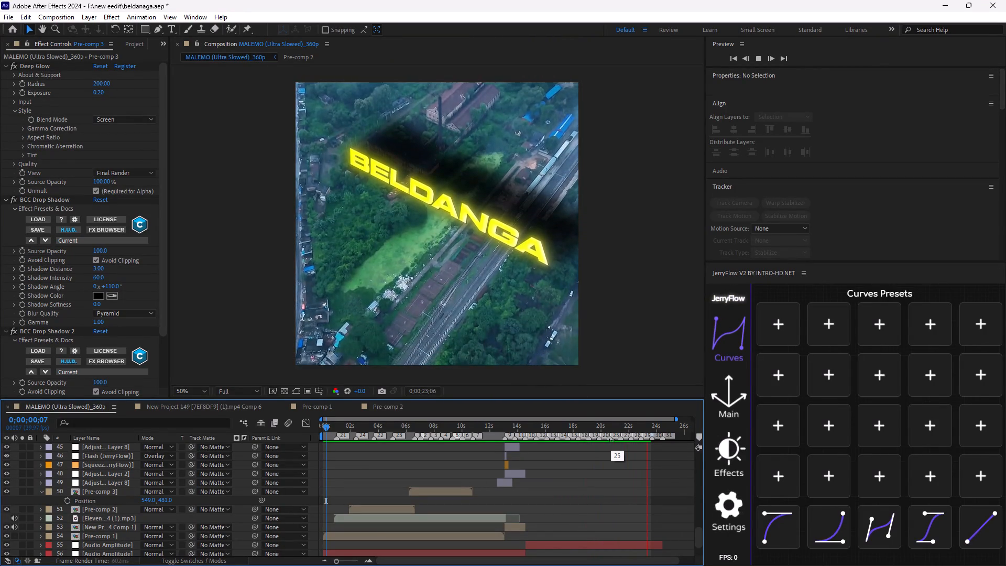
Replay the edit from its opening frames through the BELDANGA title to review the captions and timing against the footage.
{"action": "key", "text": "space"}
{"action": "key", "text": "space"}
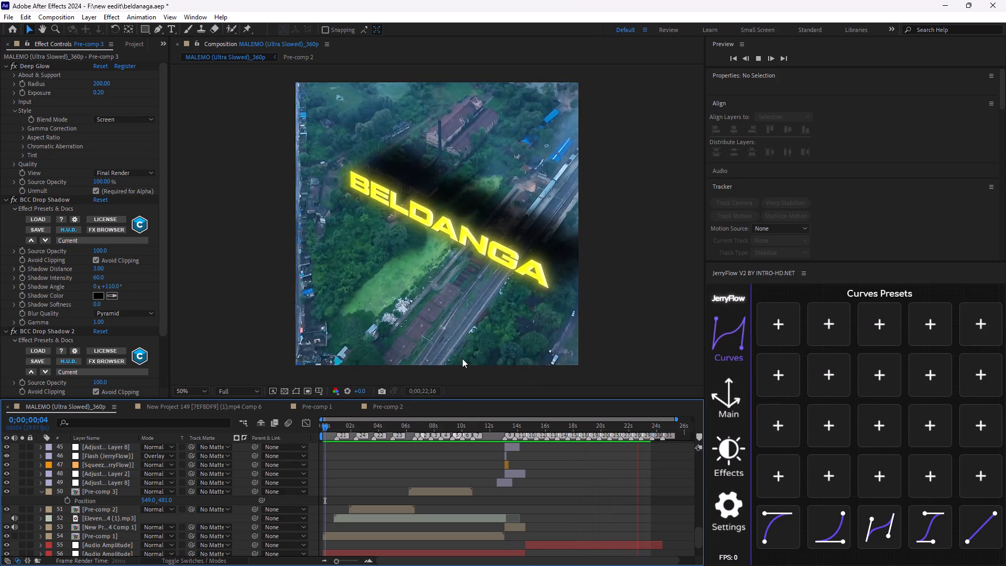
{"action": "key", "text": "space"}
{"action": "key", "text": "space"}
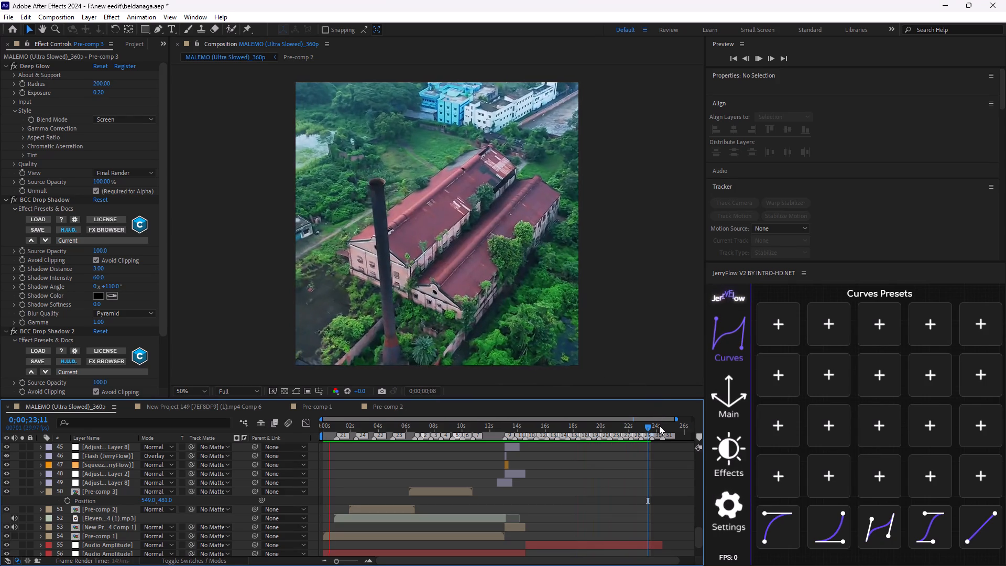
{"action": "key", "text": "space"}
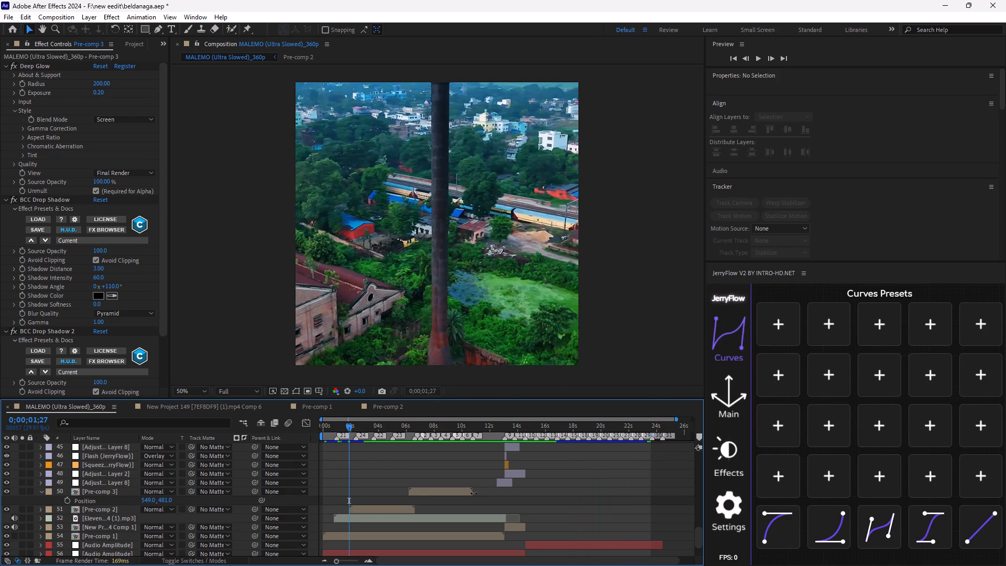
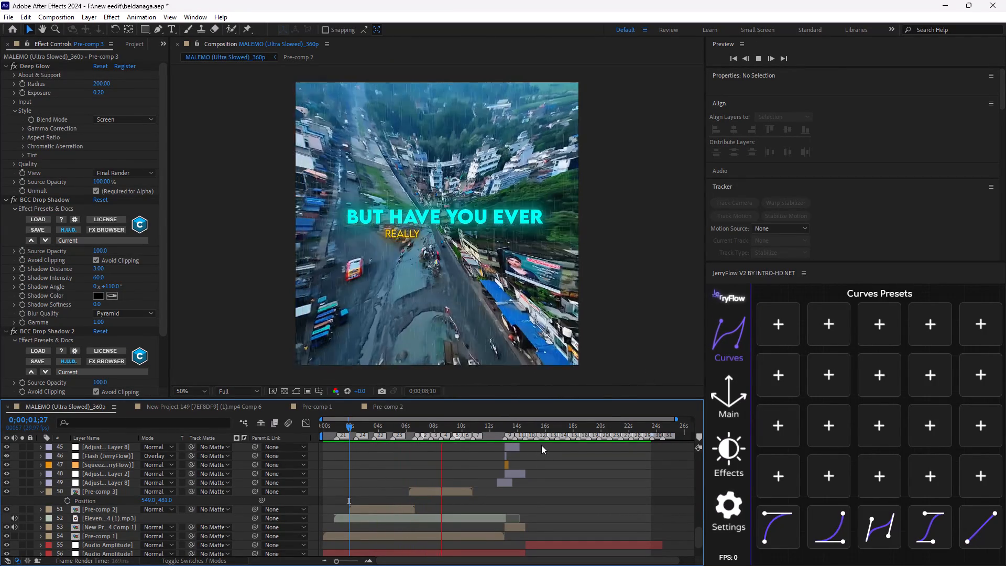
Continue the playback review from the second caption through the transition into the red-roofed building footage.
{"action": "key", "text": "space"}
{"action": "key", "text": "space"}
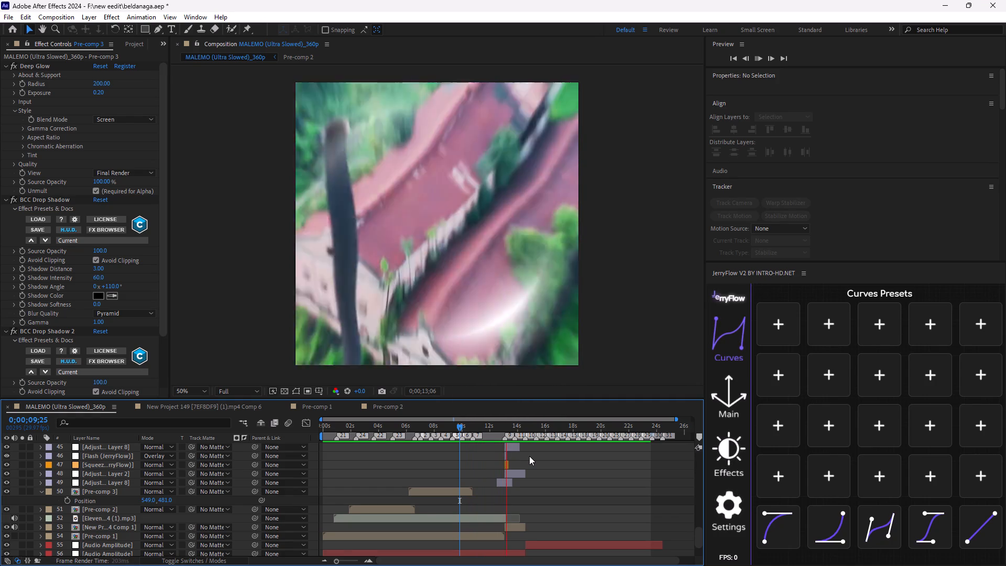
{"action": "key", "text": "space"}
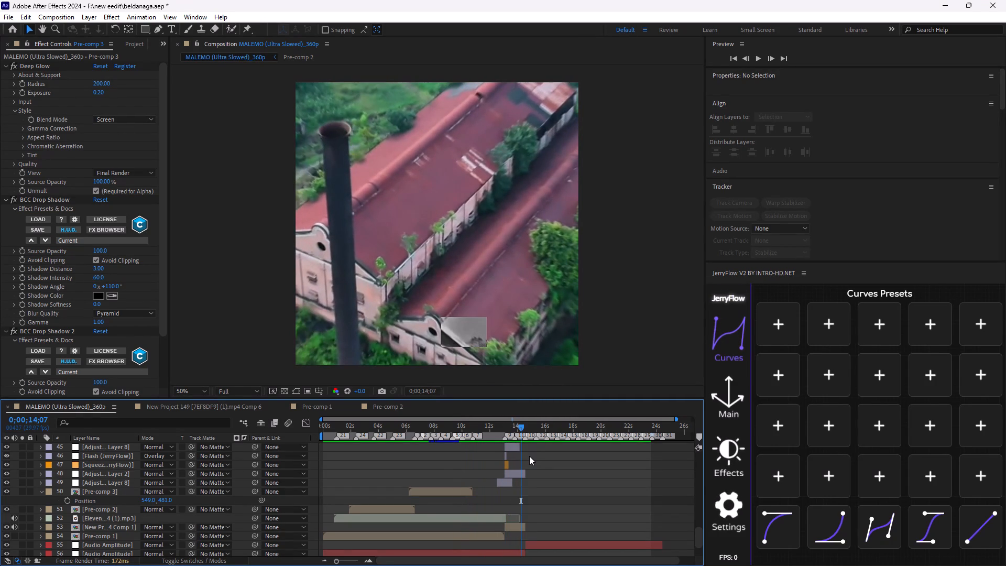